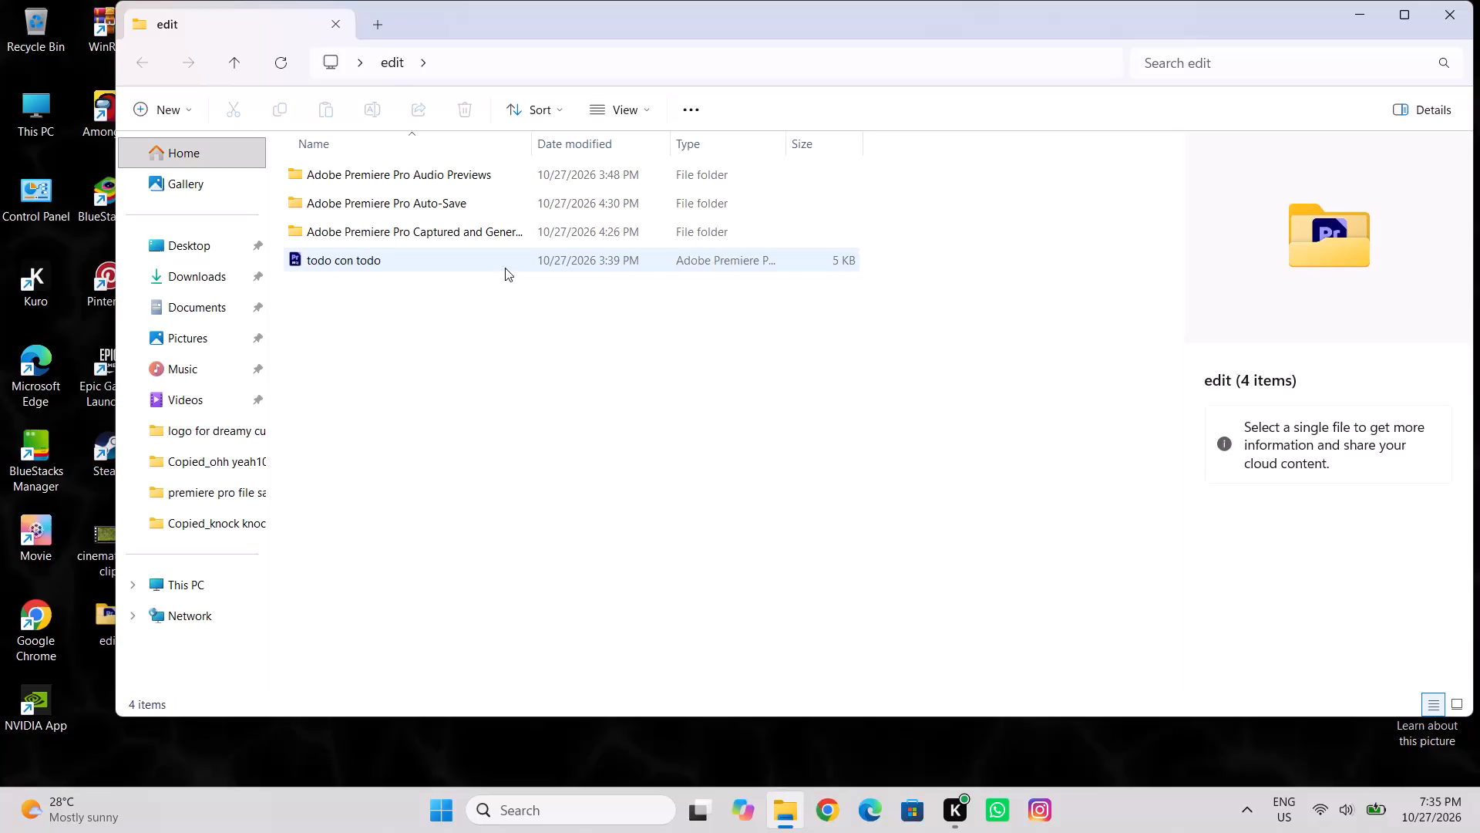
Open the "todo con todo" project file from the edit folder in Adobe Premiere Pro.
{"action": "triple_click", "coordinate": [510, 264]}
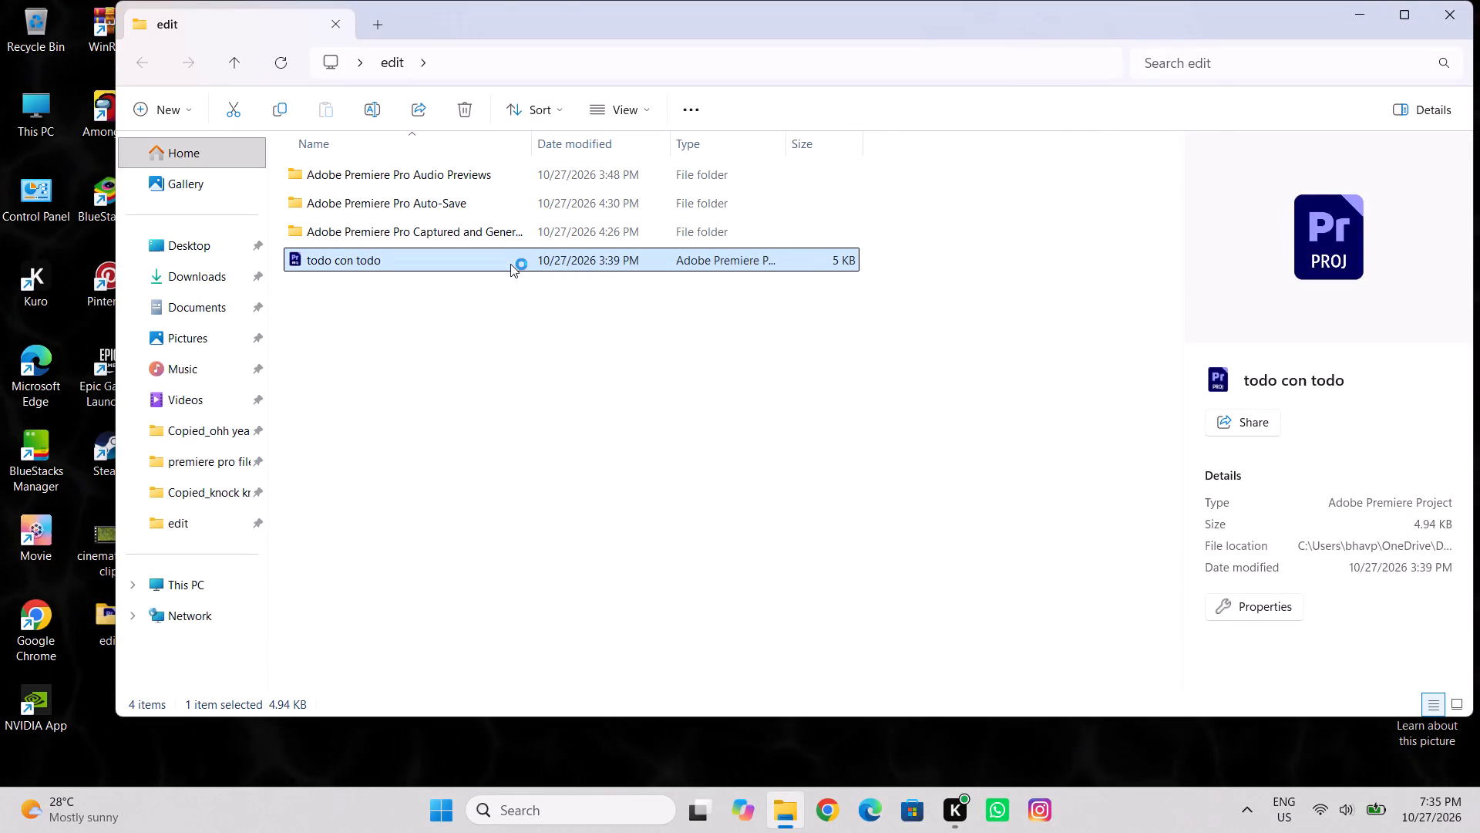
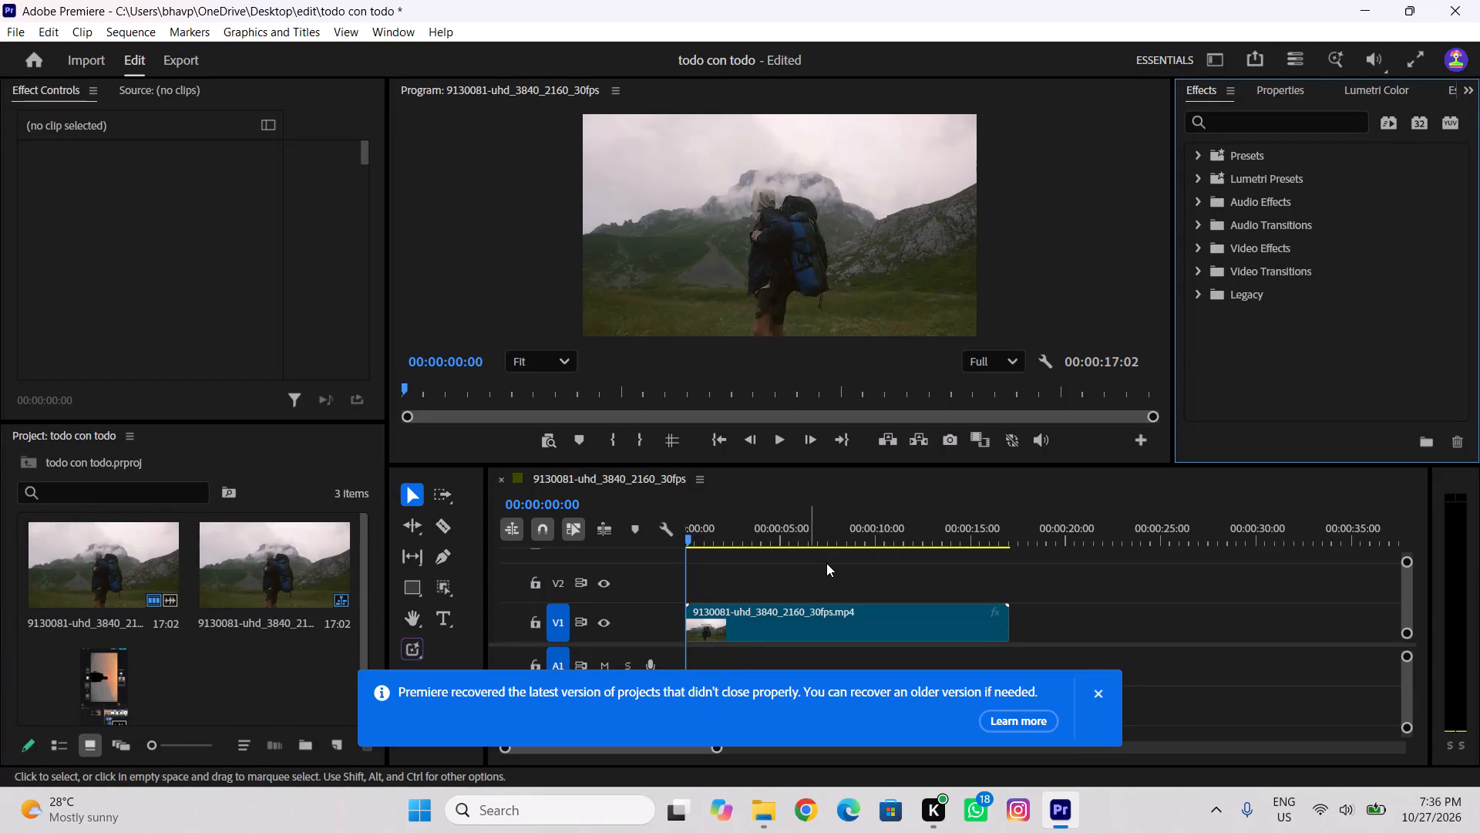
Preview the hiker footage sequence from its start and return the playhead to the beginning.
{"action": "left_click_drag", "start_coordinate": [829, 554], "coordinate": [828, 540]}
{"action": "left_click_drag", "start_coordinate": [828, 539], "coordinate": [479, 571]}
{"action": "key", "text": "space"}
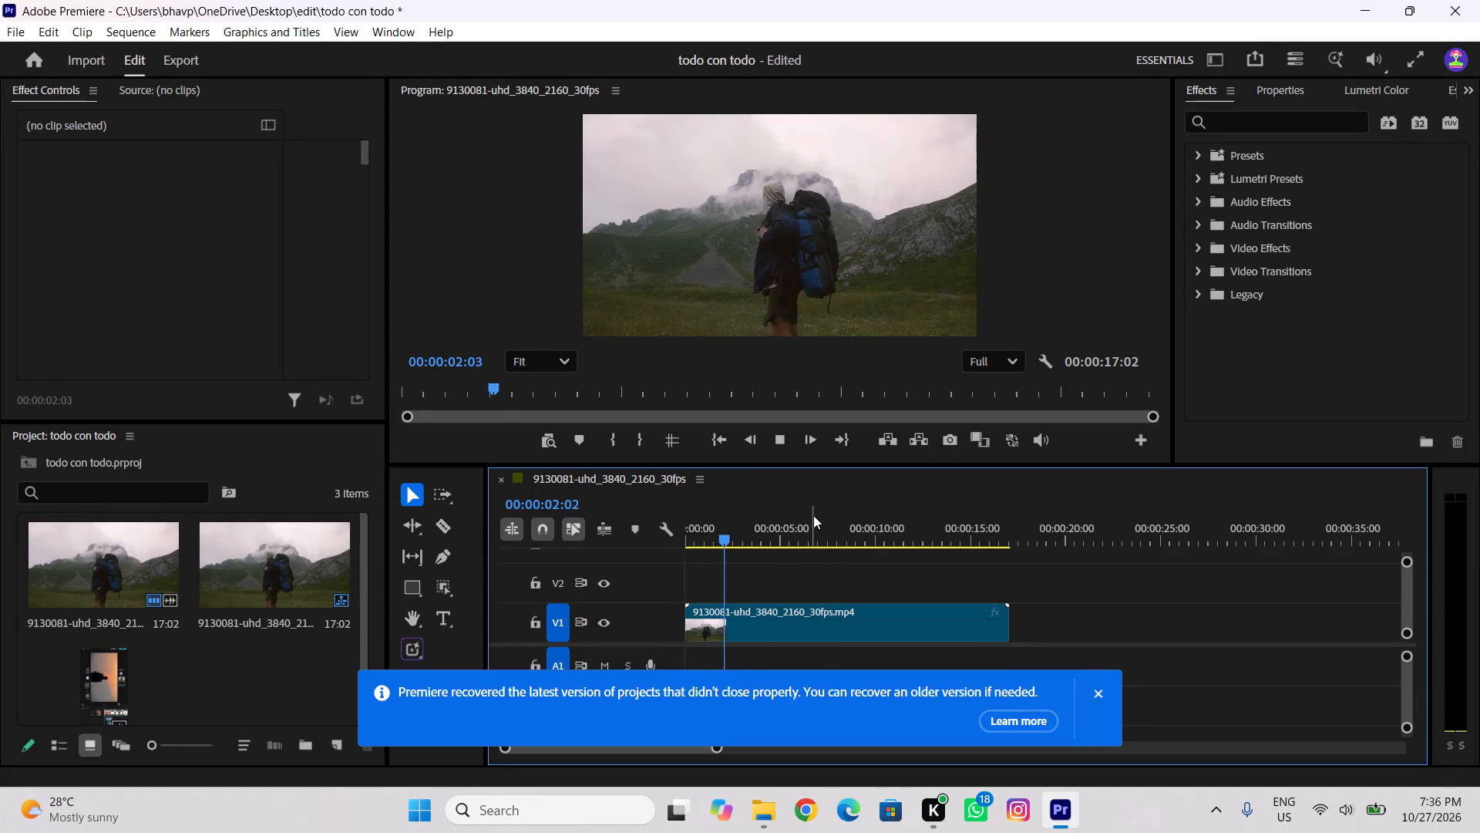
{"action": "left_click_drag", "start_coordinate": [812, 515], "coordinate": [378, 563]}
Place only the audio of VID_20261027_034008_639.mp4 on track A1, aligned with the start of the hiker clip.
{"action": "triple_click", "coordinate": [109, 666]}
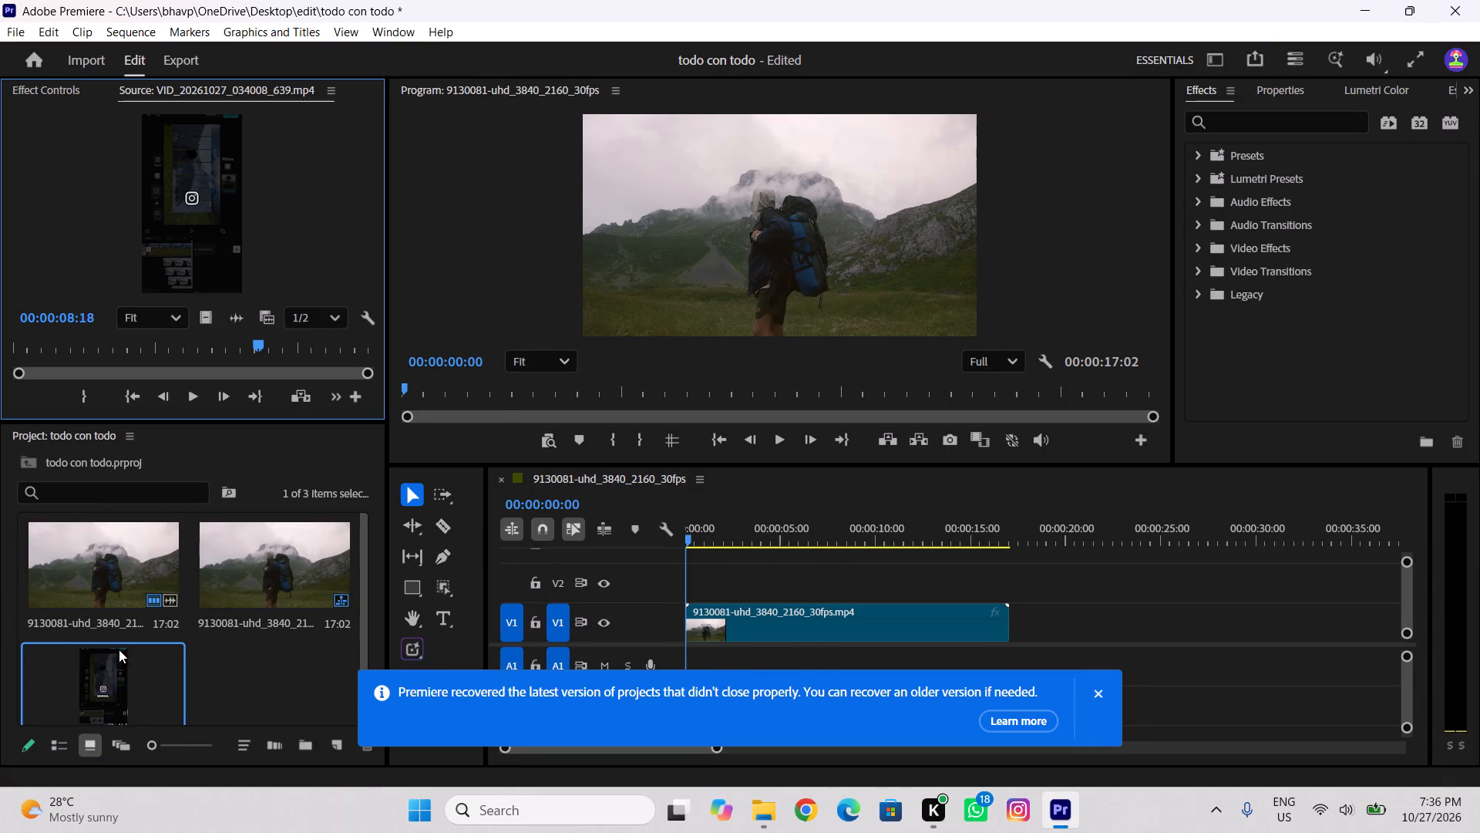
{"action": "left_click_drag", "start_coordinate": [241, 326], "coordinate": [239, 325]}
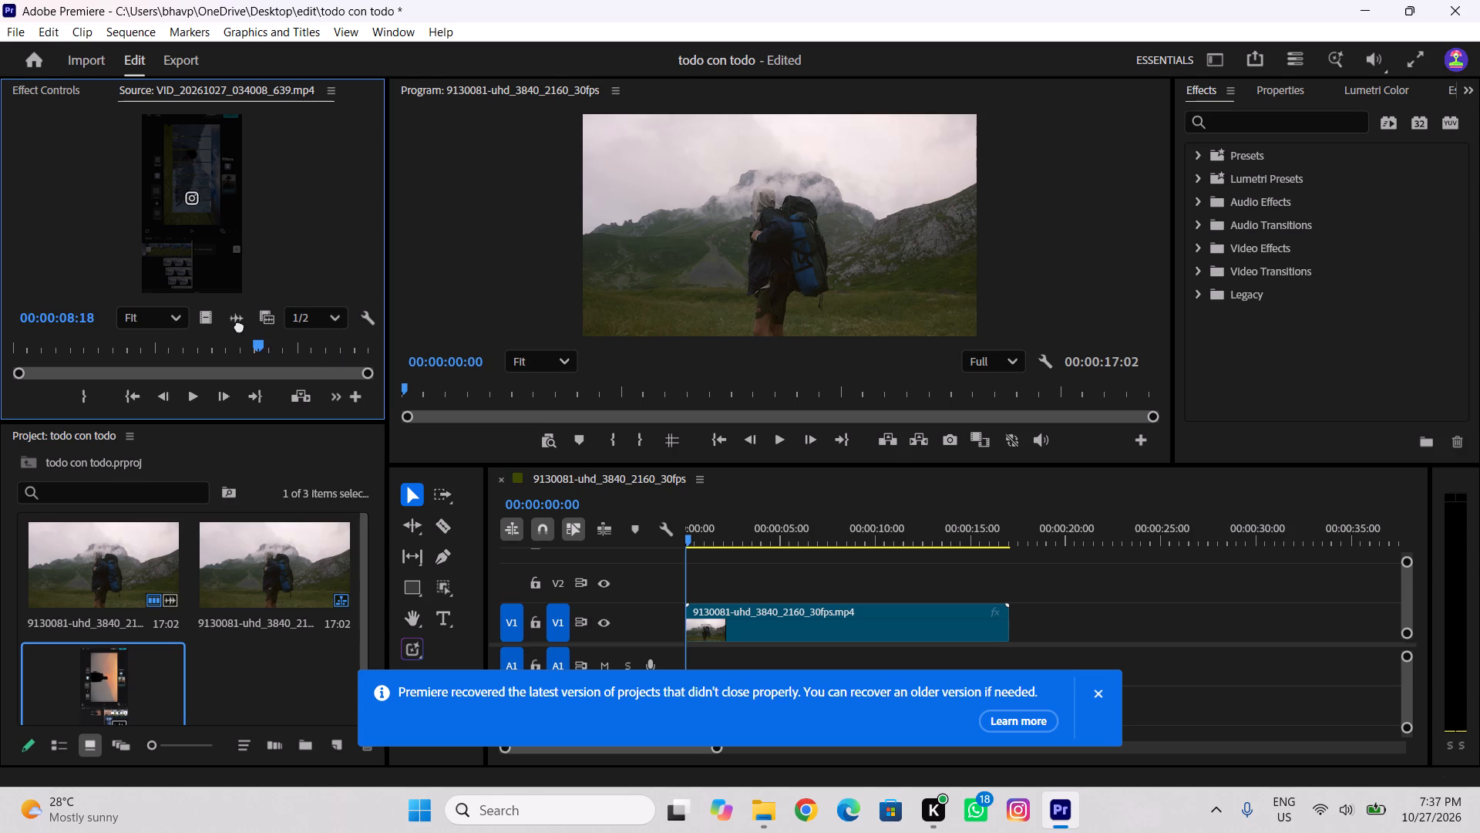
{"action": "left_click_drag", "start_coordinate": [239, 325], "coordinate": [710, 656]}
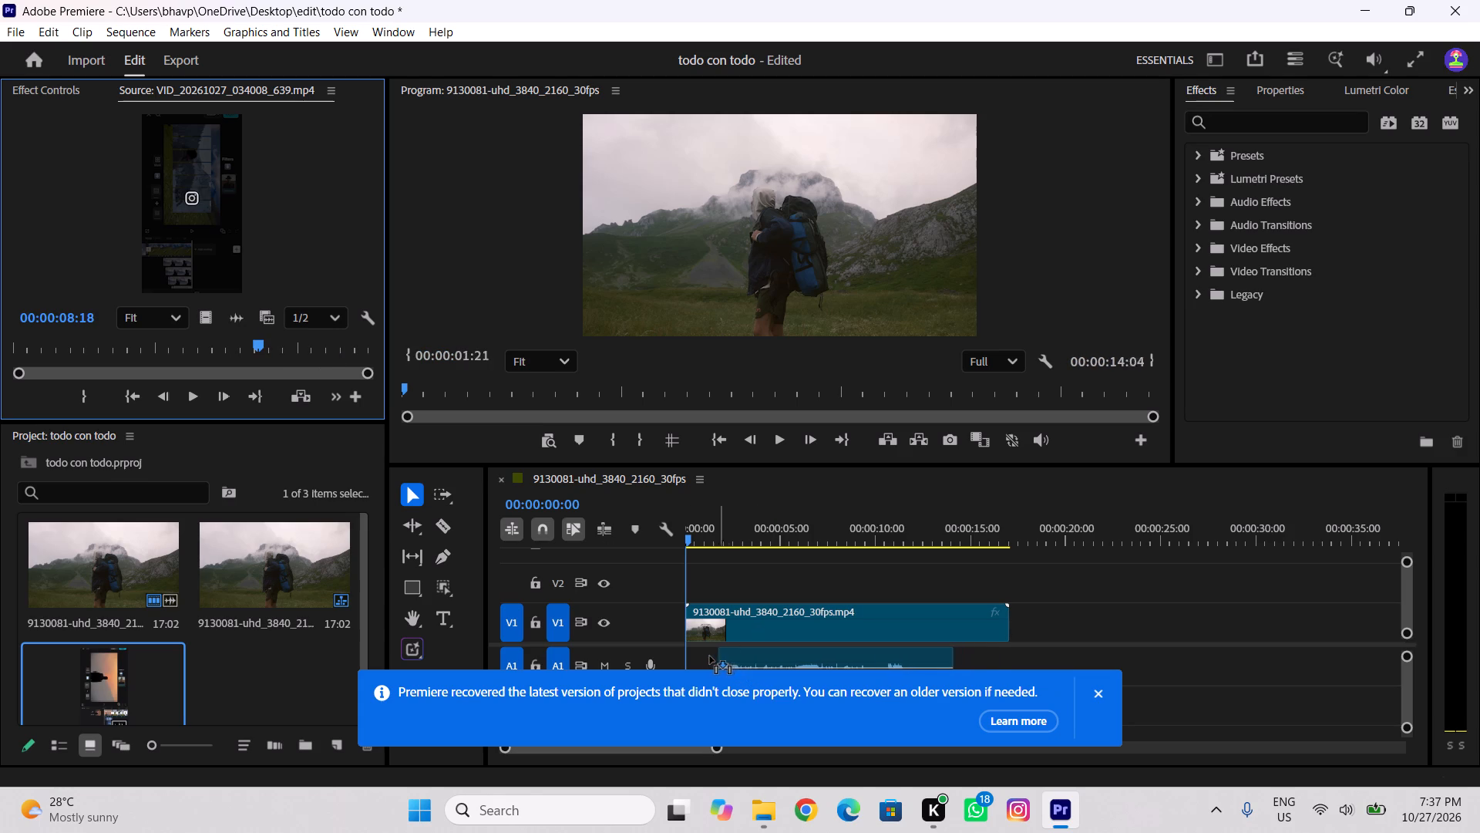
{"action": "left_click_drag", "start_coordinate": [710, 656], "coordinate": [686, 657]}
Play the sequence from the start to check the audio against the hiker footage.
{"action": "left_click_drag", "start_coordinate": [963, 540], "coordinate": [573, 582]}
{"action": "key", "text": "space"}
{"action": "key", "text": "space"}
{"action": "key", "text": "space"}
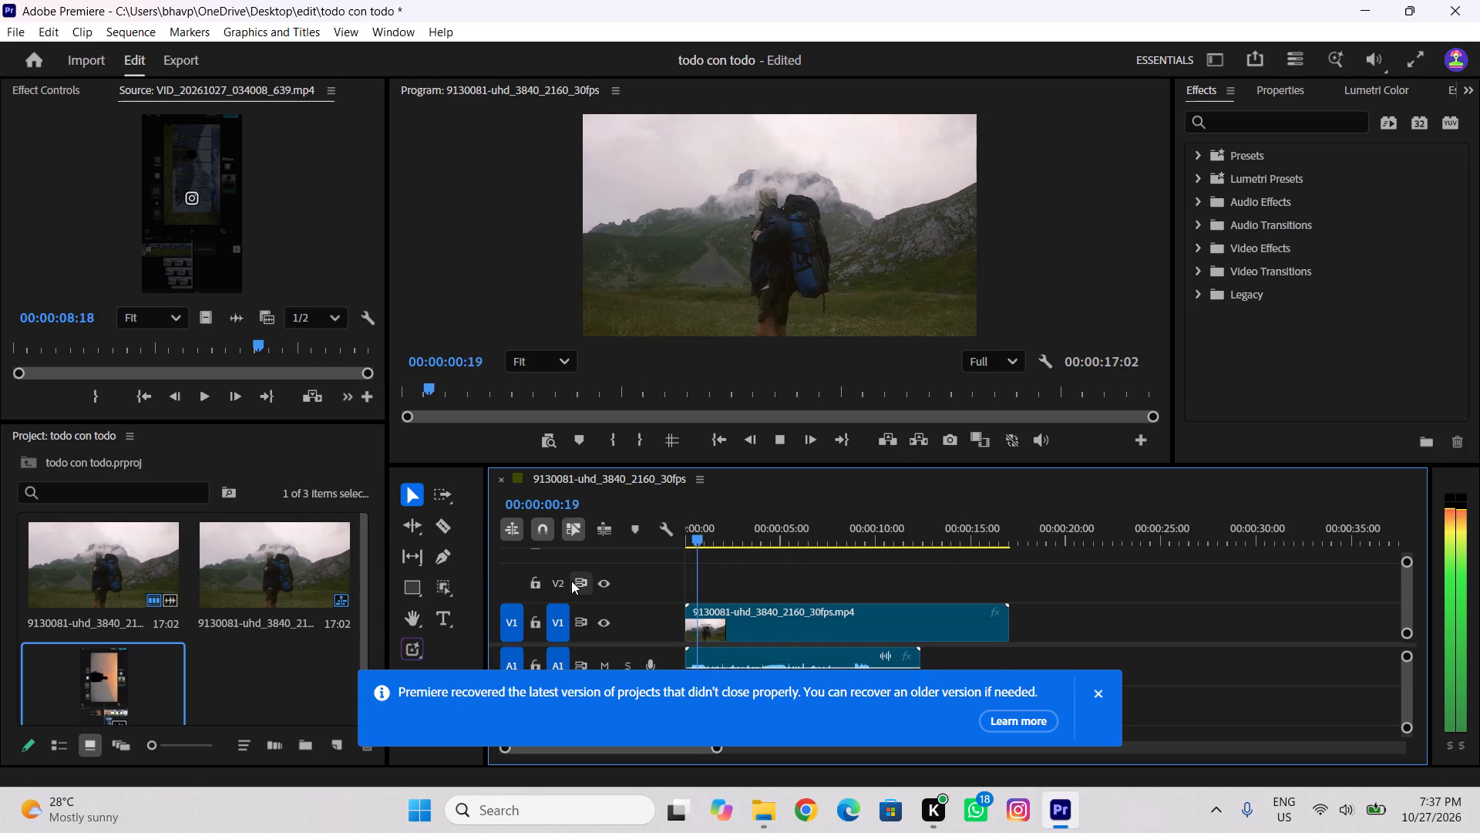
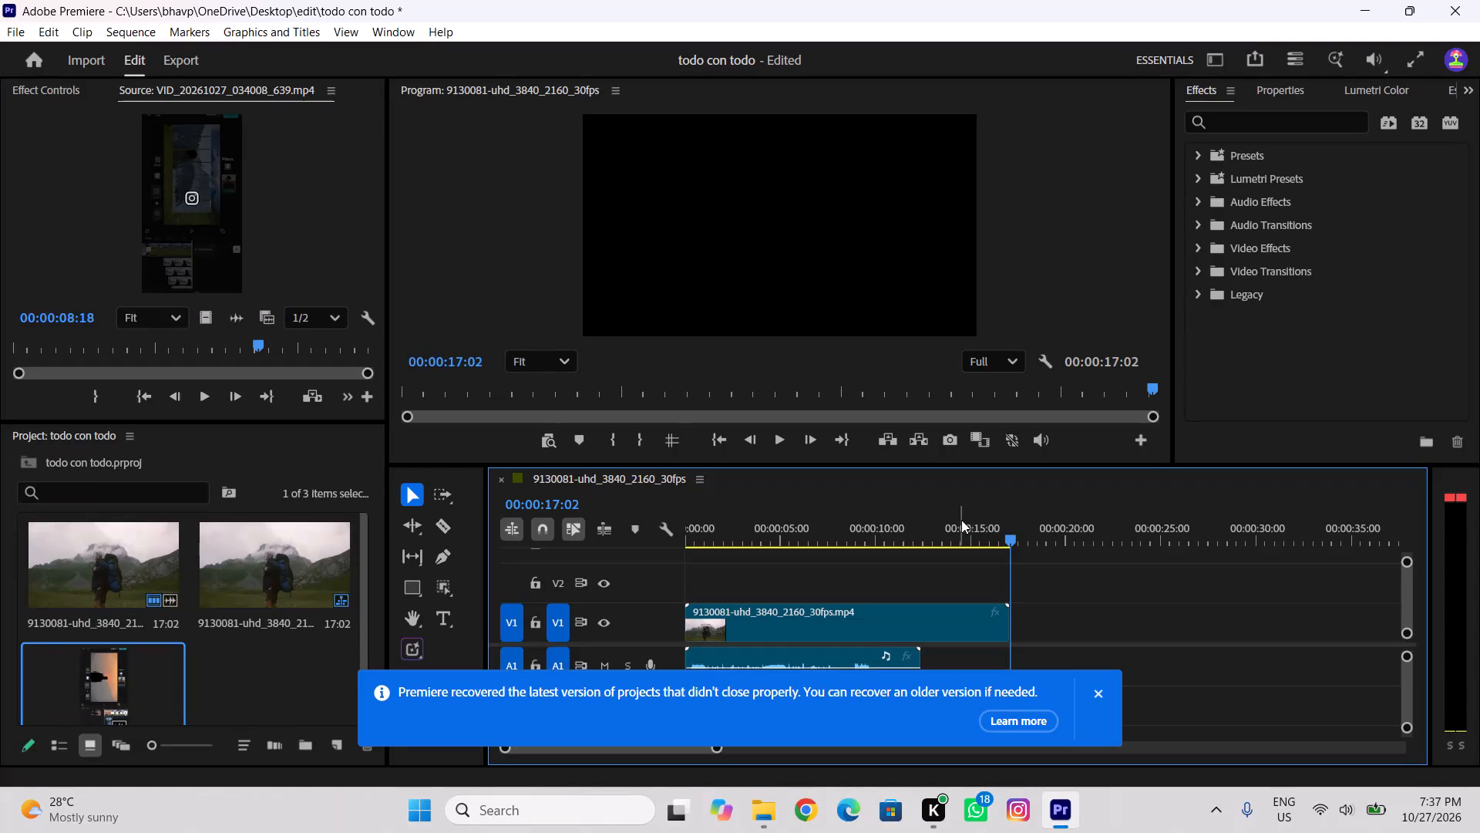
Play the sequence from about 00:00:09:12 to check the last part of the A1 audio.
{"action": "left_click_drag", "start_coordinate": [970, 526], "coordinate": [863, 546]}
{"action": "key", "text": "space"}
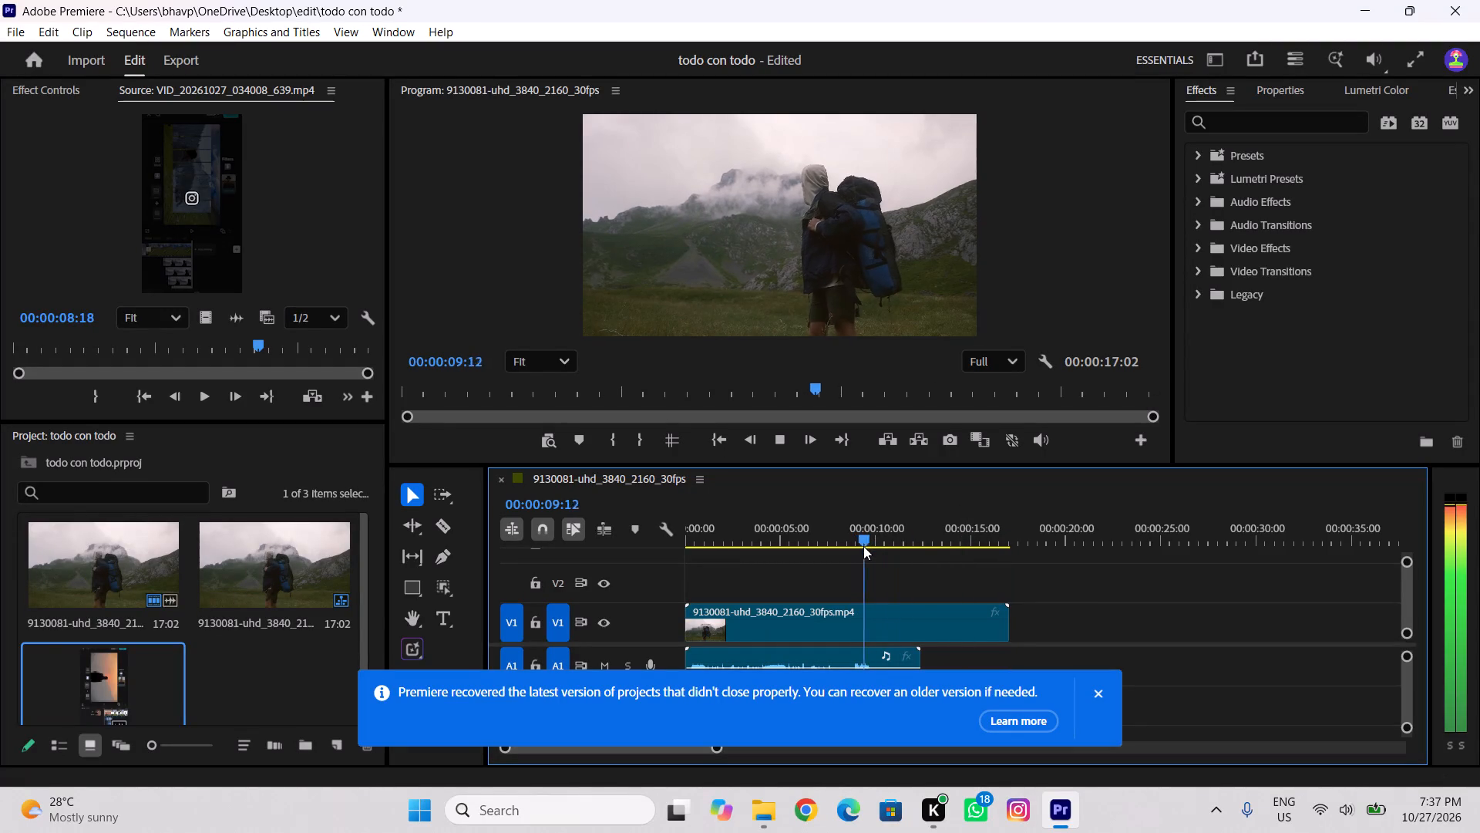
{"action": "key", "text": "space"}
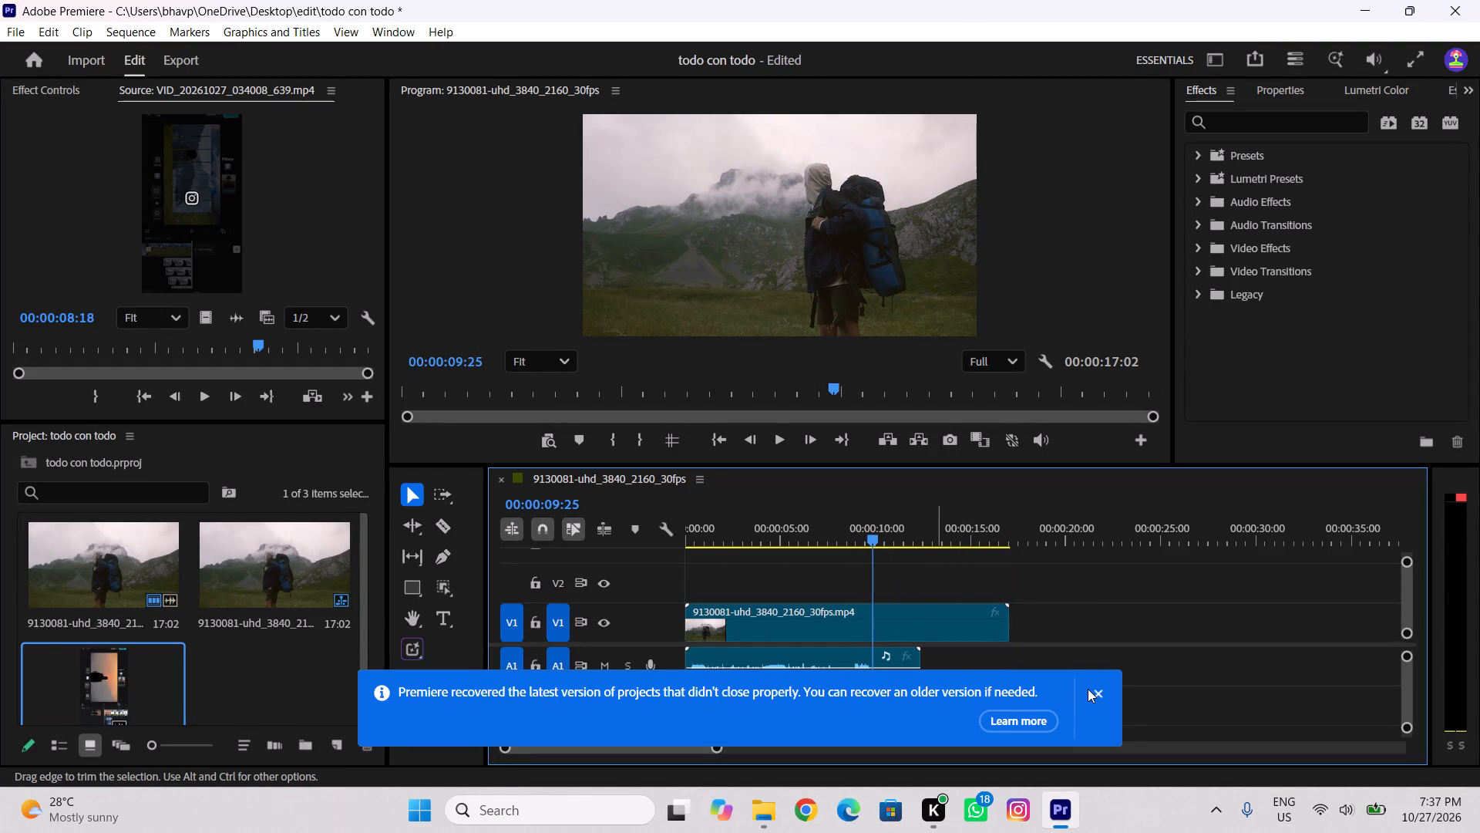
Dismiss the project recovery notification.
{"action": "left_click", "coordinate": [1107, 692]}
{"action": "left_click", "coordinate": [1102, 693]}
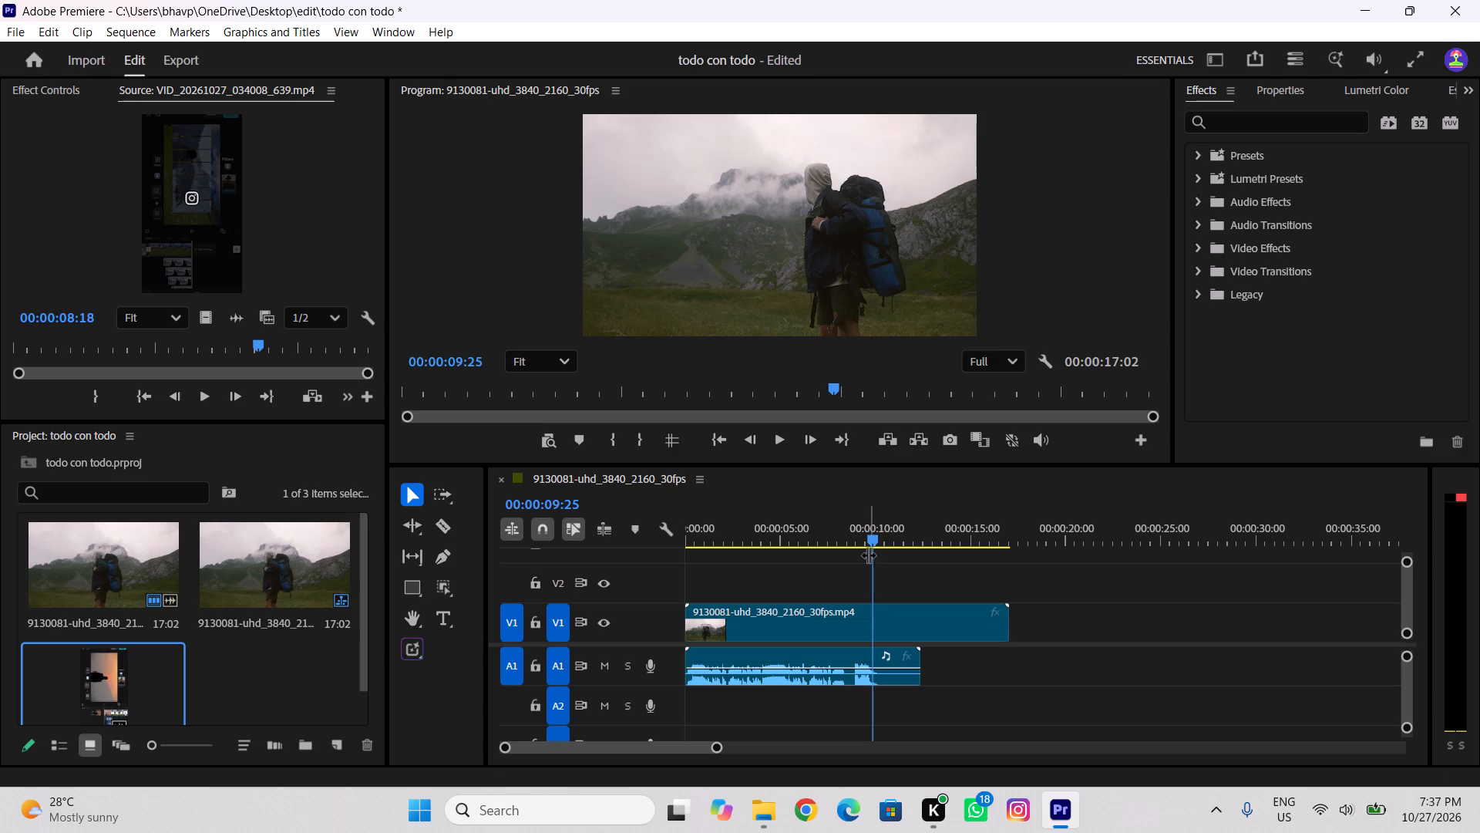
Find the audio's end point by playing the sequence, and split the A1 audio clip at 00:00:08:23.
{"action": "left_click_drag", "start_coordinate": [873, 538], "coordinate": [787, 545]}
{"action": "key", "text": "space"}
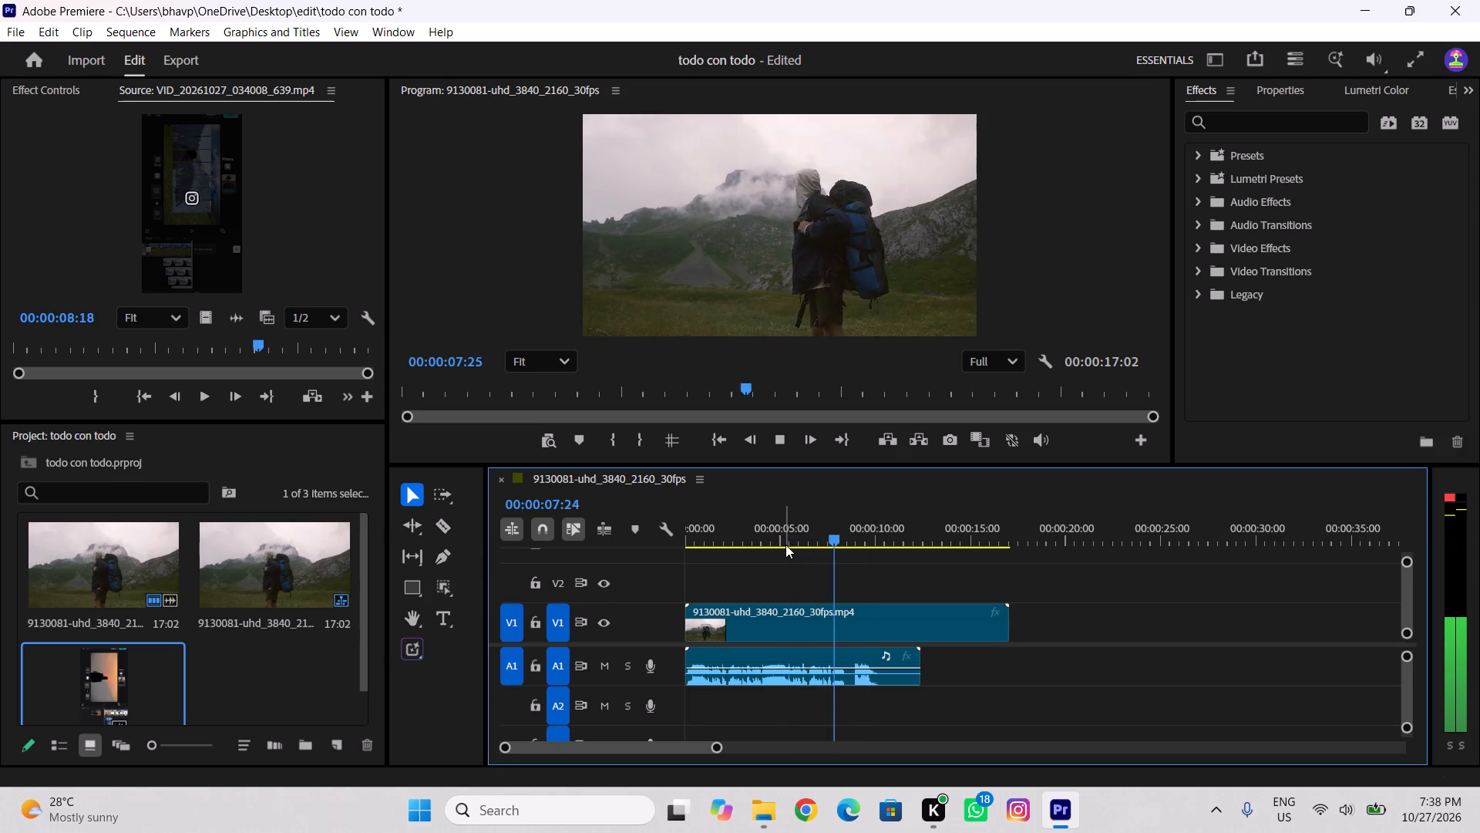
{"action": "key", "text": "space"}
{"action": "key", "text": "space"}
{"action": "key", "text": "space"}
{"action": "key", "text": "space"}
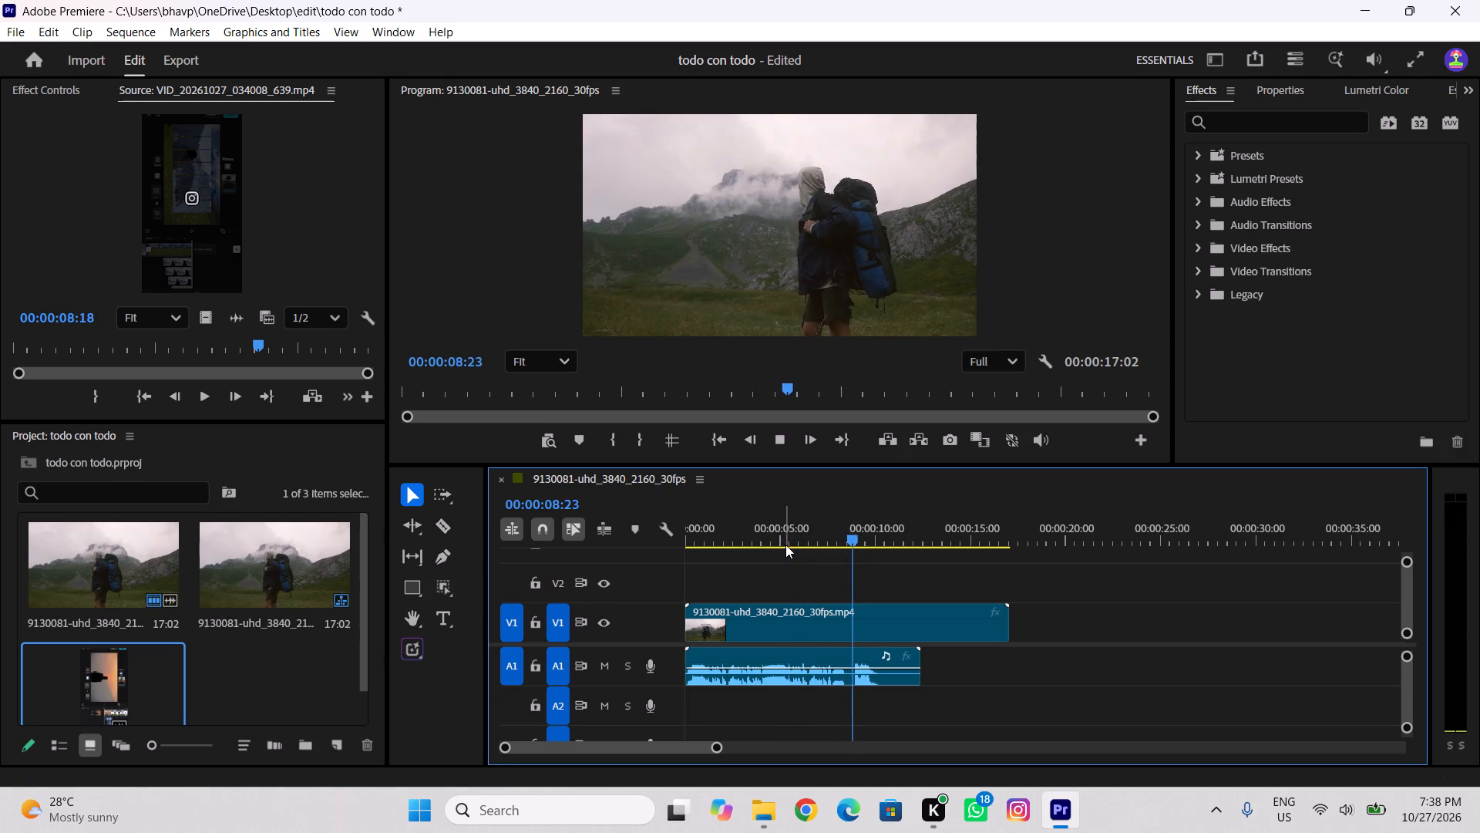
{"action": "key", "text": "space"}
{"action": "left_click_drag", "start_coordinate": [857, 539], "coordinate": [849, 541]}
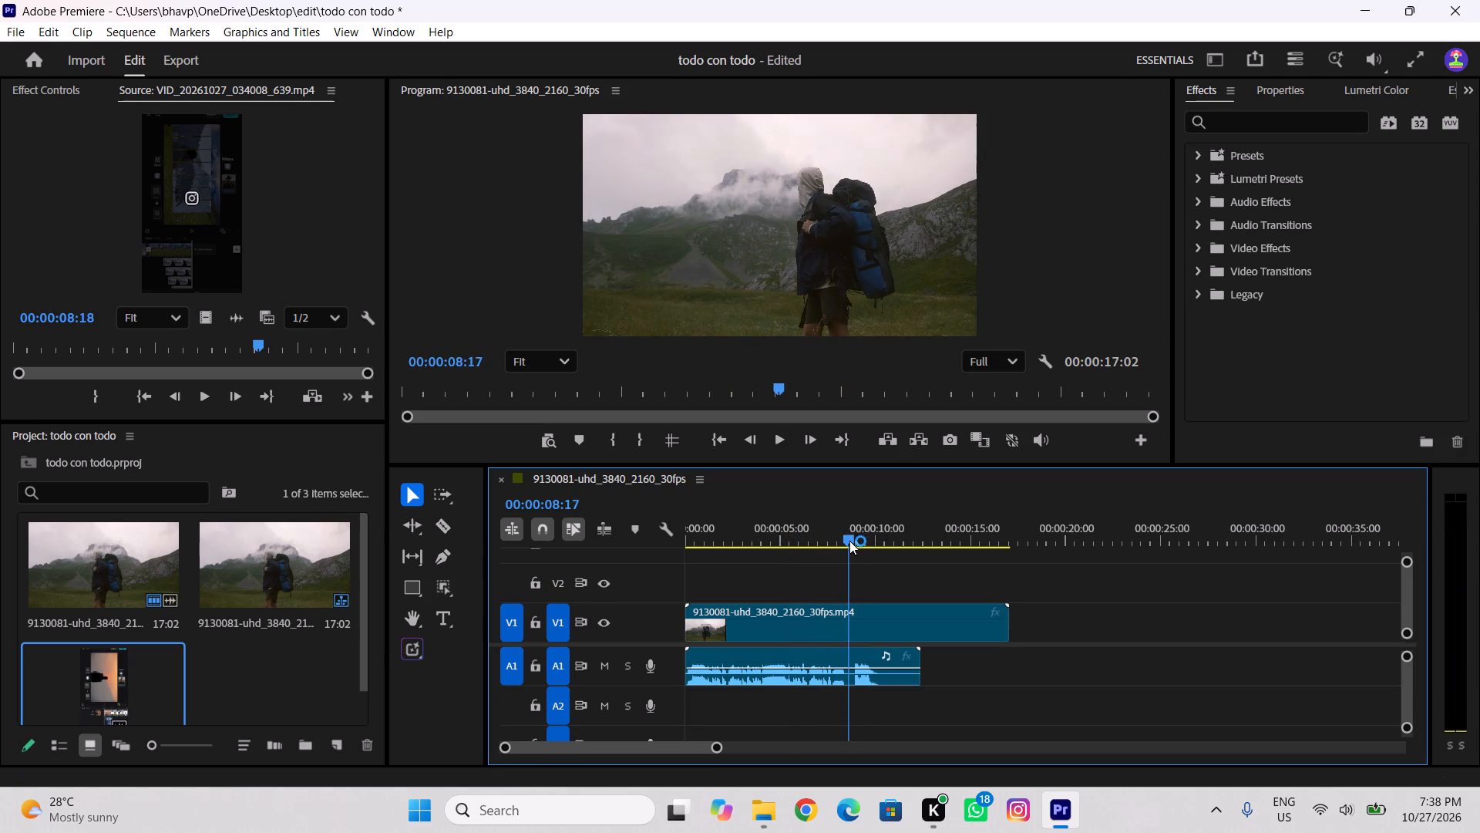
{"action": "left_click_drag", "start_coordinate": [849, 541], "coordinate": [856, 548]}
{"action": "left_click_drag", "start_coordinate": [855, 539], "coordinate": [854, 538]}
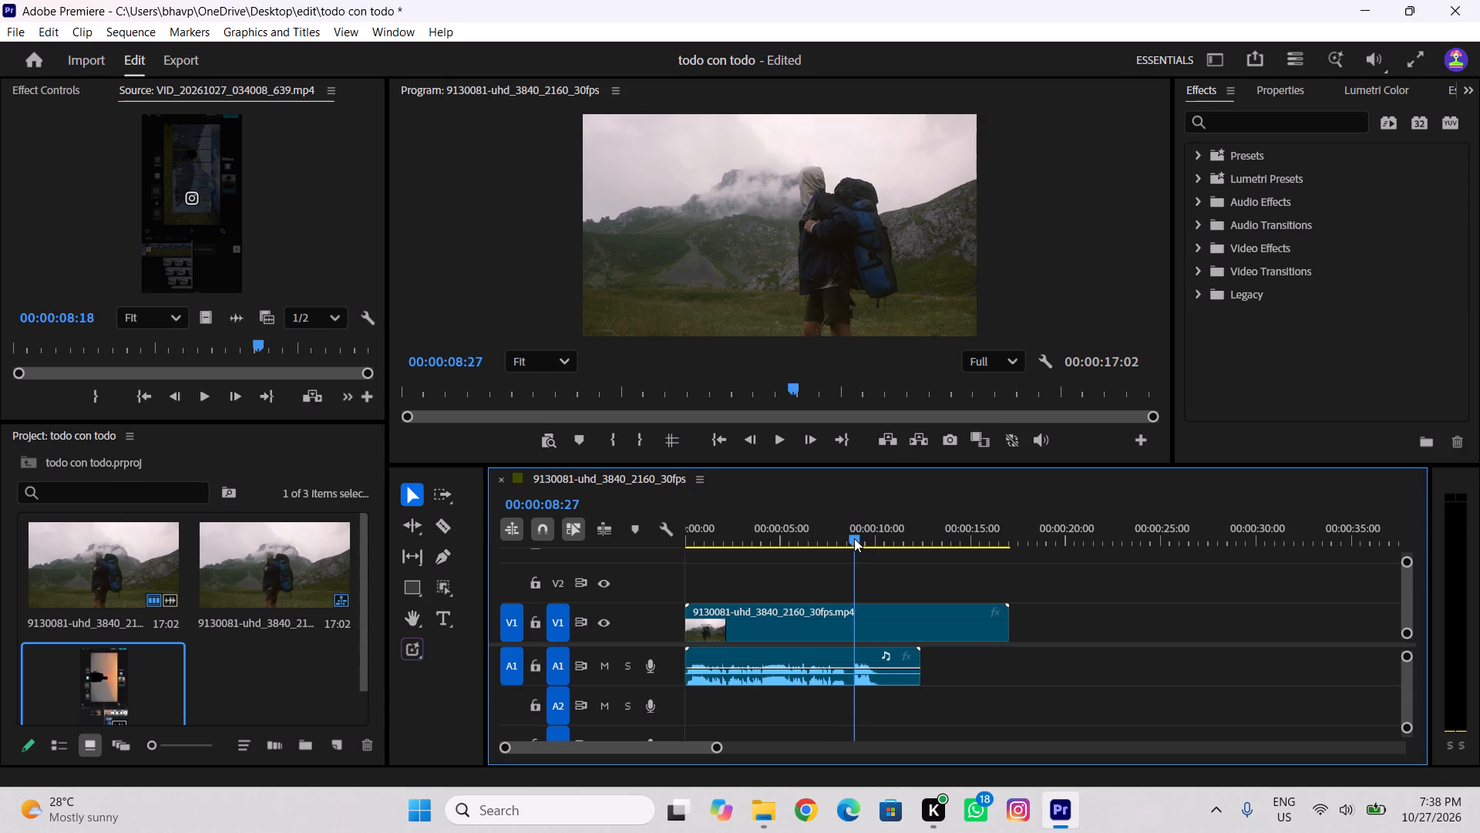
{"action": "left_click_drag", "start_coordinate": [854, 538], "coordinate": [853, 556]}
{"action": "left_click_drag", "start_coordinate": [853, 556], "coordinate": [851, 574]}
{"action": "key", "text": "c"}
{"action": "left_click", "coordinate": [858, 671]}
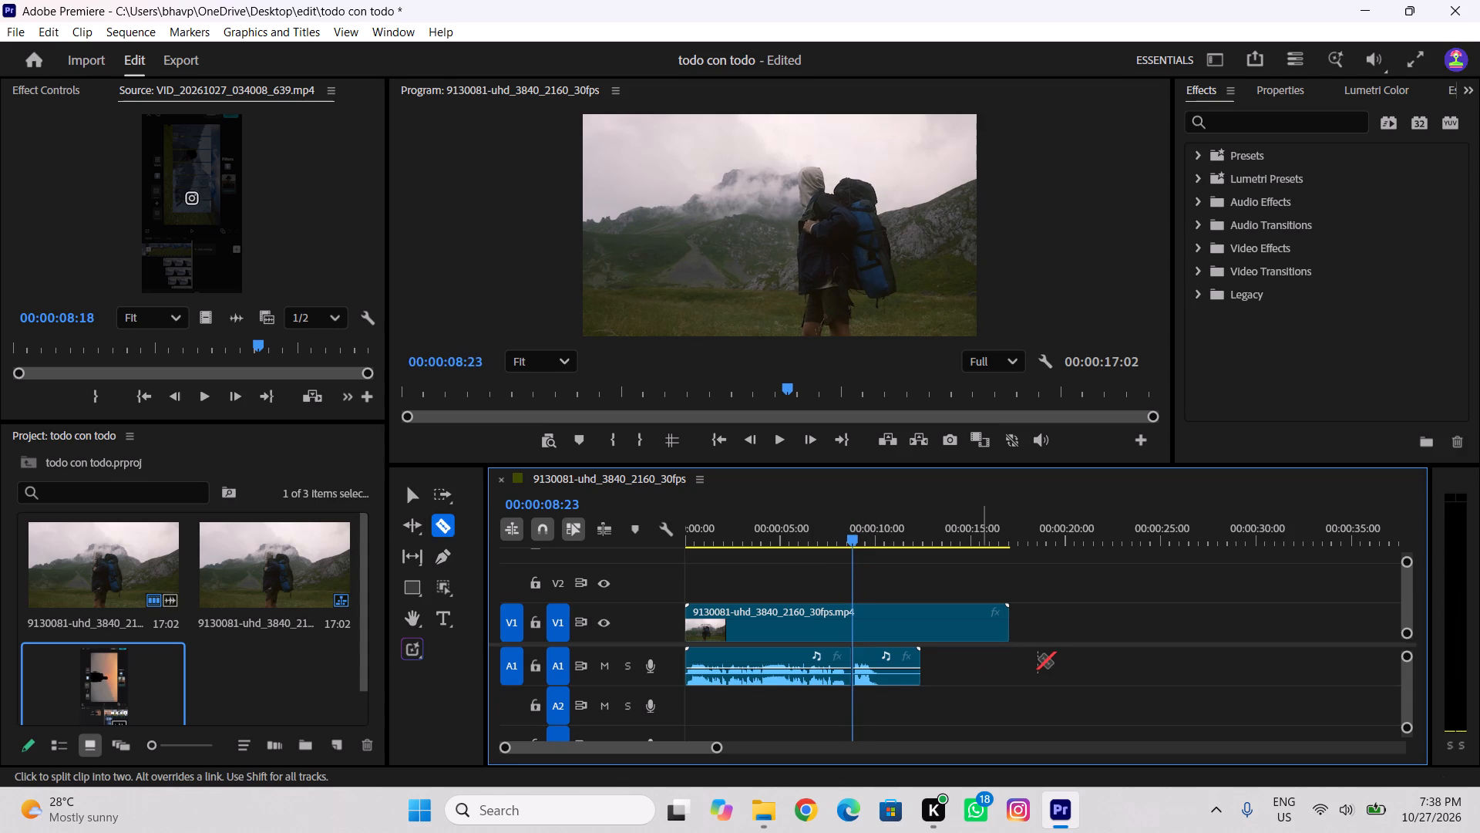
Delete the A1 audio segment after the 00:00:08:23 cut.
{"action": "key", "text": "v"}
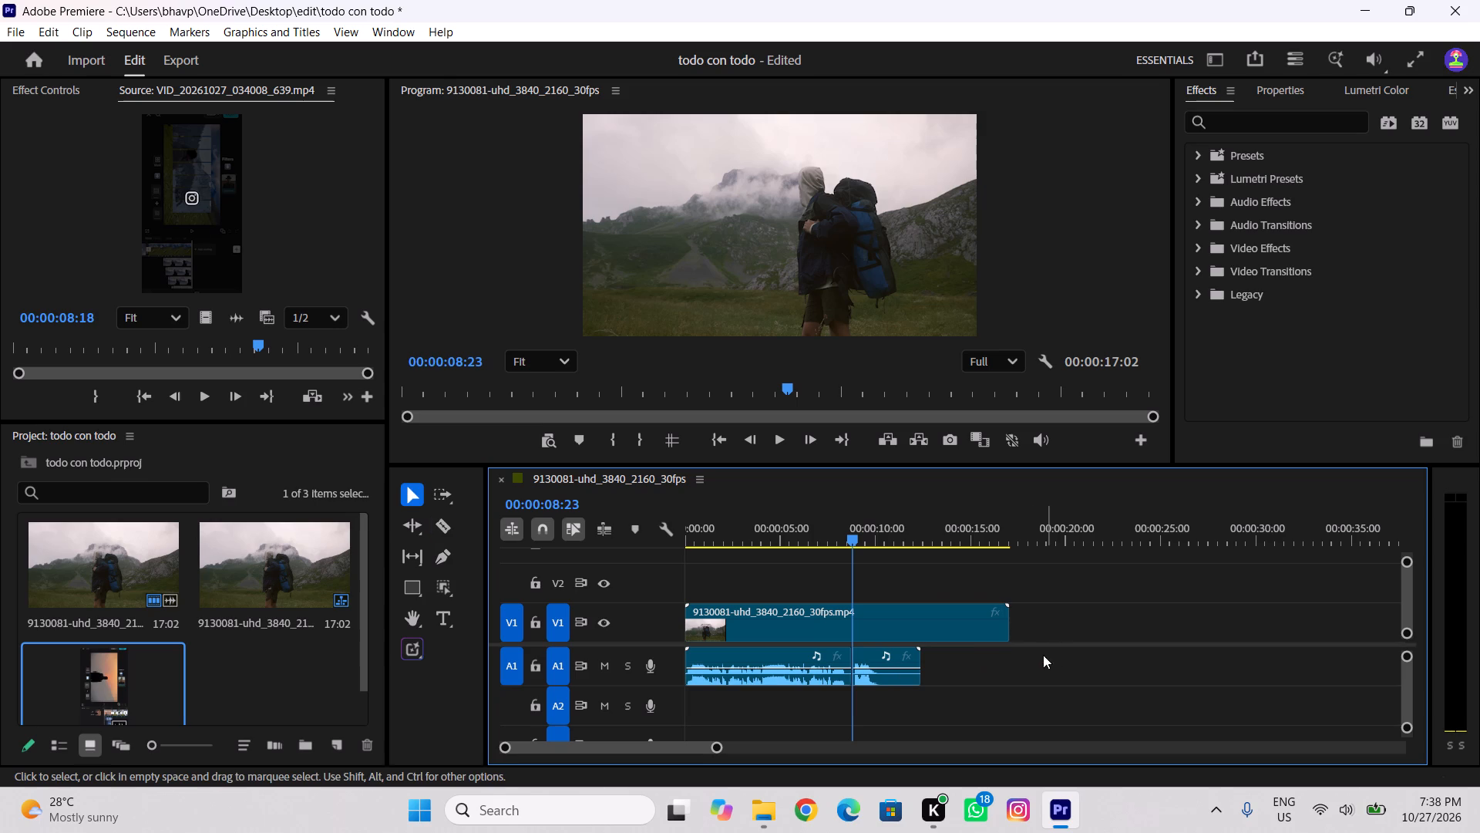
{"action": "key", "text": "c"}
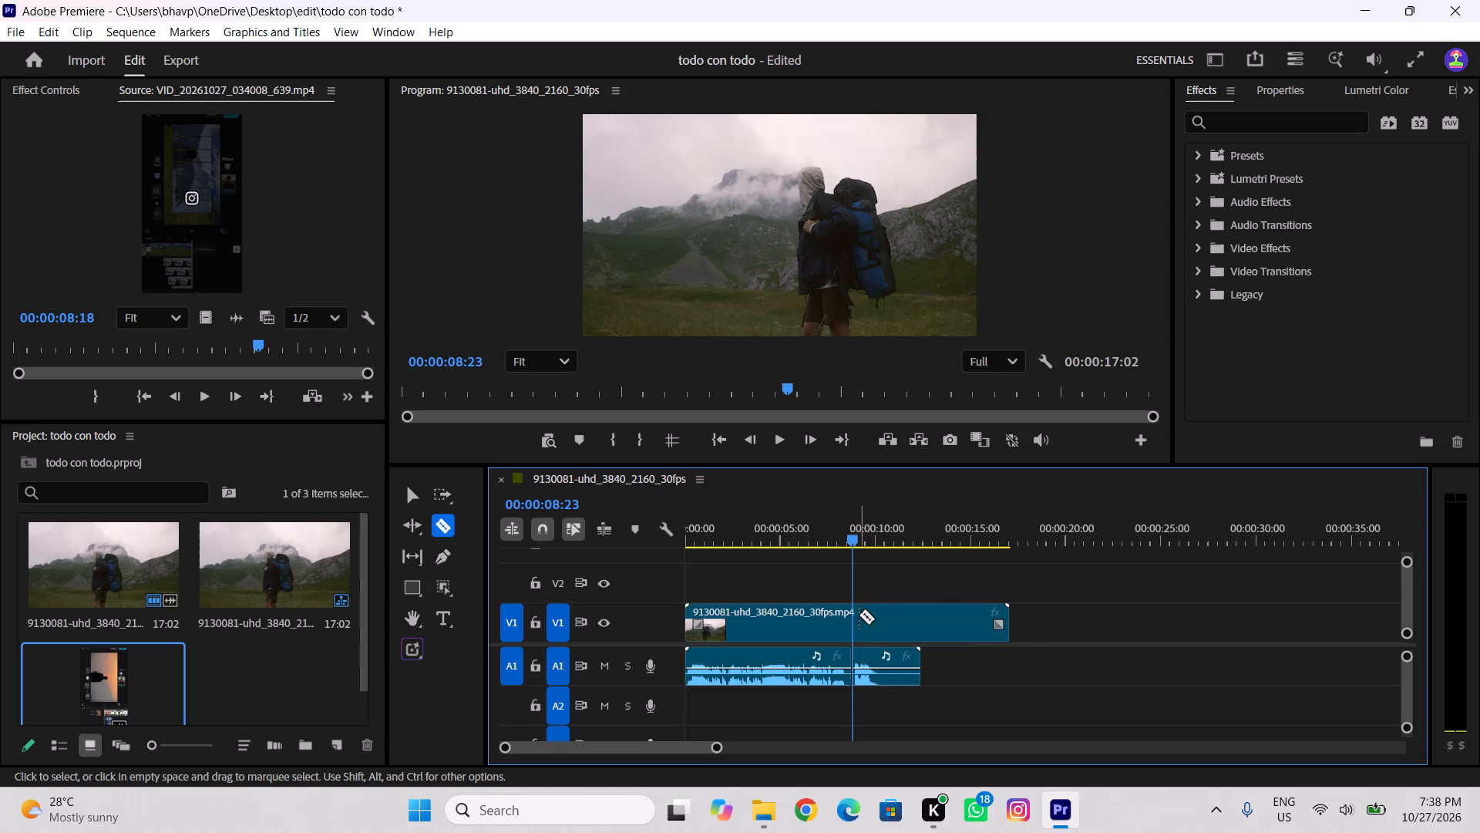
{"action": "key", "text": "v"}
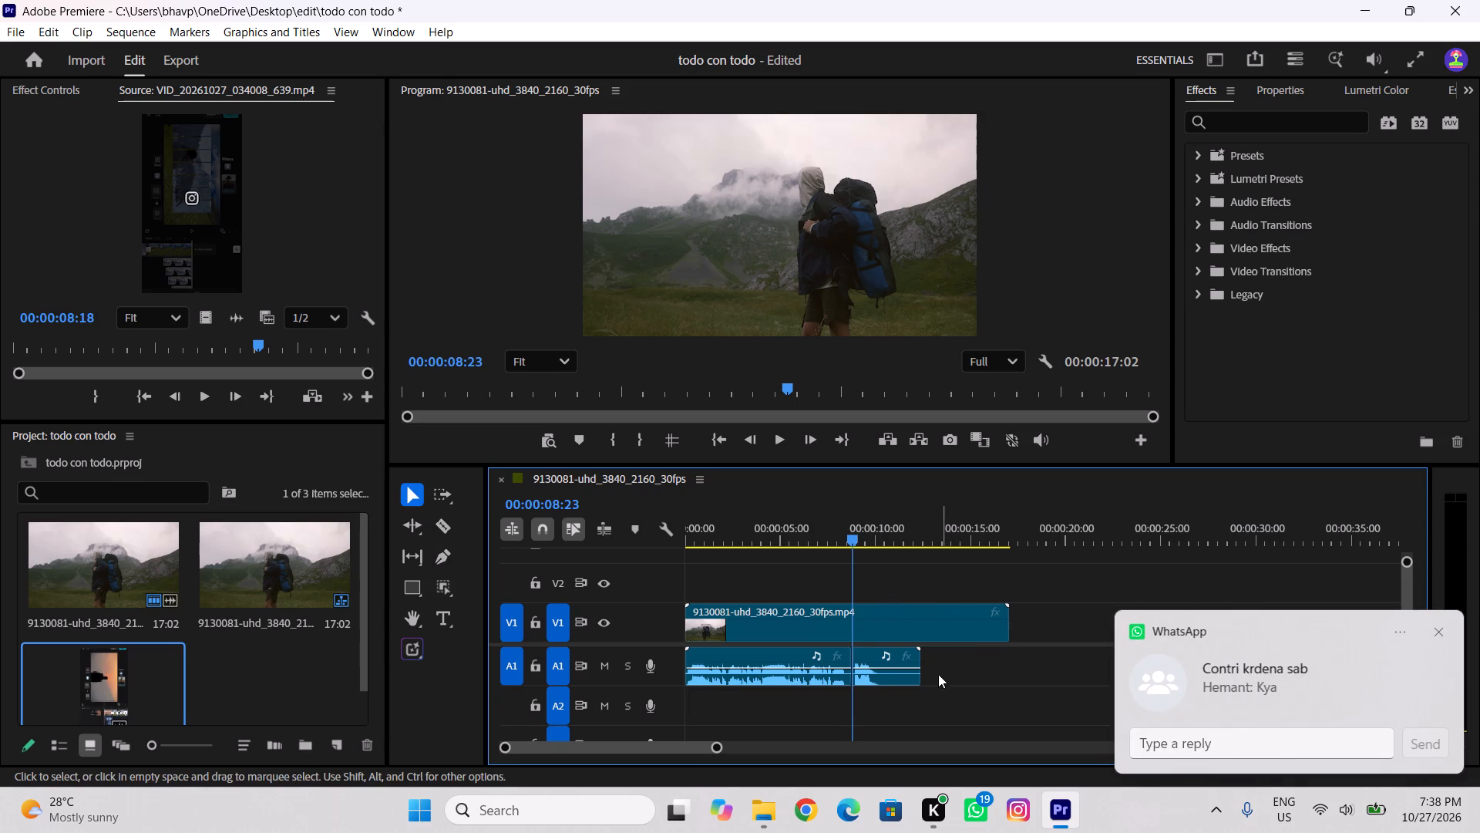
{"action": "left_click", "coordinate": [897, 669]}
{"action": "key", "text": "Delete"}
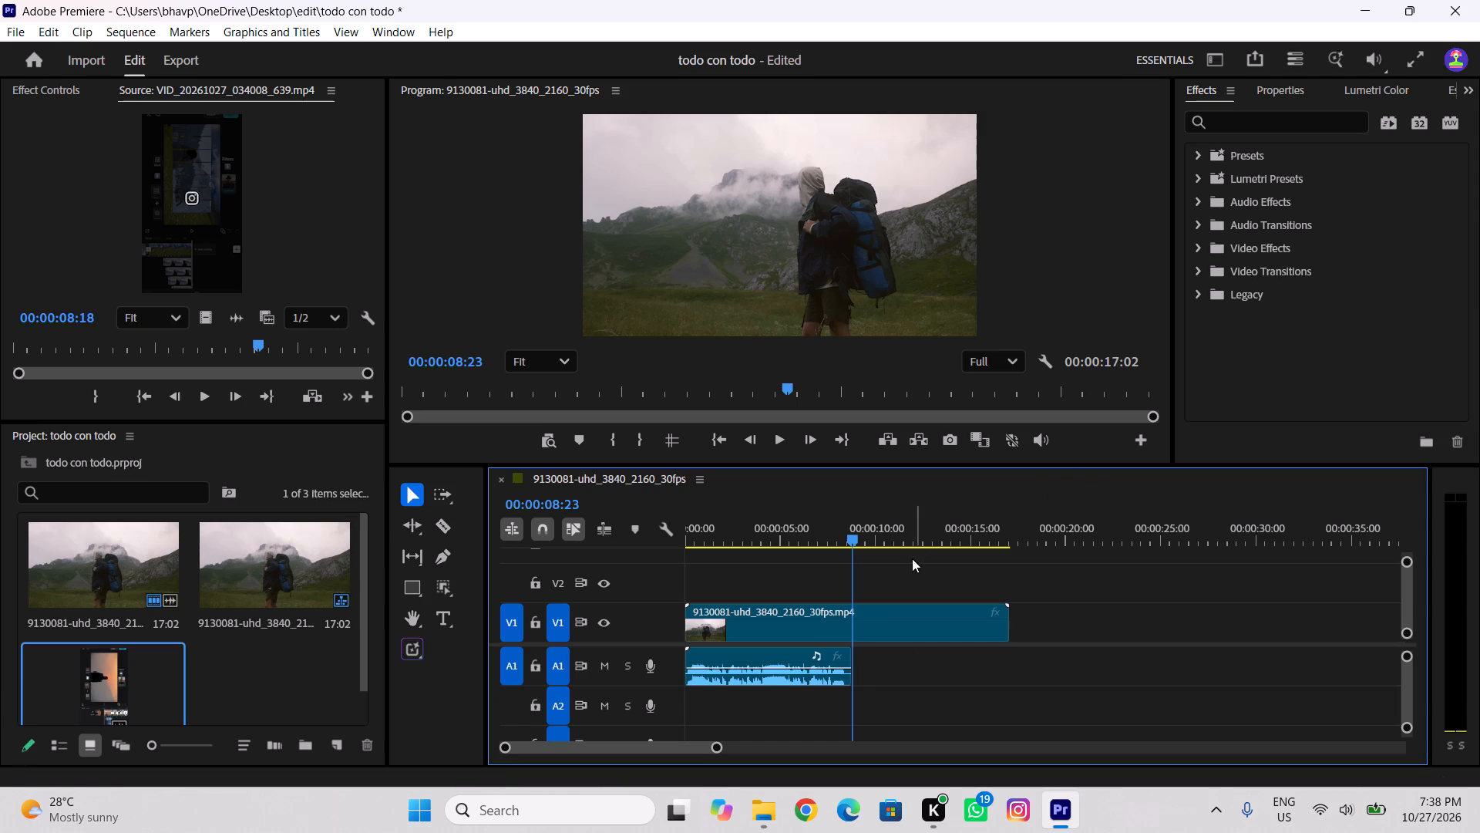
Play the sequence from the start to check the trimmed audio, and return the playhead to the beginning.
{"action": "left_click_drag", "start_coordinate": [910, 524], "coordinate": [573, 536]}
{"action": "key", "text": "space"}
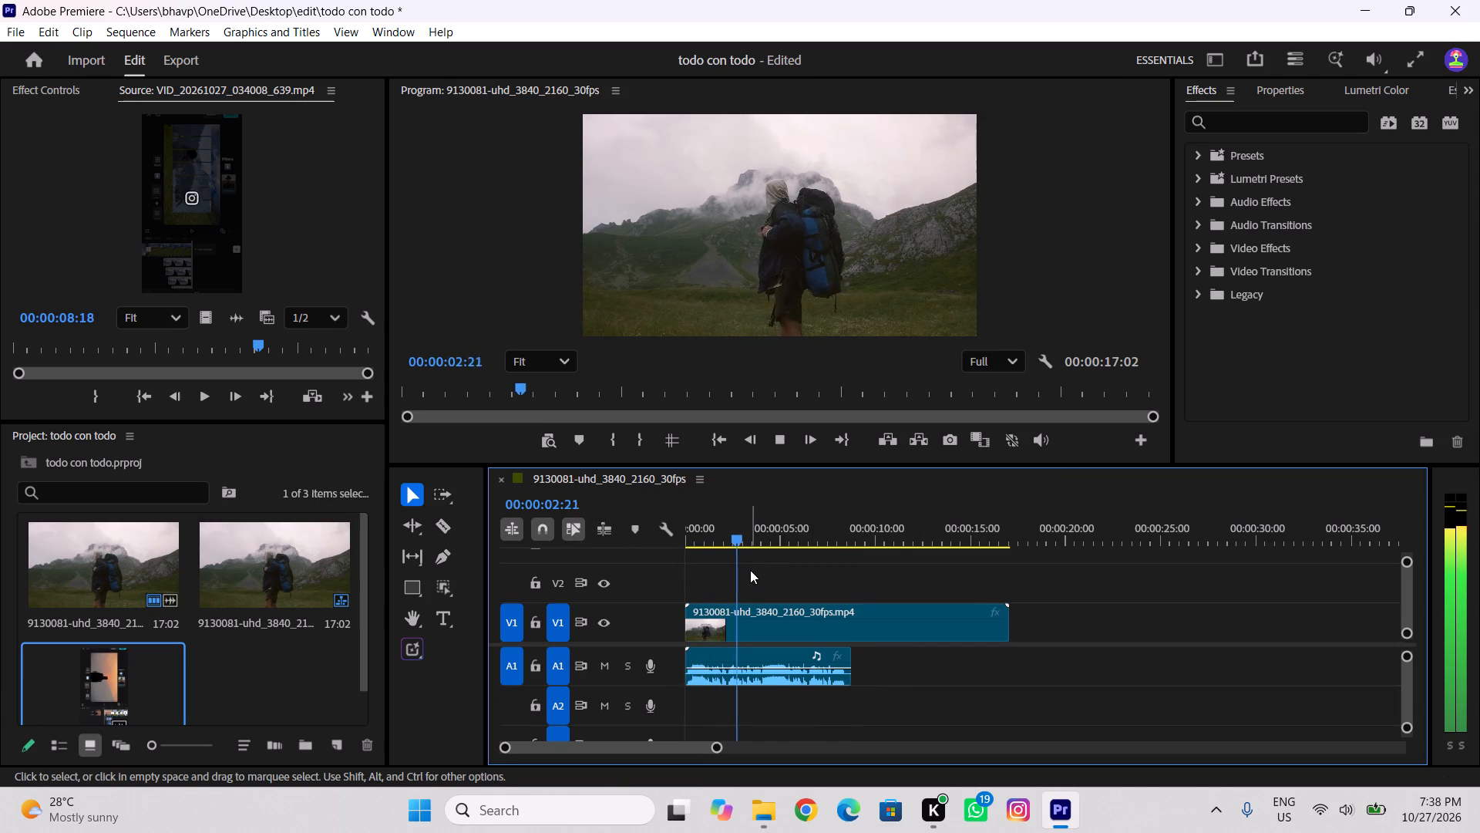
{"action": "key", "text": "space"}
{"action": "left_click_drag", "start_coordinate": [799, 536], "coordinate": [635, 537]}
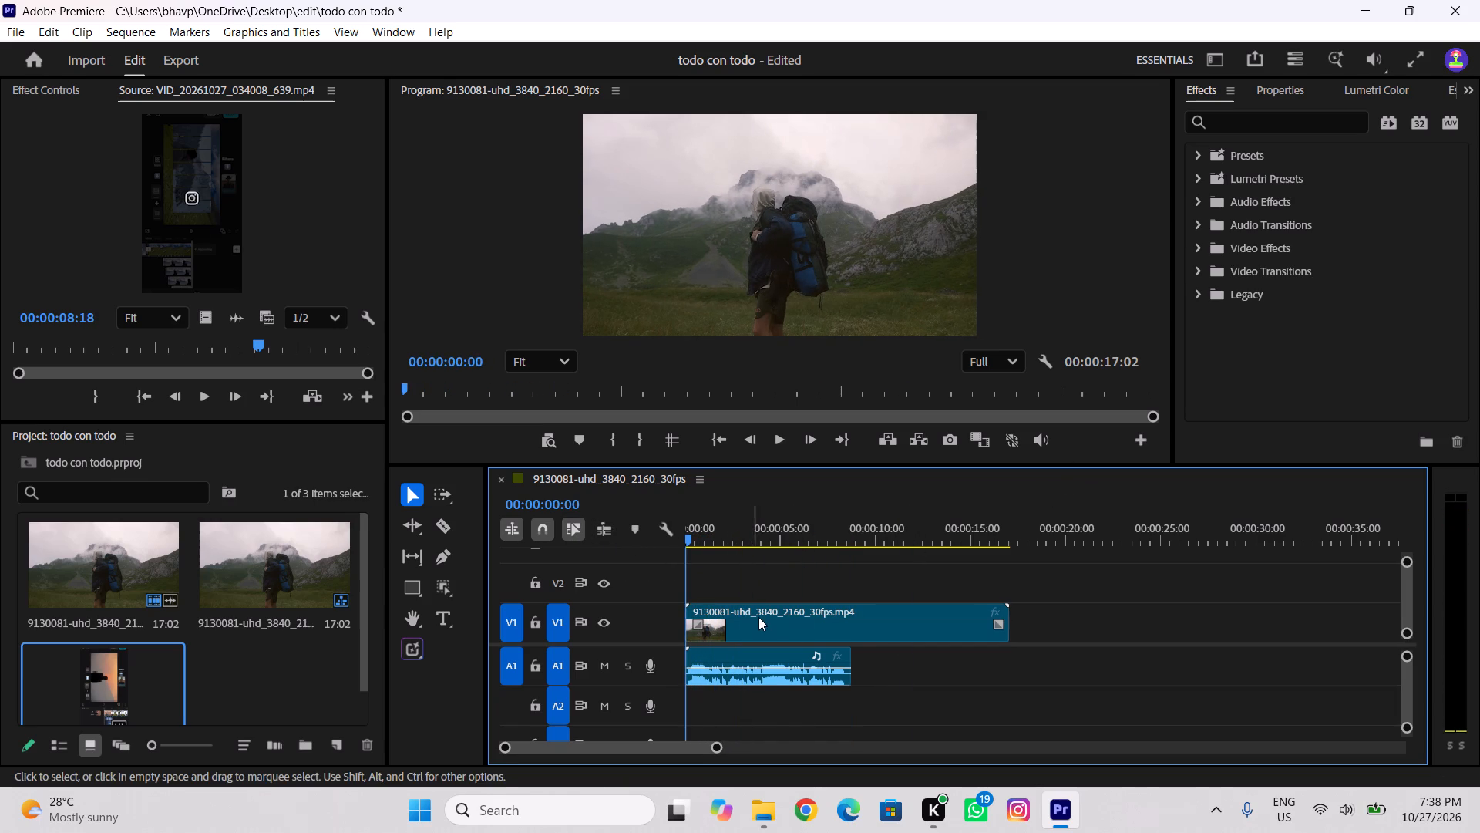
Apply the Lumetri Color effect from the Color Correction video effects to the hiker clip on V1.
{"action": "left_click", "coordinate": [758, 617]}
{"action": "left_click", "coordinate": [772, 630]}
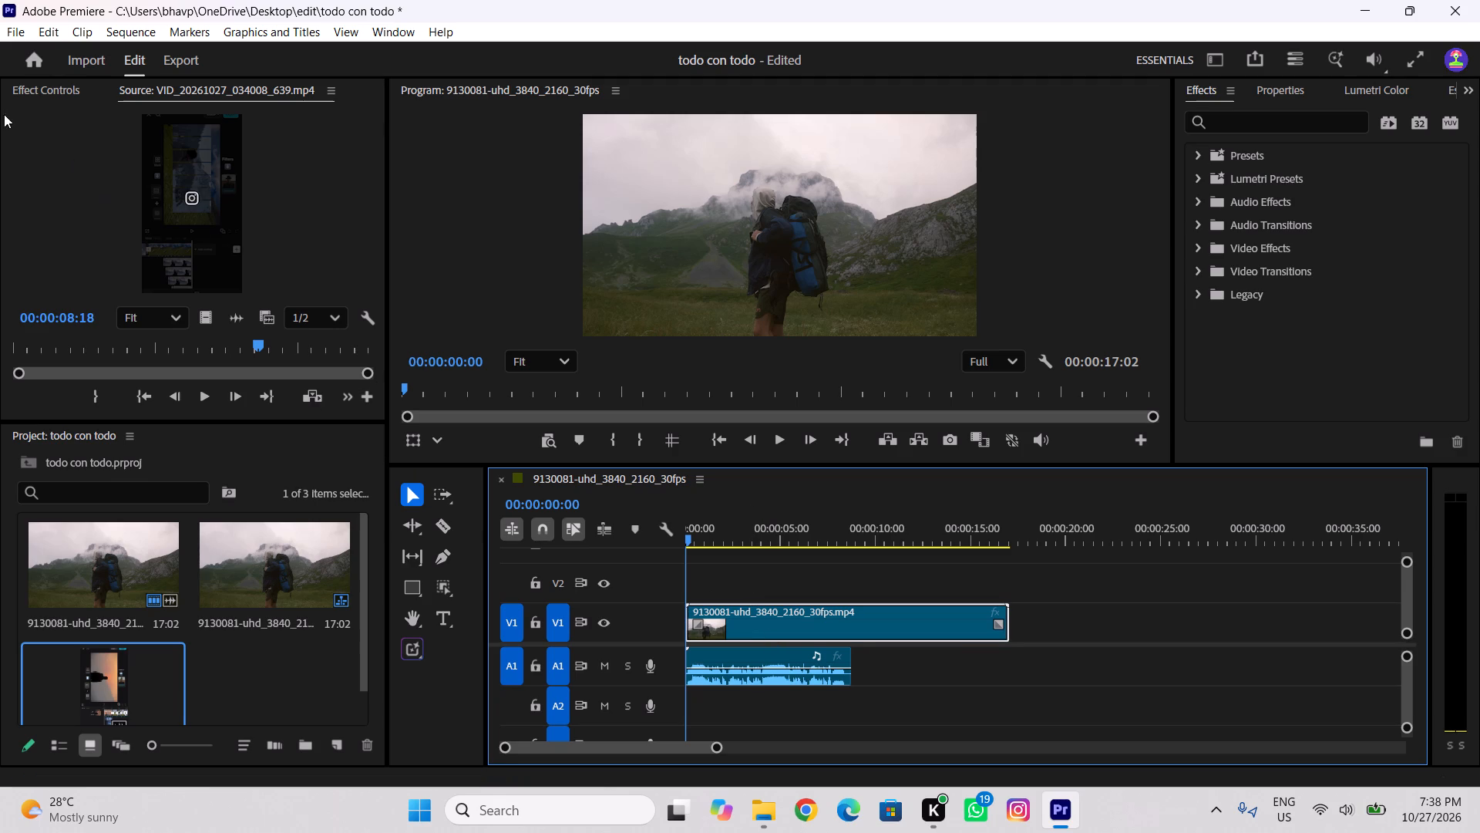
{"action": "left_click", "coordinate": [42, 92]}
{"action": "scroll", "coordinate": [116, 307], "scroll_direction": "down", "scroll_amount": 11}
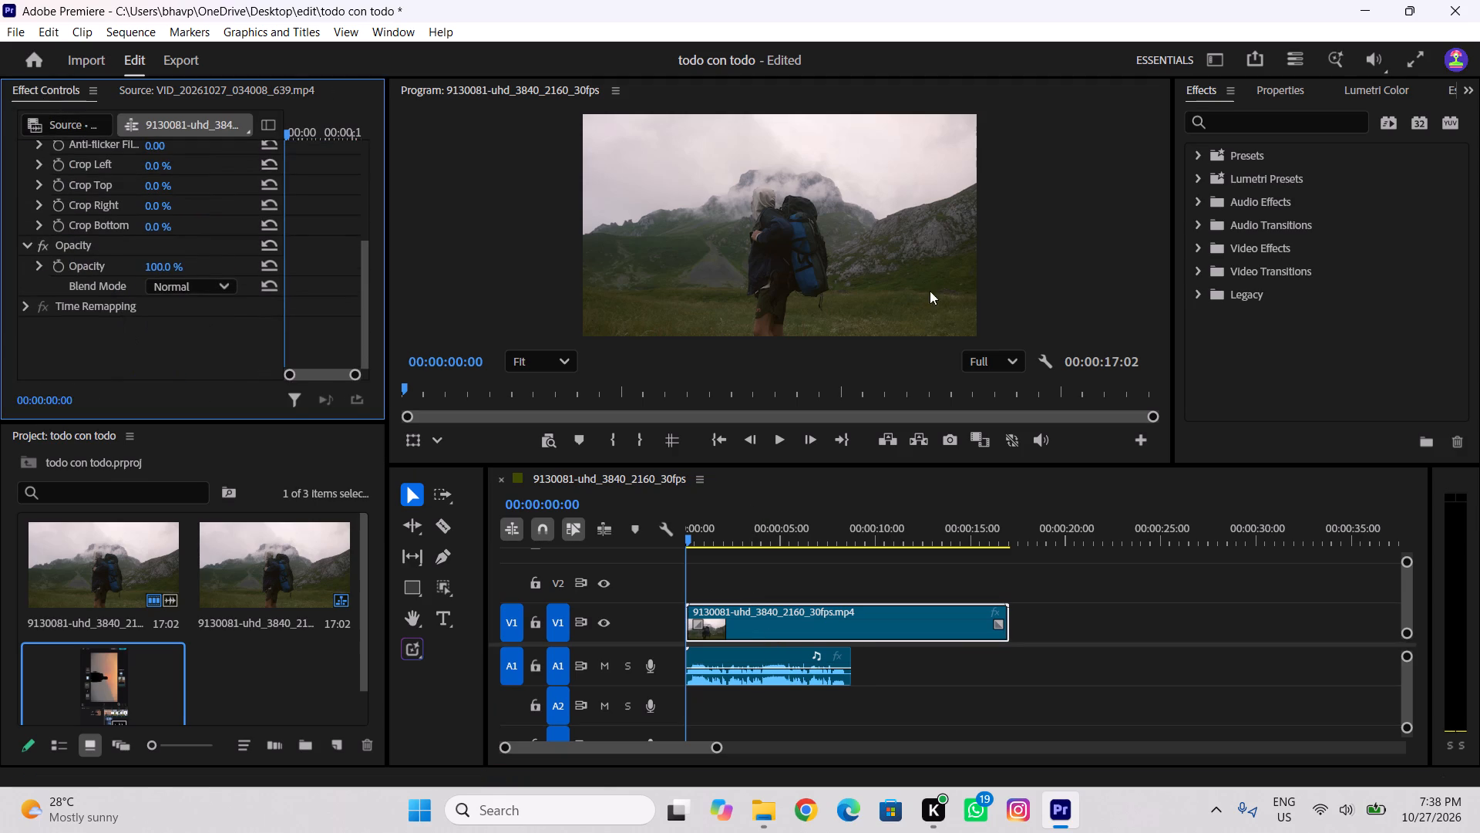
{"action": "left_click", "coordinate": [1192, 240]}
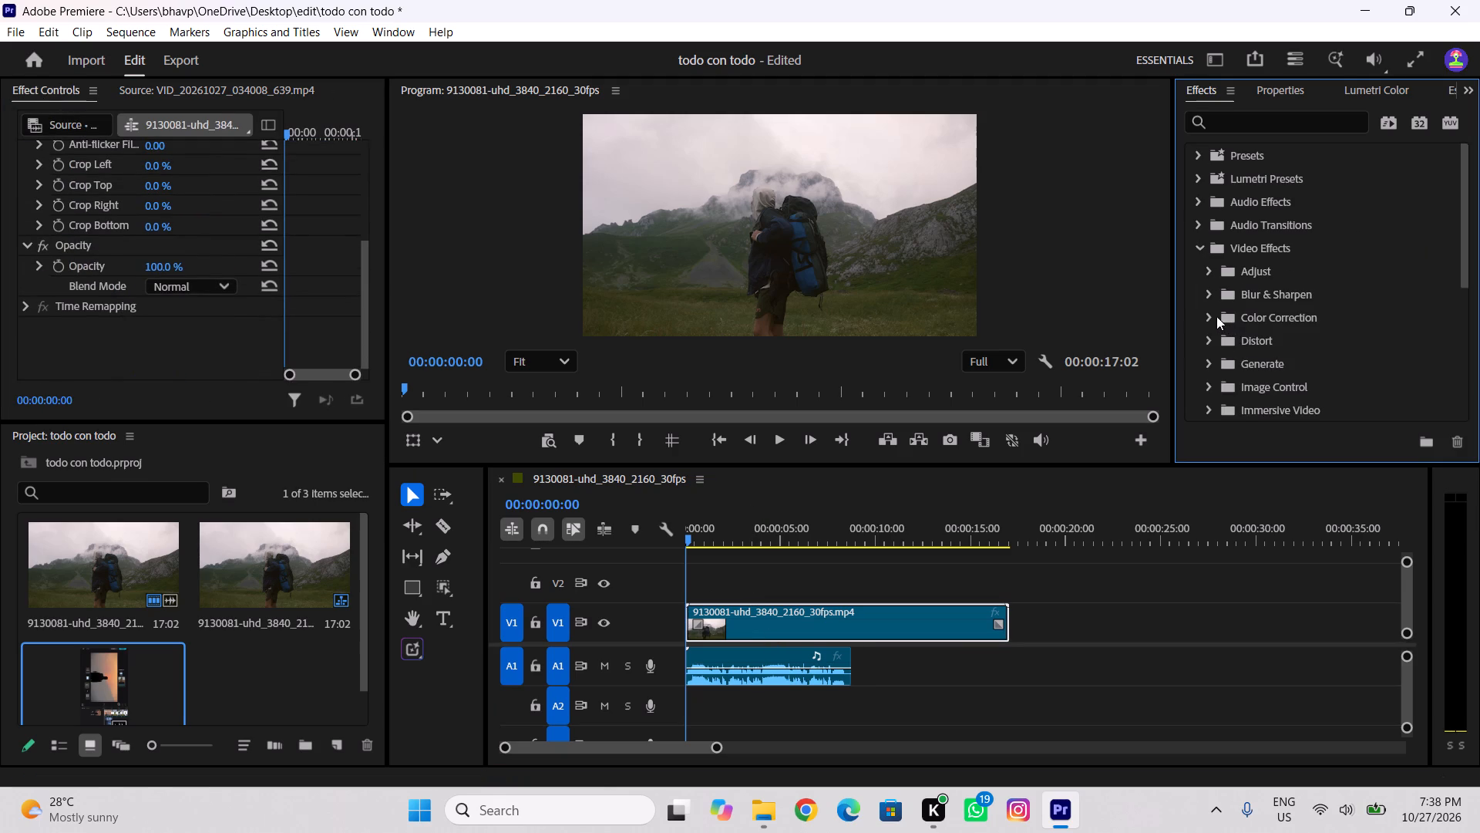
{"action": "left_click", "coordinate": [1199, 312]}
{"action": "scroll", "coordinate": [1276, 373], "scroll_direction": "down", "scroll_amount": 6}
{"action": "left_click_drag", "start_coordinate": [1307, 259], "coordinate": [1283, 282]}
{"action": "left_click_drag", "start_coordinate": [1288, 276], "coordinate": [800, 615]}
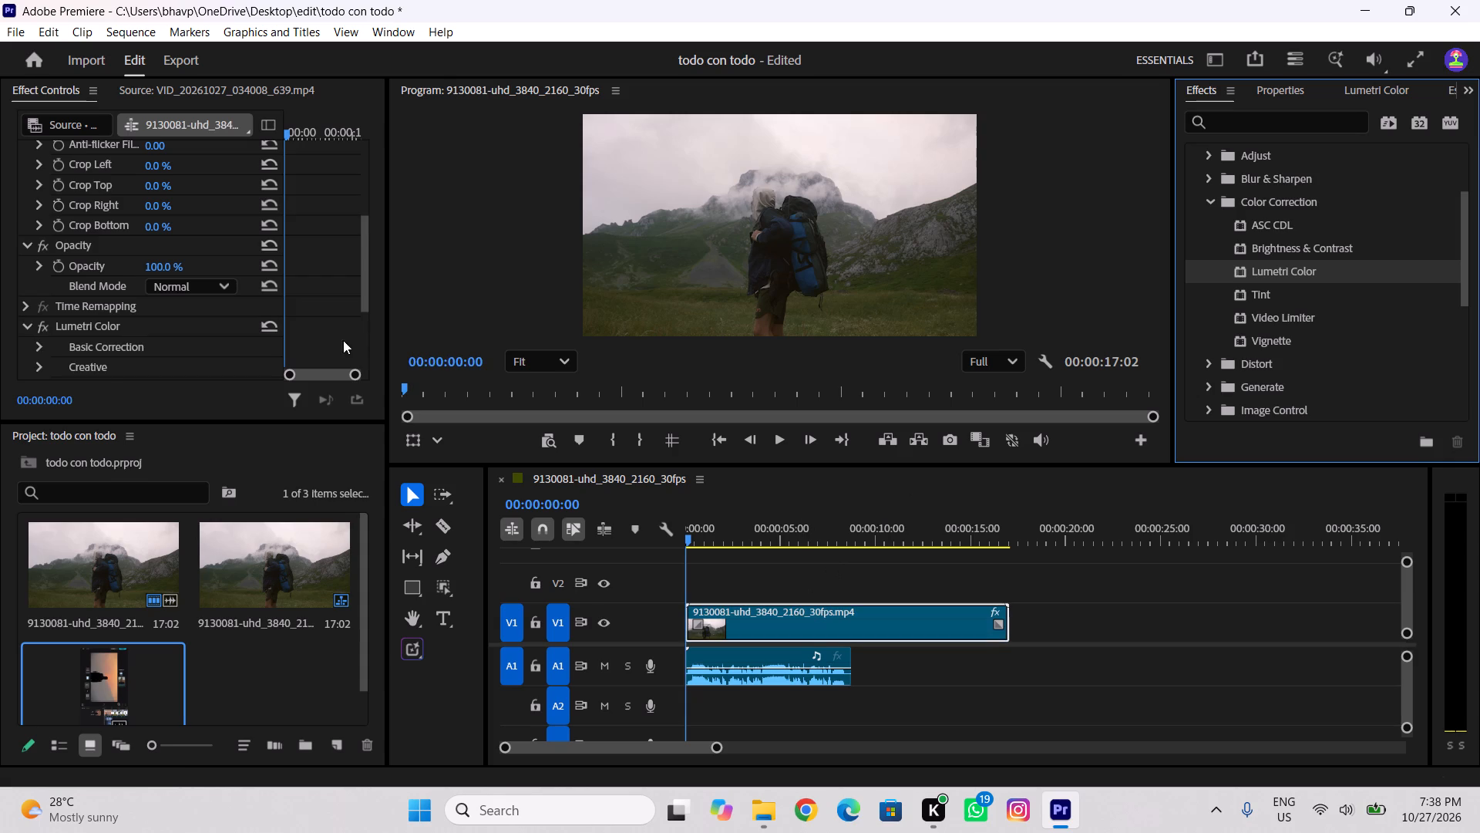
In the hiker clip's Lumetri Basic Correction, set Temperature to -35 and Saturation to 214.
{"action": "scroll", "coordinate": [125, 350], "scroll_direction": "down", "scroll_amount": 5}
{"action": "left_click", "coordinate": [40, 249]}
{"action": "scroll", "coordinate": [120, 286], "scroll_direction": "down", "scroll_amount": 6}
{"action": "left_click_drag", "start_coordinate": [156, 319], "coordinate": [136, 319]}
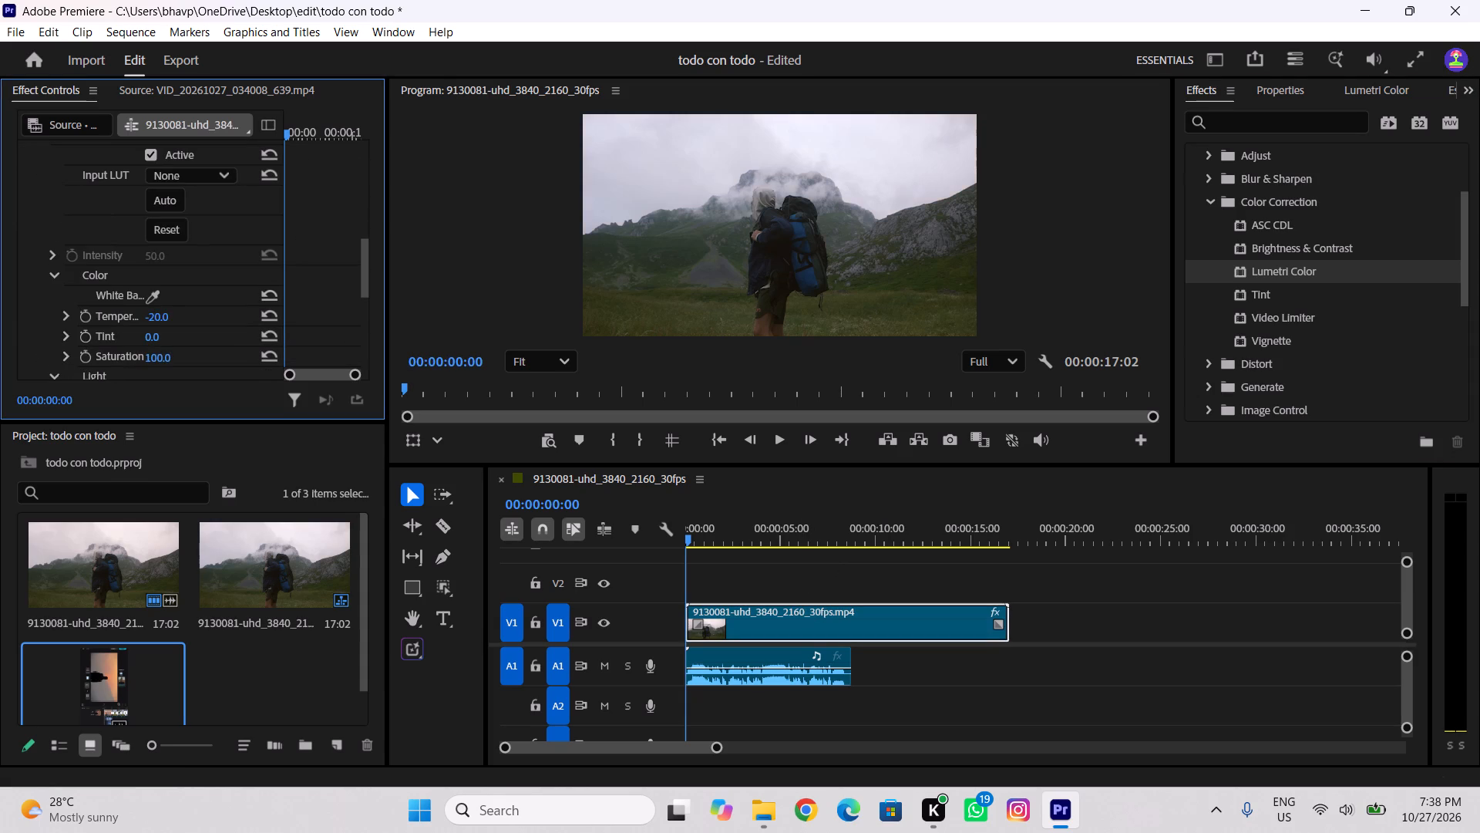
{"action": "left_click_drag", "start_coordinate": [136, 319], "coordinate": [122, 319]}
{"action": "scroll", "coordinate": [141, 332], "scroll_direction": "down", "scroll_amount": 3}
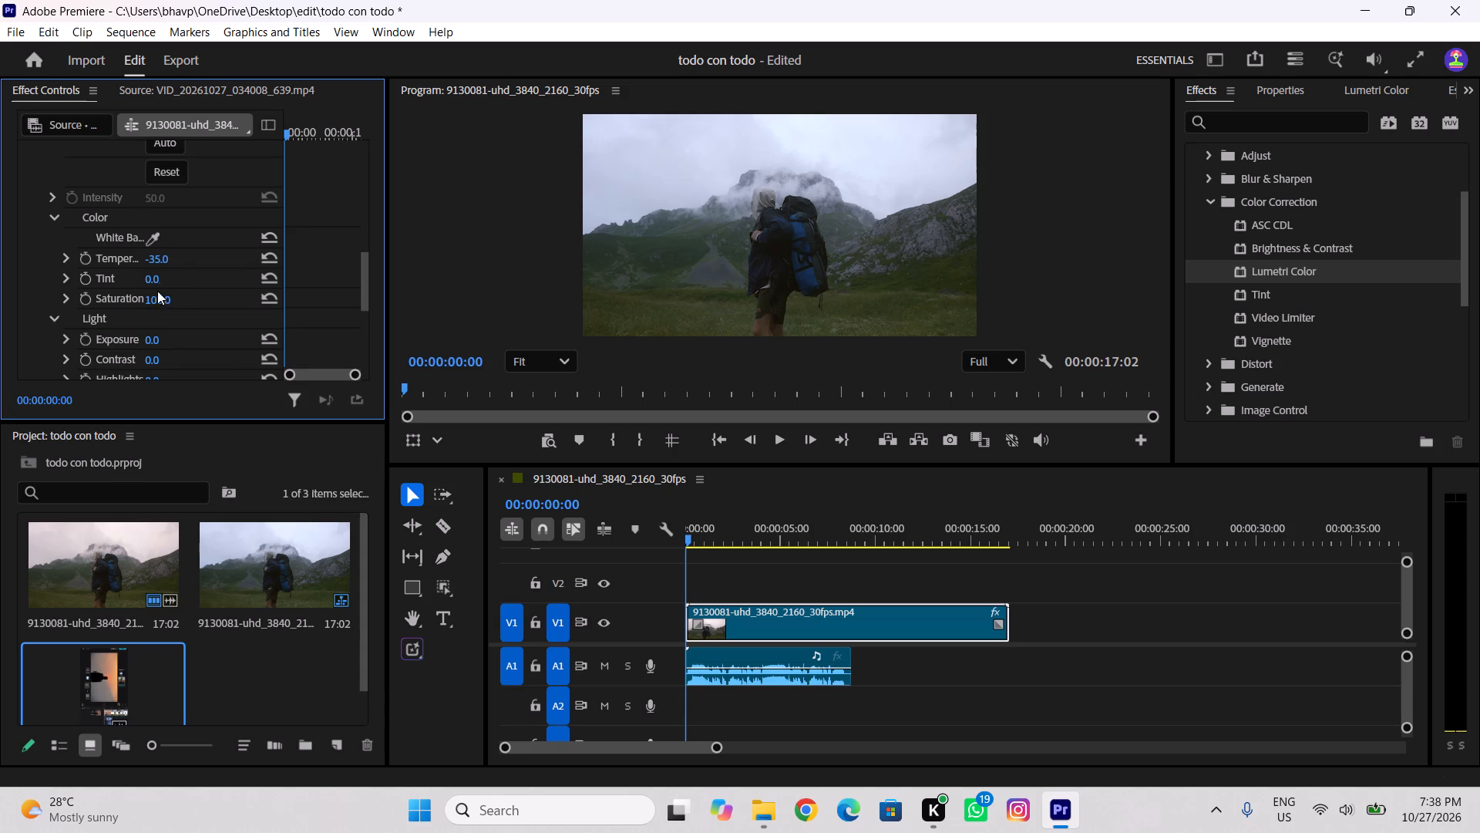
{"action": "left_click_drag", "start_coordinate": [161, 299], "coordinate": [326, 312]}
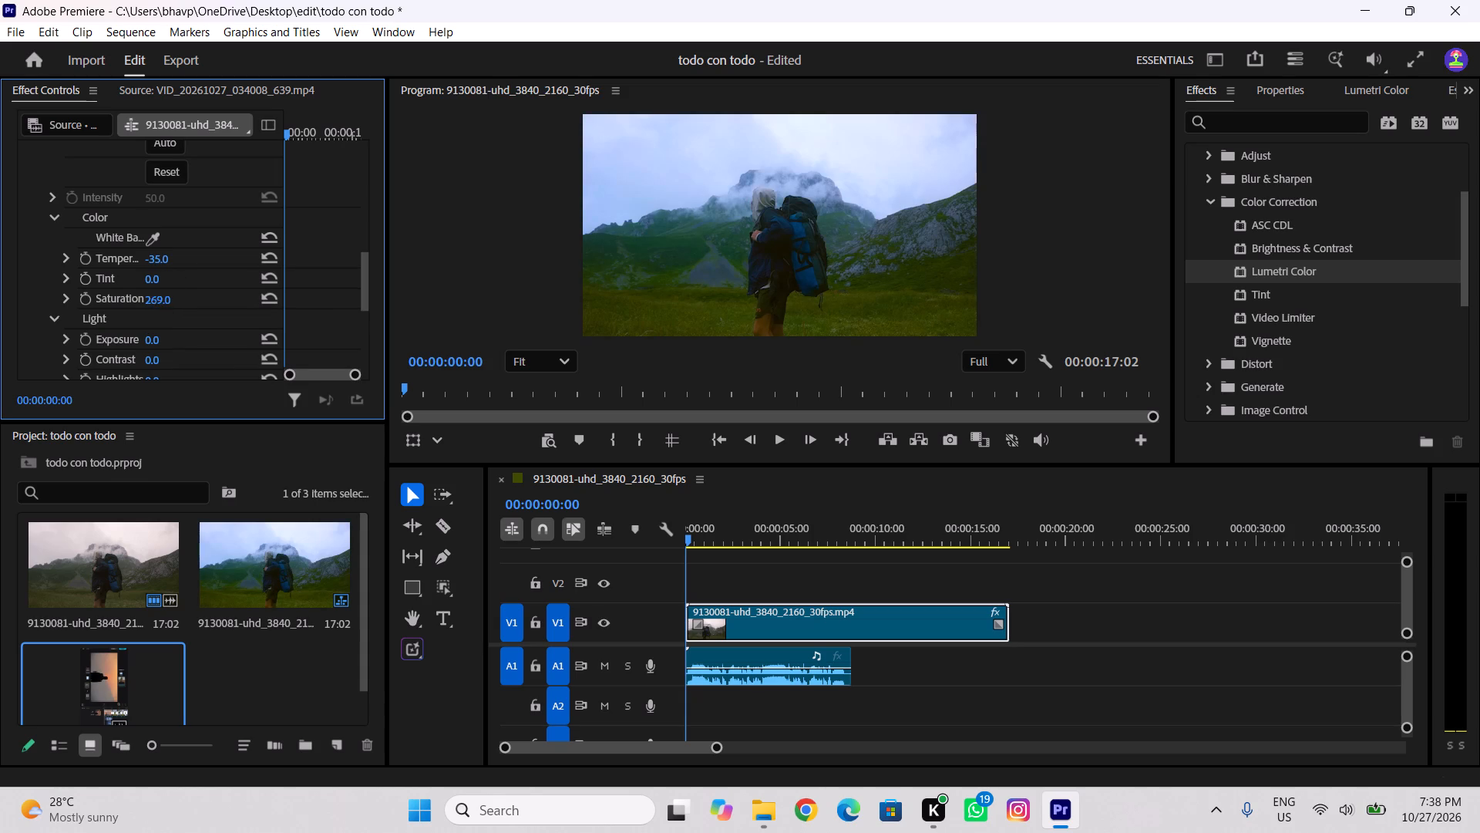
{"action": "left_click_drag", "start_coordinate": [326, 312], "coordinate": [274, 323]}
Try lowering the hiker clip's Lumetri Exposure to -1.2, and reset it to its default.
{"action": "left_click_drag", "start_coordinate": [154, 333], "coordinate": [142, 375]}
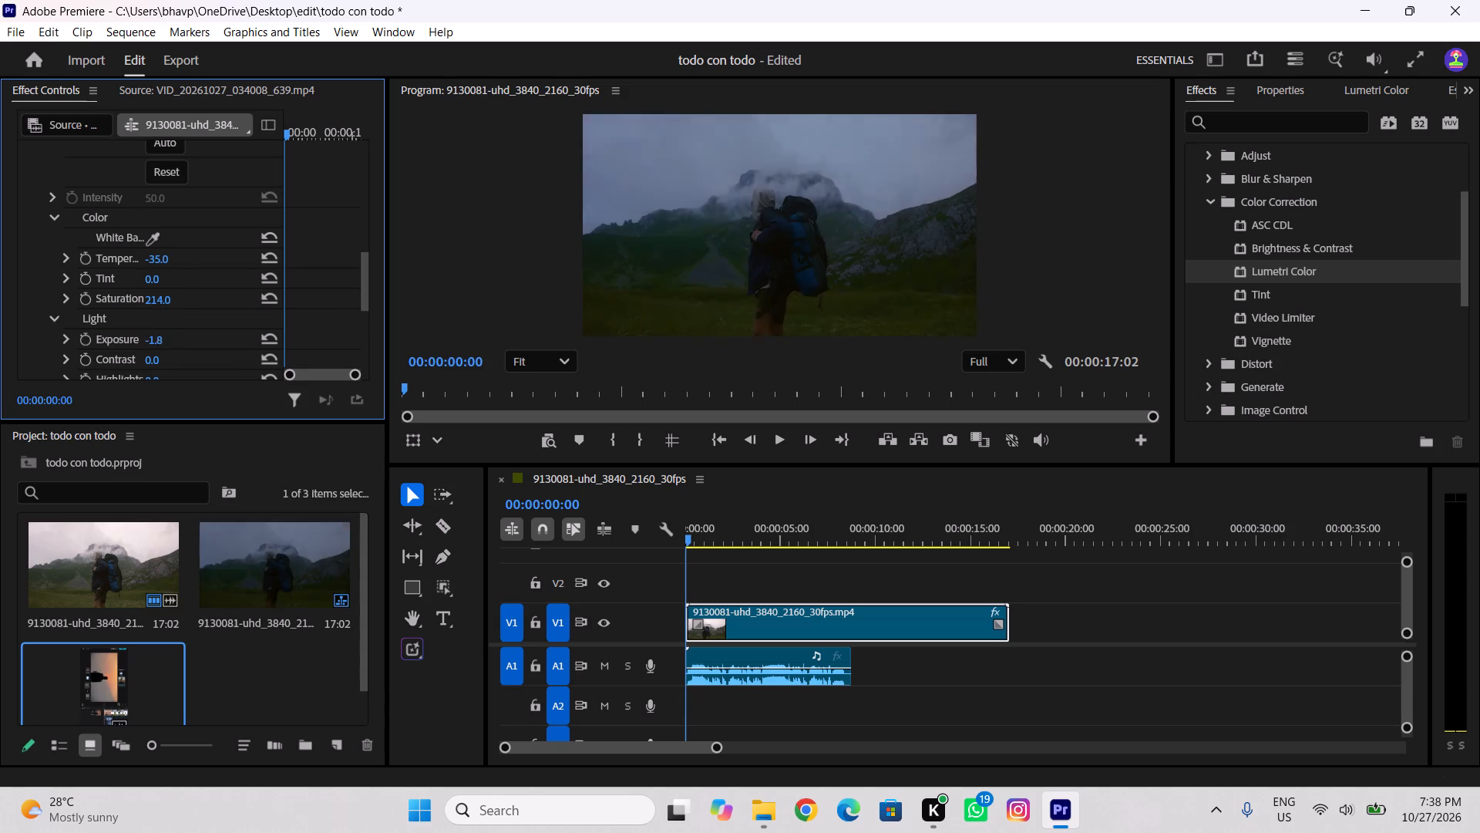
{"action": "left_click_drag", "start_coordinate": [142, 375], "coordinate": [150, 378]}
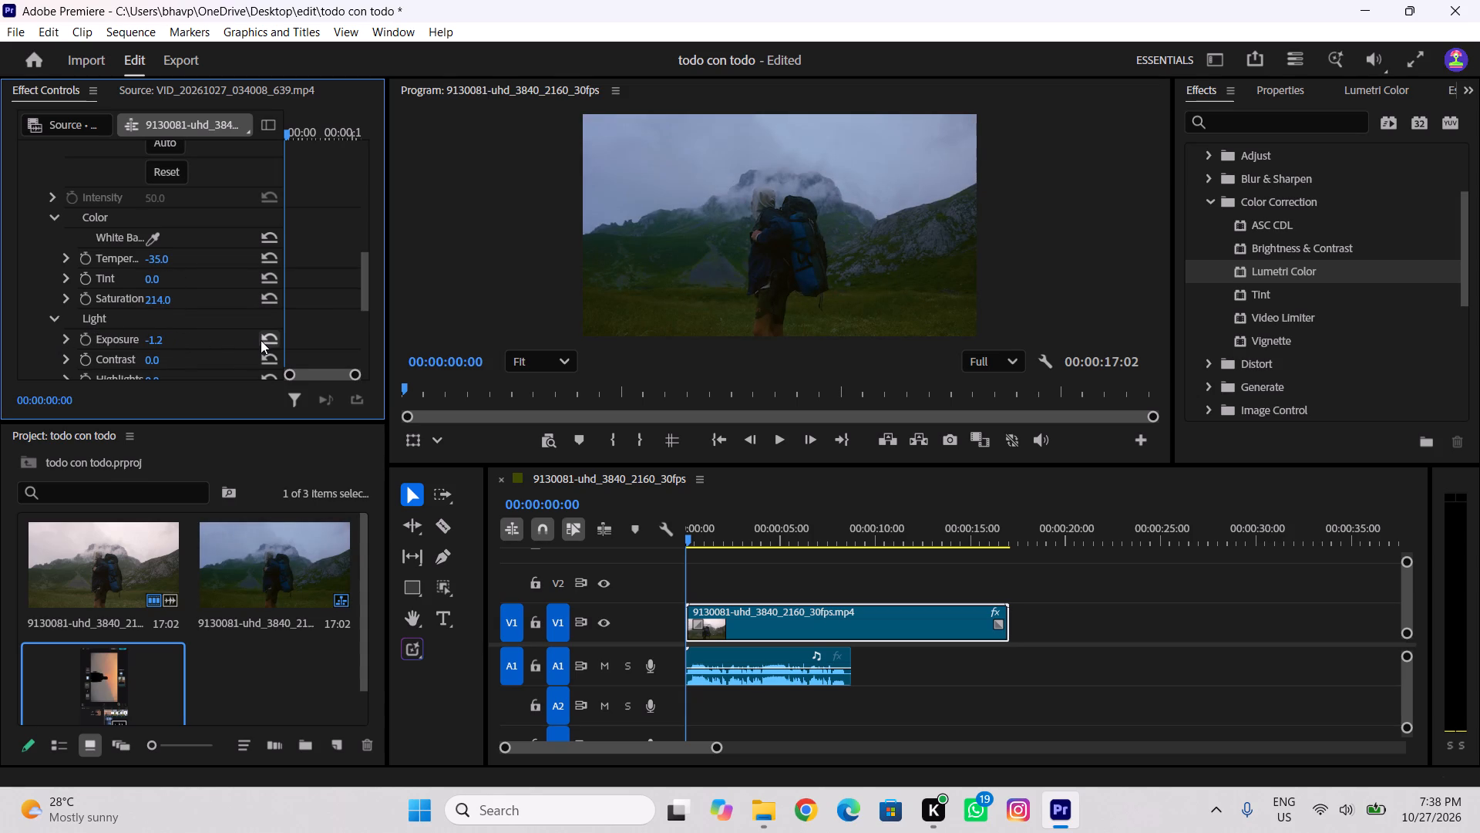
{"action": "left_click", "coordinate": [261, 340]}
Set the hiker clip's Lumetri Contrast to 57.
{"action": "scroll", "coordinate": [186, 336], "scroll_direction": "down", "scroll_amount": 1}
{"action": "left_click_drag", "start_coordinate": [150, 341], "coordinate": [165, 343]}
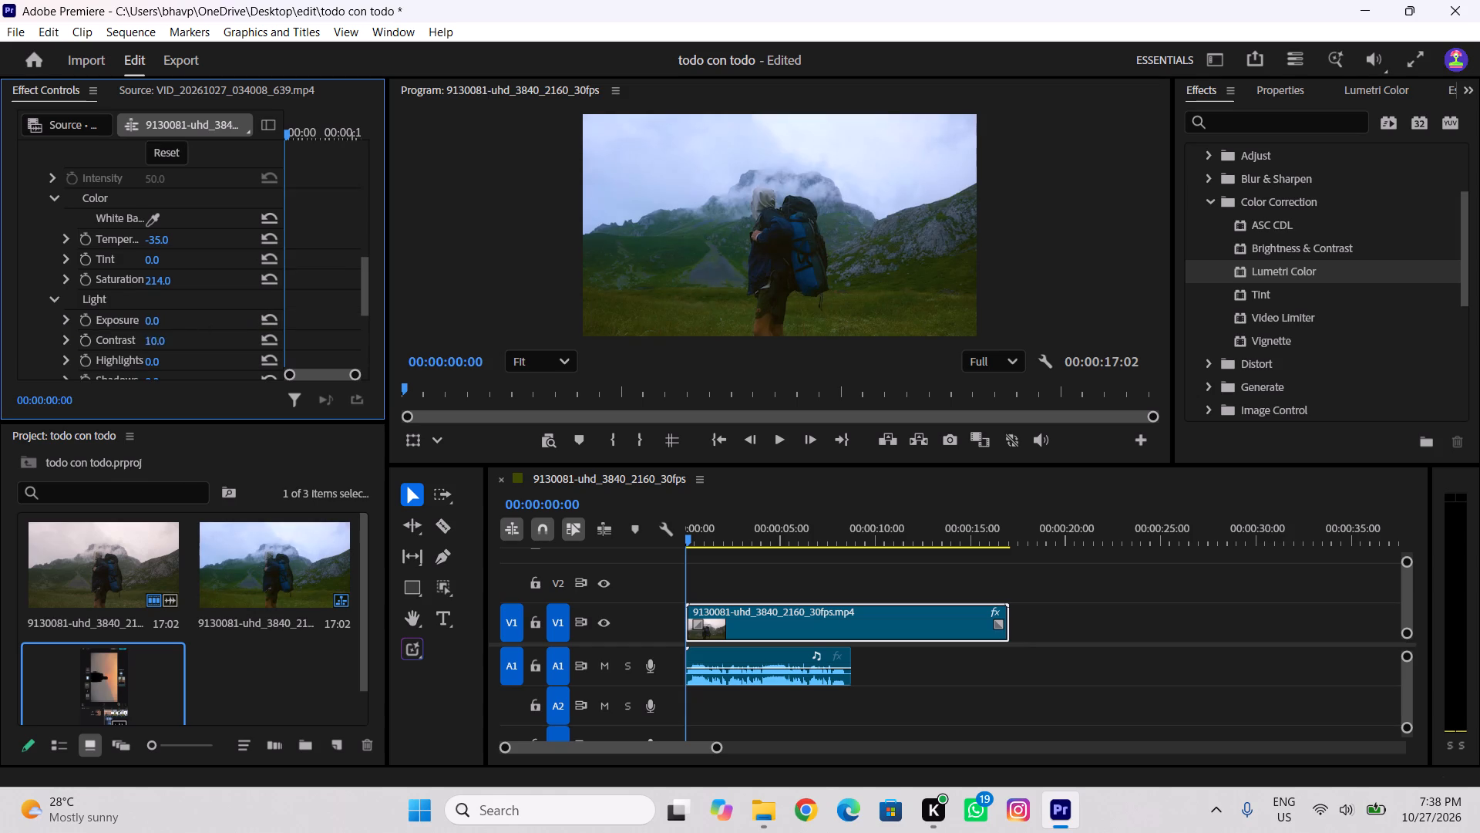
{"action": "left_click_drag", "start_coordinate": [165, 343], "coordinate": [218, 370]}
{"action": "left_click_drag", "start_coordinate": [218, 370], "coordinate": [218, 373]}
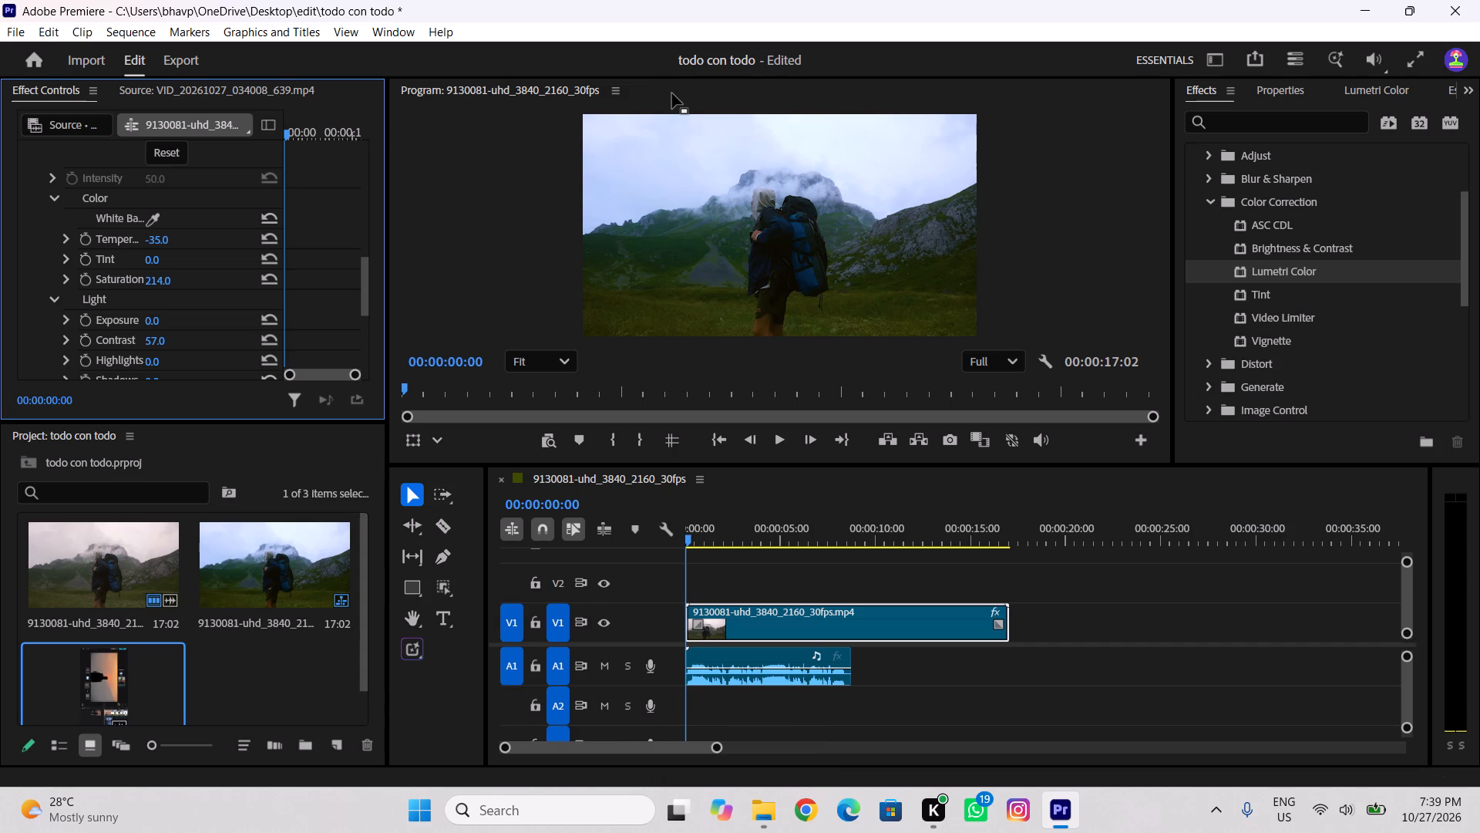
Play the opening moments of the graded sequence to find the first cut point against the audio.
{"action": "left_click_drag", "start_coordinate": [875, 545], "coordinate": [530, 583]}
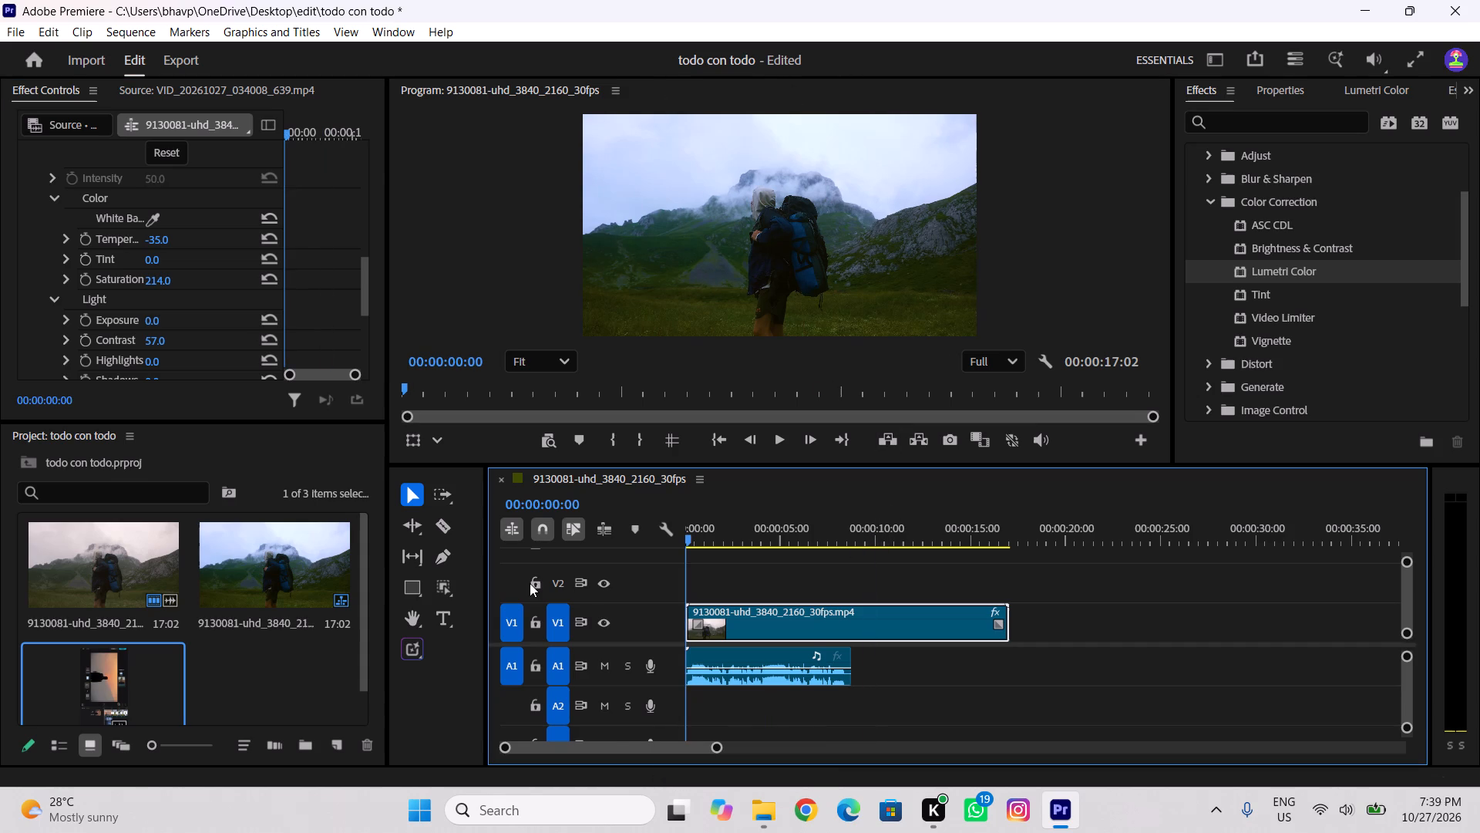
{"action": "key", "text": "space"}
{"action": "key", "text": "space"}
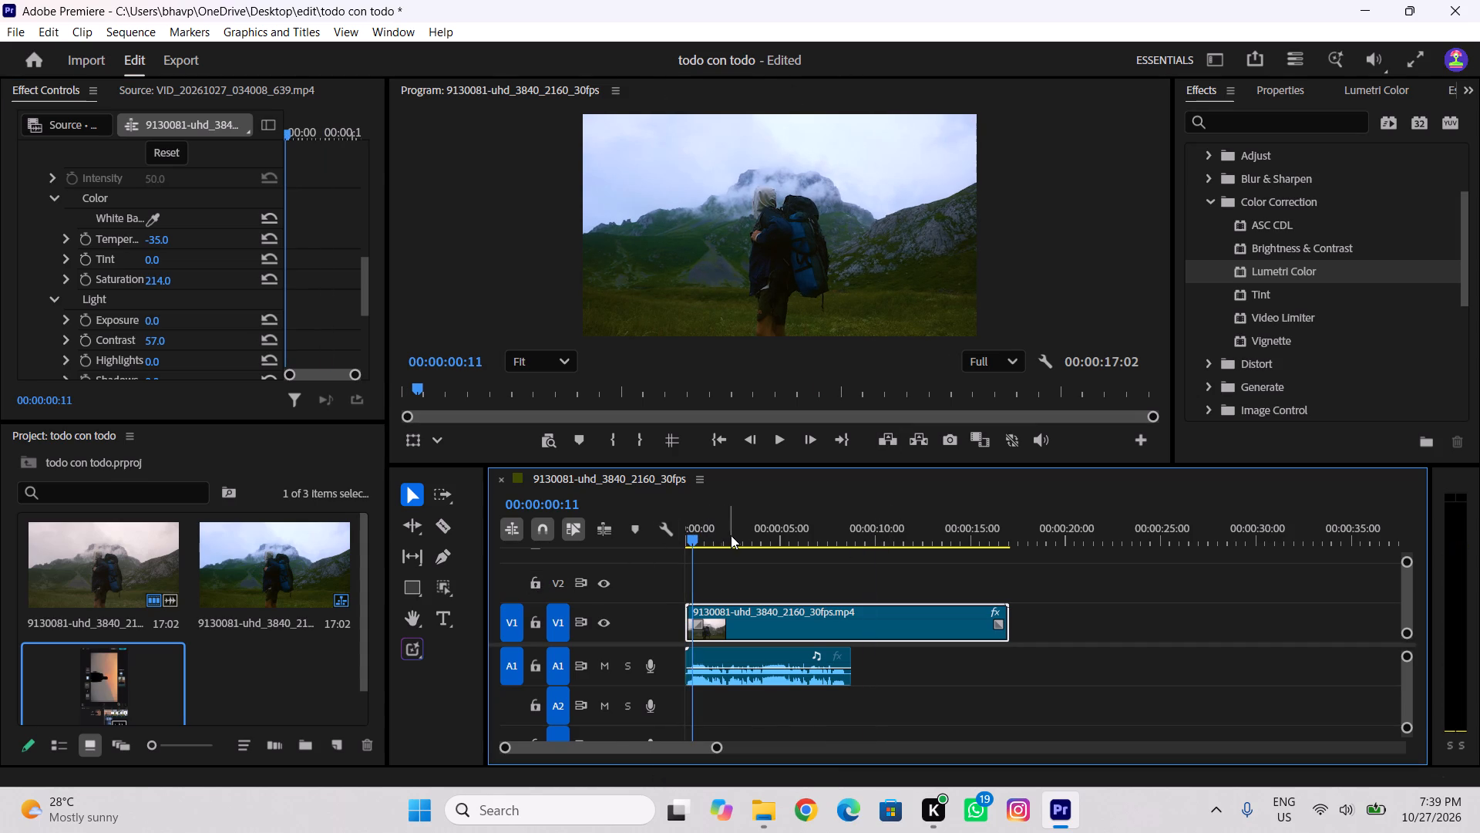
{"action": "left_click_drag", "start_coordinate": [694, 538], "coordinate": [679, 573]}
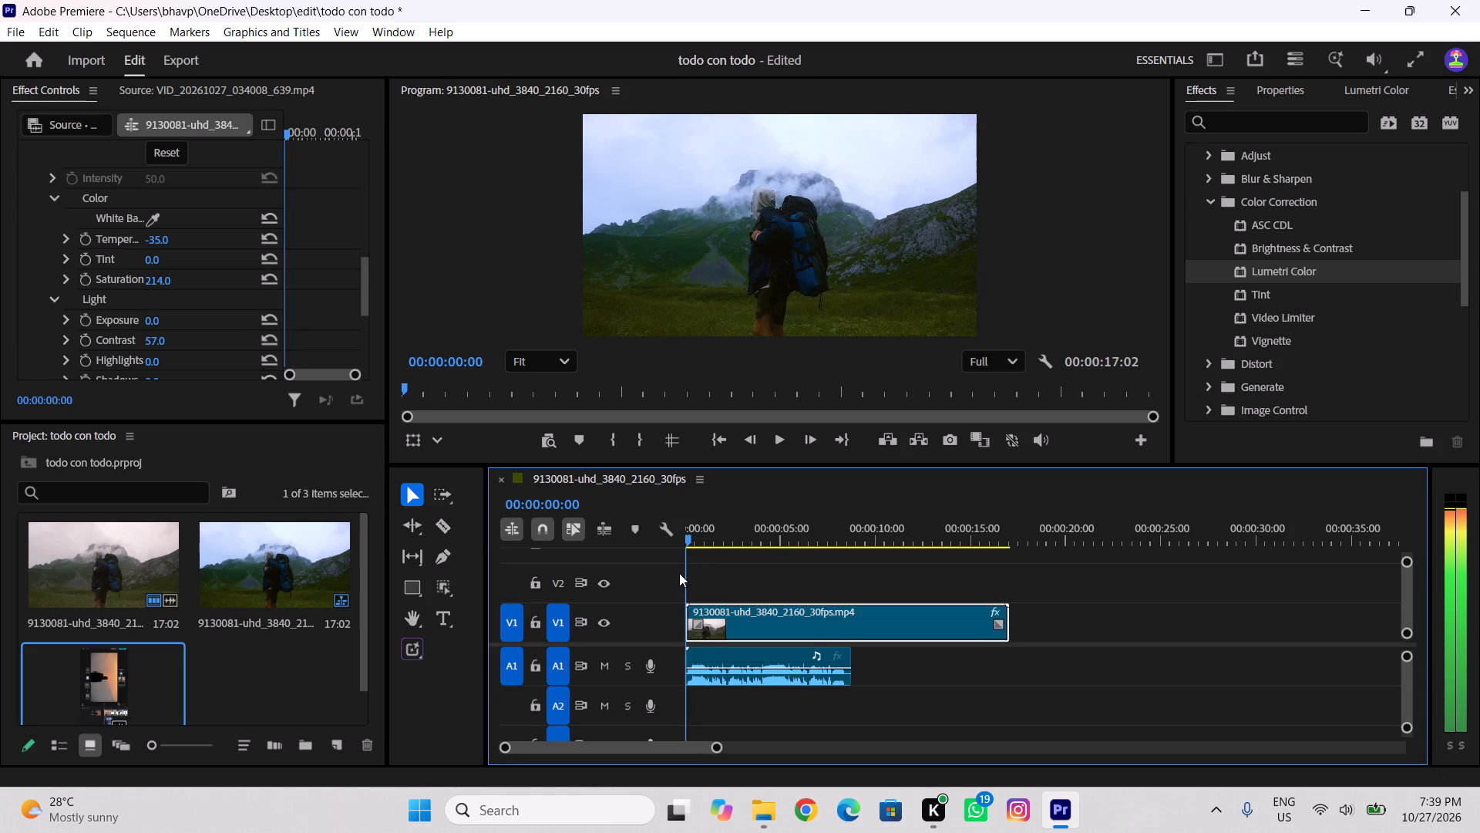
{"action": "left_click_drag", "start_coordinate": [679, 573], "coordinate": [678, 573]}
{"action": "key", "text": "space"}
{"action": "key", "text": "space"}
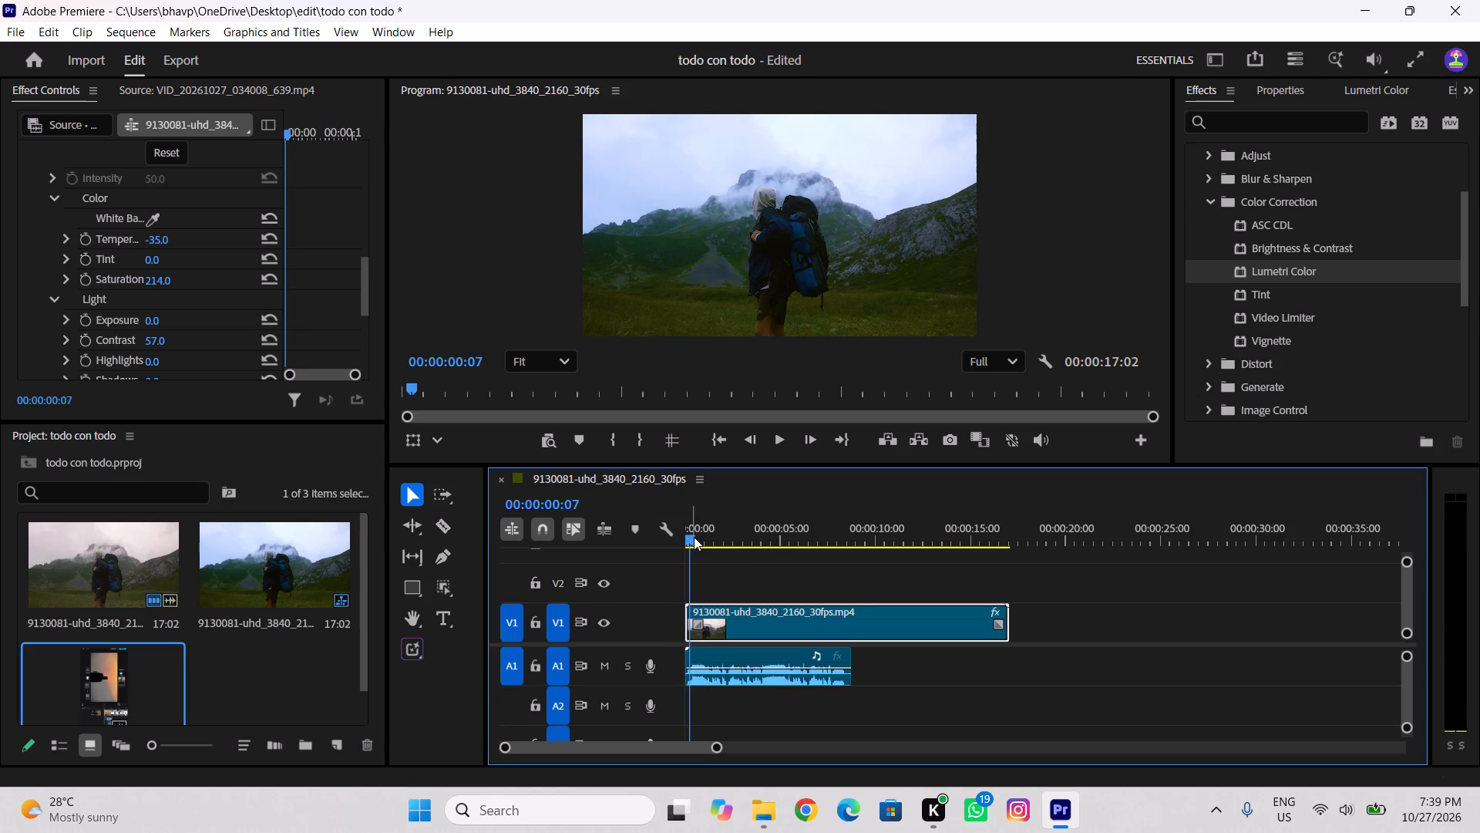
Split the hiker clip on V1 at 00:00:00:21.
{"action": "left_click_drag", "start_coordinate": [695, 535], "coordinate": [883, 615]}
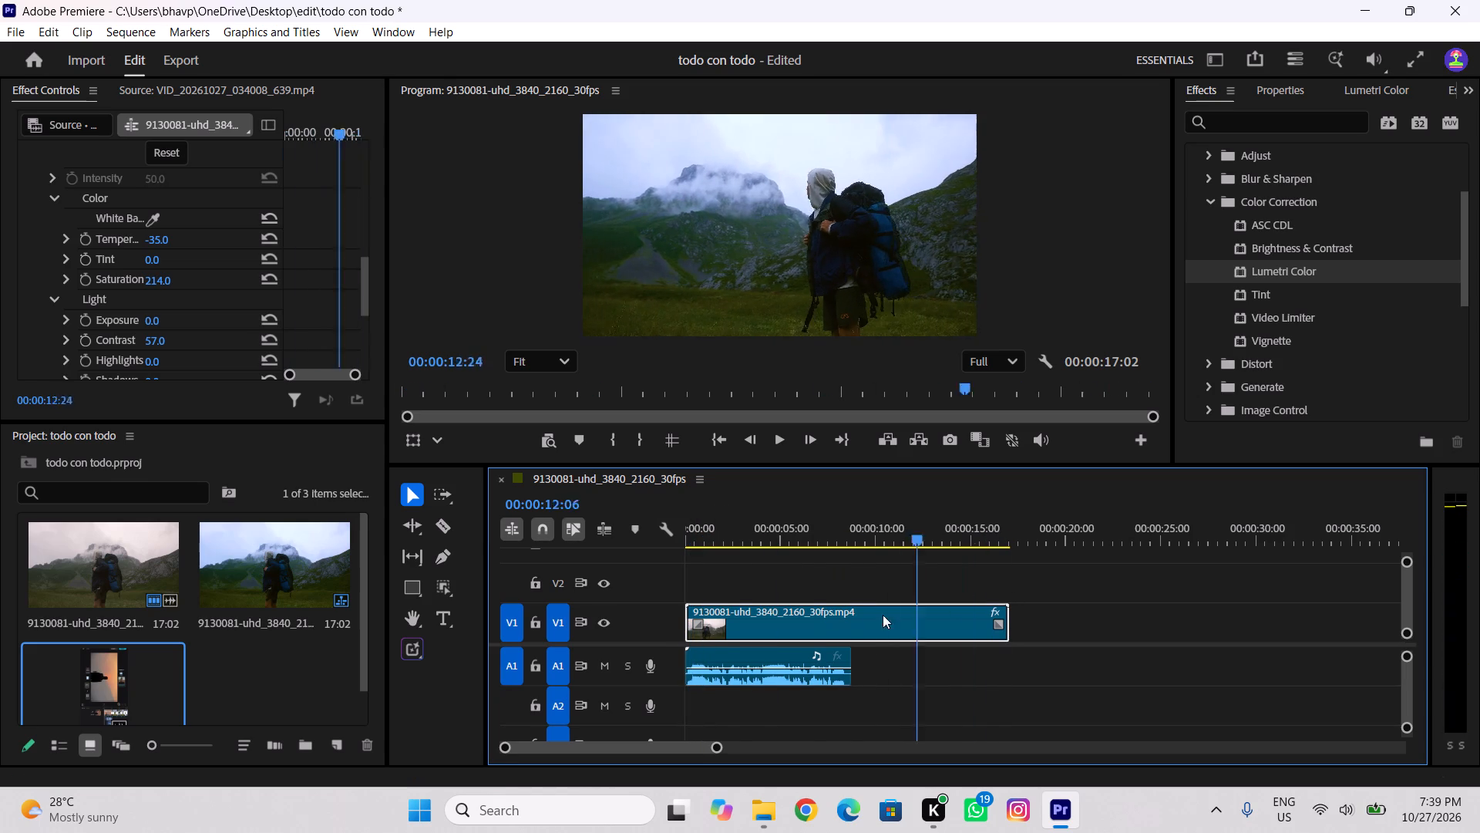
{"action": "left_click_drag", "start_coordinate": [883, 615], "coordinate": [701, 668]}
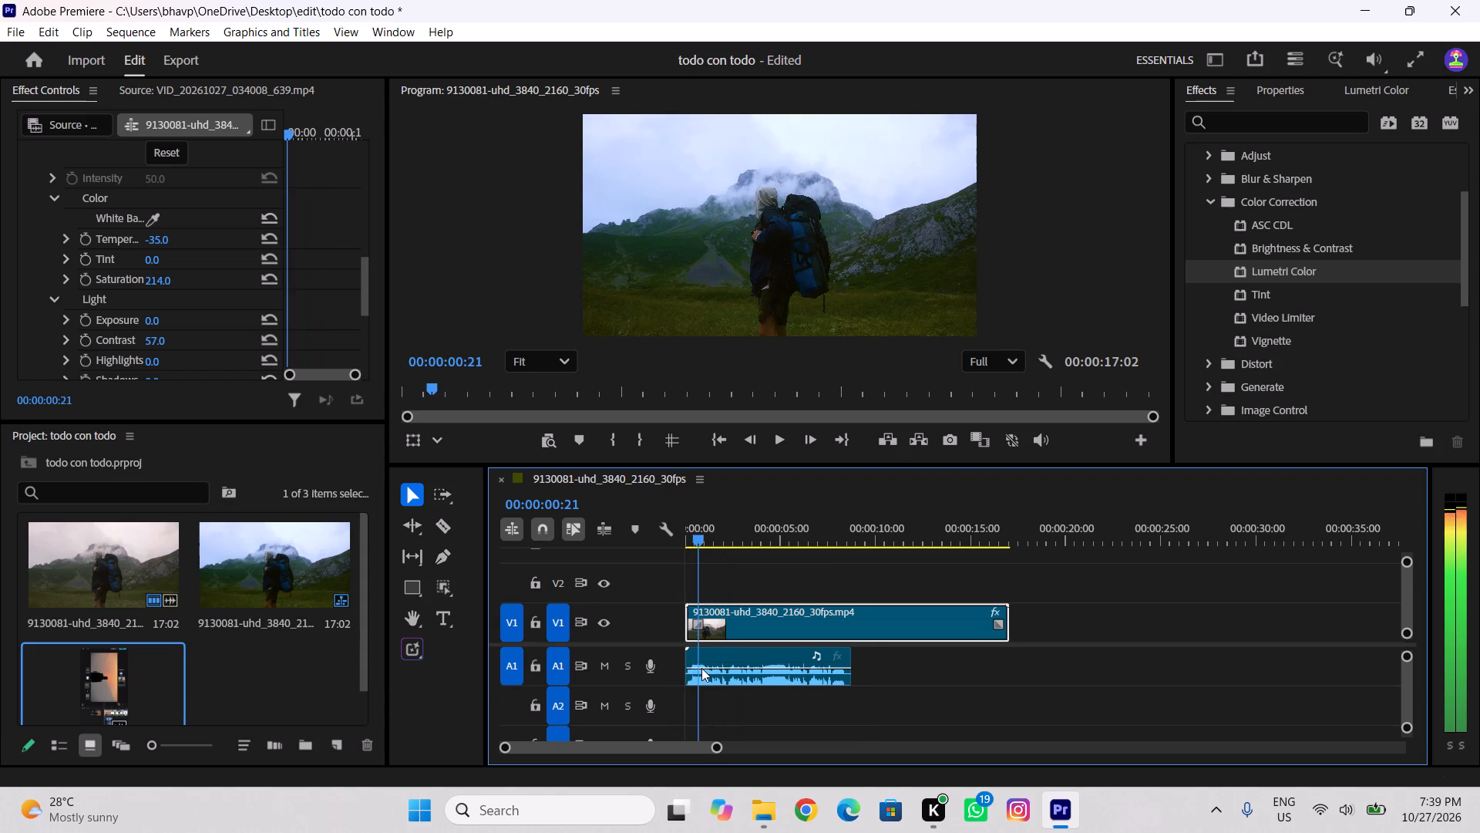
{"action": "left_click_drag", "start_coordinate": [701, 668], "coordinate": [701, 667]}
{"action": "key", "text": "c"}
{"action": "left_click", "coordinate": [705, 617]}
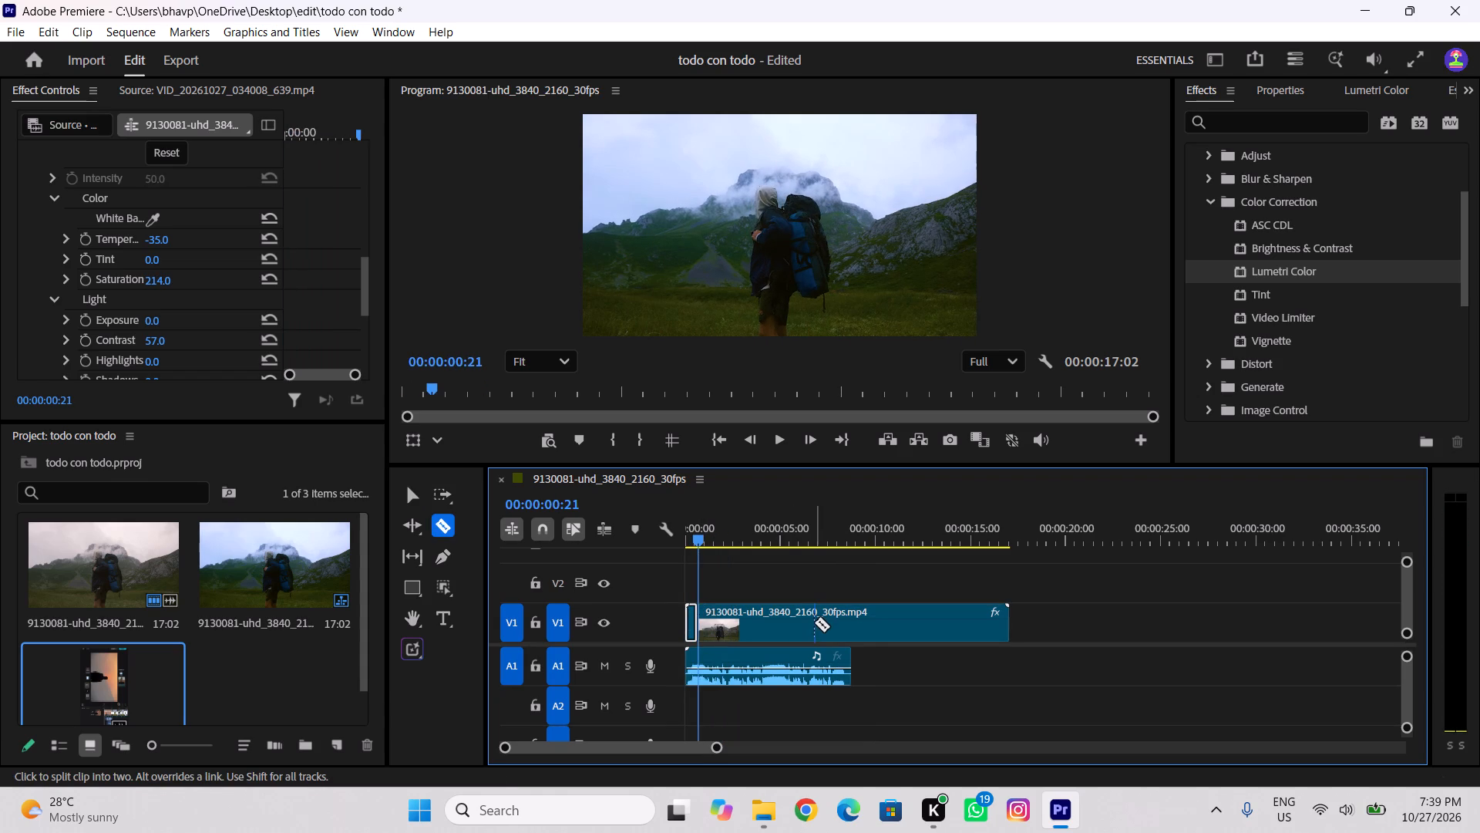
Delete the portion of the hiker clip on V1 that follows the cut at 00:00:00:21.
{"action": "key", "text": "v"}
{"action": "left_click", "coordinate": [830, 622]}
{"action": "key", "text": "Delete"}
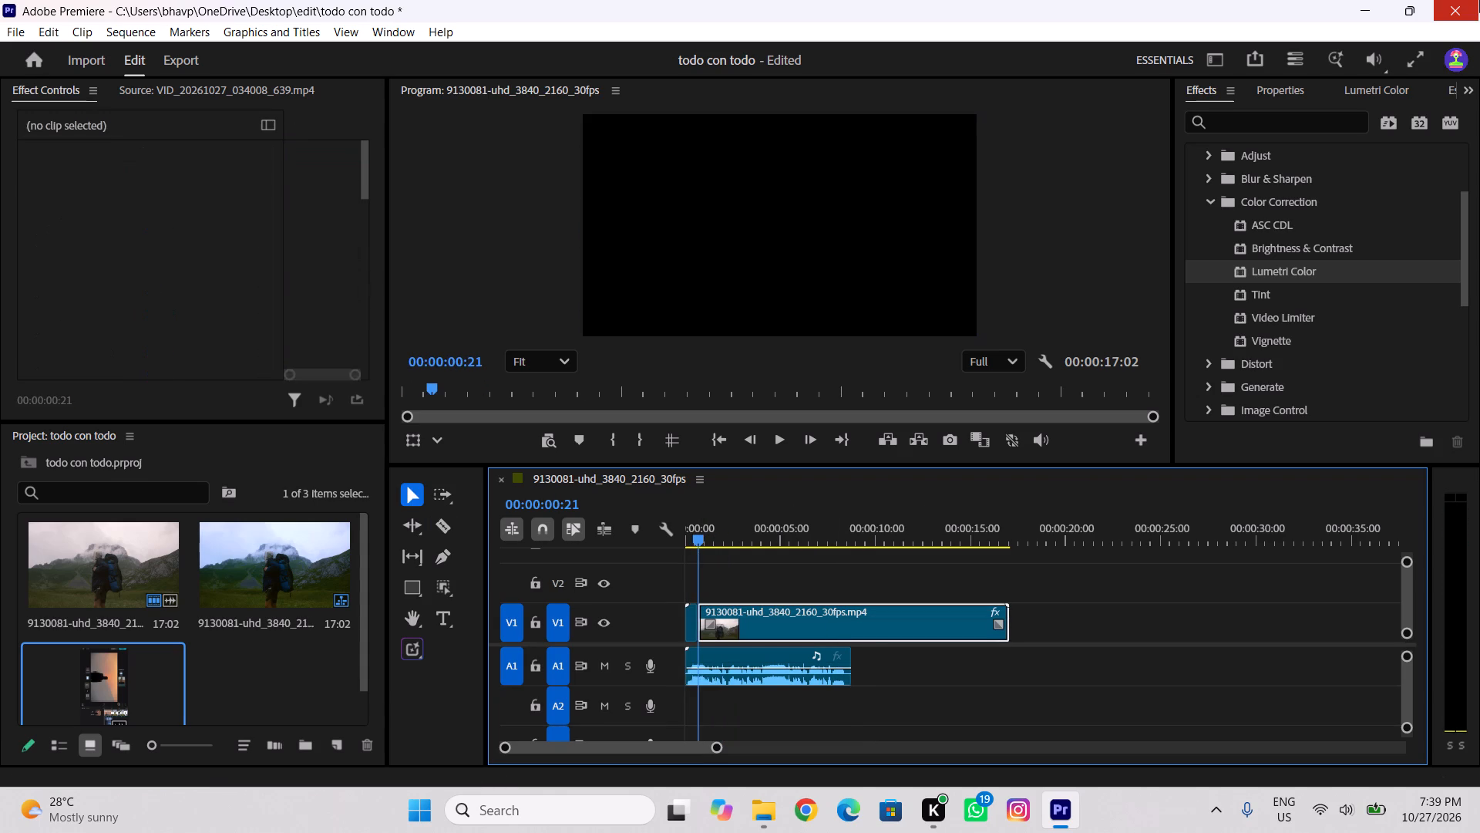
Play the opening of the phone video from its start, and compare it with the opening of the trimmed sequence.
{"action": "double_click", "coordinate": [91, 679]}
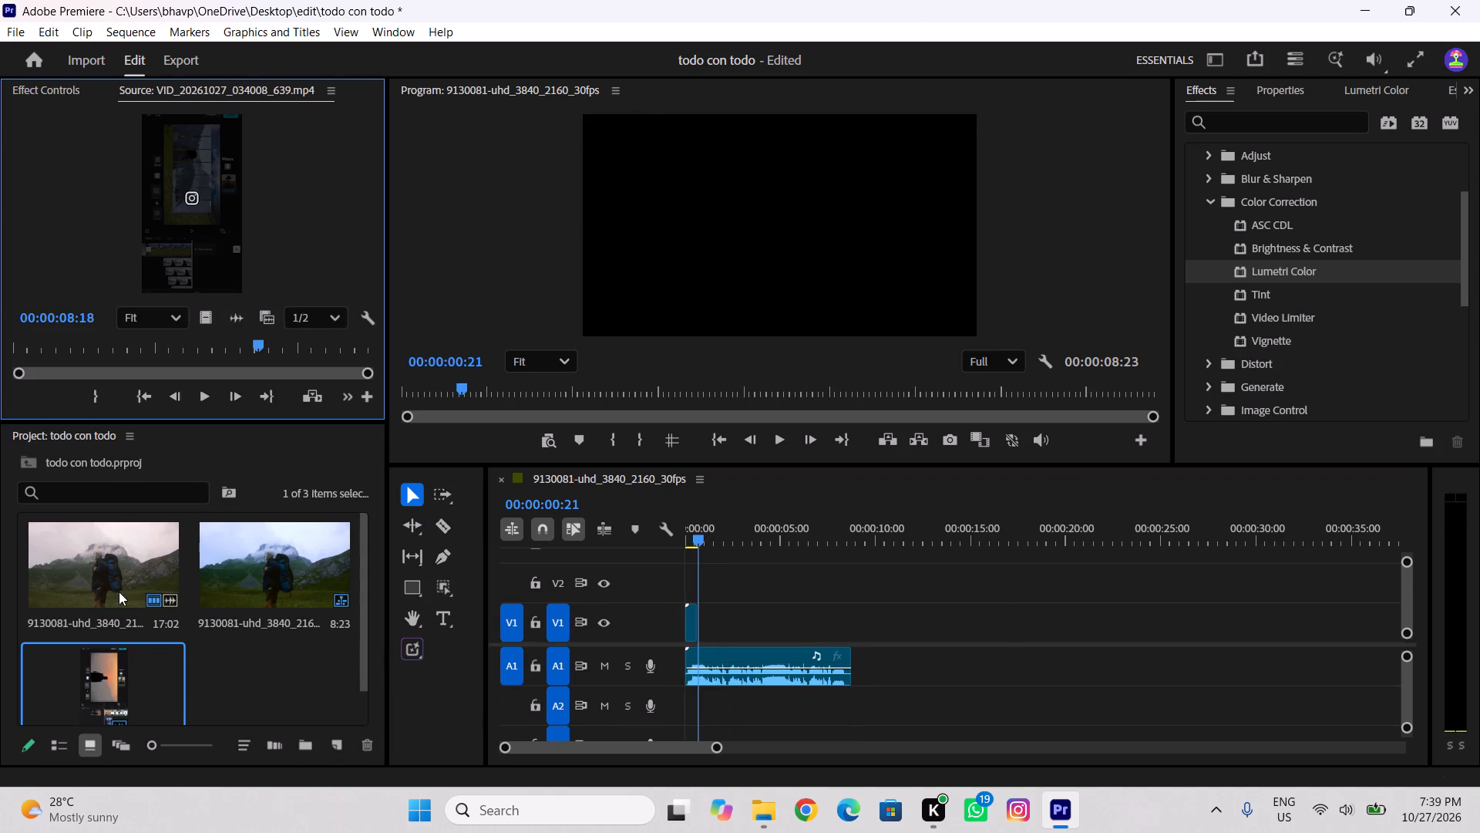
{"action": "left_click_drag", "start_coordinate": [156, 365], "coordinate": [0, 356]}
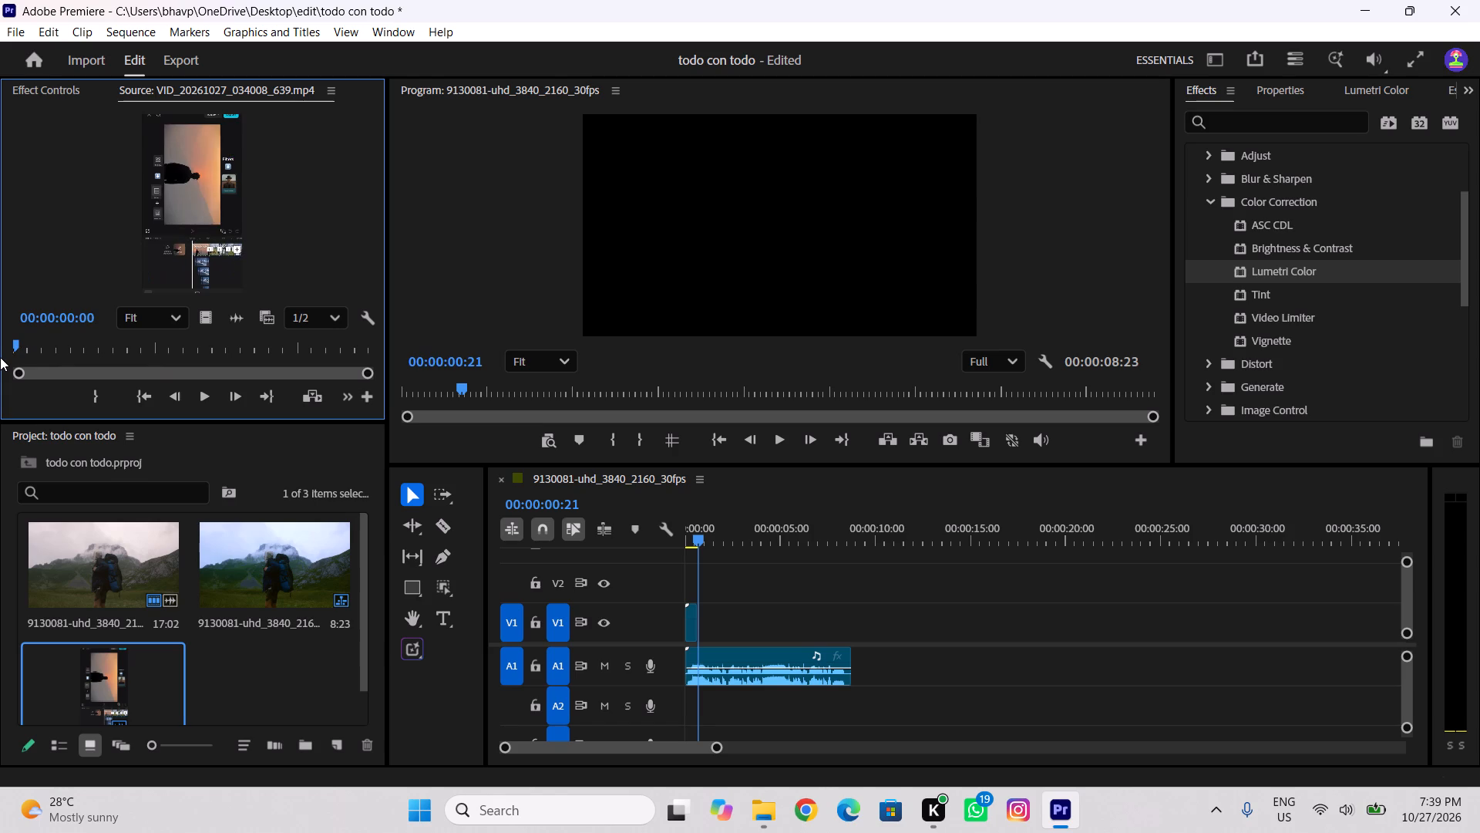
{"action": "key", "text": "space"}
{"action": "key", "text": "space"}
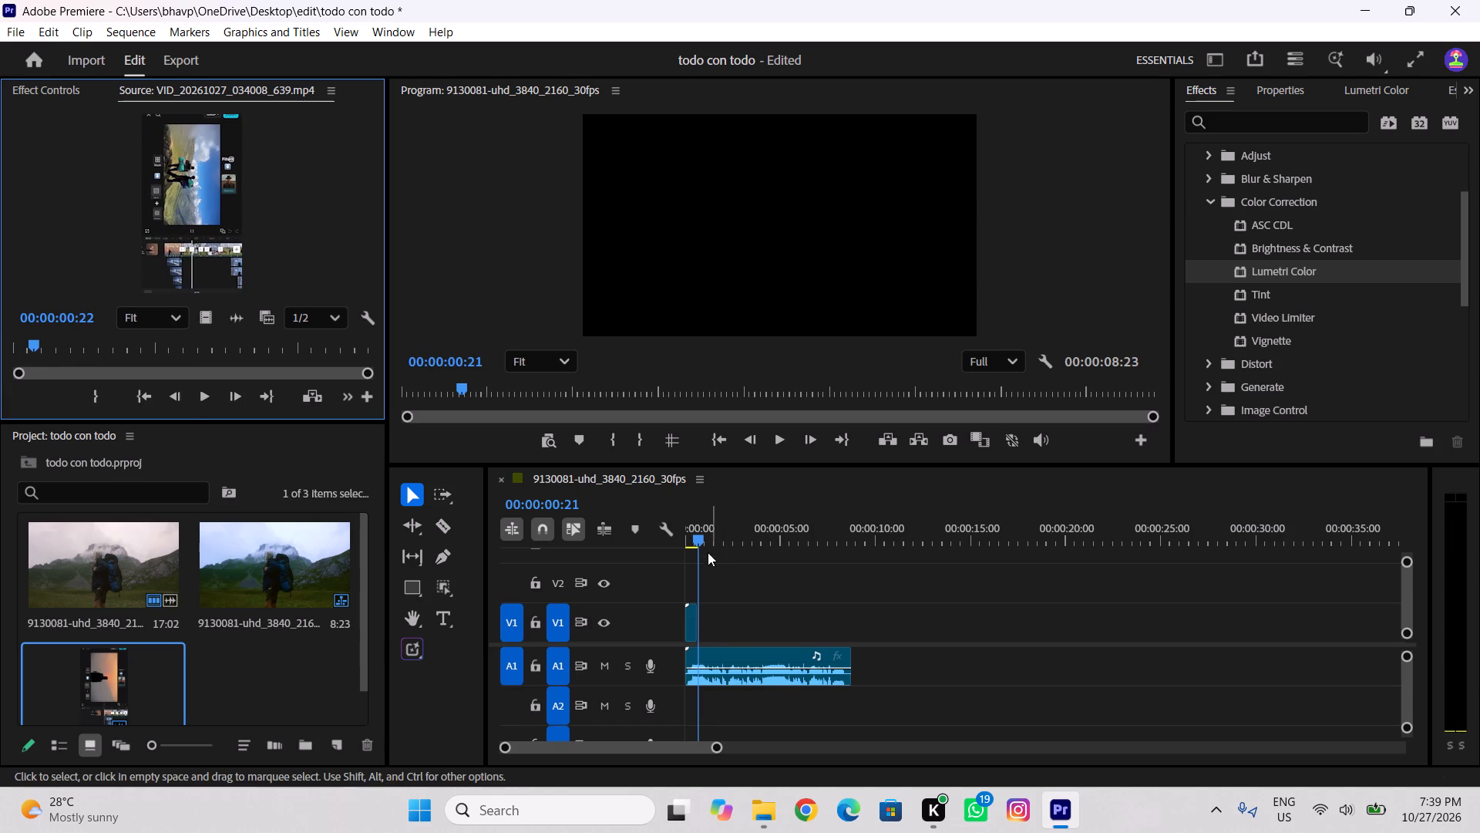
{"action": "left_click_drag", "start_coordinate": [705, 532], "coordinate": [645, 539]}
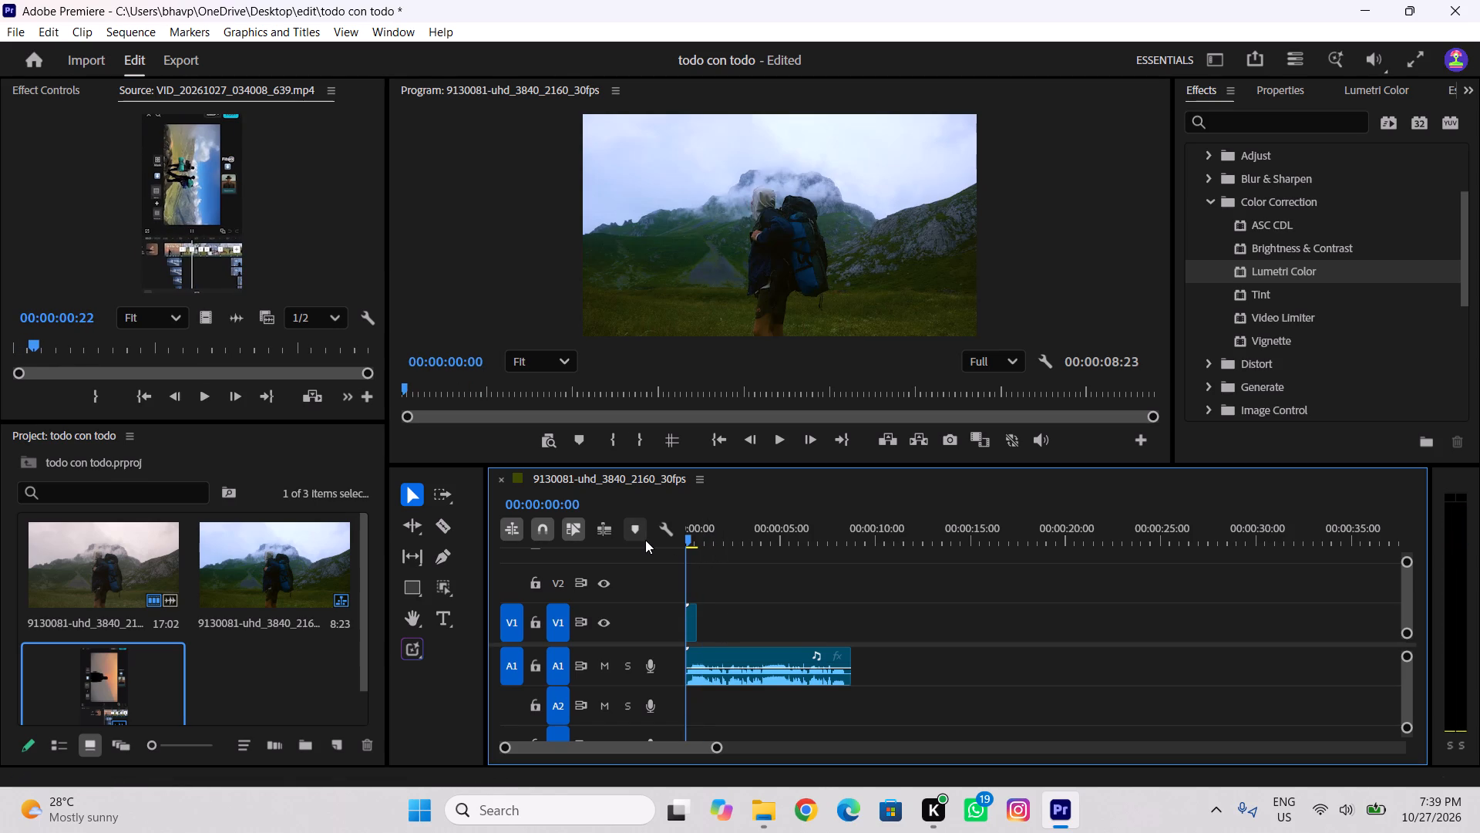
{"action": "left_click_drag", "start_coordinate": [742, 530], "coordinate": [600, 529]}
{"action": "key", "text": "space"}
{"action": "key", "text": "space"}
{"action": "left_click_drag", "start_coordinate": [742, 523], "coordinate": [654, 537]}
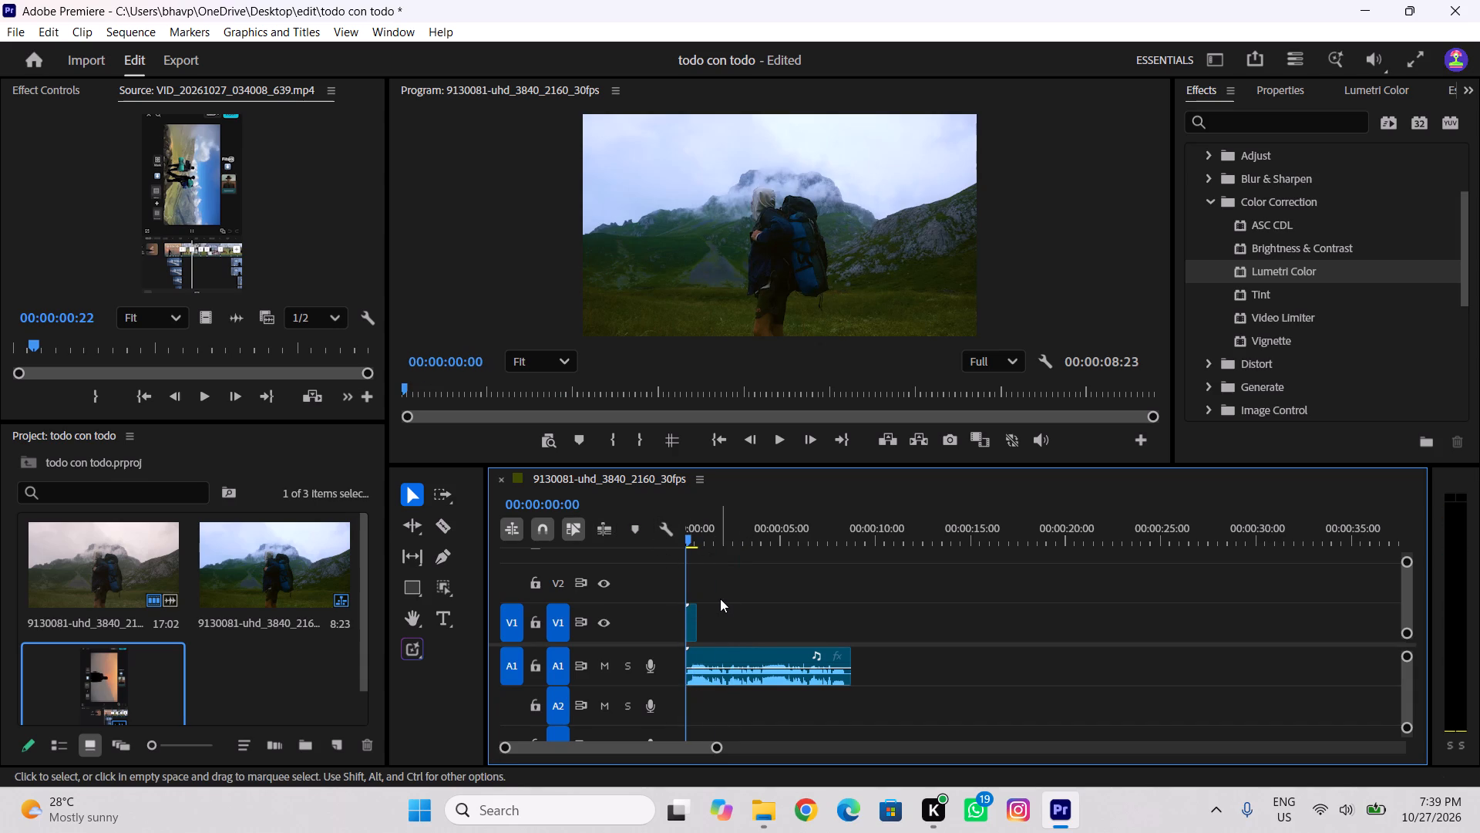
{"action": "left_click", "coordinate": [688, 536]}
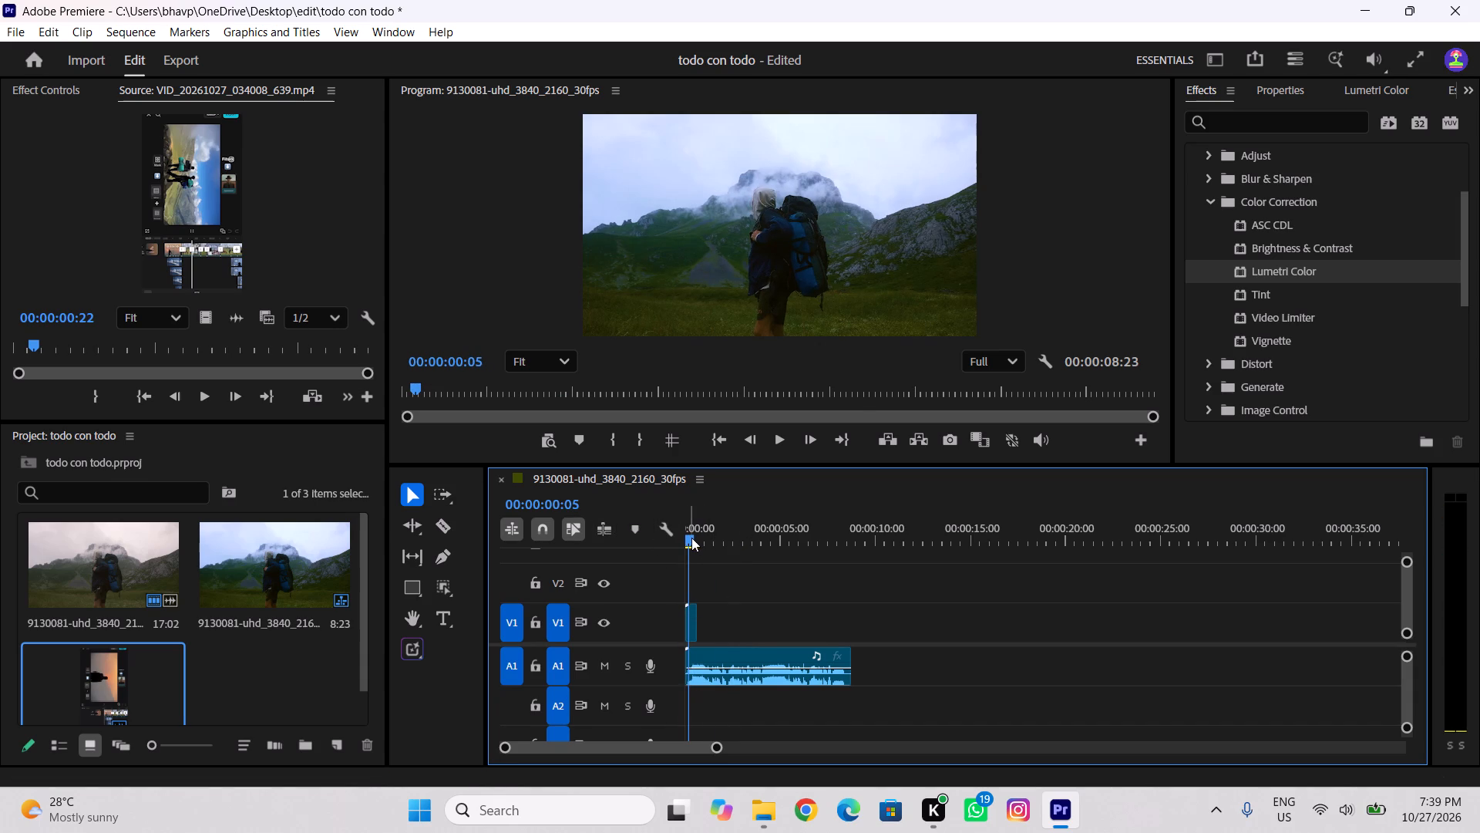
Switch to Chrome, search Google for "4k nature" and open the Pexels "Free 4k Nature Photos" result.
{"action": "left_click", "coordinate": [822, 814]}
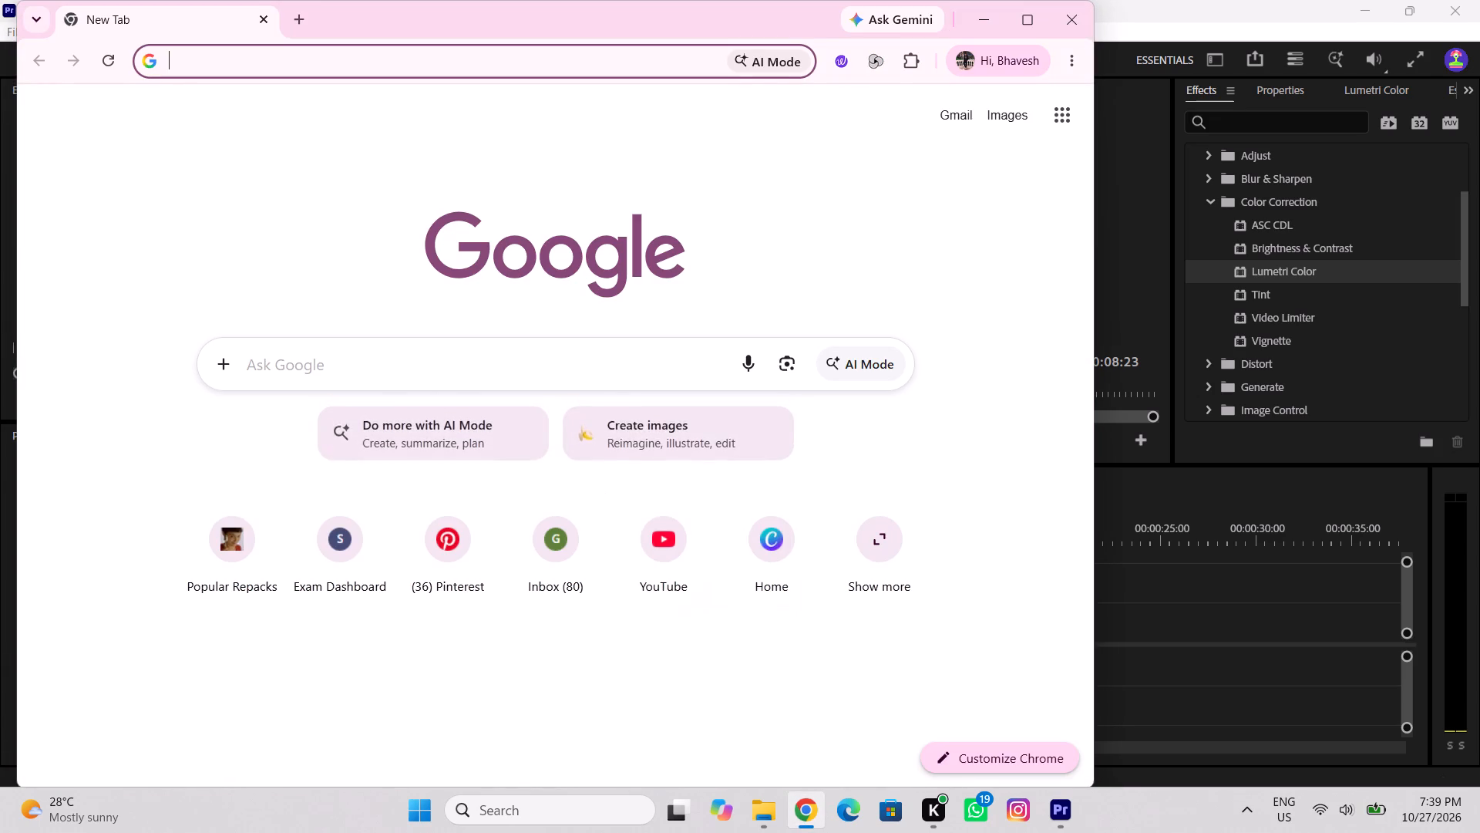
{"action": "left_click", "coordinate": [606, 351]}
{"action": "left_click", "coordinate": [547, 364]}
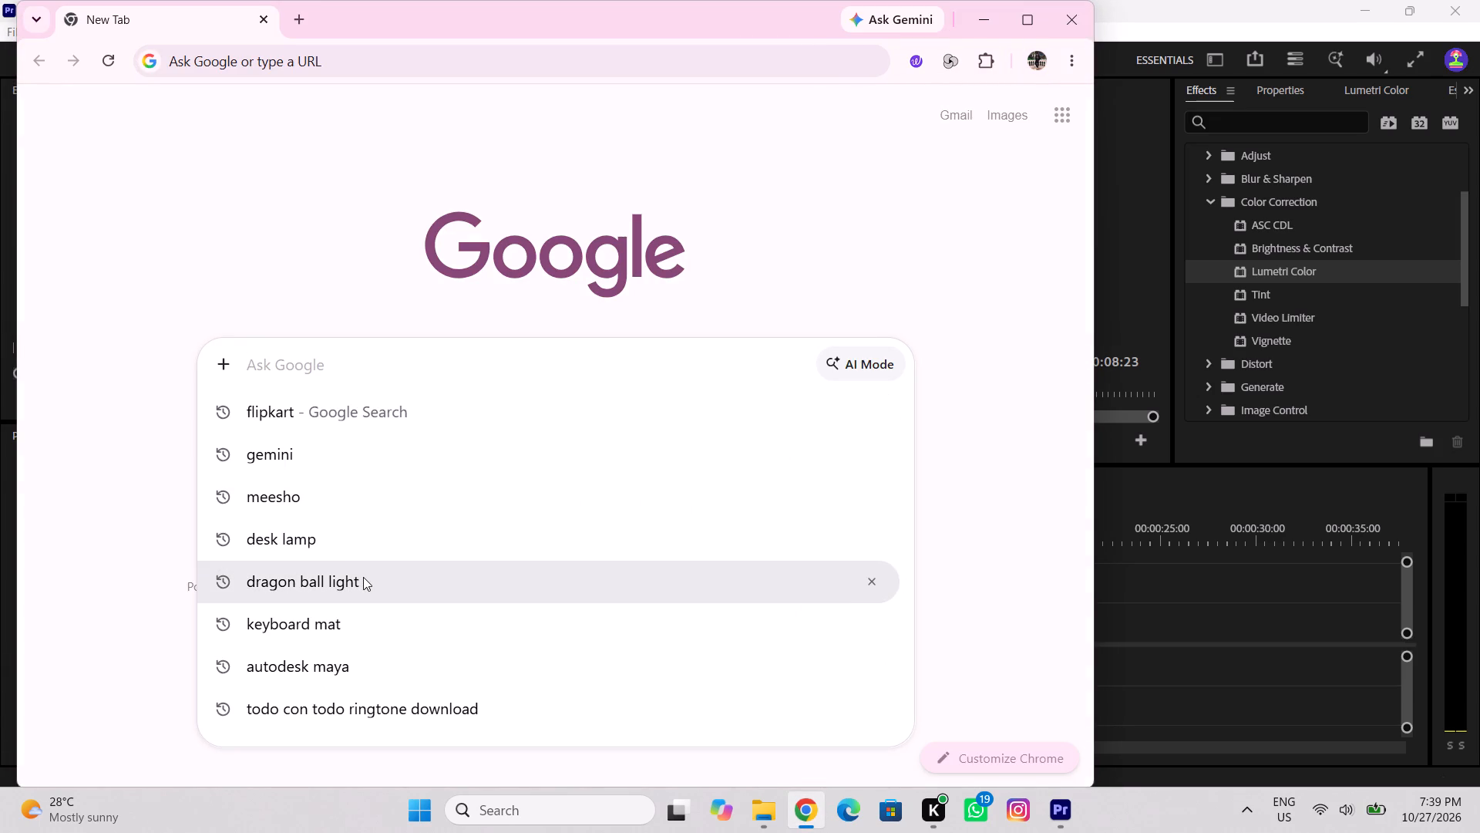
{"action": "type", "text": "4k nature"}
{"action": "key", "text": "Return"}
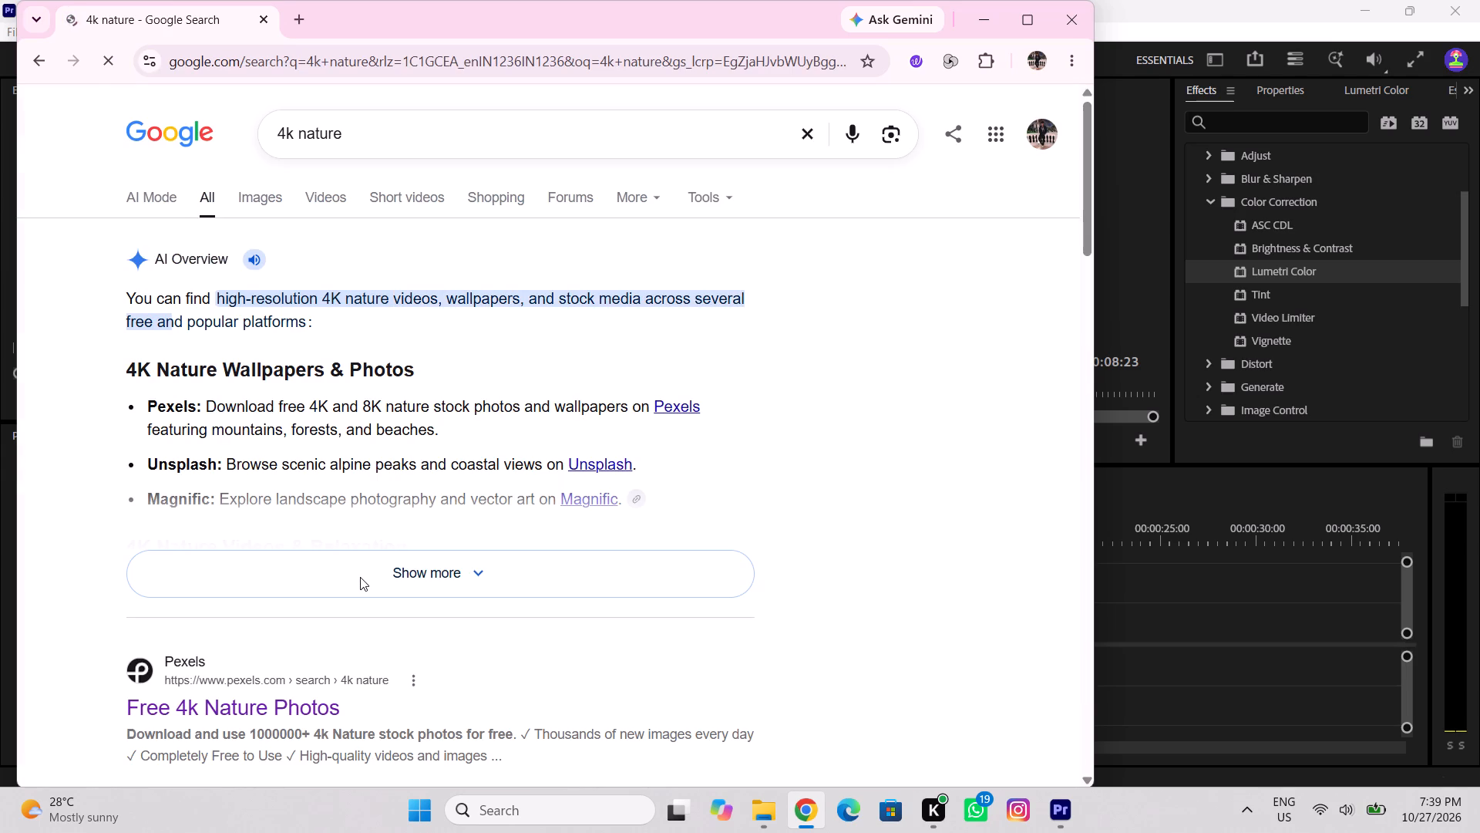
{"action": "left_click", "coordinate": [244, 698]}
Browse the Pexels 4k nature photos for images suitable for the edit.
{"action": "scroll", "coordinate": [637, 539], "scroll_direction": "down", "scroll_amount": 2}
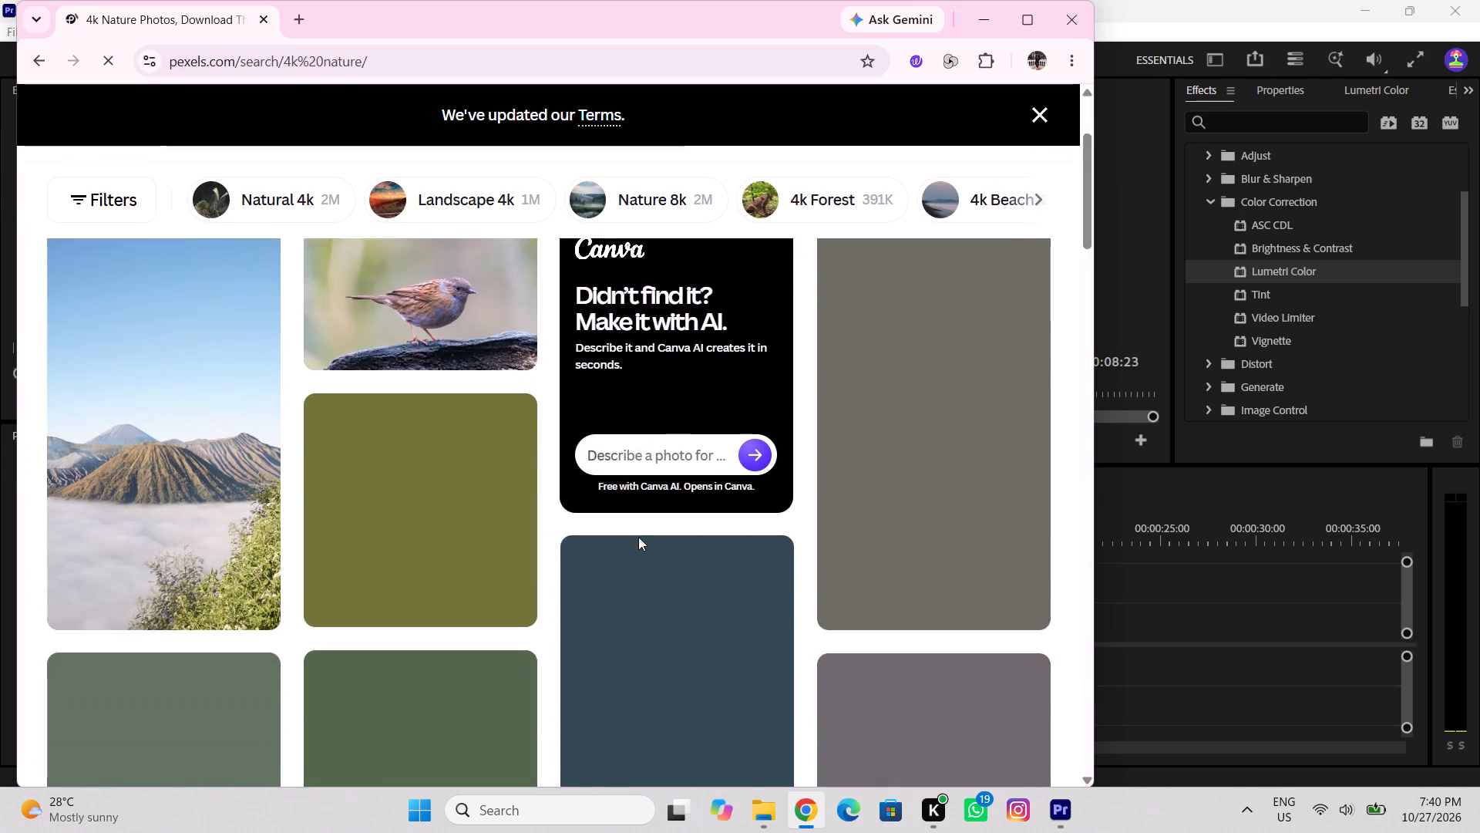
{"action": "scroll", "coordinate": [532, 404], "scroll_direction": "down", "scroll_amount": 10}
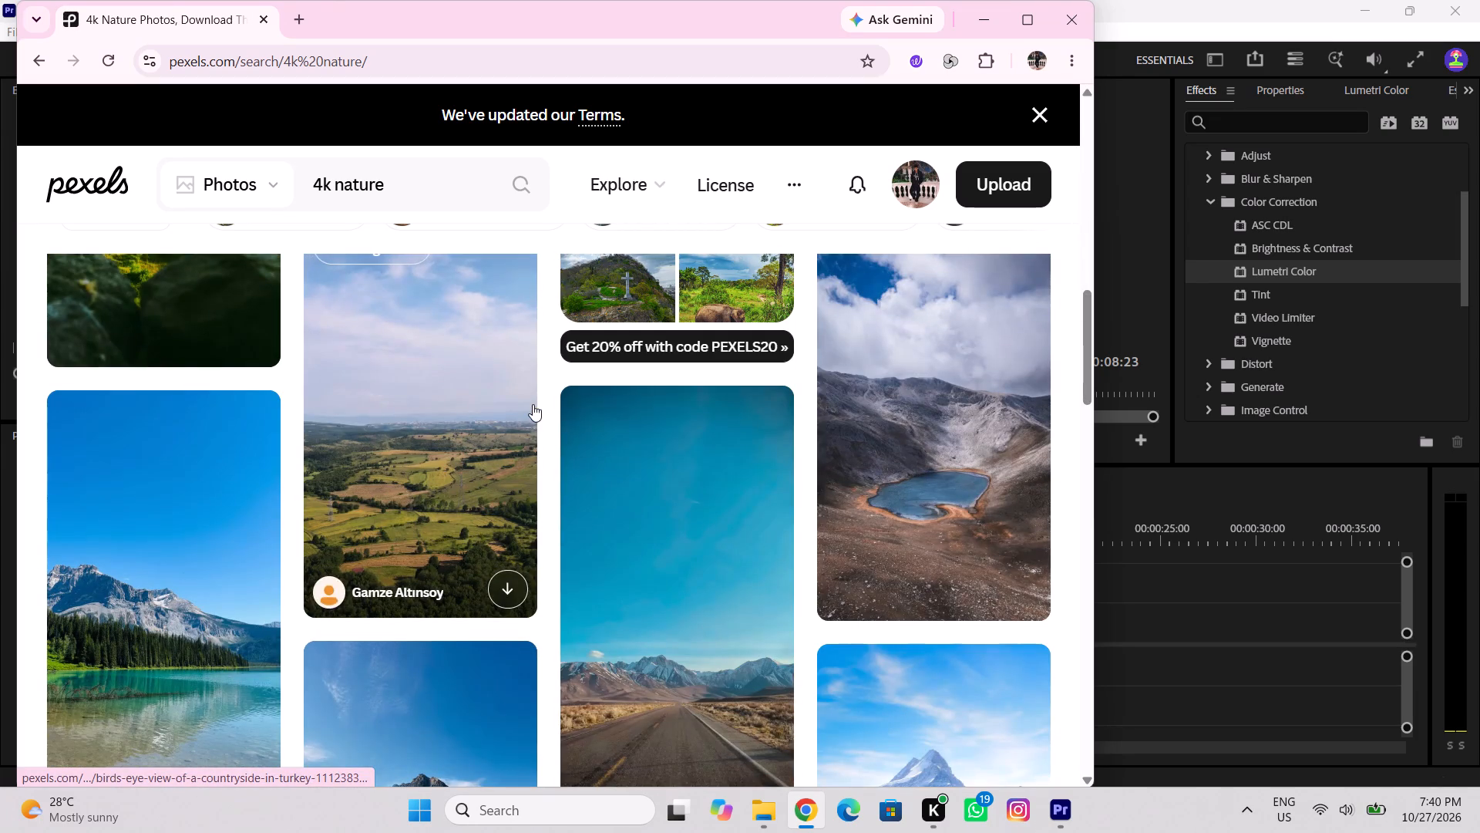
{"action": "scroll", "coordinate": [533, 404], "scroll_direction": "down", "scroll_amount": 6}
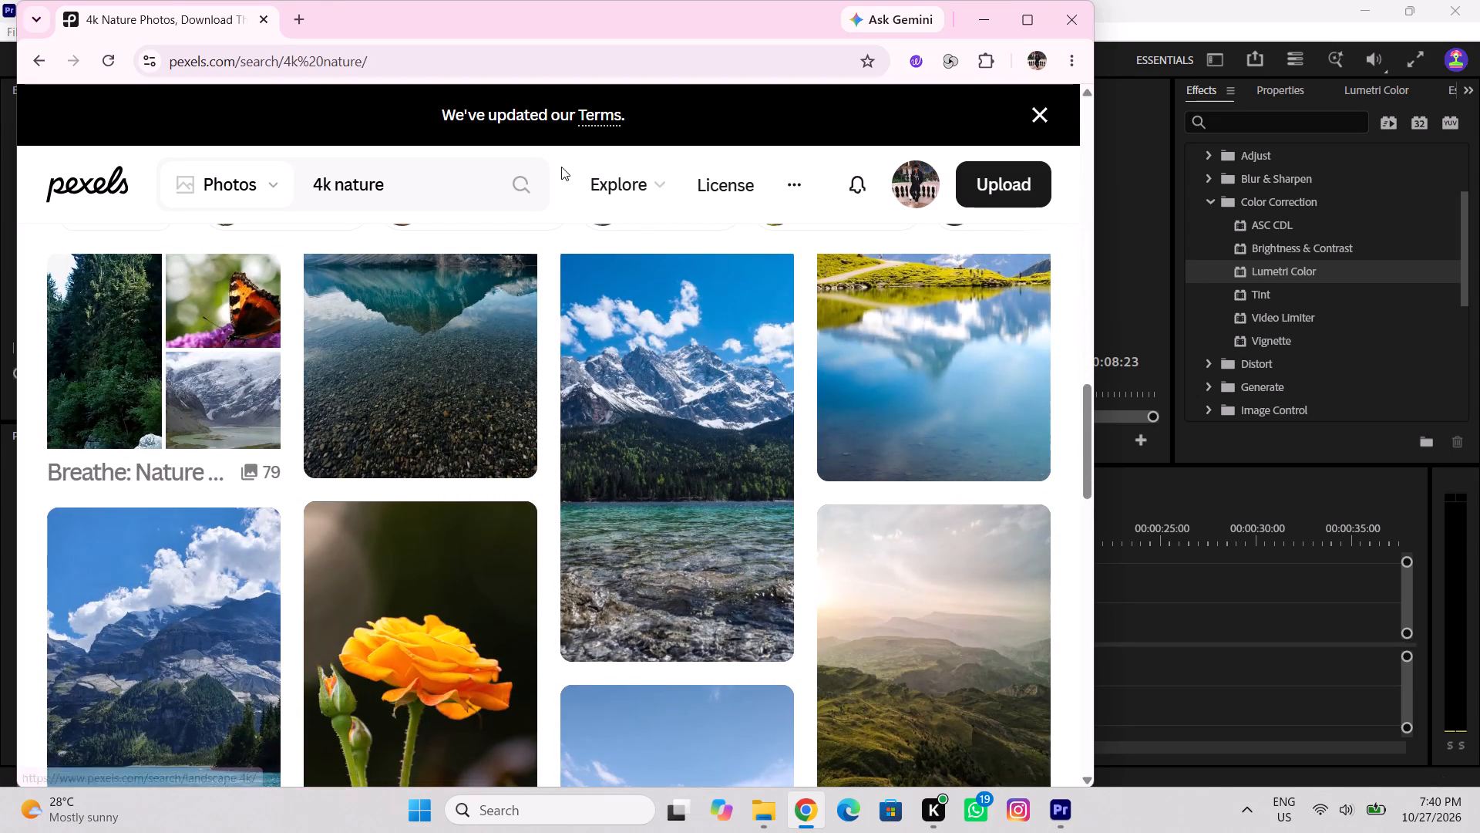
{"action": "scroll", "coordinate": [372, 304], "scroll_direction": "up", "scroll_amount": 15}
{"action": "scroll", "coordinate": [378, 310], "scroll_direction": "down", "scroll_amount": 12}
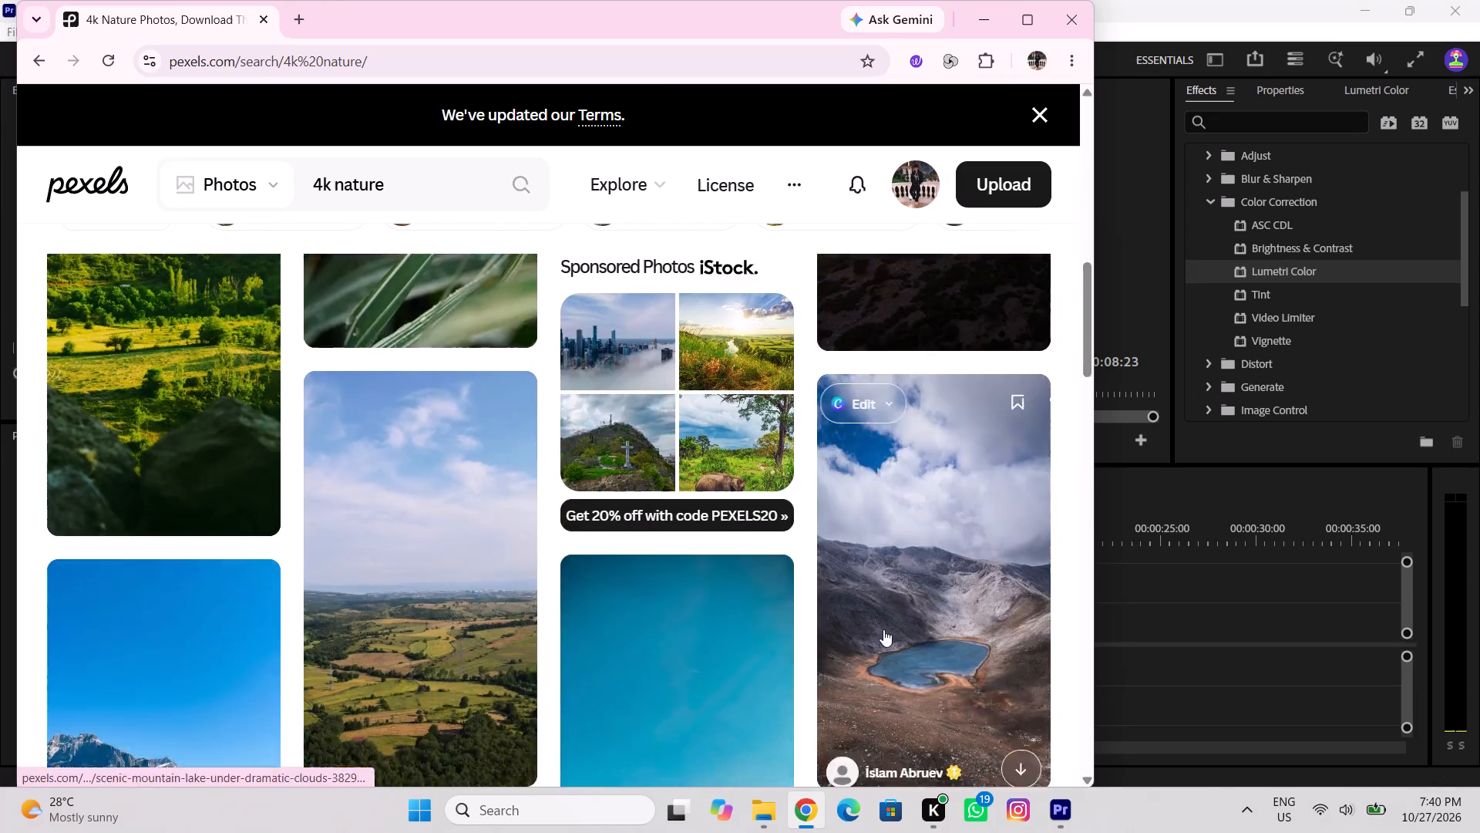
{"action": "scroll", "coordinate": [883, 629], "scroll_direction": "down", "scroll_amount": 2}
{"action": "scroll", "coordinate": [744, 538], "scroll_direction": "down", "scroll_amount": 12}
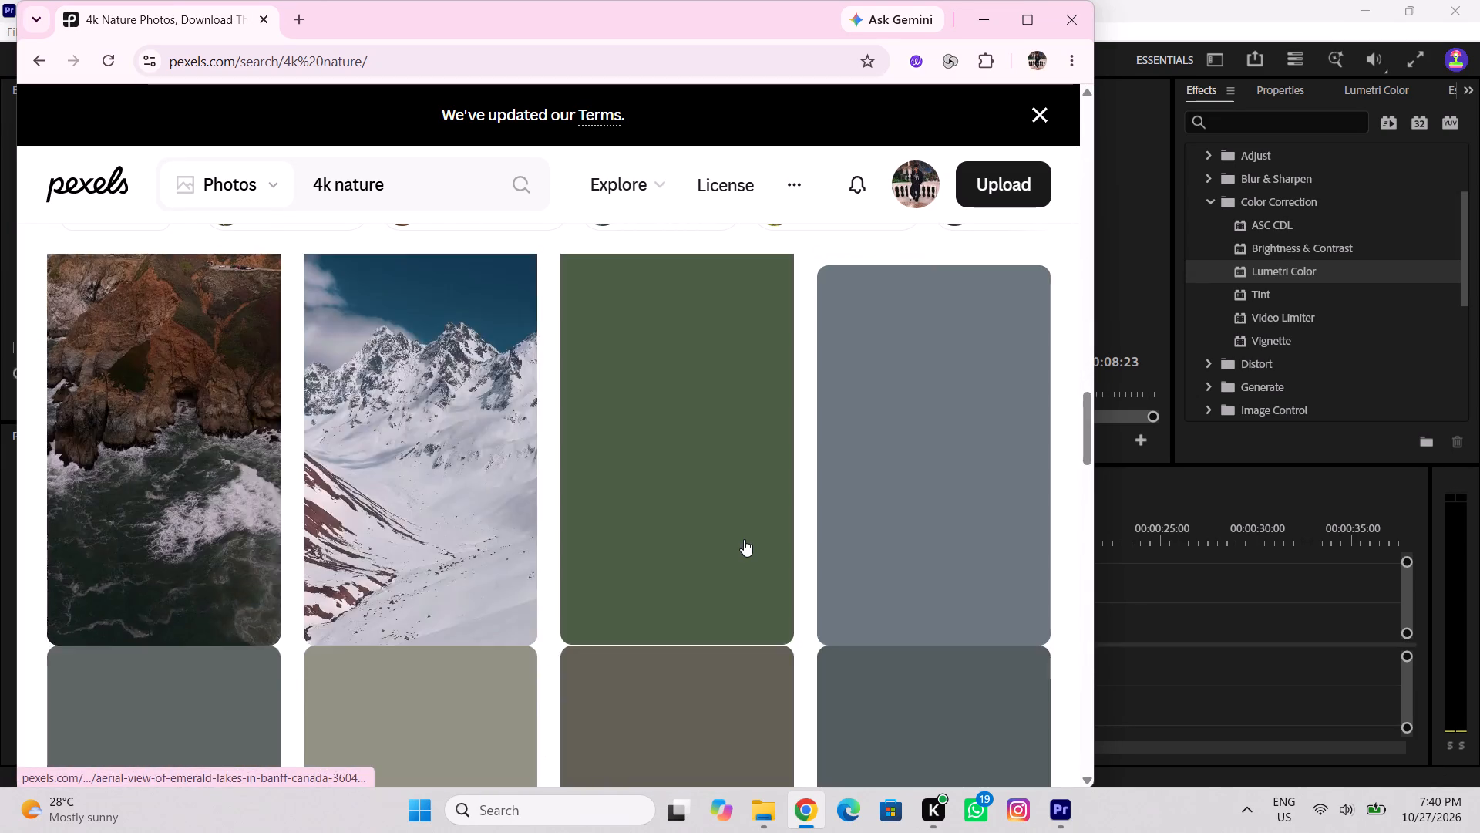
{"action": "scroll", "coordinate": [744, 539], "scroll_direction": "up", "scroll_amount": 8}
{"action": "scroll", "coordinate": [744, 539], "scroll_direction": "down", "scroll_amount": 12}
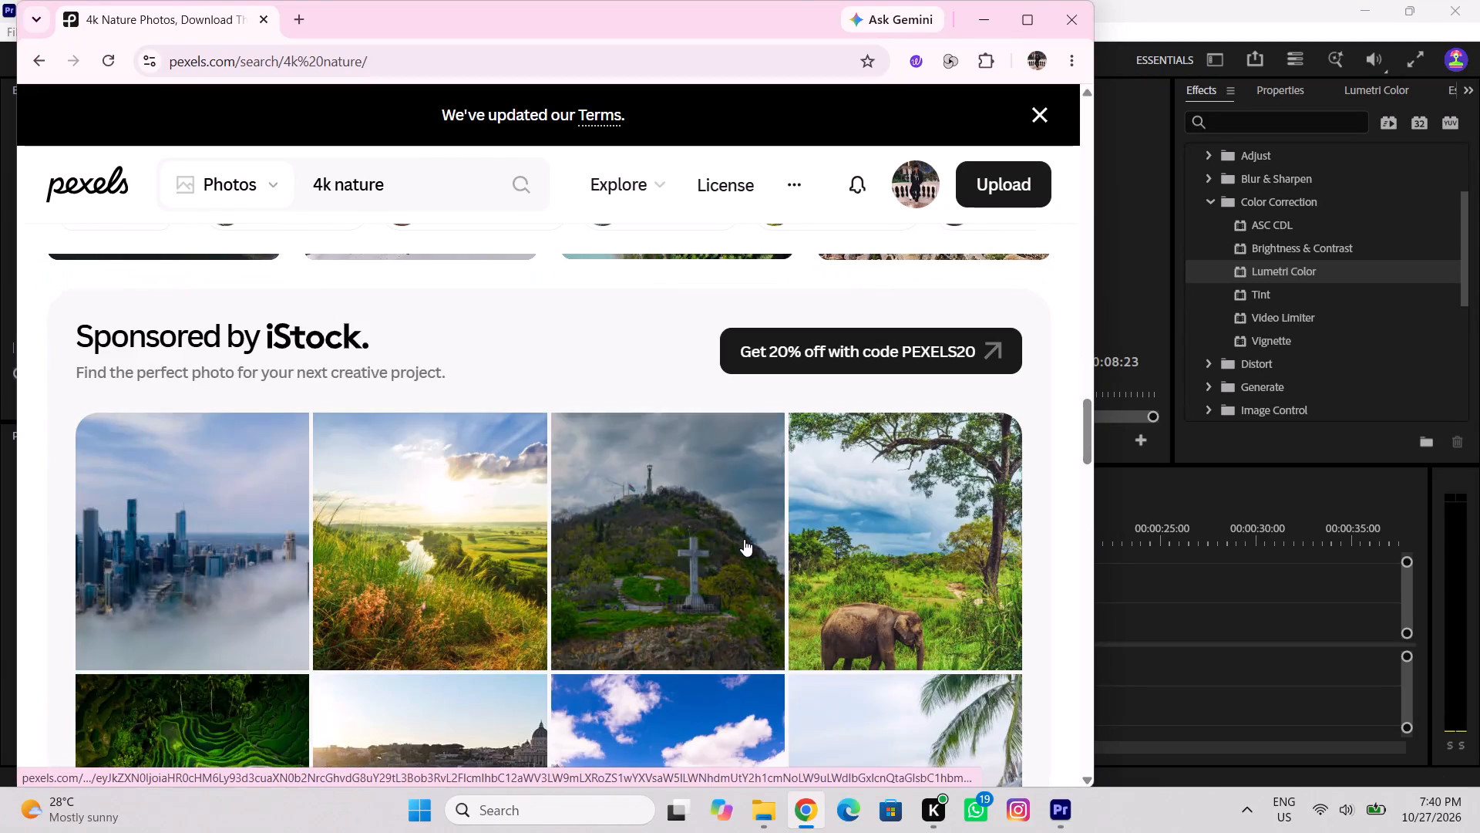
{"action": "scroll", "coordinate": [743, 538], "scroll_direction": "down", "scroll_amount": 5}
{"action": "scroll", "coordinate": [743, 538], "scroll_direction": "up", "scroll_amount": 4}
{"action": "scroll", "coordinate": [743, 538], "scroll_direction": "down", "scroll_amount": 6}
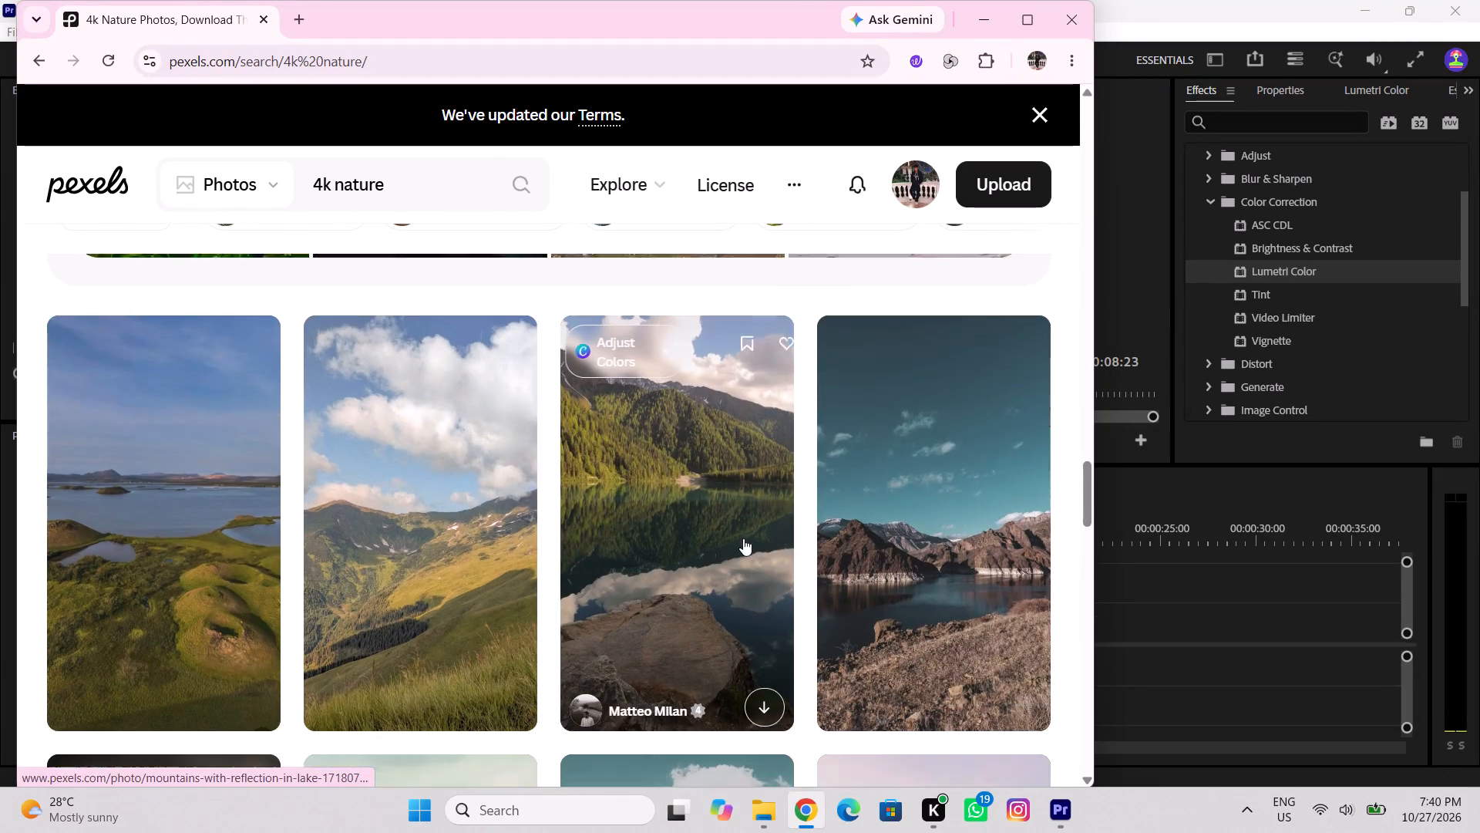
{"action": "scroll", "coordinate": [743, 538], "scroll_direction": "down", "scroll_amount": 6}
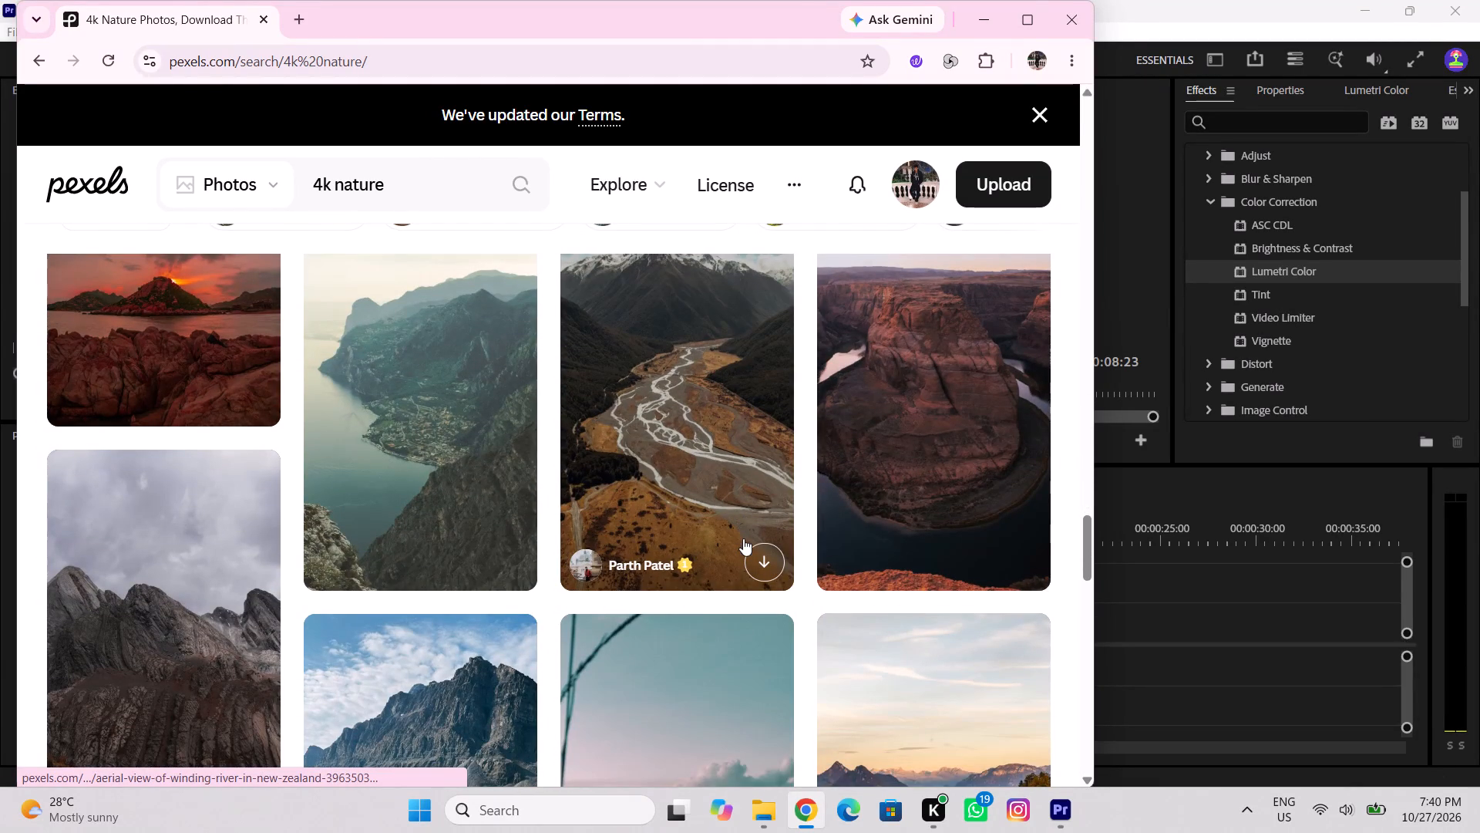
{"action": "scroll", "coordinate": [743, 538], "scroll_direction": "down", "scroll_amount": 10}
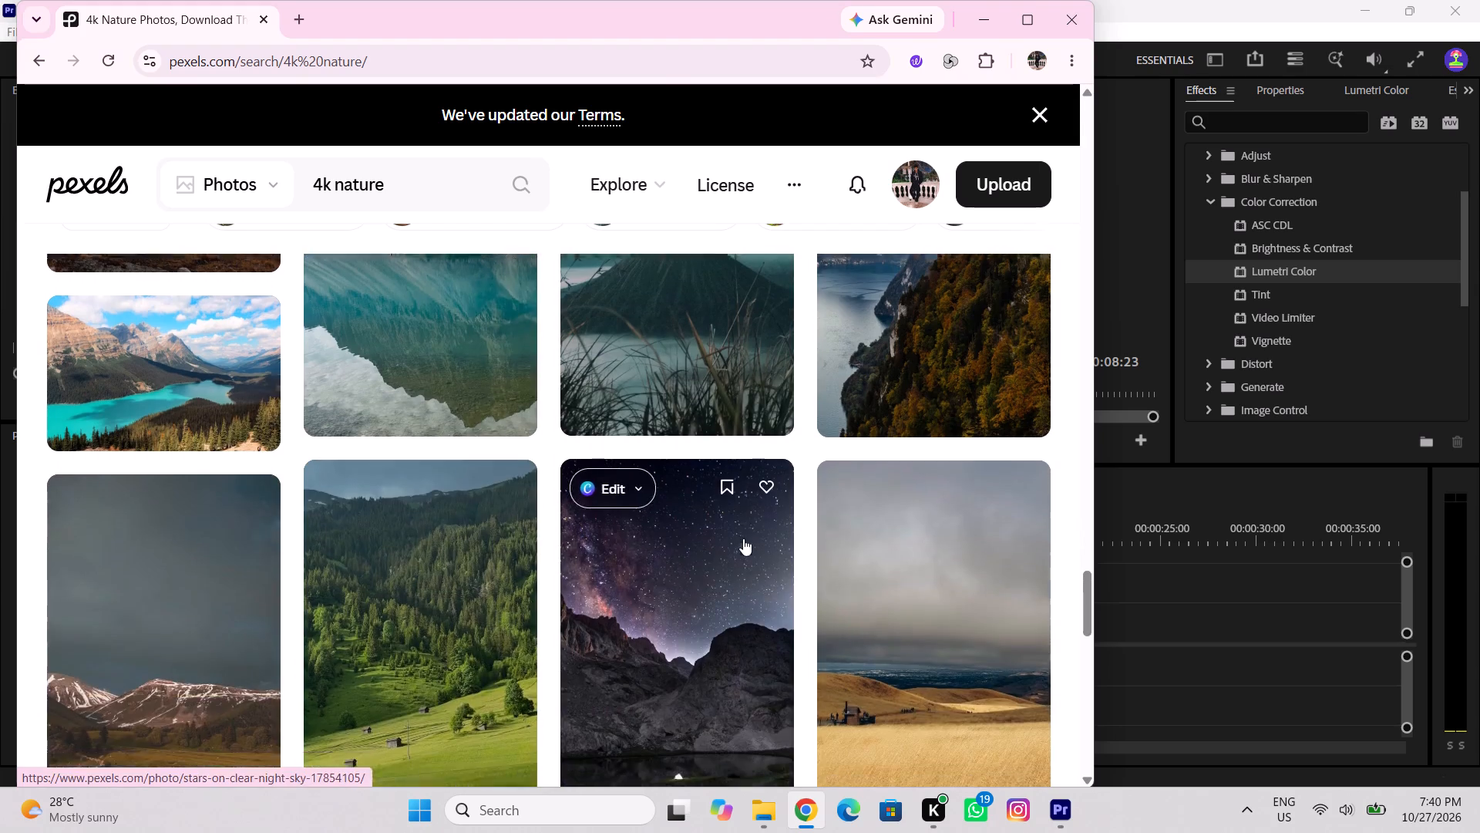
{"action": "scroll", "coordinate": [743, 538], "scroll_direction": "down", "scroll_amount": 7}
{"action": "scroll", "coordinate": [743, 538], "scroll_direction": "up", "scroll_amount": 6}
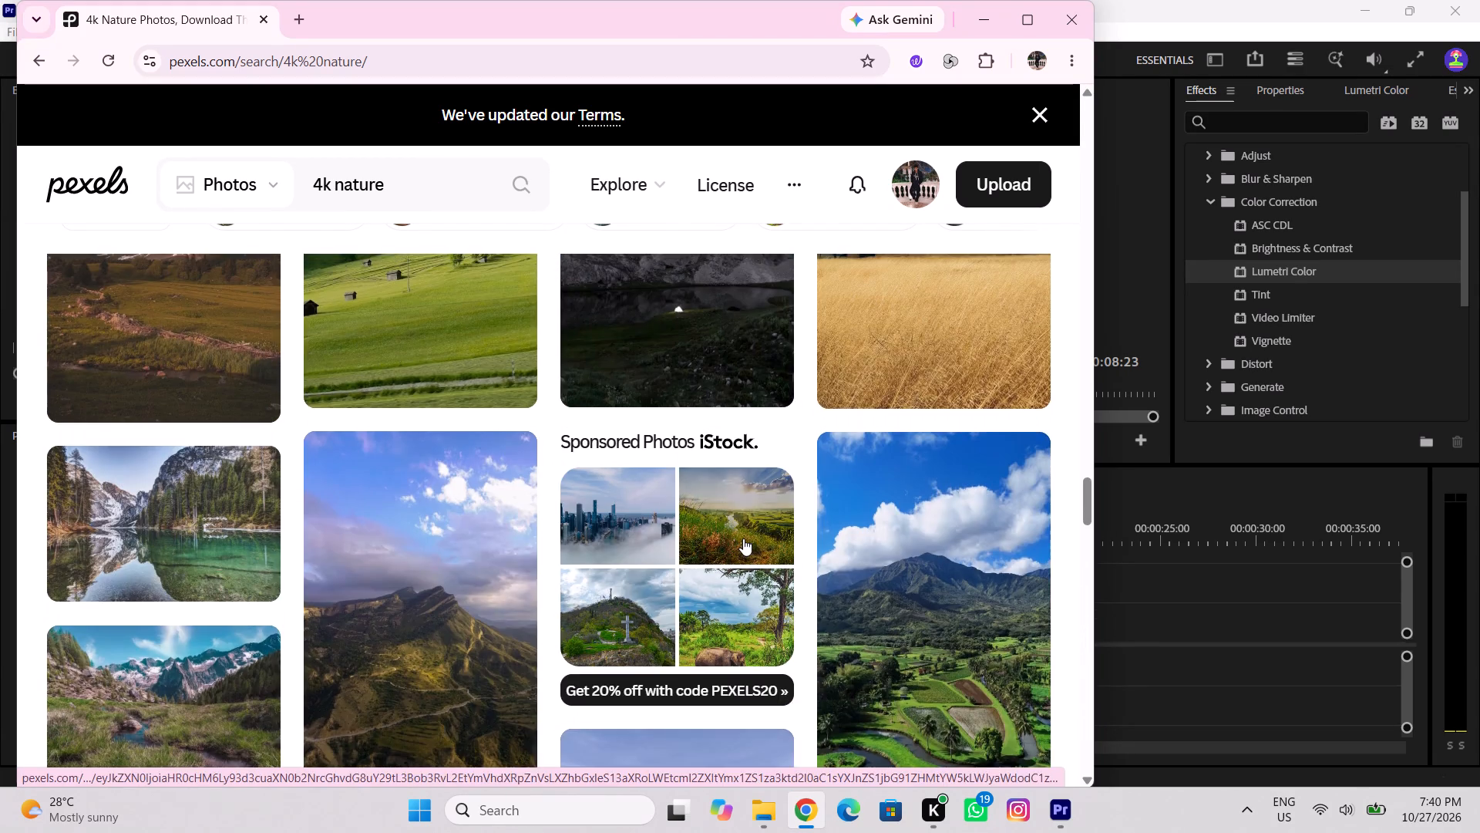
{"action": "scroll", "coordinate": [743, 538], "scroll_direction": "up", "scroll_amount": 6}
{"action": "scroll", "coordinate": [743, 538], "scroll_direction": "down", "scroll_amount": 11}
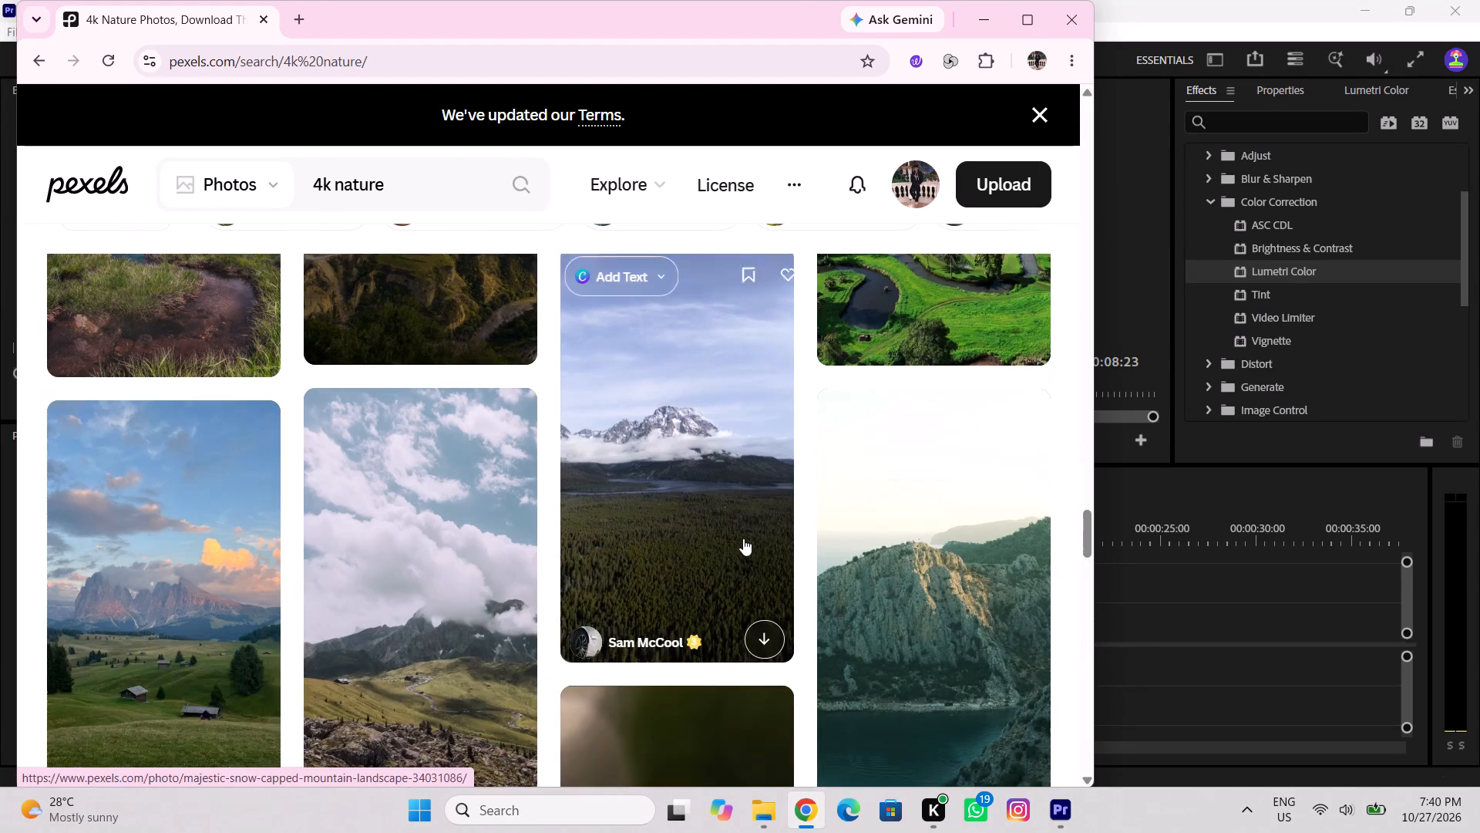
{"action": "scroll", "coordinate": [743, 538], "scroll_direction": "down", "scroll_amount": 13}
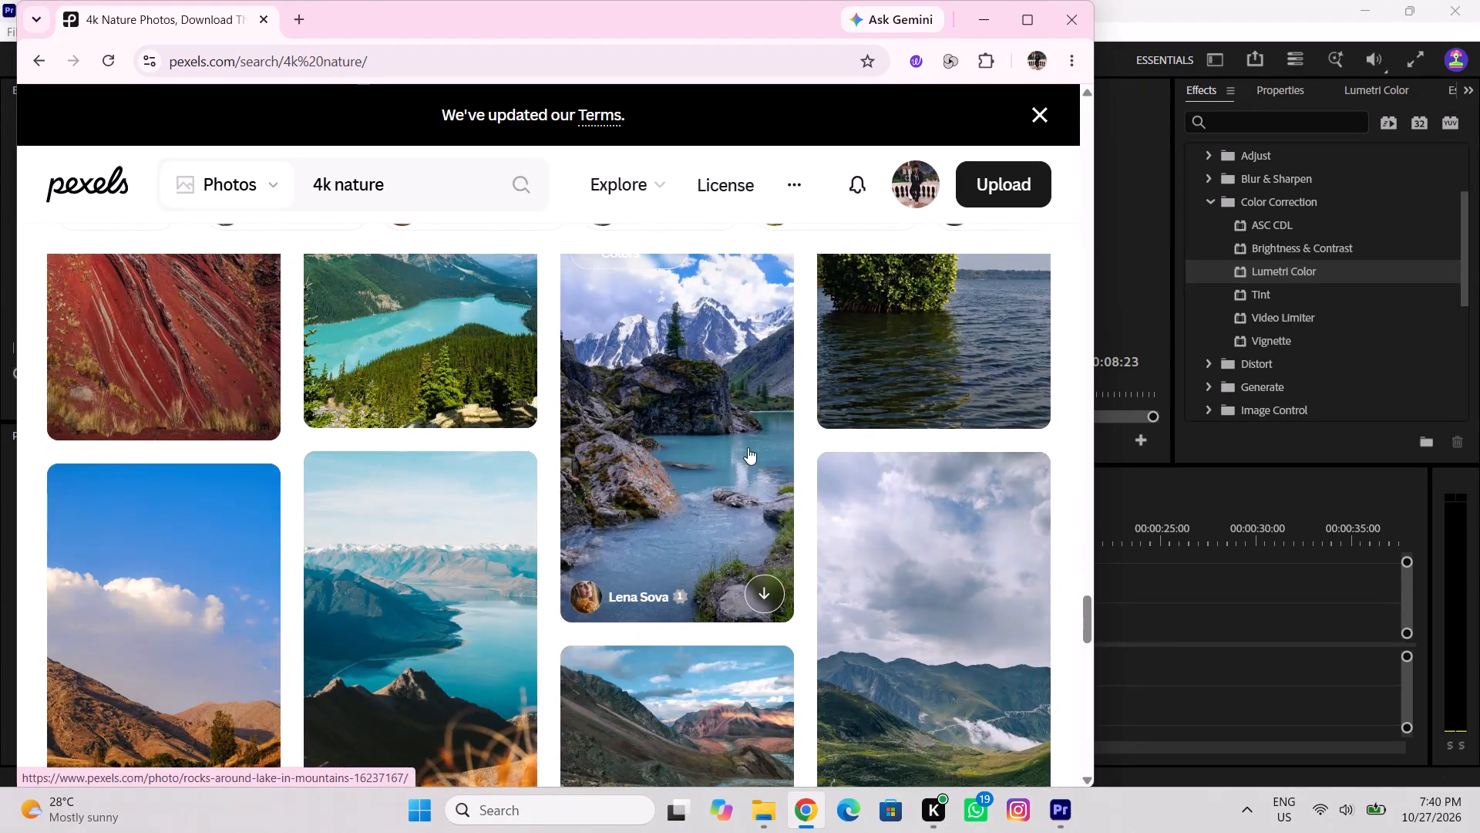
{"action": "scroll", "coordinate": [747, 447], "scroll_direction": "up", "scroll_amount": 6}
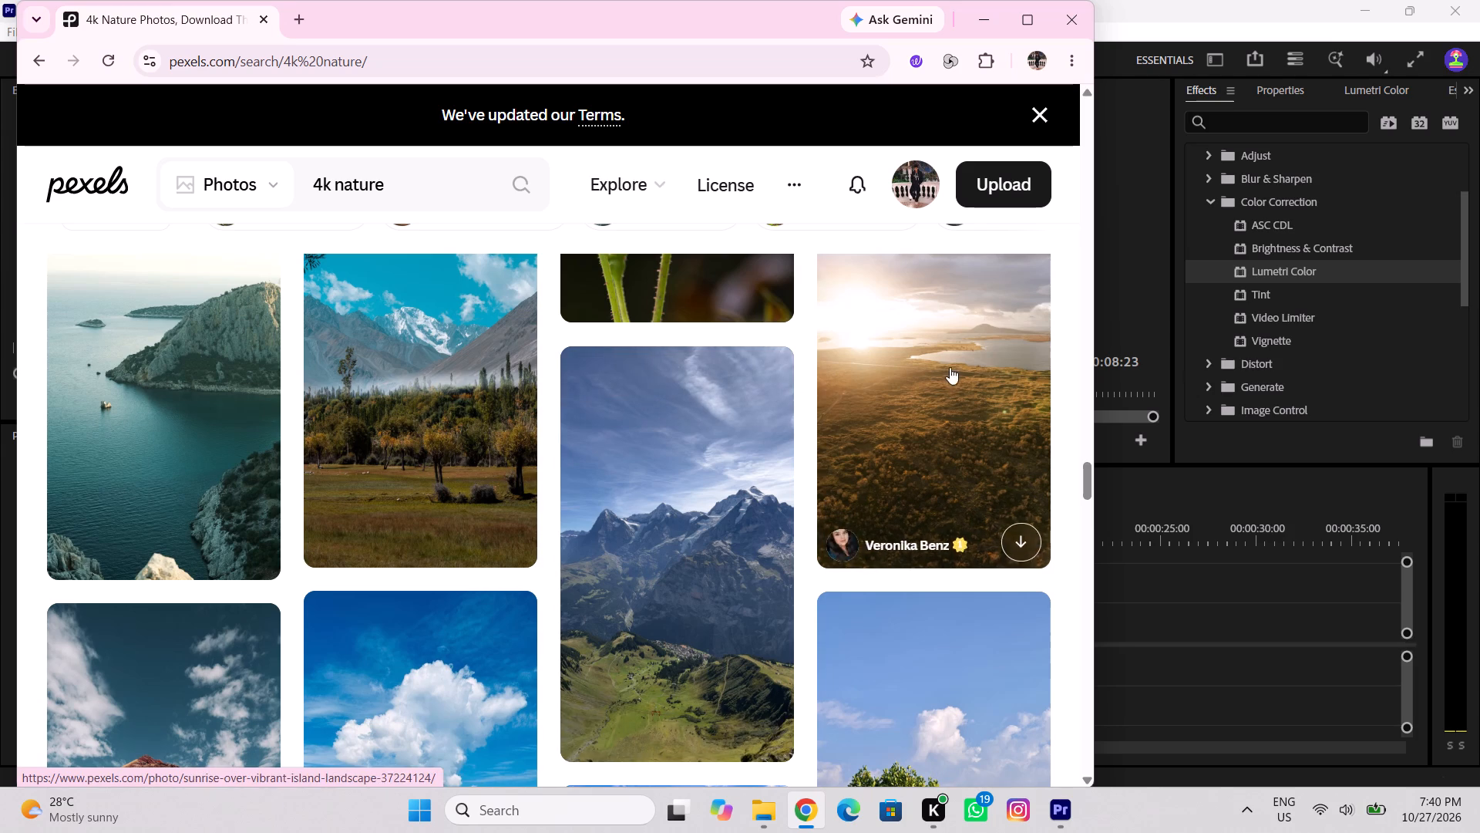
{"action": "middle_click_drag", "start_coordinate": [1058, 374], "coordinate": [1077, 39]}
{"action": "scroll", "coordinate": [1058, 369], "scroll_direction": "up", "scroll_amount": 1}
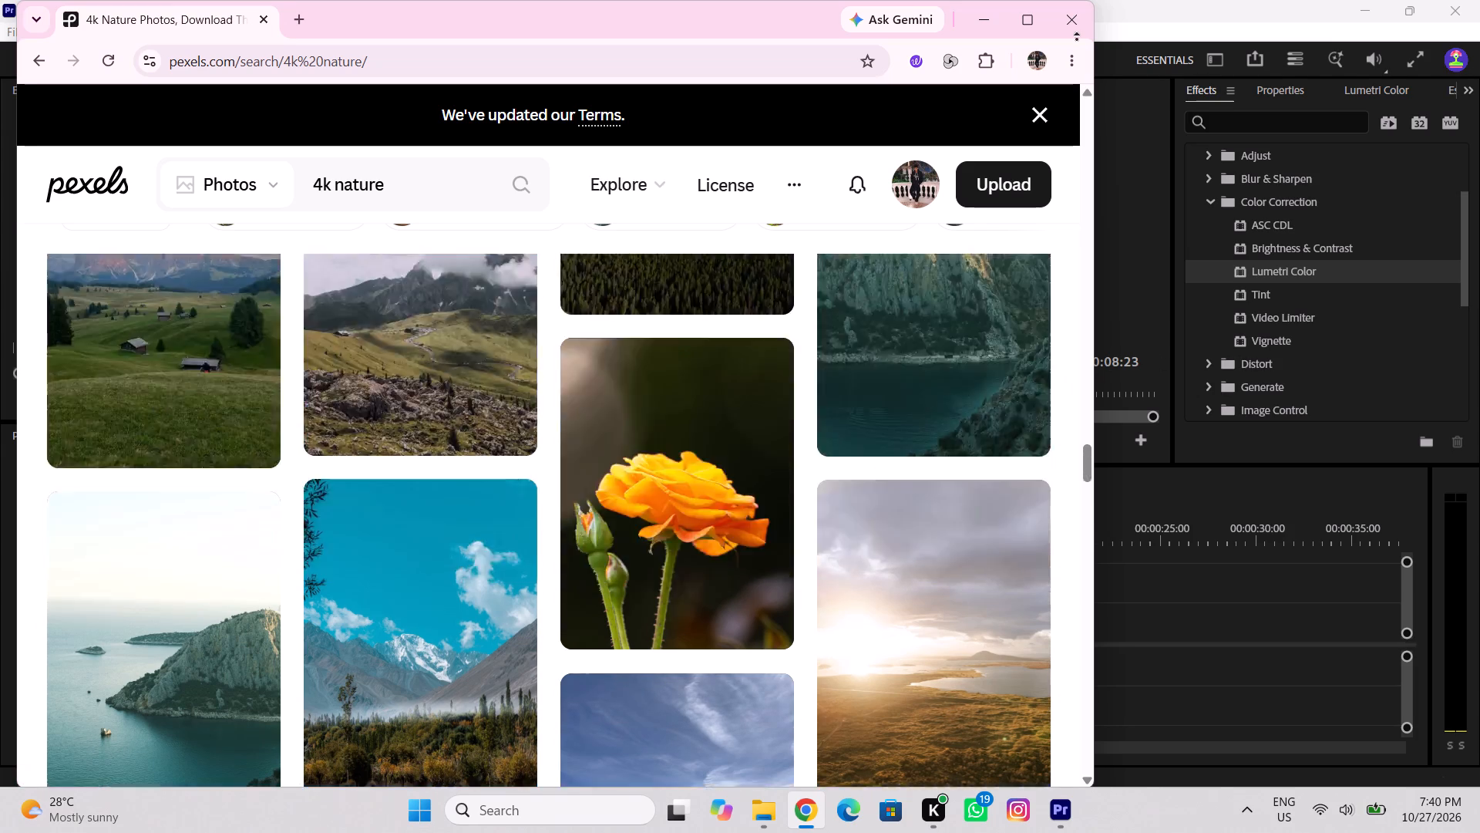
{"action": "middle_click_drag", "start_coordinate": [1077, 39], "coordinate": [1077, 32]}
Open the related Pexels search "Landscape 4k" and browse its photos for suitable images.
{"action": "double_click", "coordinate": [511, 400]}
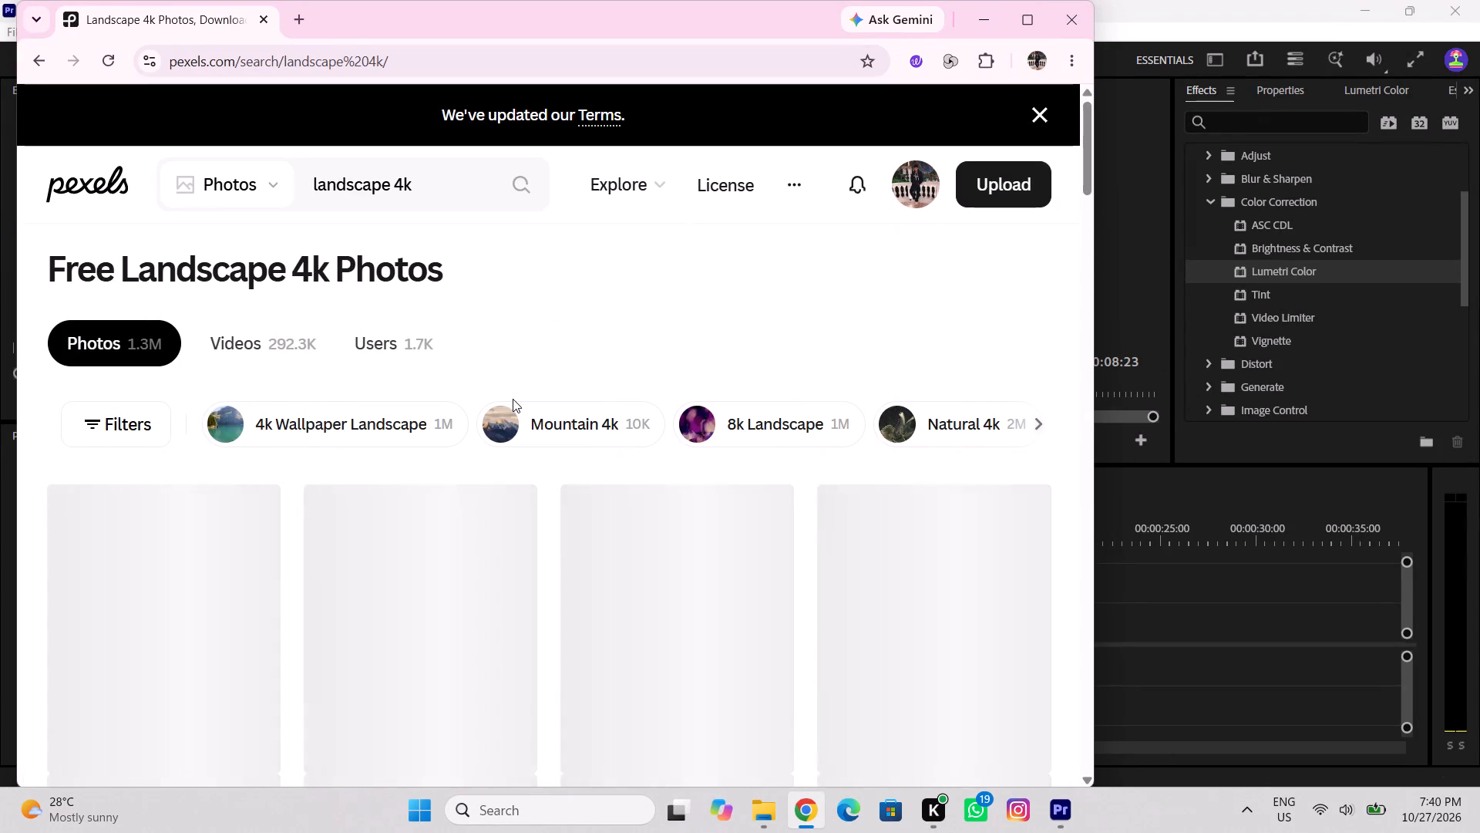
{"action": "scroll", "coordinate": [513, 400], "scroll_direction": "down", "scroll_amount": 5}
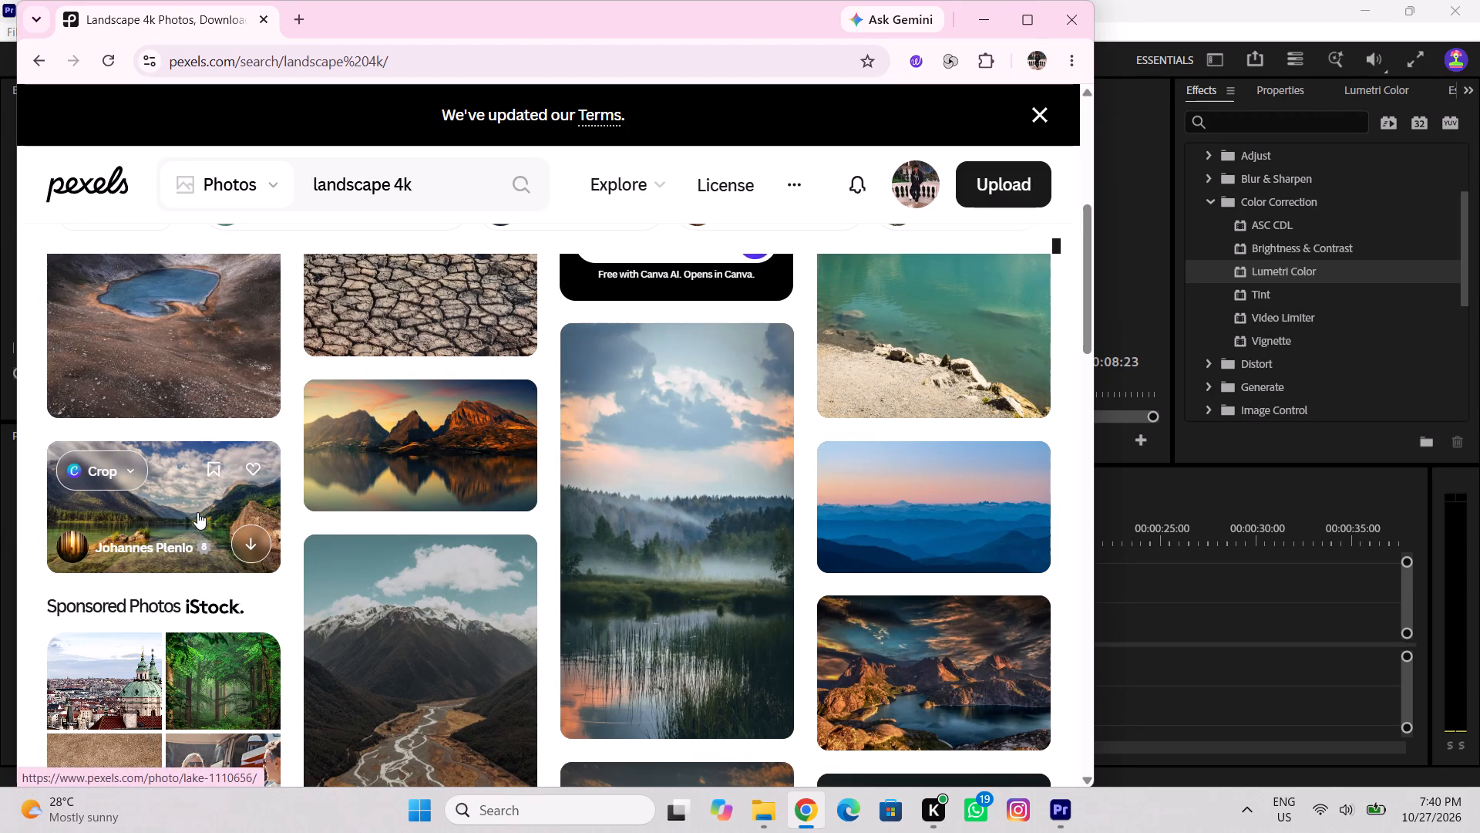
{"action": "scroll", "coordinate": [197, 512], "scroll_direction": "down", "scroll_amount": 3}
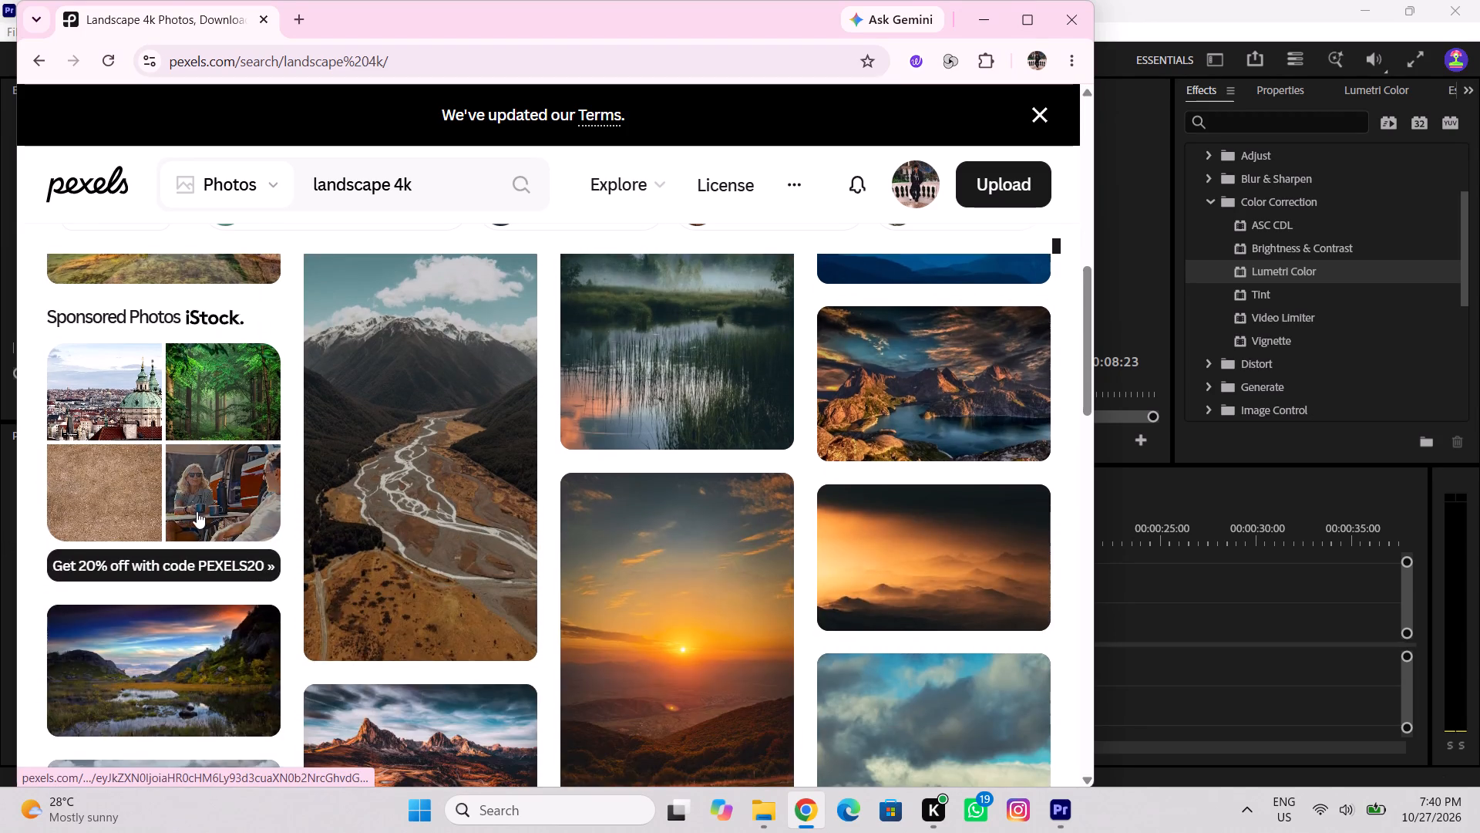
{"action": "scroll", "coordinate": [197, 510], "scroll_direction": "down", "scroll_amount": 5}
{"action": "scroll", "coordinate": [462, 497], "scroll_direction": "down", "scroll_amount": 5}
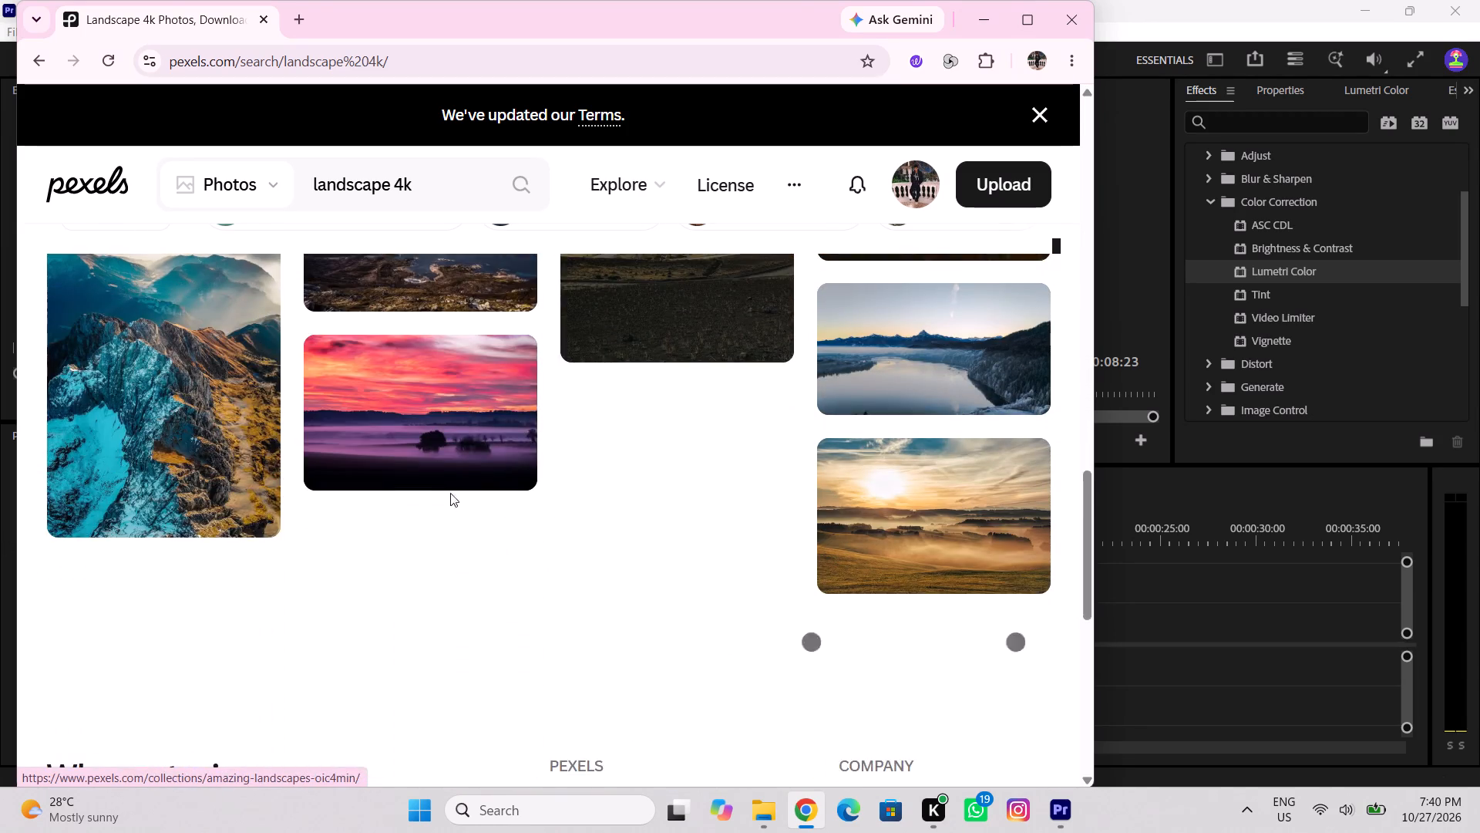
{"action": "scroll", "coordinate": [429, 450], "scroll_direction": "up", "scroll_amount": 2}
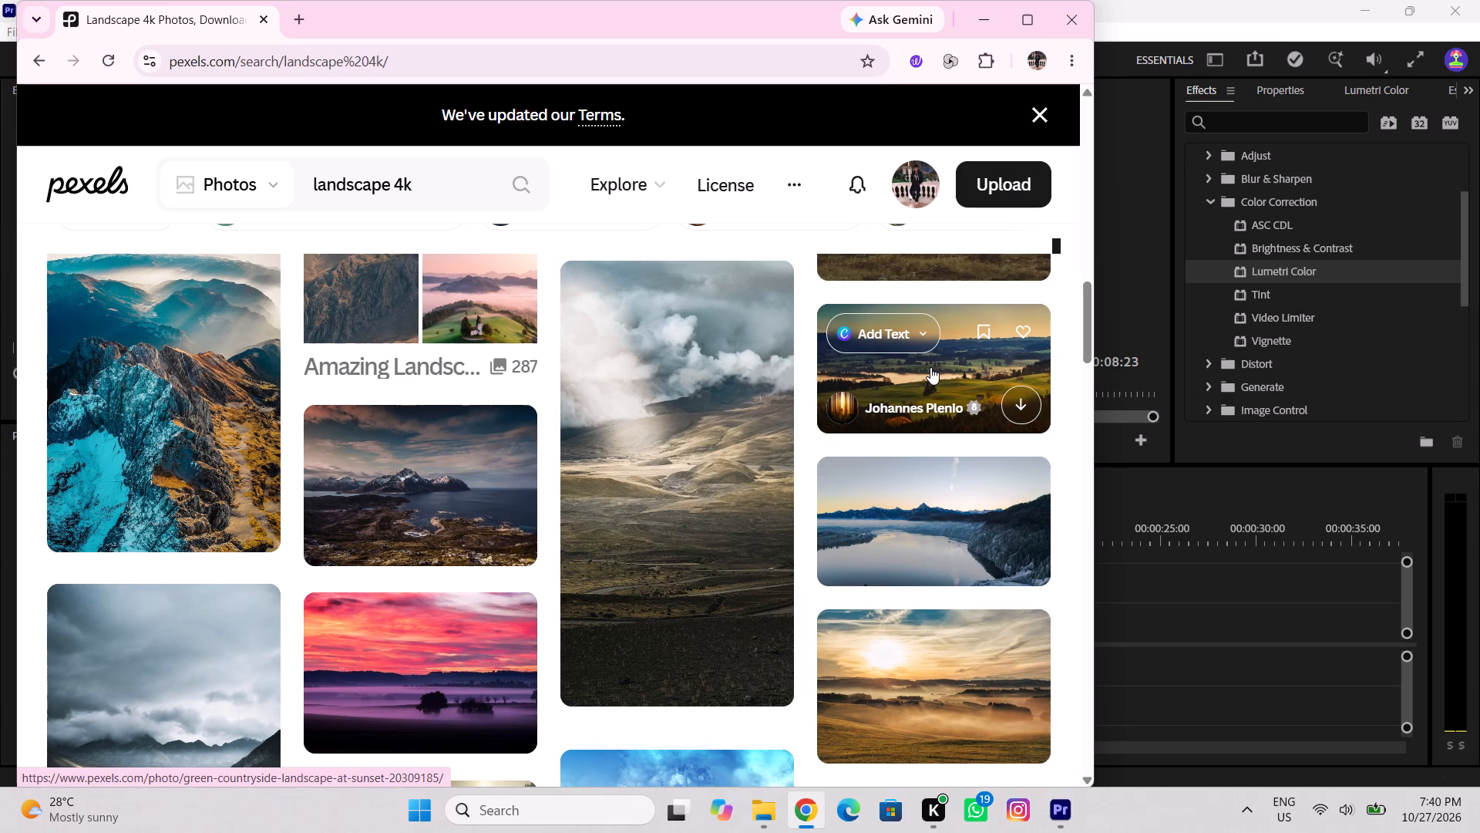
{"action": "scroll", "coordinate": [417, 450], "scroll_direction": "down", "scroll_amount": 5}
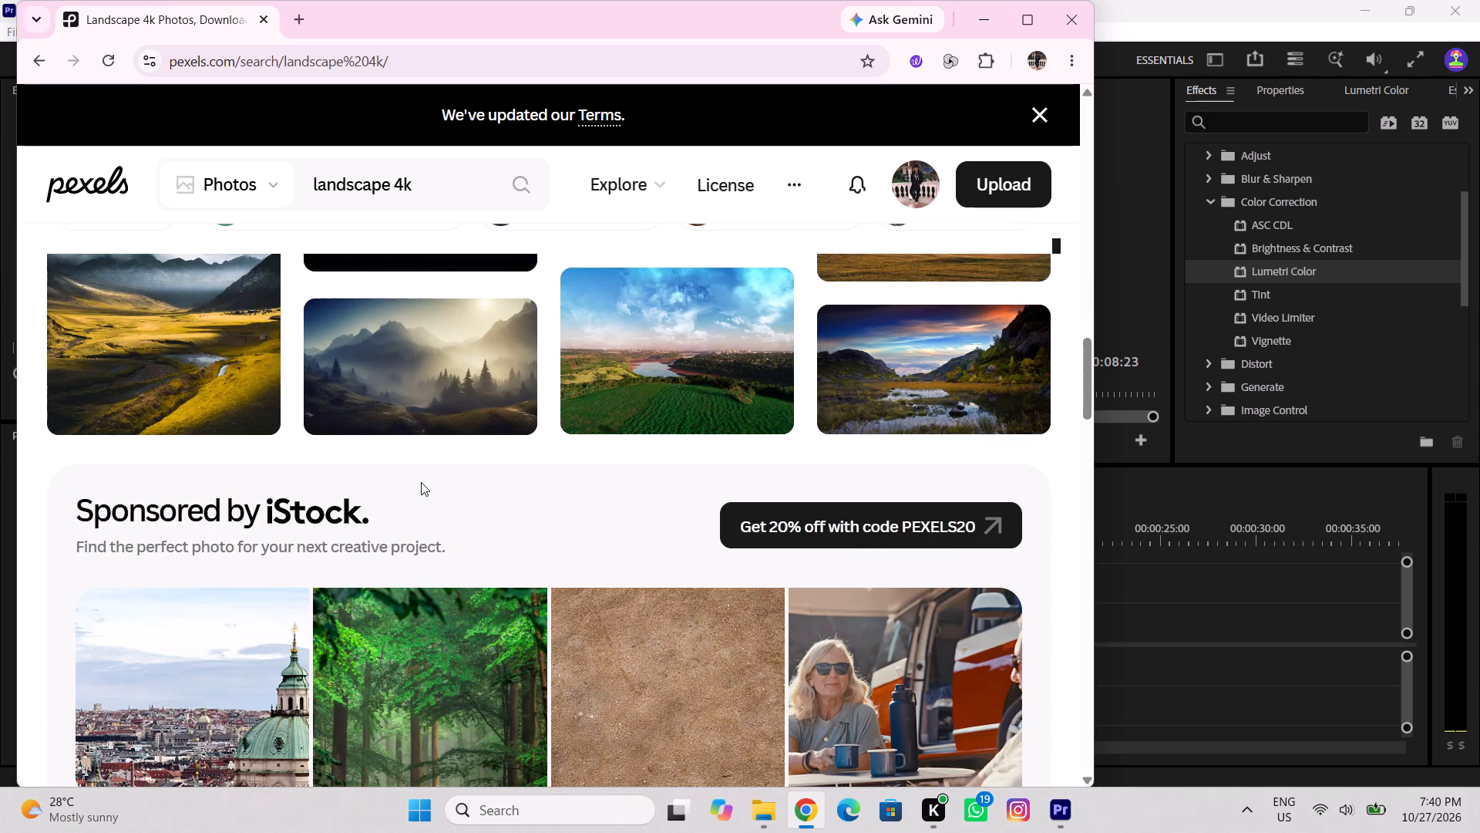
{"action": "scroll", "coordinate": [534, 456], "scroll_direction": "down", "scroll_amount": 6}
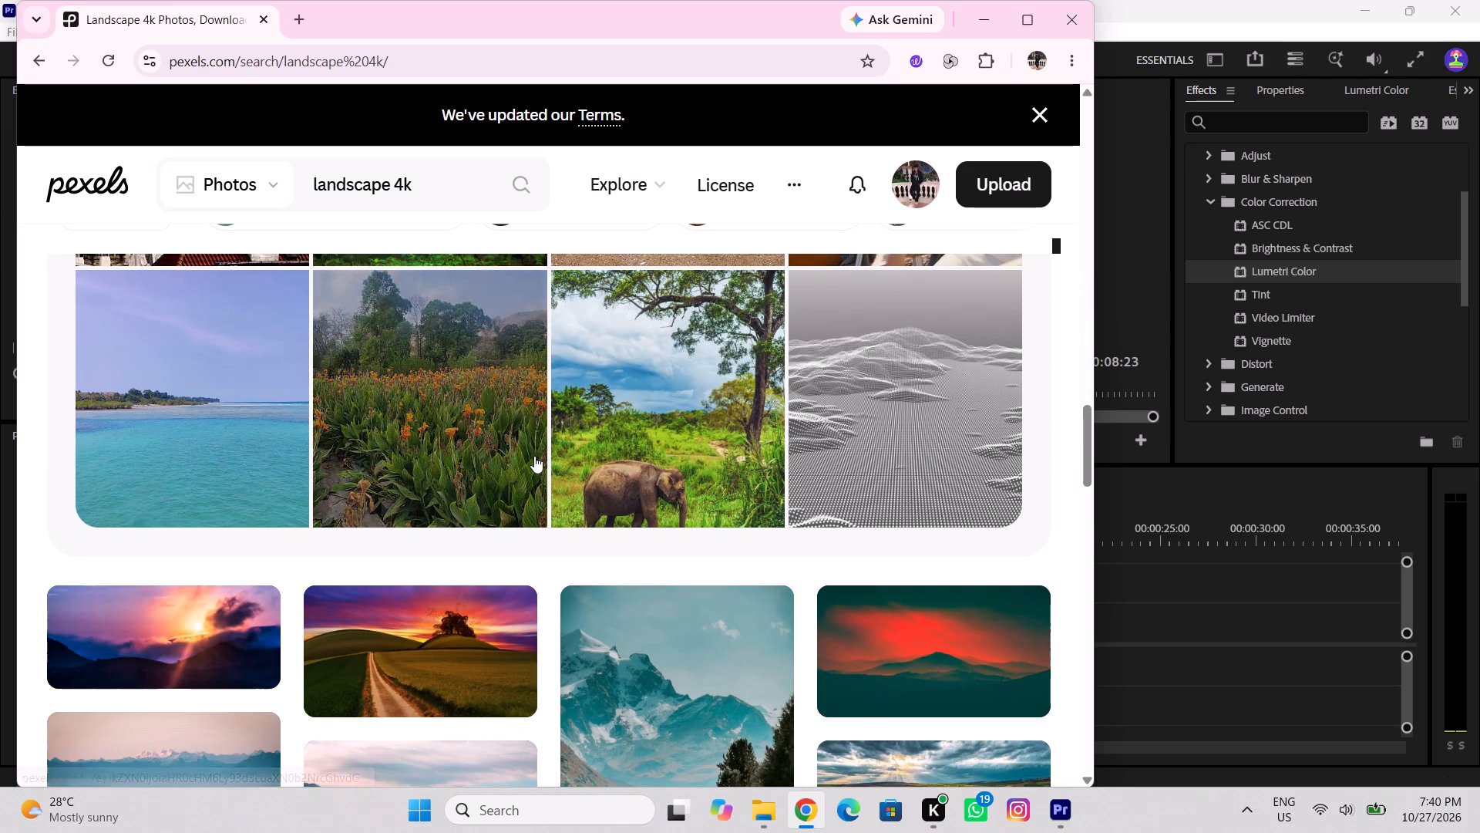
{"action": "scroll", "coordinate": [524, 480], "scroll_direction": "down", "scroll_amount": 4}
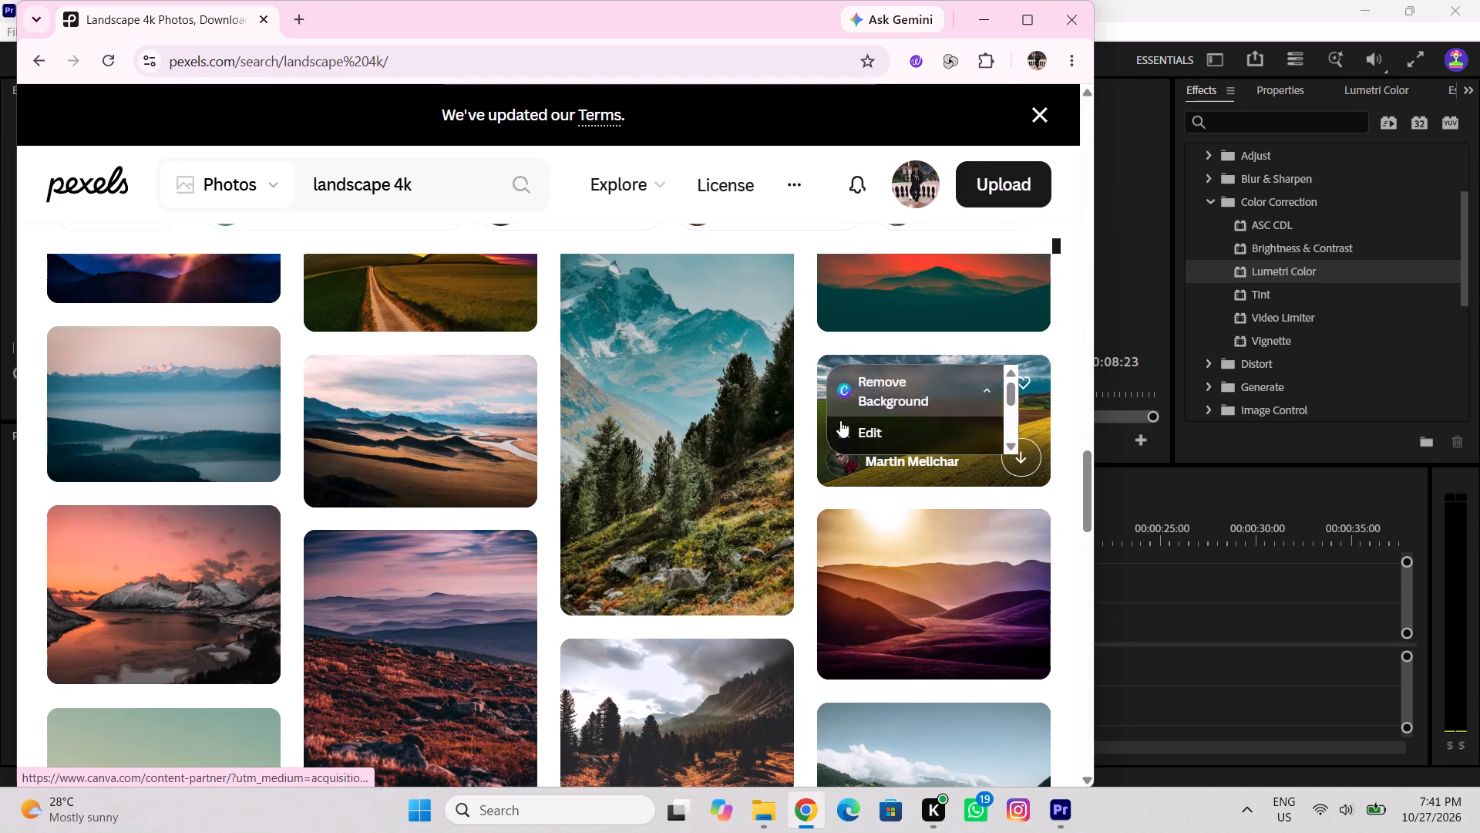
{"action": "scroll", "coordinate": [816, 427], "scroll_direction": "up", "scroll_amount": 3}
{"action": "scroll", "coordinate": [351, 419], "scroll_direction": "down", "scroll_amount": 10}
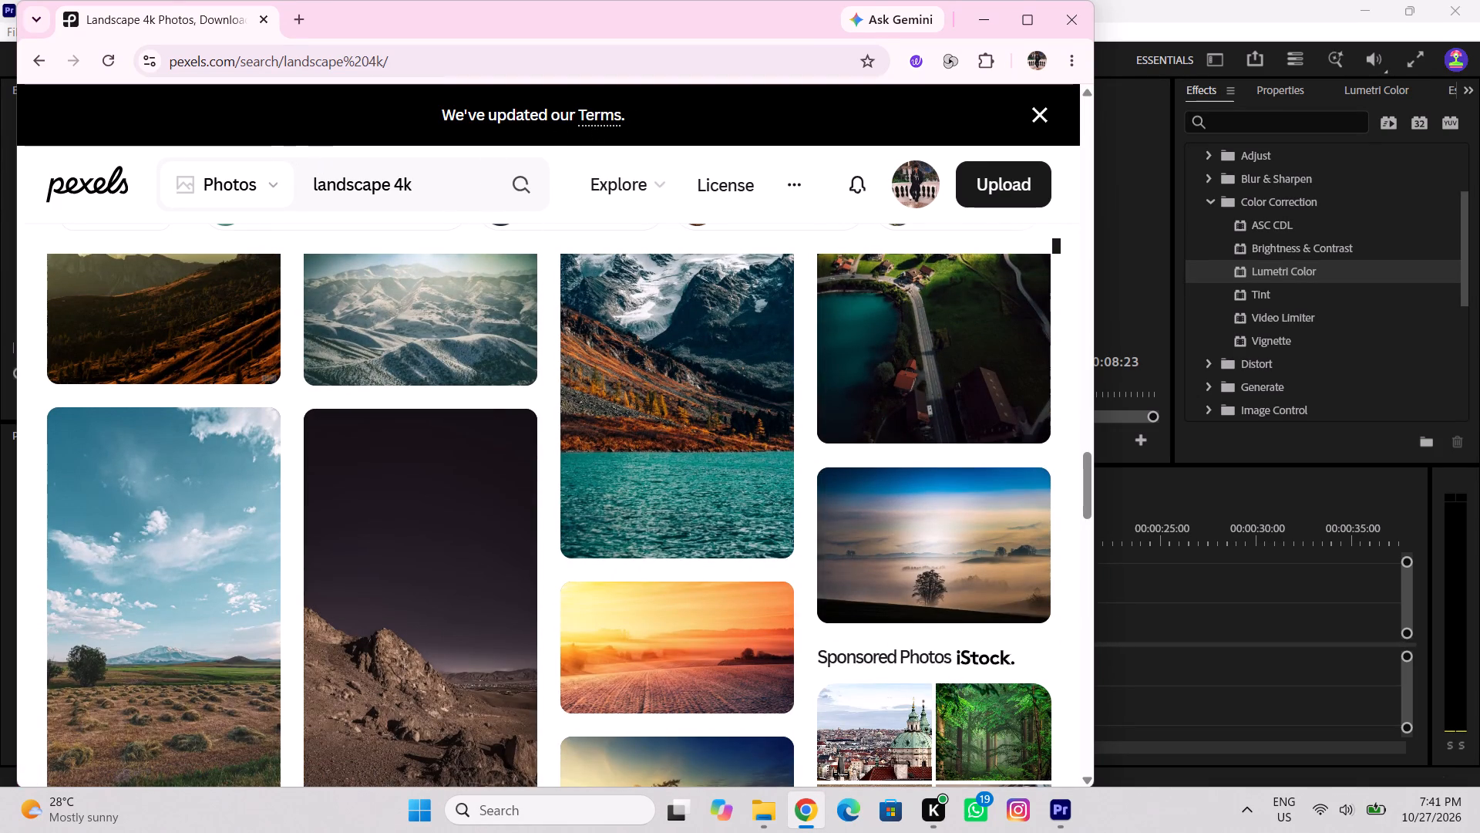
Replace the Pexels photo search "landscape 4k" with a search for "natural".
{"action": "left_click_drag", "start_coordinate": [456, 194], "coordinate": [227, 204]}
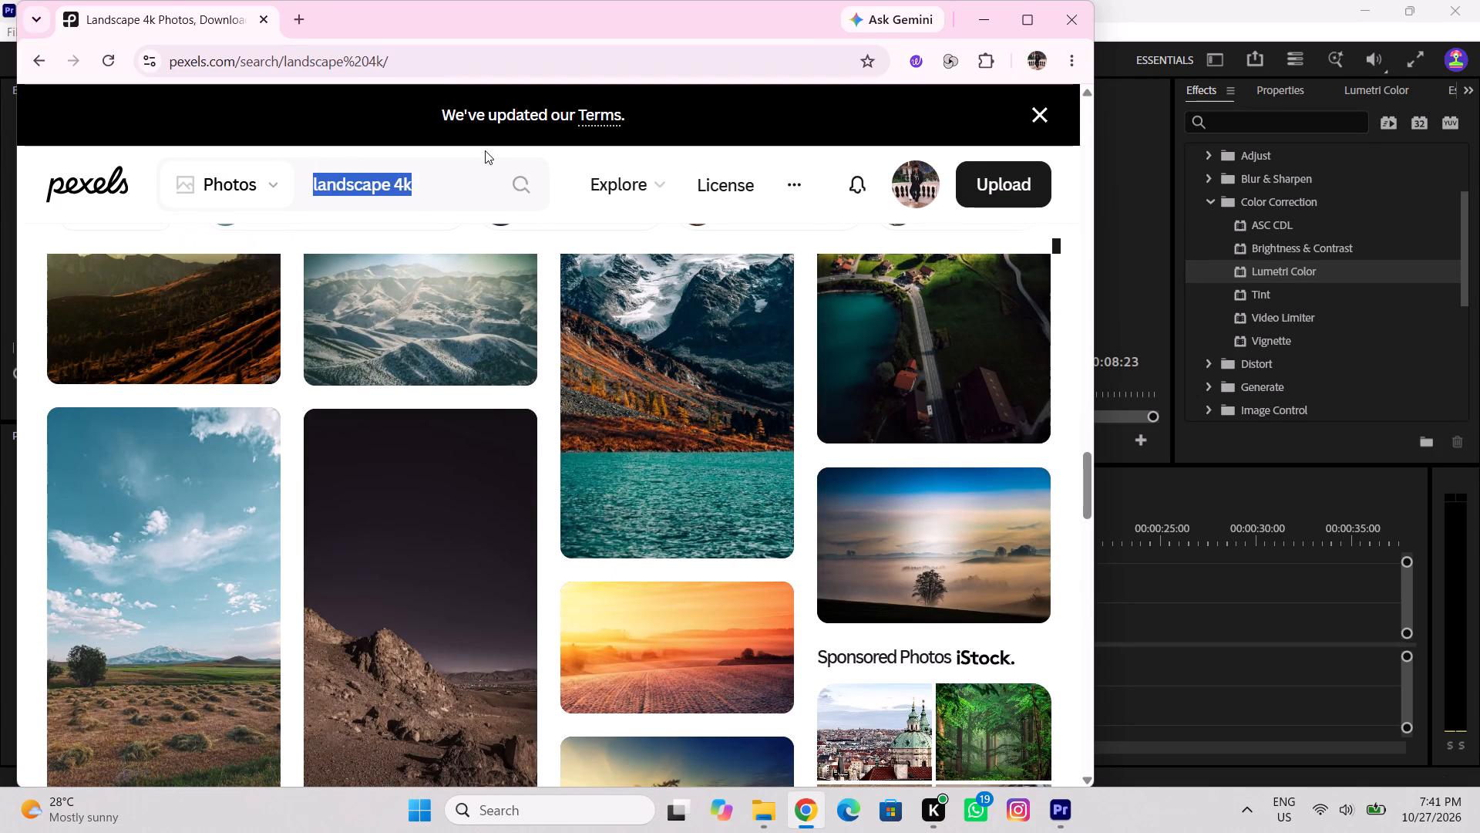
{"action": "left_click_drag", "start_coordinate": [466, 171], "coordinate": [349, 194]}
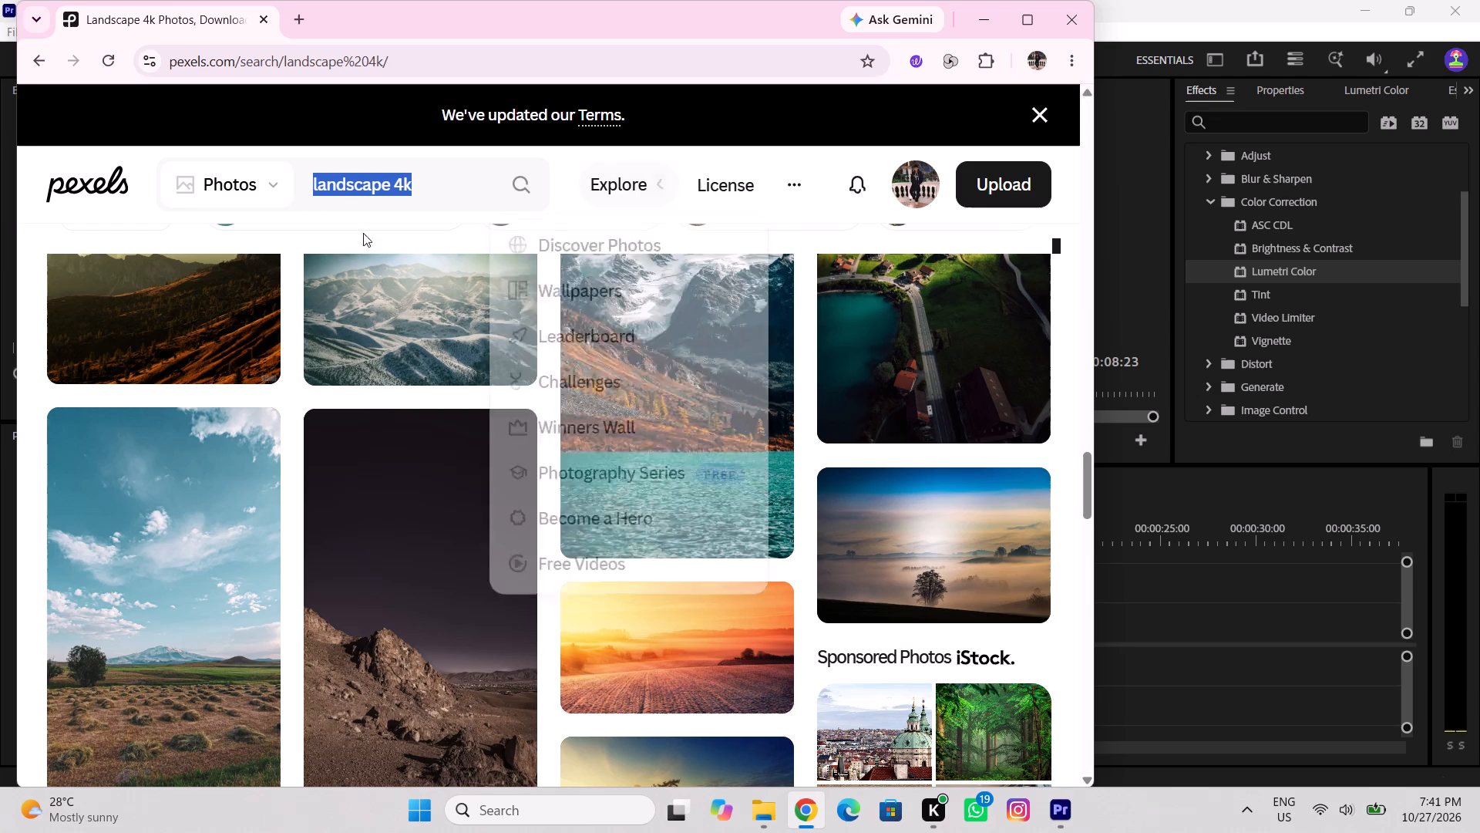
{"action": "left_click", "coordinate": [461, 177]}
{"action": "key", "text": "BackSpace"}
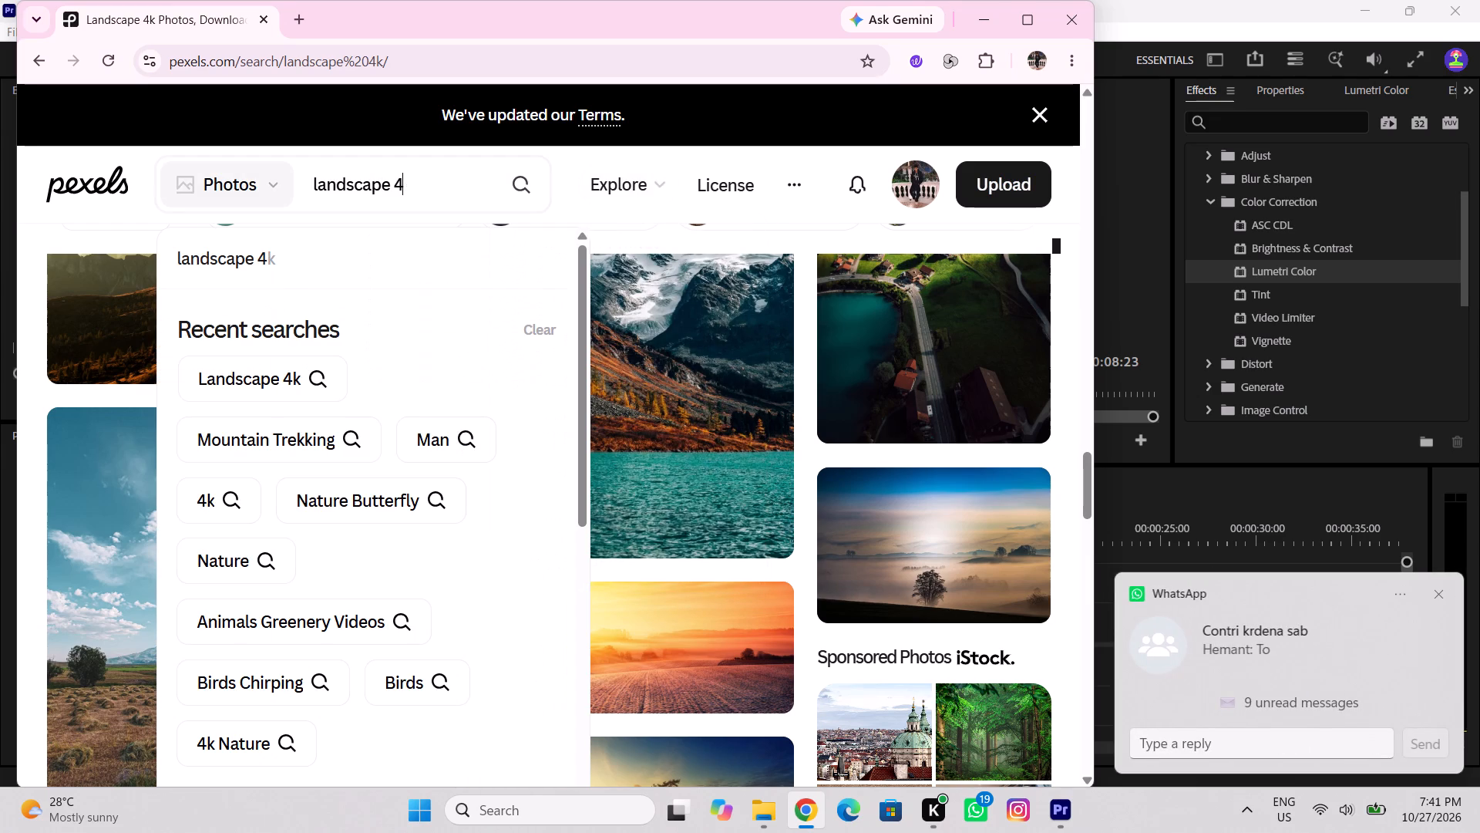
{"action": "key", "text": "backslash"}
{"action": "key", "text": "backslash"}
{"action": "key", "text": "backslash"}
{"action": "key", "text": "backslash"}
{"action": "key", "text": "BackSpace"}
{"action": "key", "text": "BackSpace"}
{"action": "key", "text": "BackSpace"}
{"action": "key", "text": "BackSpace"}
{"action": "key", "text": "BackSpace"}
{"action": "key", "text": "BackSpace"}
{"action": "key", "text": "BackSpace"}
{"action": "key", "text": "BackSpace"}
{"action": "key", "text": "BackSpace"}
{"action": "key", "text": "BackSpace"}
{"action": "key", "text": "BackSpace"}
{"action": "key", "text": "BackSpace"}
{"action": "key", "text": "BackSpace"}
{"action": "key", "text": "BackSpace"}
{"action": "key", "text": "BackSpace"}
{"action": "key", "text": "BackSpace"}
{"action": "key", "text": "BackSpace"}
{"action": "key", "text": "BackSpace"}
{"action": "key", "text": "BackSpace"}
{"action": "key", "text": "BackSpace"}
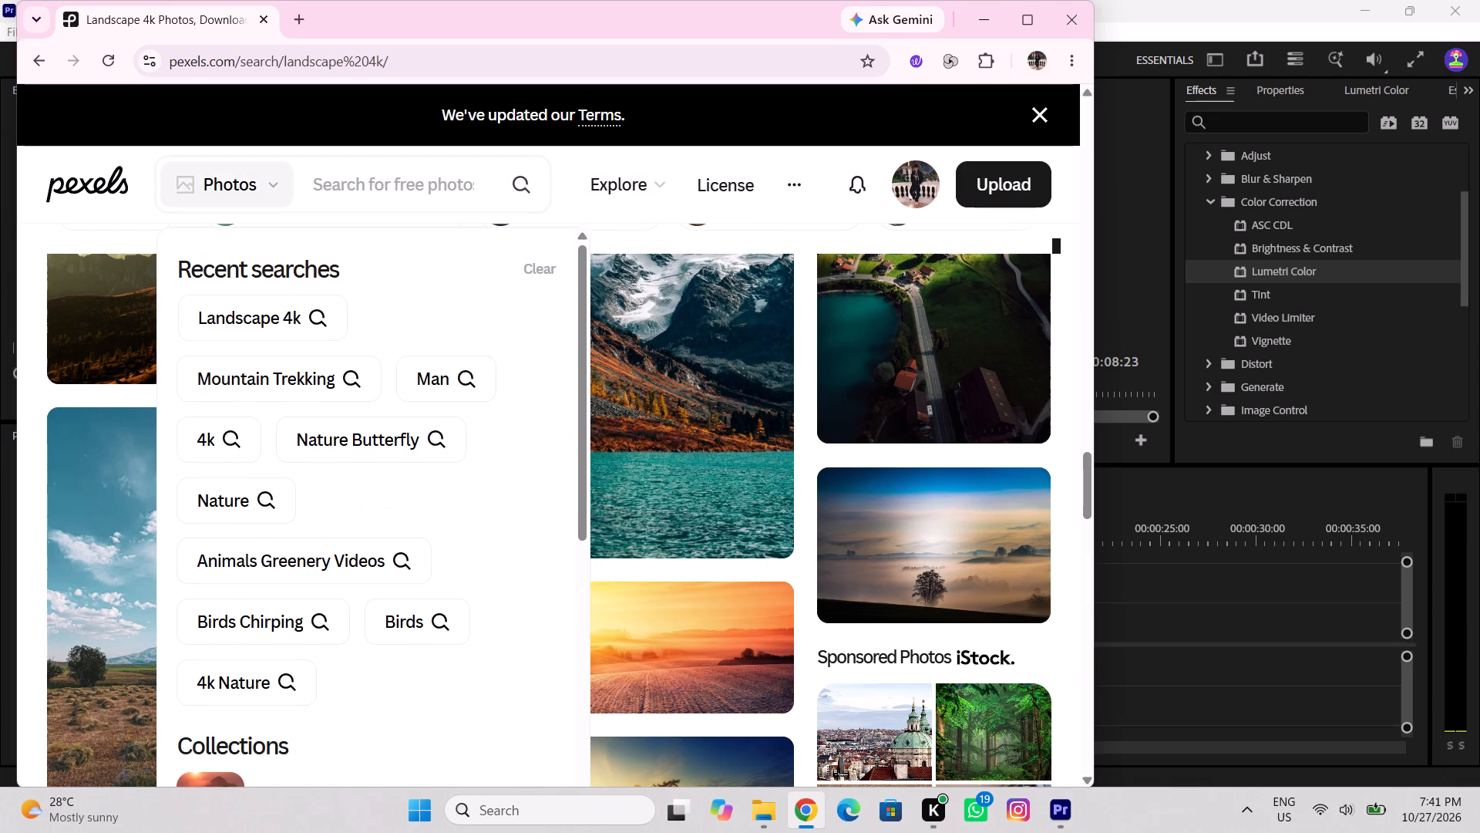
{"action": "type", "text": "natural"}
{"action": "key", "text": "space"}
{"action": "key", "text": "Return"}
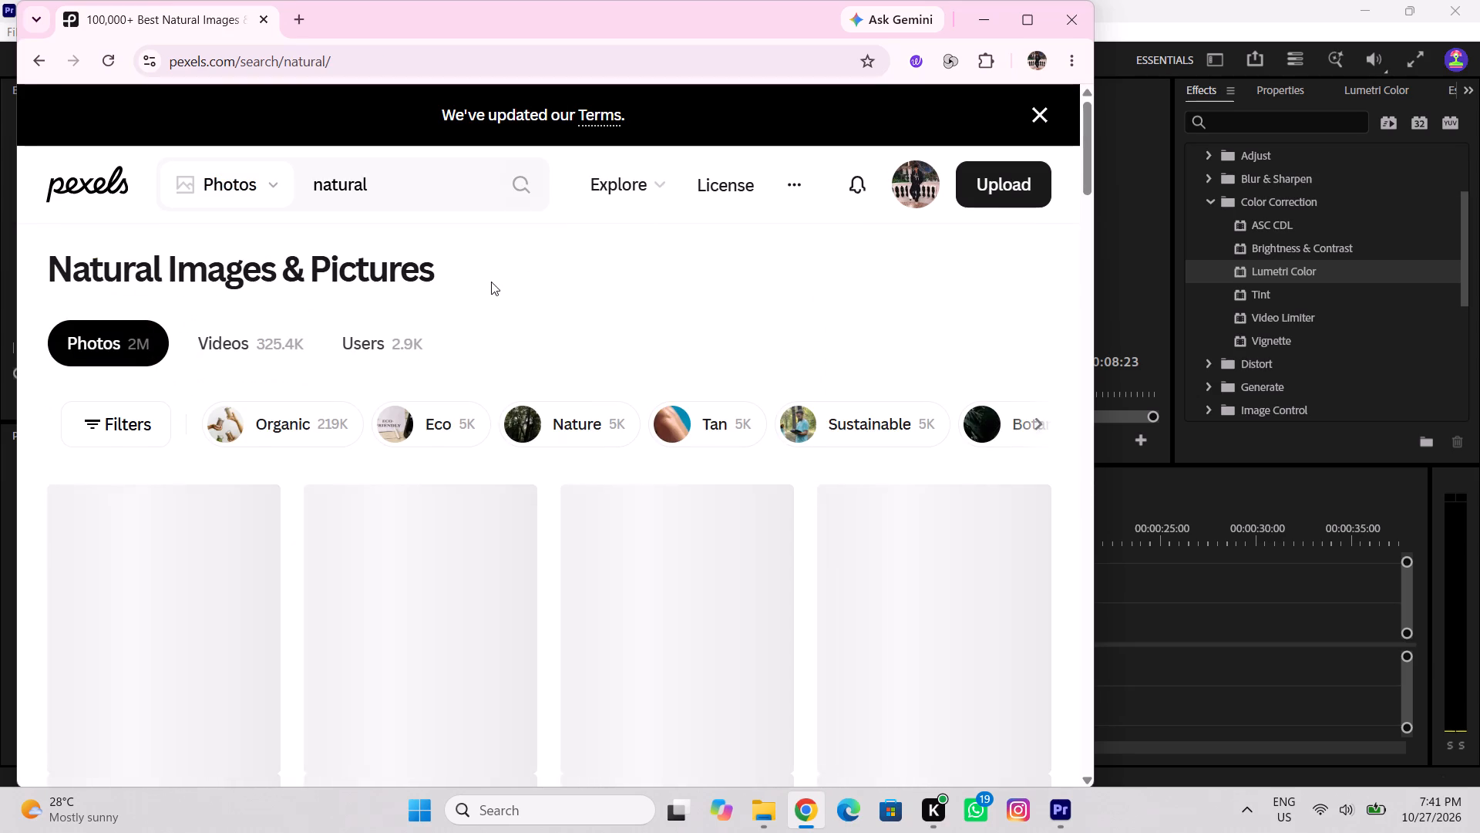
Browse the "natural" photo results for landscape images suitable for the edit.
{"action": "scroll", "coordinate": [379, 466], "scroll_direction": "down", "scroll_amount": 16}
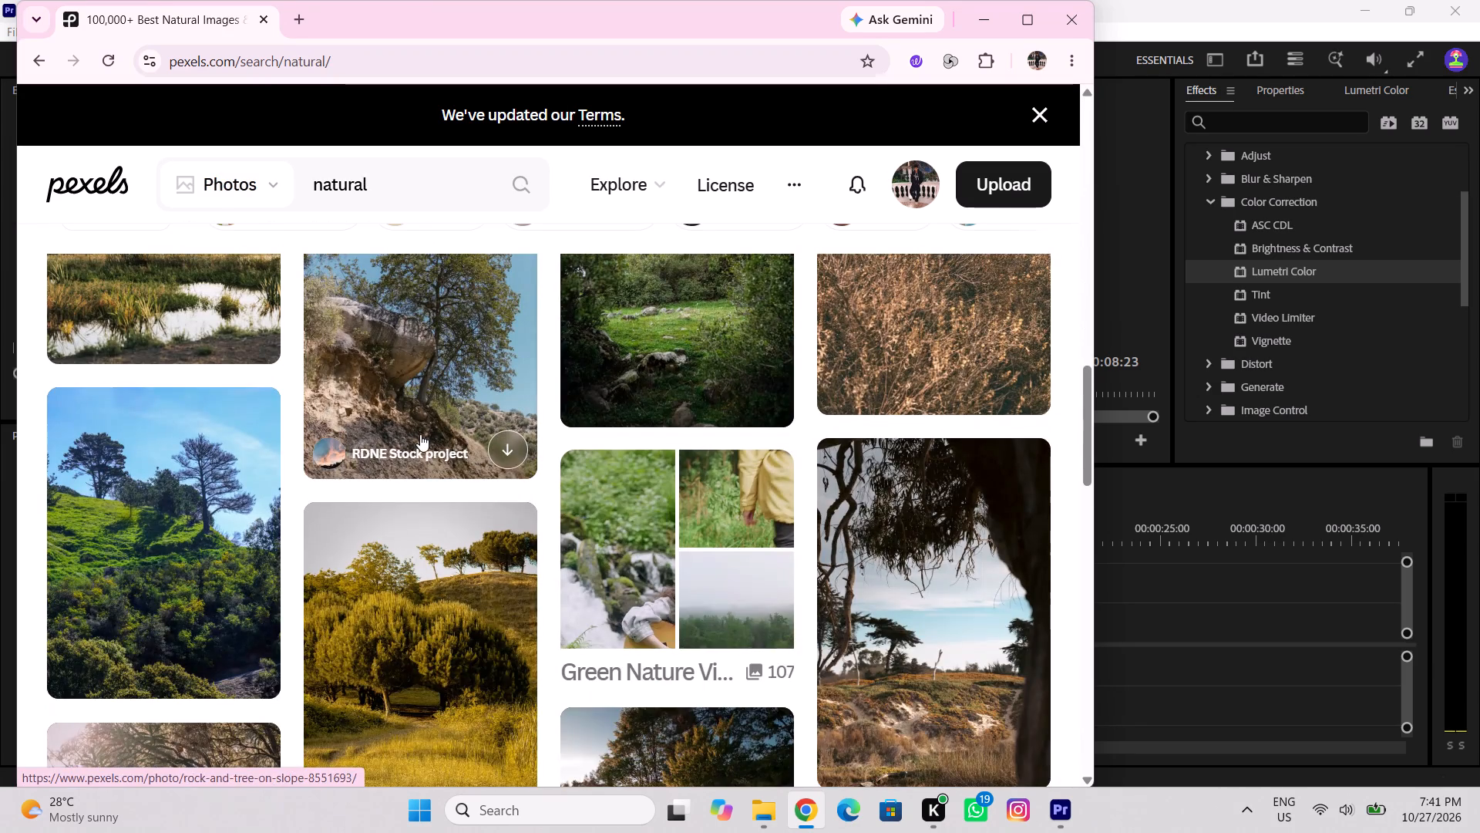
{"action": "scroll", "coordinate": [844, 365], "scroll_direction": "down", "scroll_amount": 1}
{"action": "scroll", "coordinate": [759, 370], "scroll_direction": "down", "scroll_amount": 4}
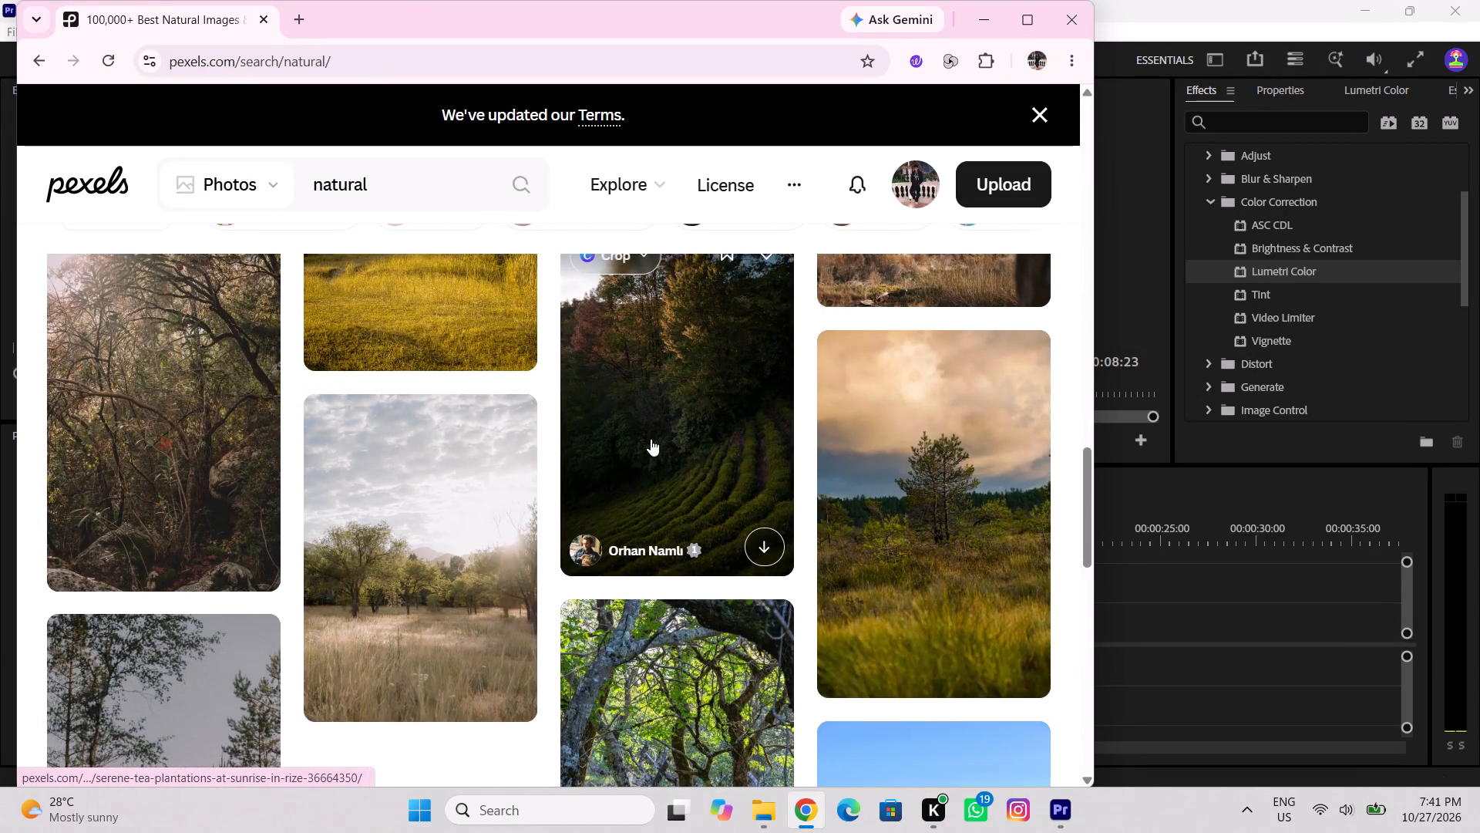
{"action": "scroll", "coordinate": [634, 451], "scroll_direction": "down", "scroll_amount": 5}
{"action": "scroll", "coordinate": [584, 432], "scroll_direction": "up", "scroll_amount": 2}
{"action": "scroll", "coordinate": [581, 431], "scroll_direction": "down", "scroll_amount": 5}
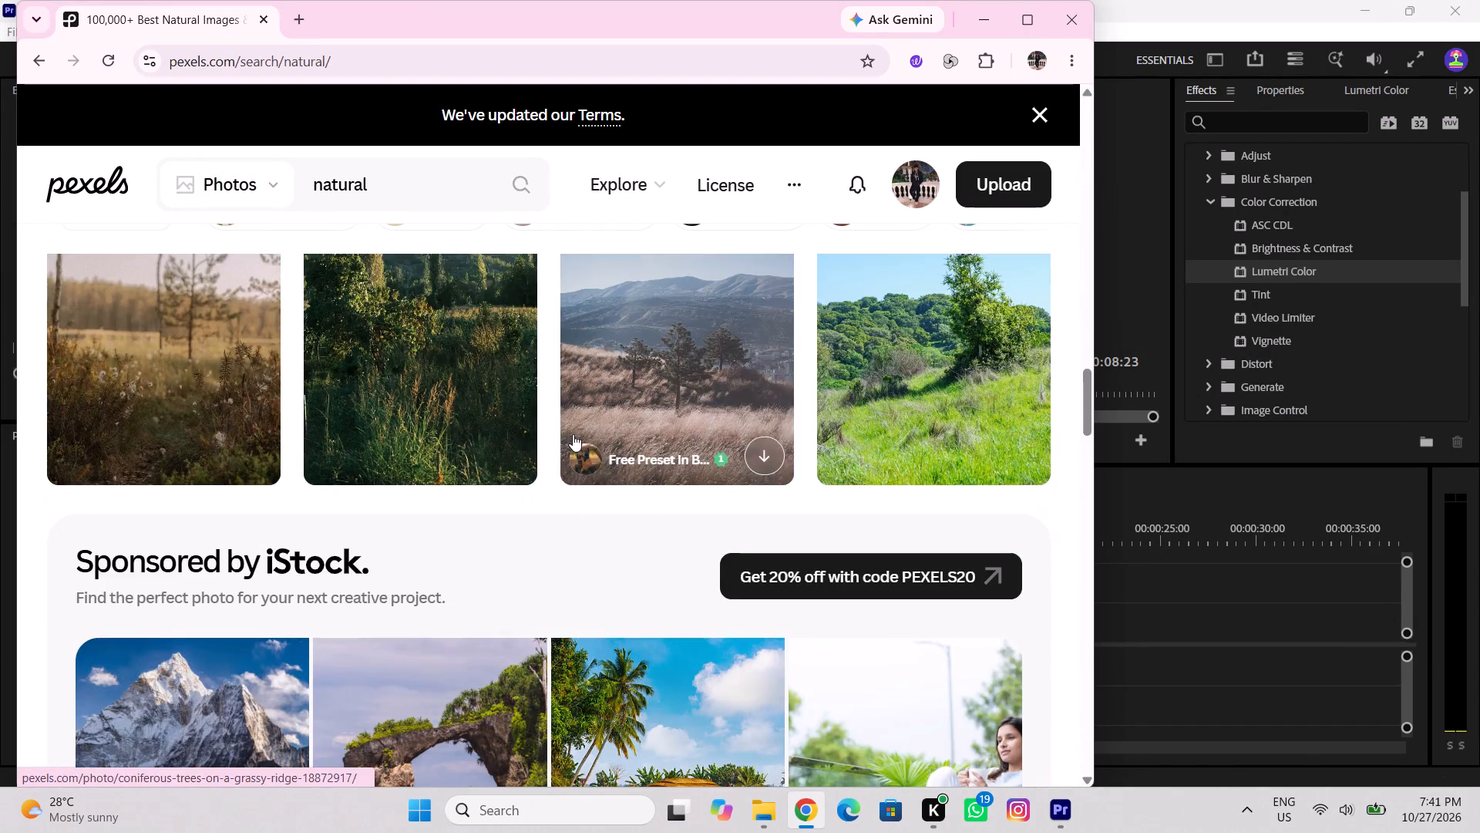
{"action": "scroll", "coordinate": [573, 434], "scroll_direction": "down", "scroll_amount": 17}
{"action": "scroll", "coordinate": [570, 440], "scroll_direction": "down", "scroll_amount": 7}
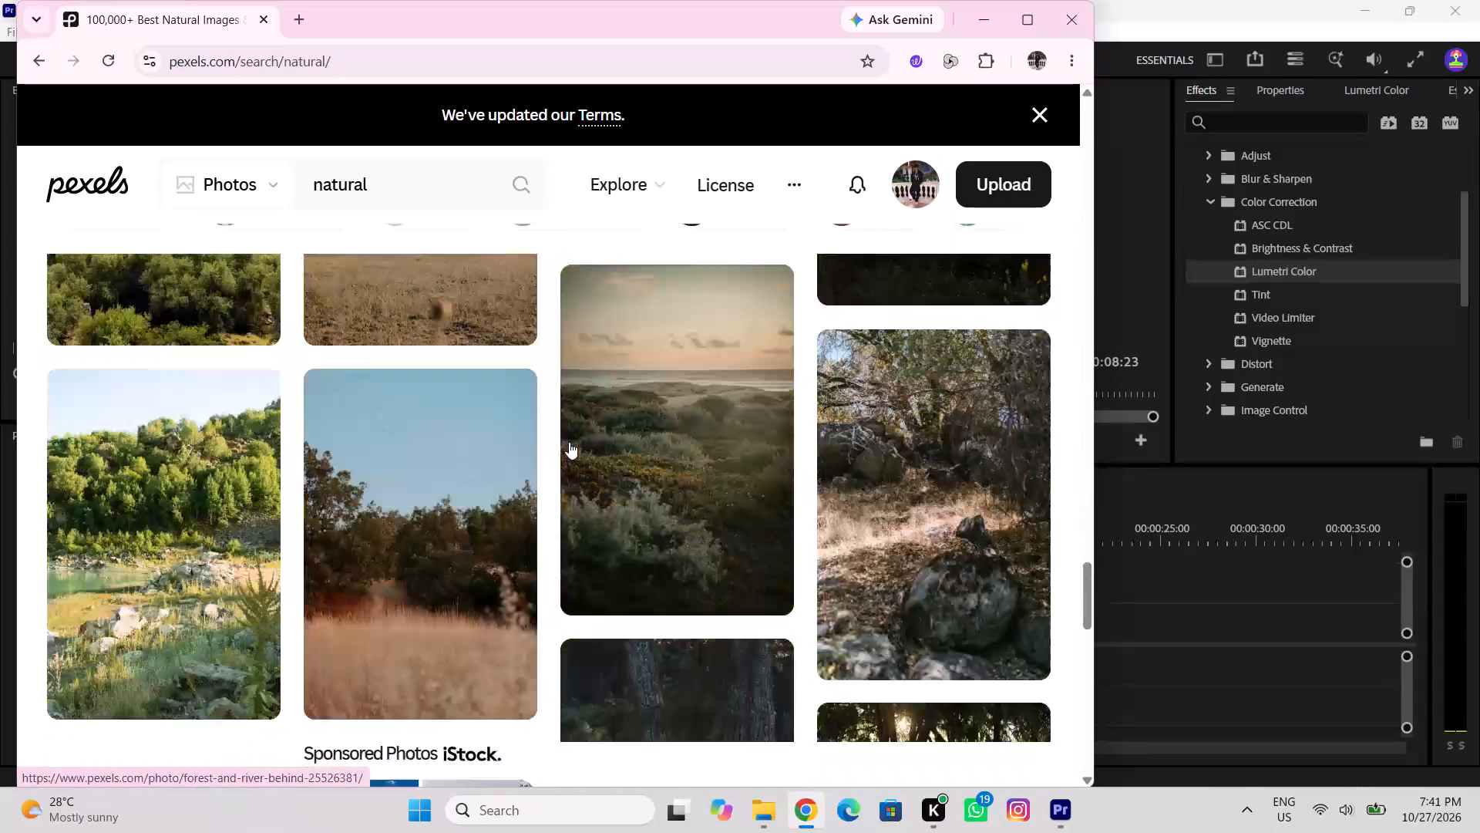
{"action": "scroll", "coordinate": [569, 440], "scroll_direction": "down", "scroll_amount": 8}
{"action": "scroll", "coordinate": [569, 438], "scroll_direction": "up", "scroll_amount": 2}
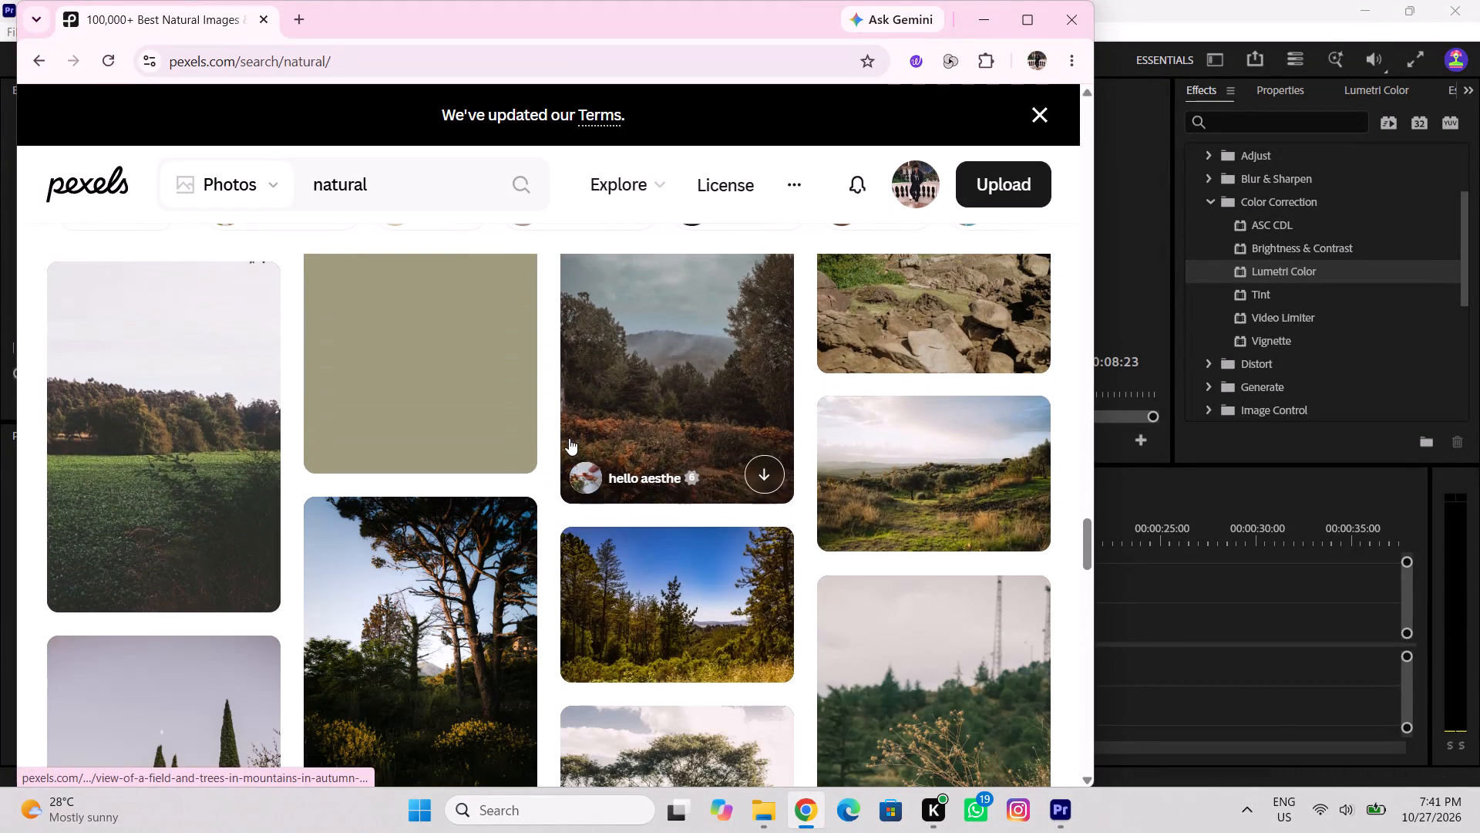
Extend the Pexels photo search to "natural landscape".
{"action": "left_click", "coordinate": [444, 185]}
{"action": "key", "text": "space"}
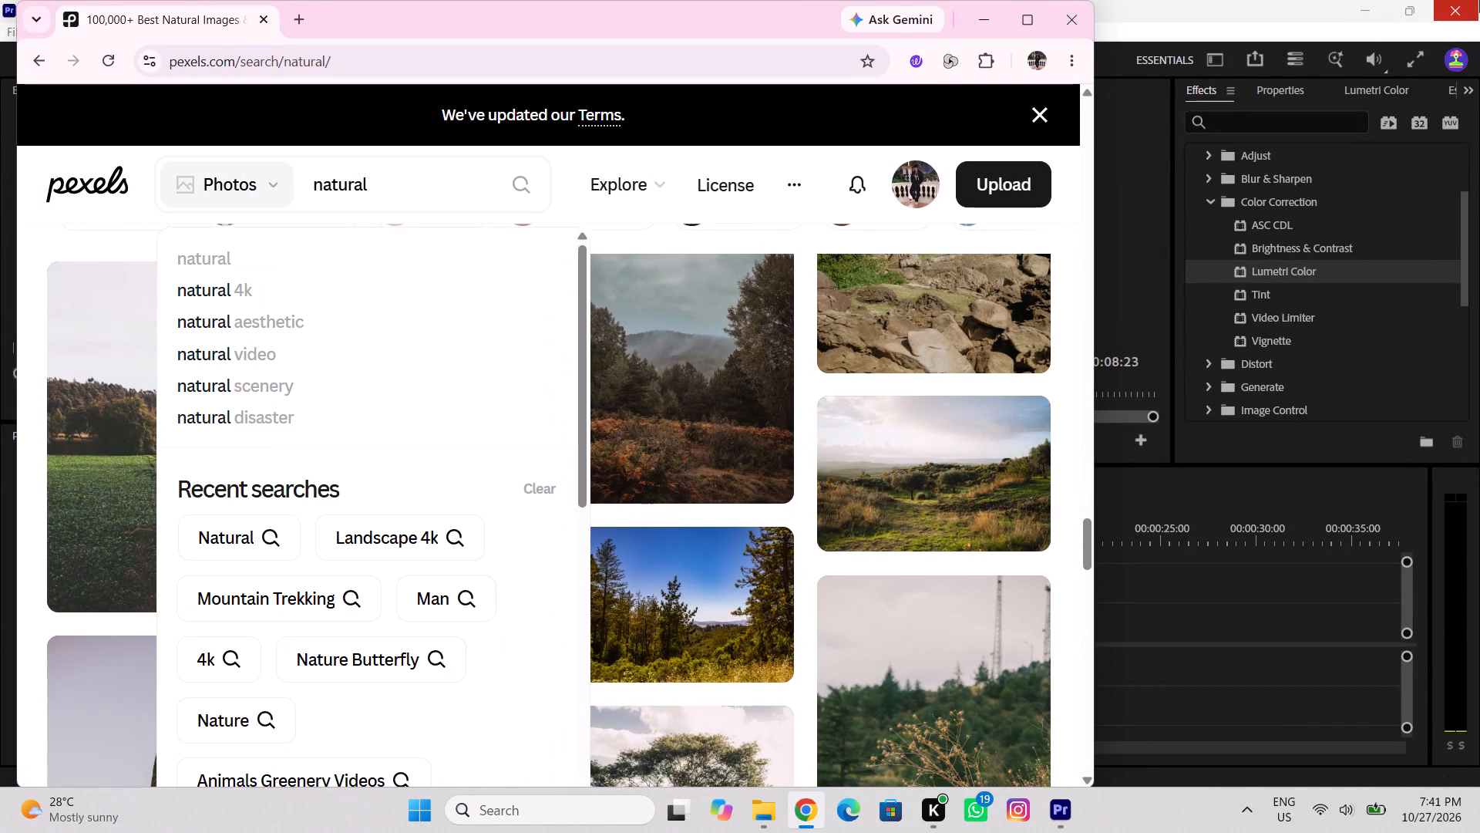
{"action": "type", "text": "la"}
{"action": "type", "text": "nd"}
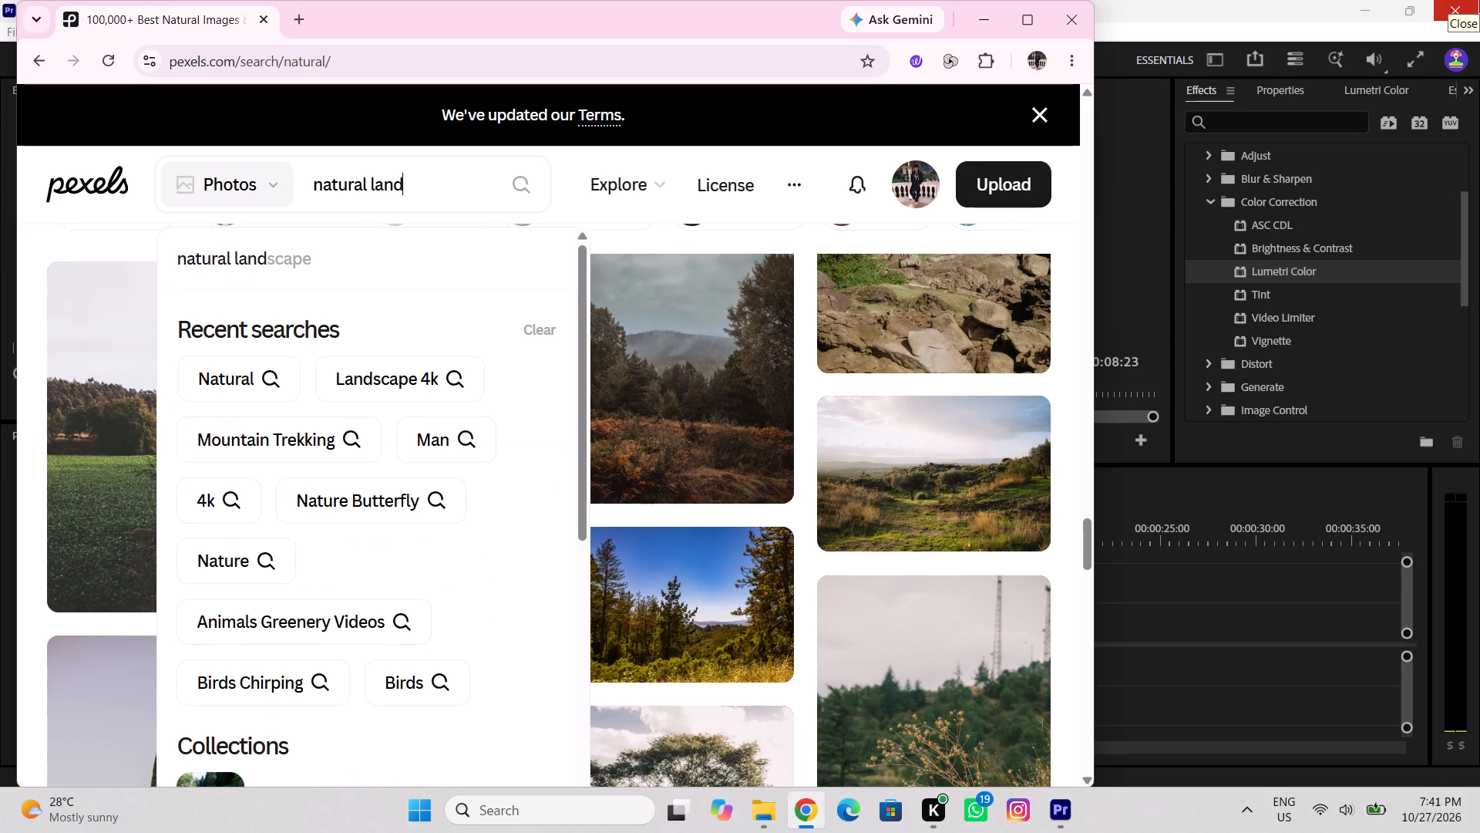
{"action": "left_click", "coordinate": [278, 268]}
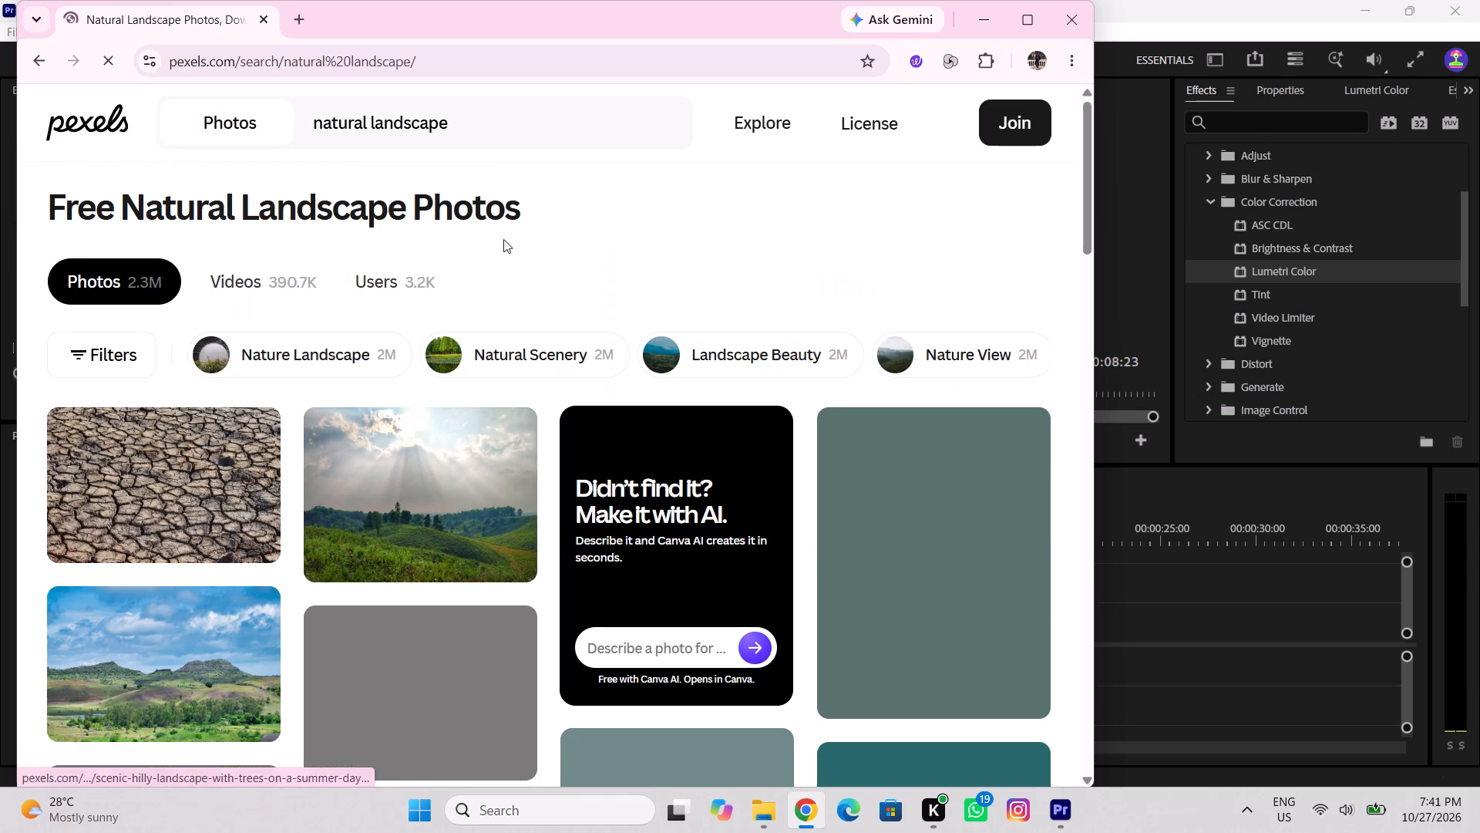
Browse the "natural landscape" photo results for a background image suitable for the edit.
{"action": "scroll", "coordinate": [224, 518], "scroll_direction": "down", "scroll_amount": 4}
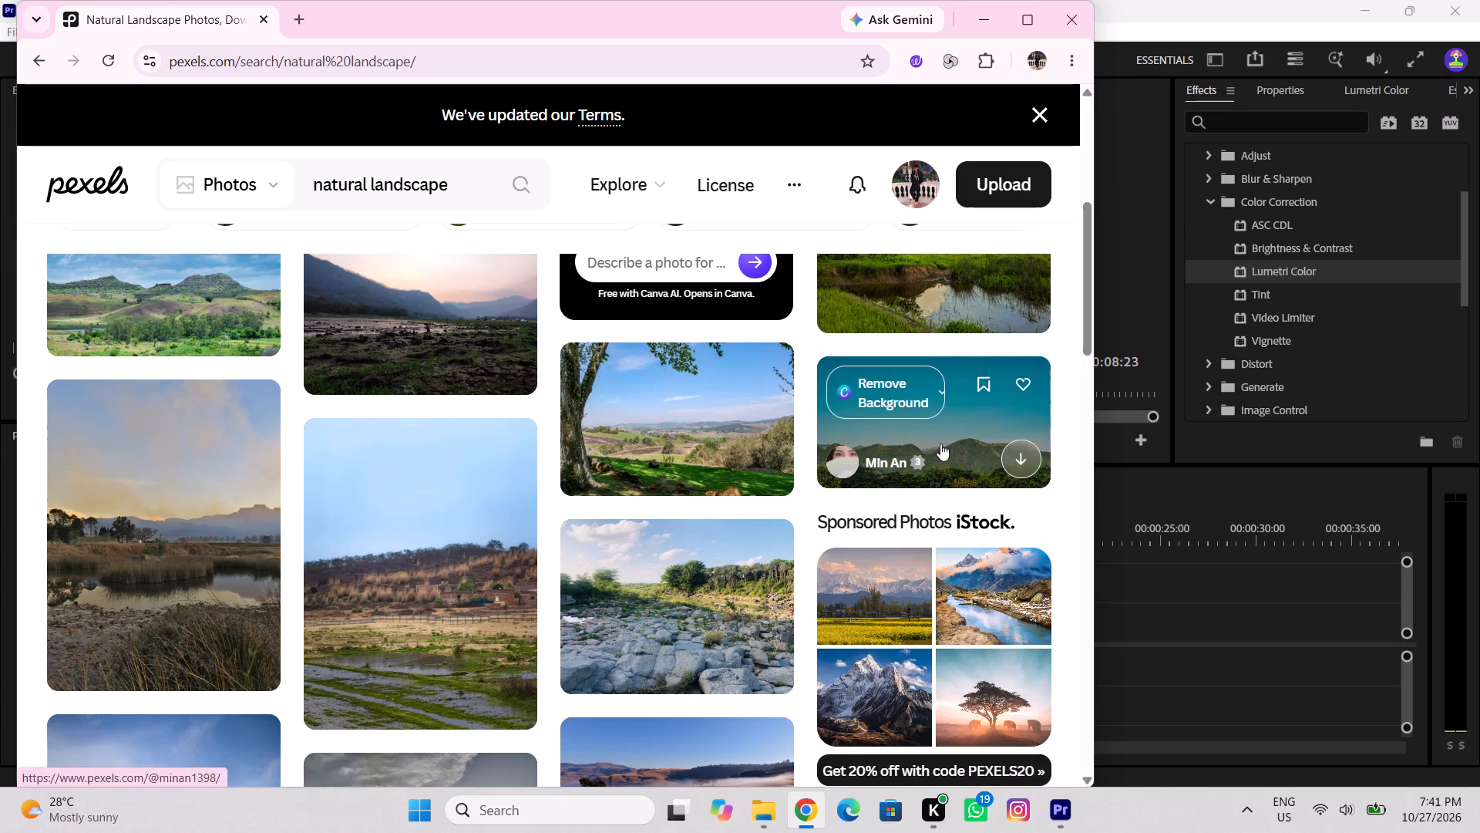
{"action": "scroll", "coordinate": [607, 473], "scroll_direction": "down", "scroll_amount": 8}
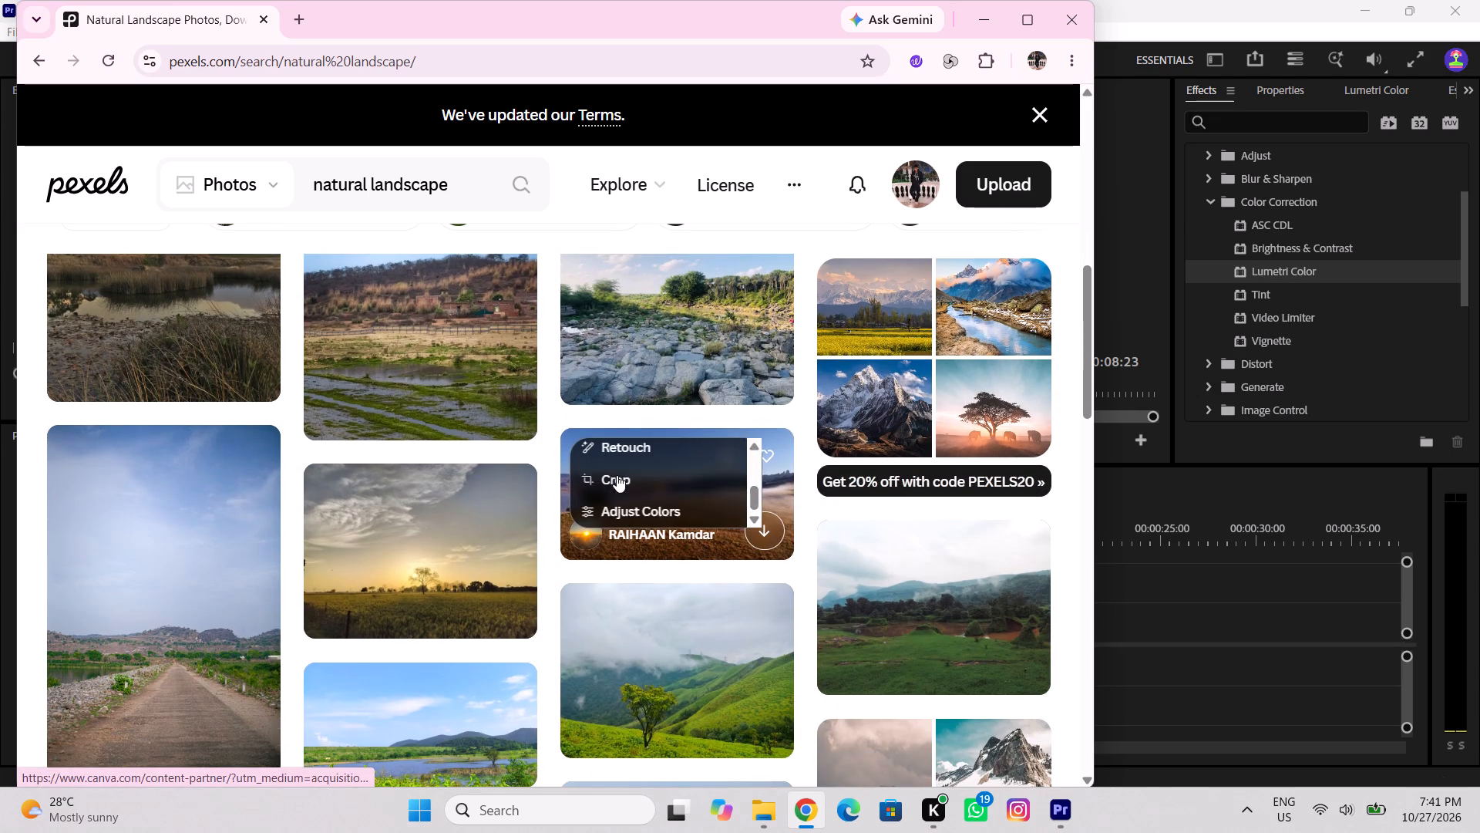
{"action": "scroll", "coordinate": [617, 475], "scroll_direction": "down", "scroll_amount": 3}
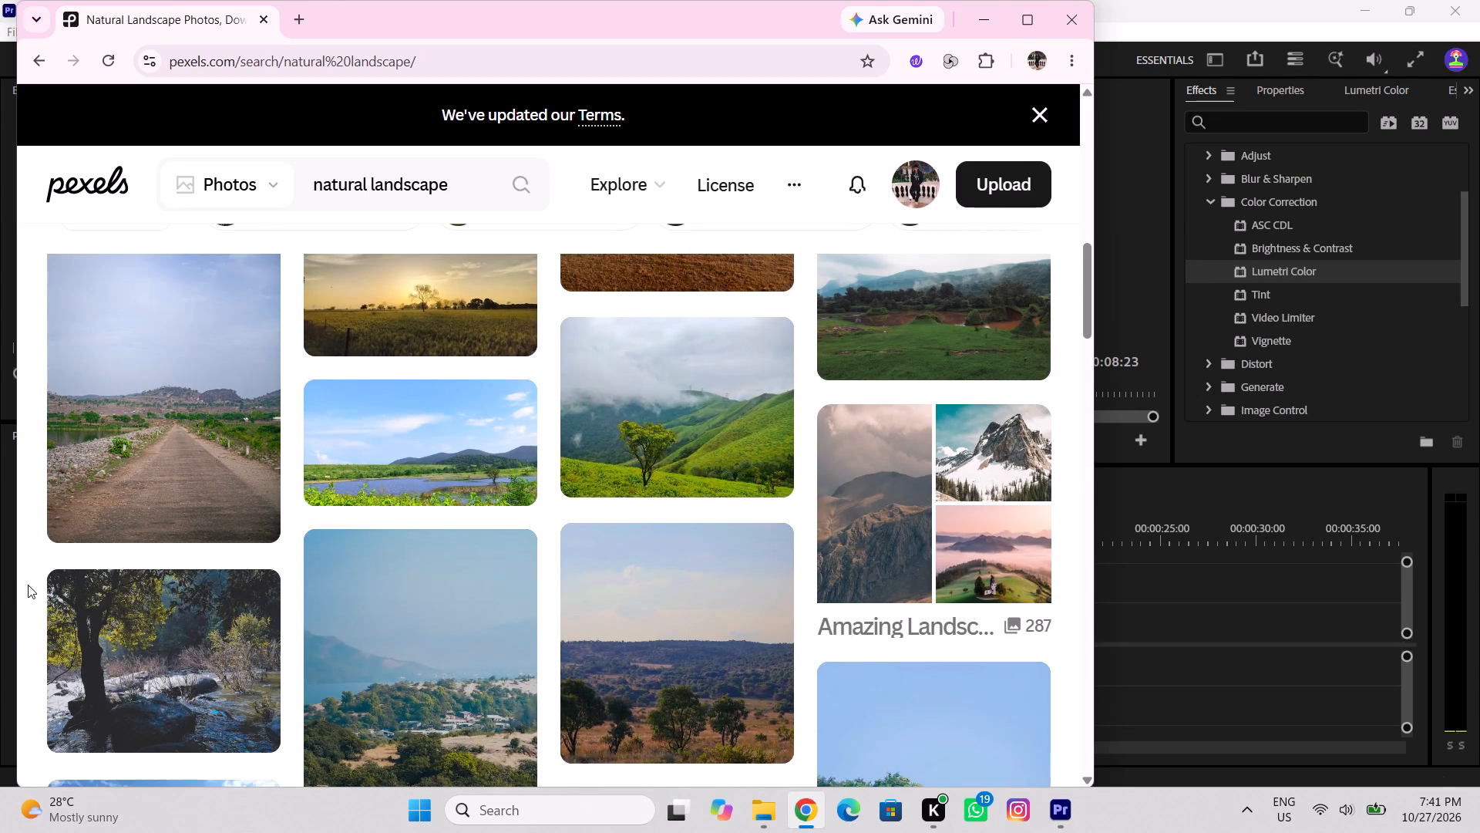
{"action": "scroll", "coordinate": [522, 506], "scroll_direction": "down", "scroll_amount": 4}
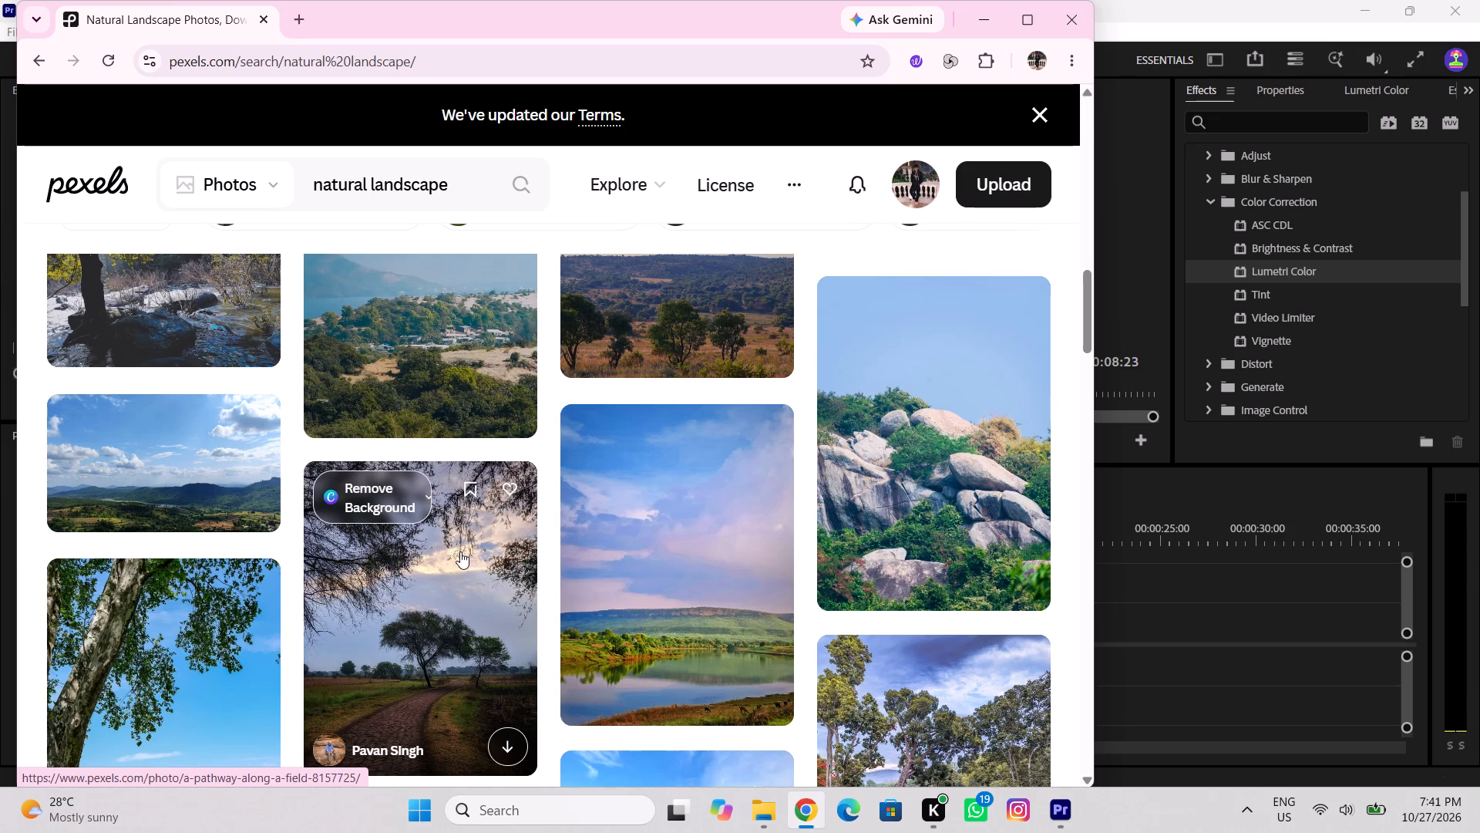
{"action": "scroll", "coordinate": [462, 551], "scroll_direction": "down", "scroll_amount": 7}
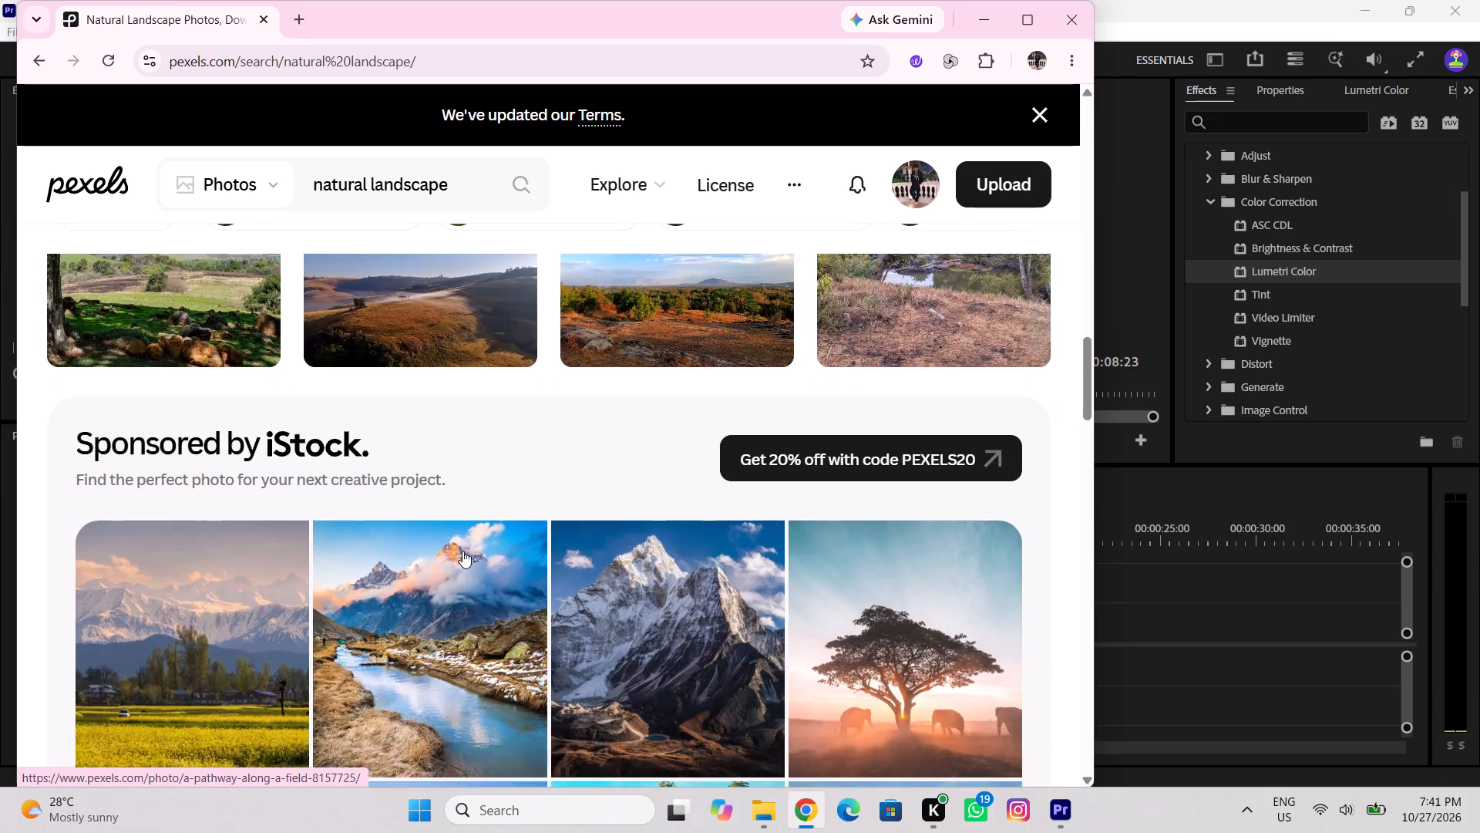
{"action": "scroll", "coordinate": [462, 551], "scroll_direction": "down", "scroll_amount": 3}
{"action": "scroll", "coordinate": [627, 550], "scroll_direction": "down", "scroll_amount": 5}
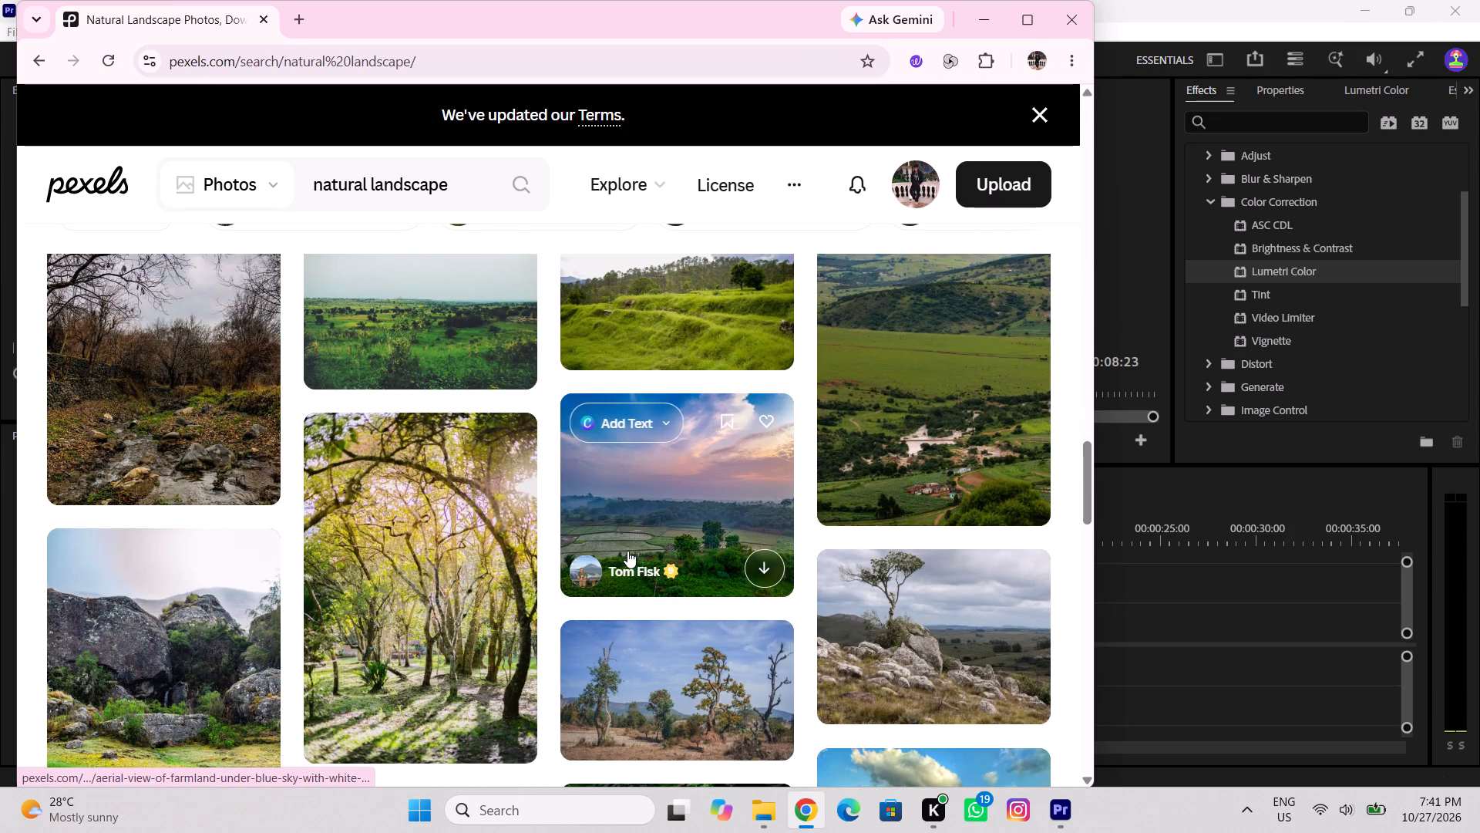
{"action": "scroll", "coordinate": [425, 558], "scroll_direction": "down", "scroll_amount": 5}
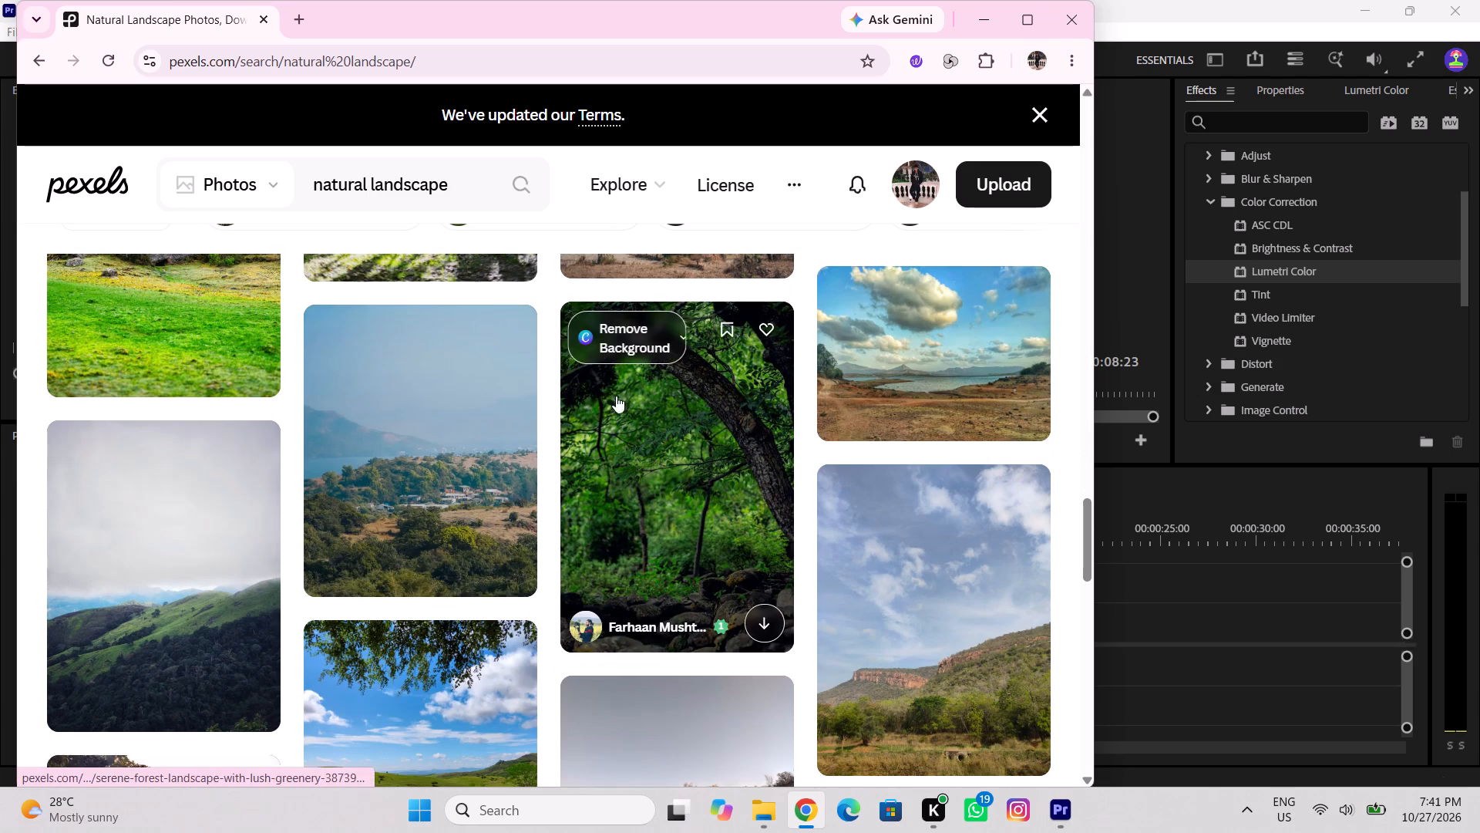
{"action": "scroll", "coordinate": [679, 551], "scroll_direction": "down", "scroll_amount": 9}
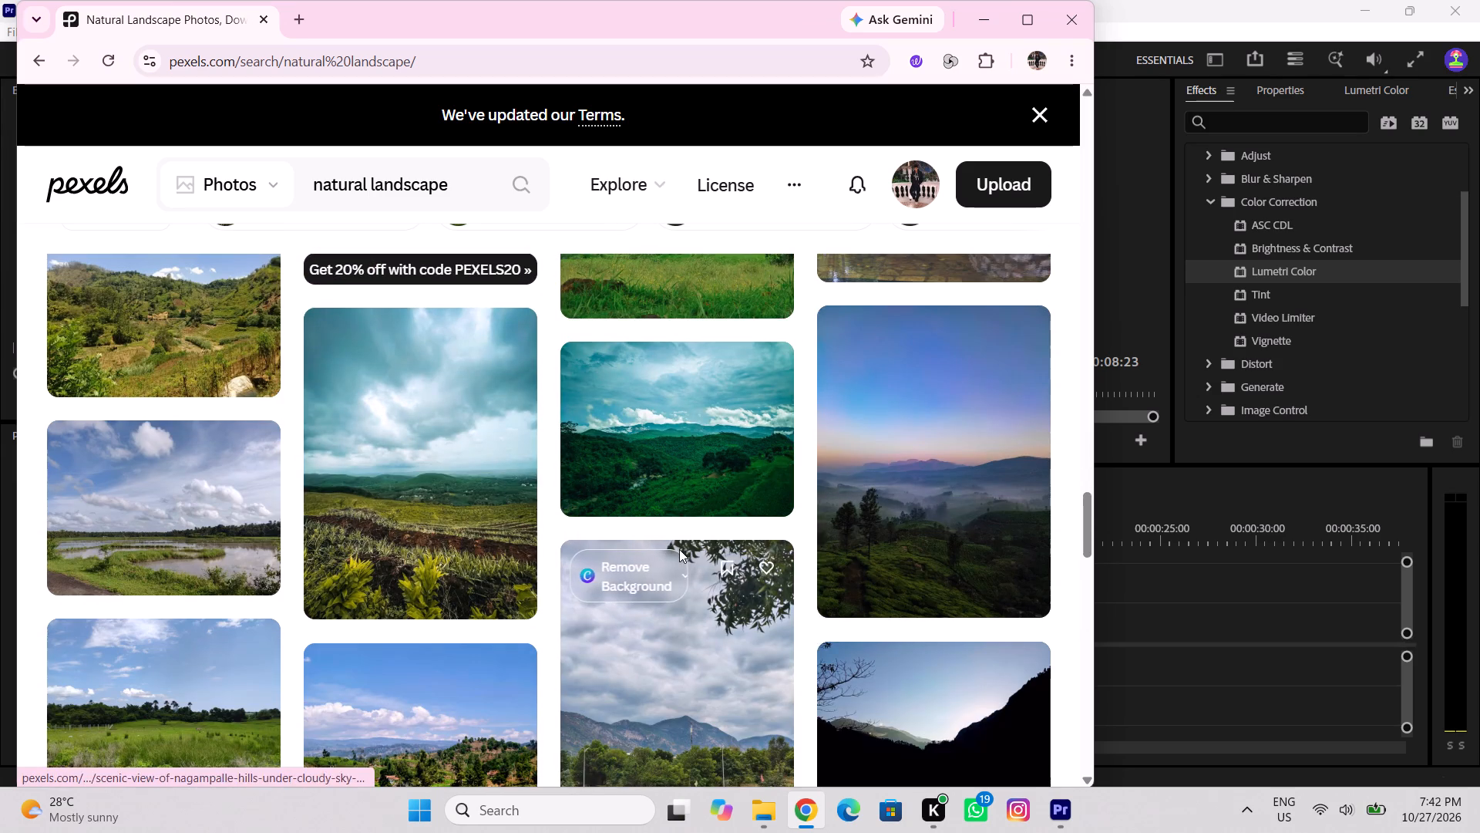
{"action": "scroll", "coordinate": [679, 549], "scroll_direction": "down", "scroll_amount": 4}
{"action": "scroll", "coordinate": [303, 577], "scroll_direction": "down", "scroll_amount": 5}
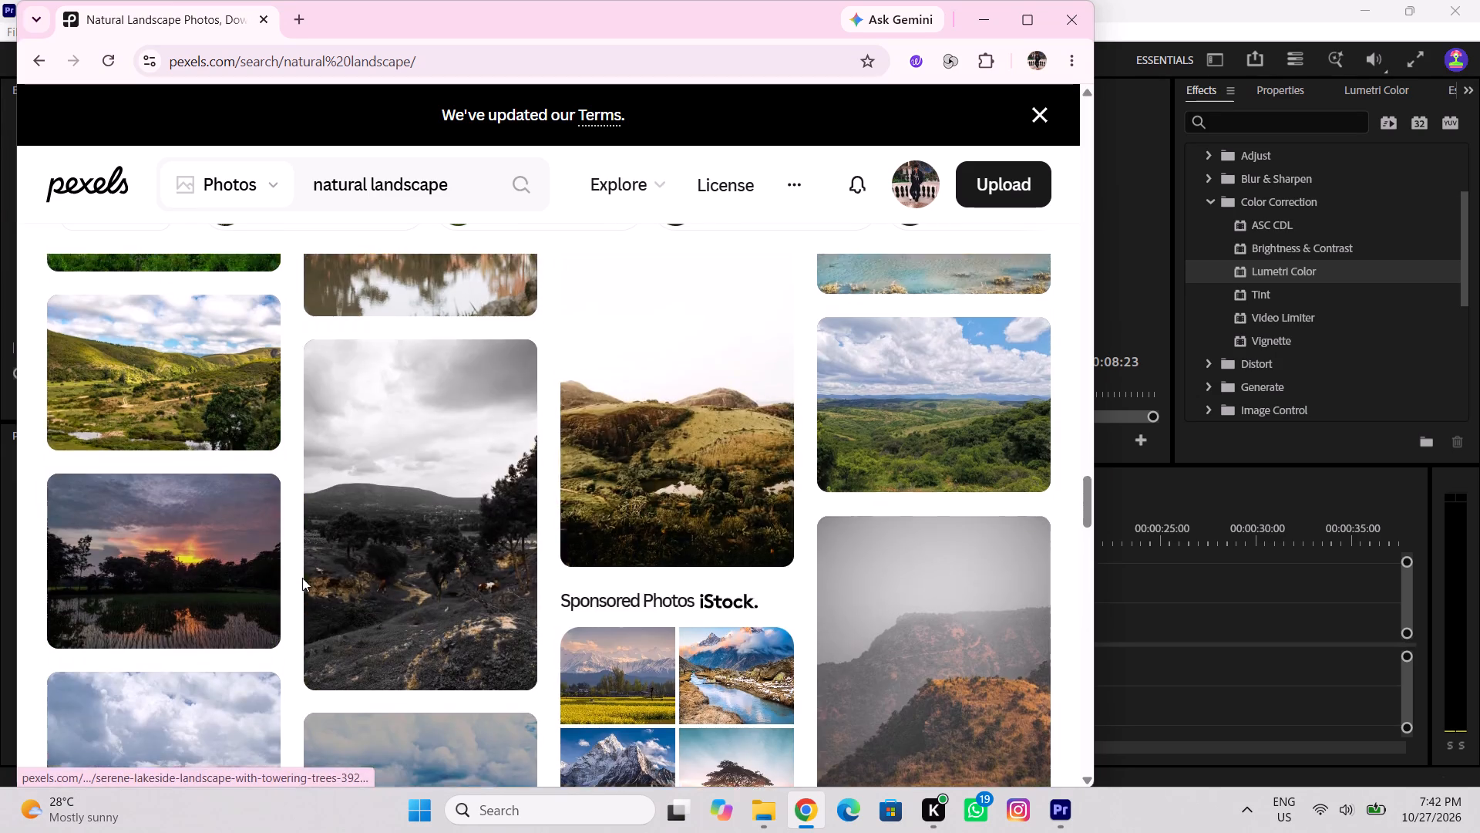
{"action": "scroll", "coordinate": [373, 545], "scroll_direction": "down", "scroll_amount": 5}
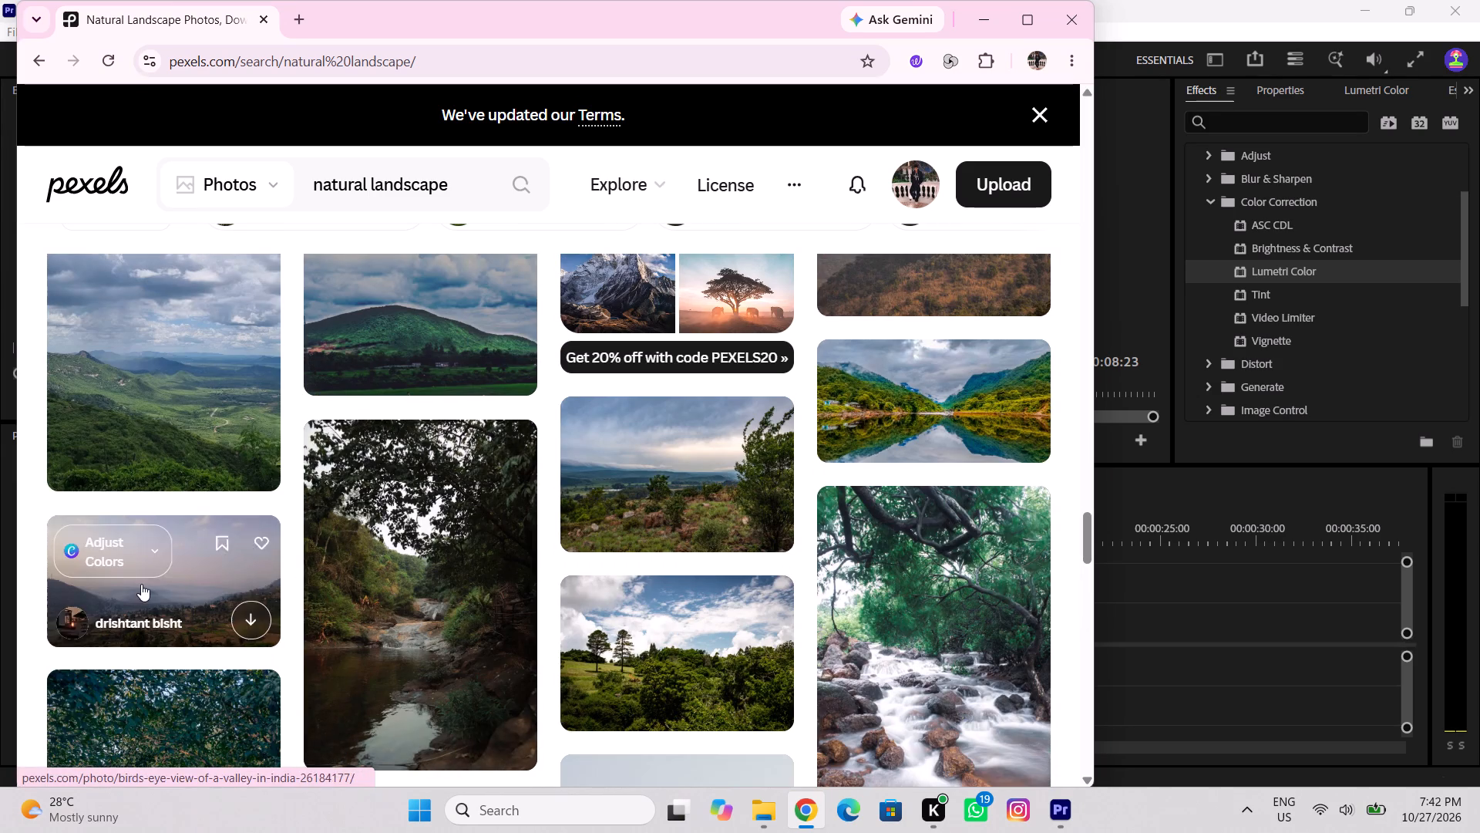
{"action": "scroll", "coordinate": [678, 548], "scroll_direction": "down", "scroll_amount": 4}
{"action": "scroll", "coordinate": [466, 571], "scroll_direction": "down", "scroll_amount": 6}
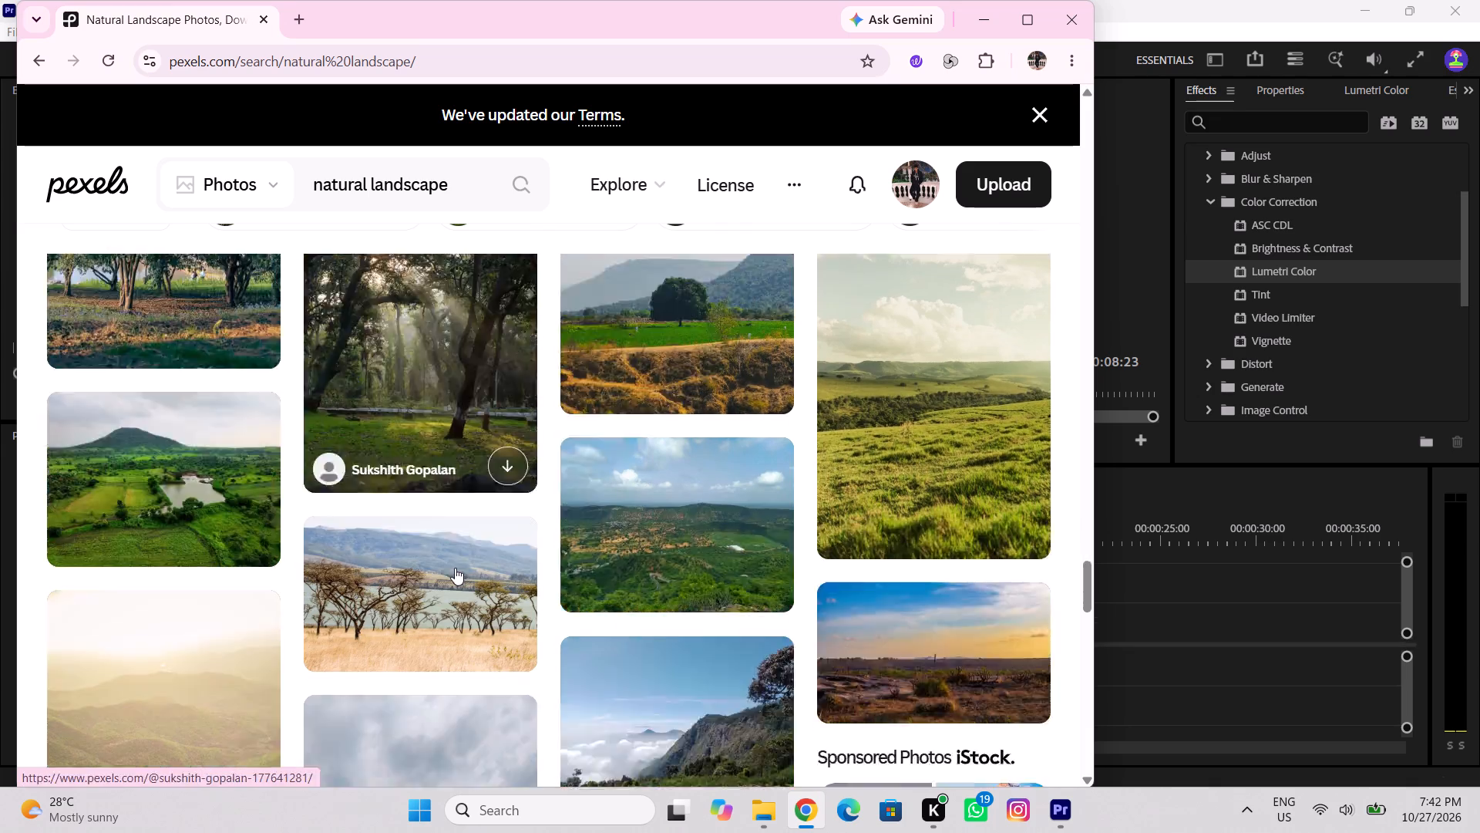
{"action": "scroll", "coordinate": [775, 610], "scroll_direction": "down", "scroll_amount": 5}
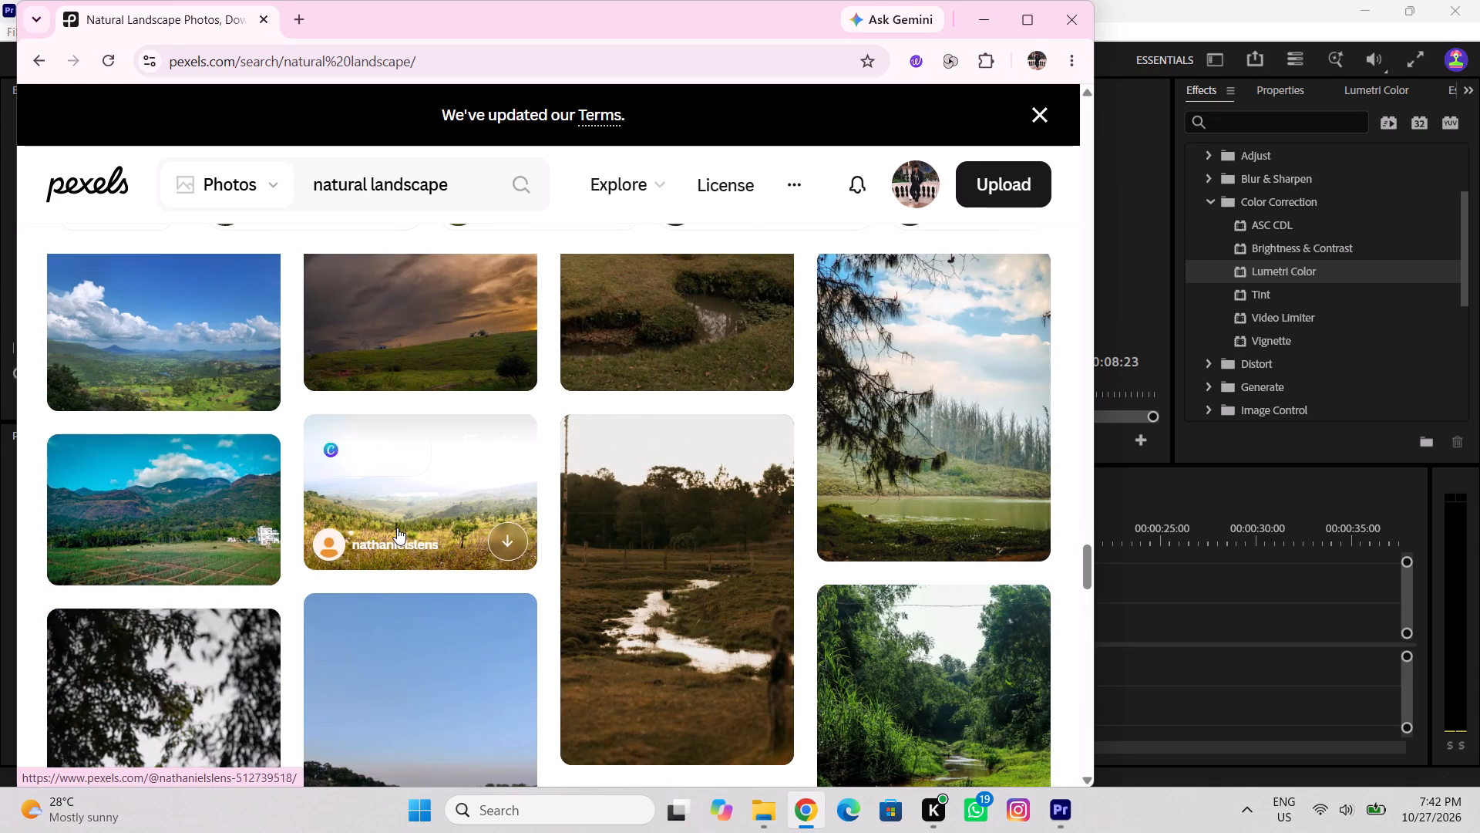
Download the landscape photo of green farmland below mountains under a teal sky.
{"action": "left_click", "coordinate": [244, 545]}
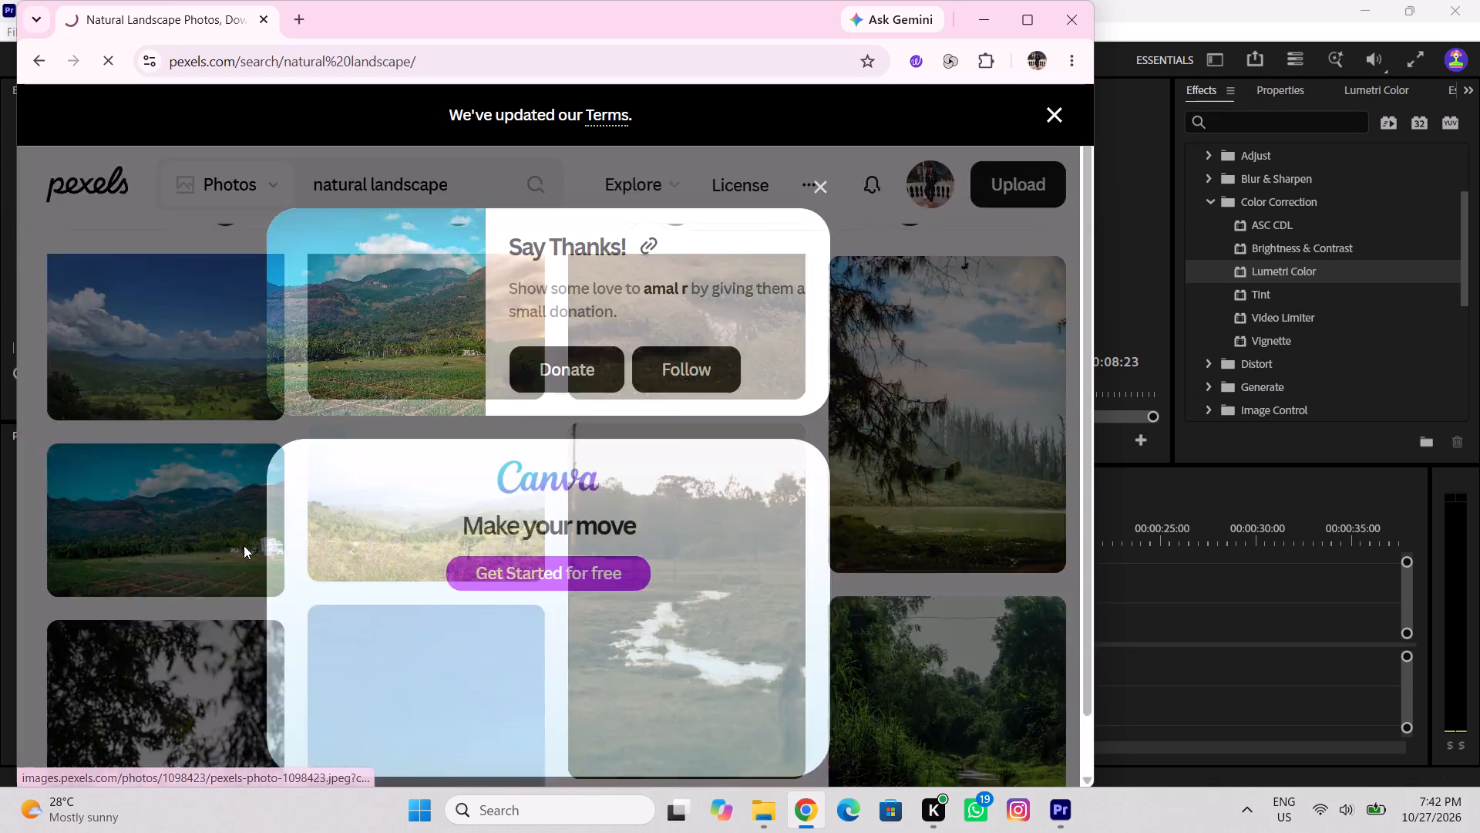
Switch to Premiere and import the downloaded Pexels landscape photo into the todo con todo project.
{"action": "left_click_drag", "start_coordinate": [838, 99], "coordinate": [1014, 822]}
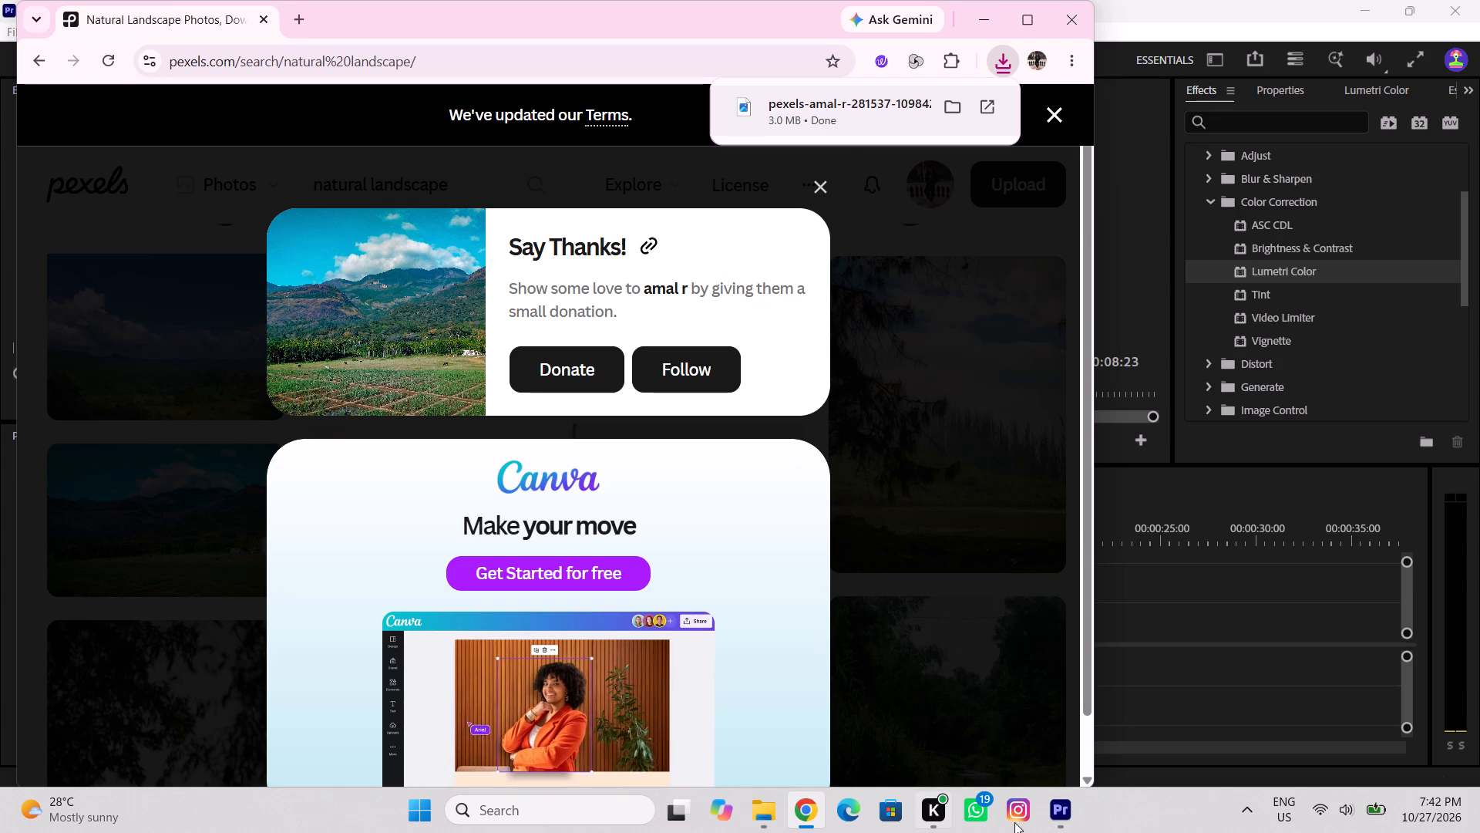
{"action": "left_click_drag", "start_coordinate": [1014, 822], "coordinate": [309, 684]}
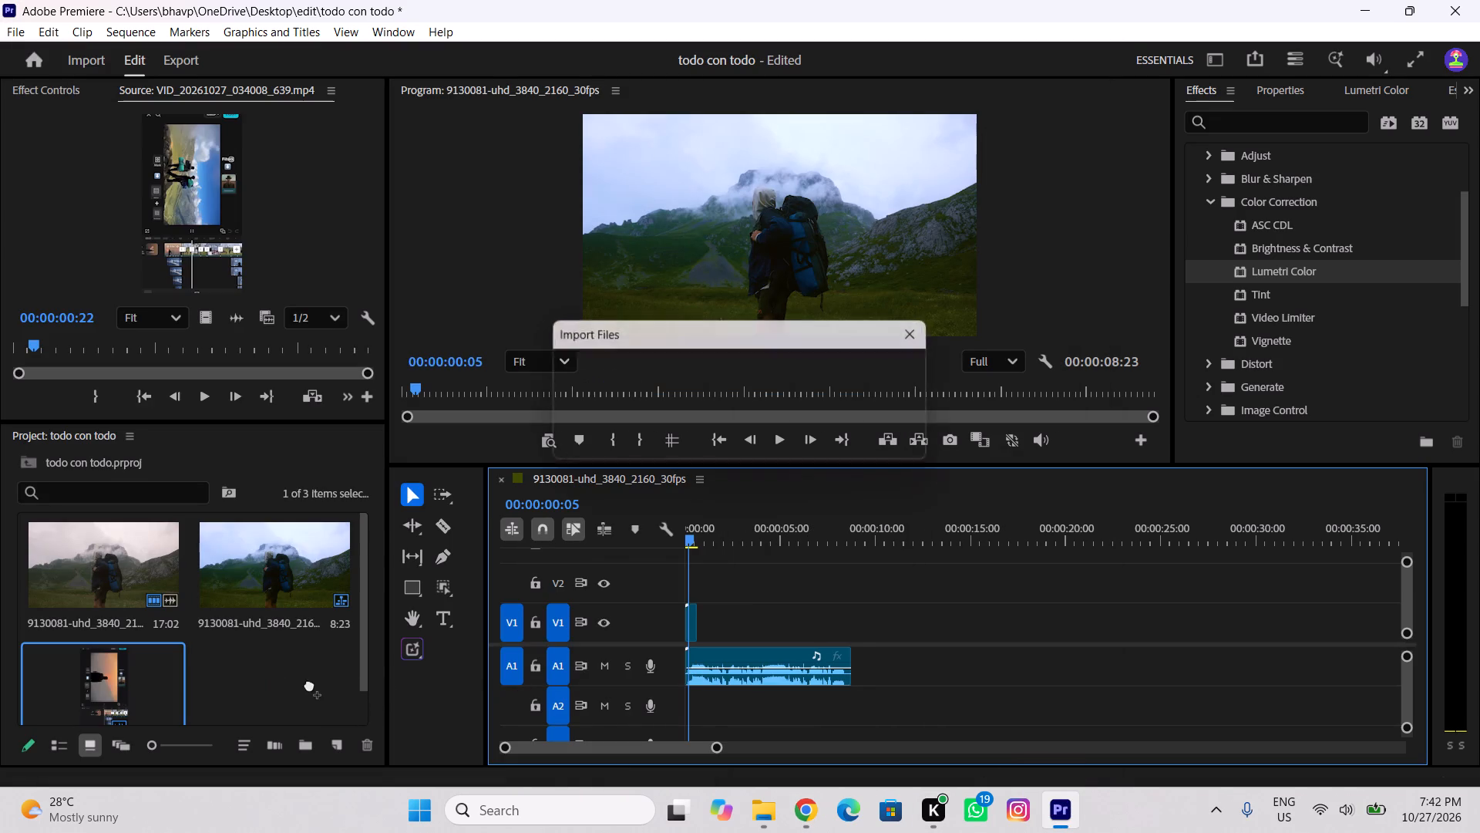
Place the imported landscape photo on track V2 at 00:00:00:05, above the hiker clip.
{"action": "left_click_drag", "start_coordinate": [309, 682], "coordinate": [695, 570]}
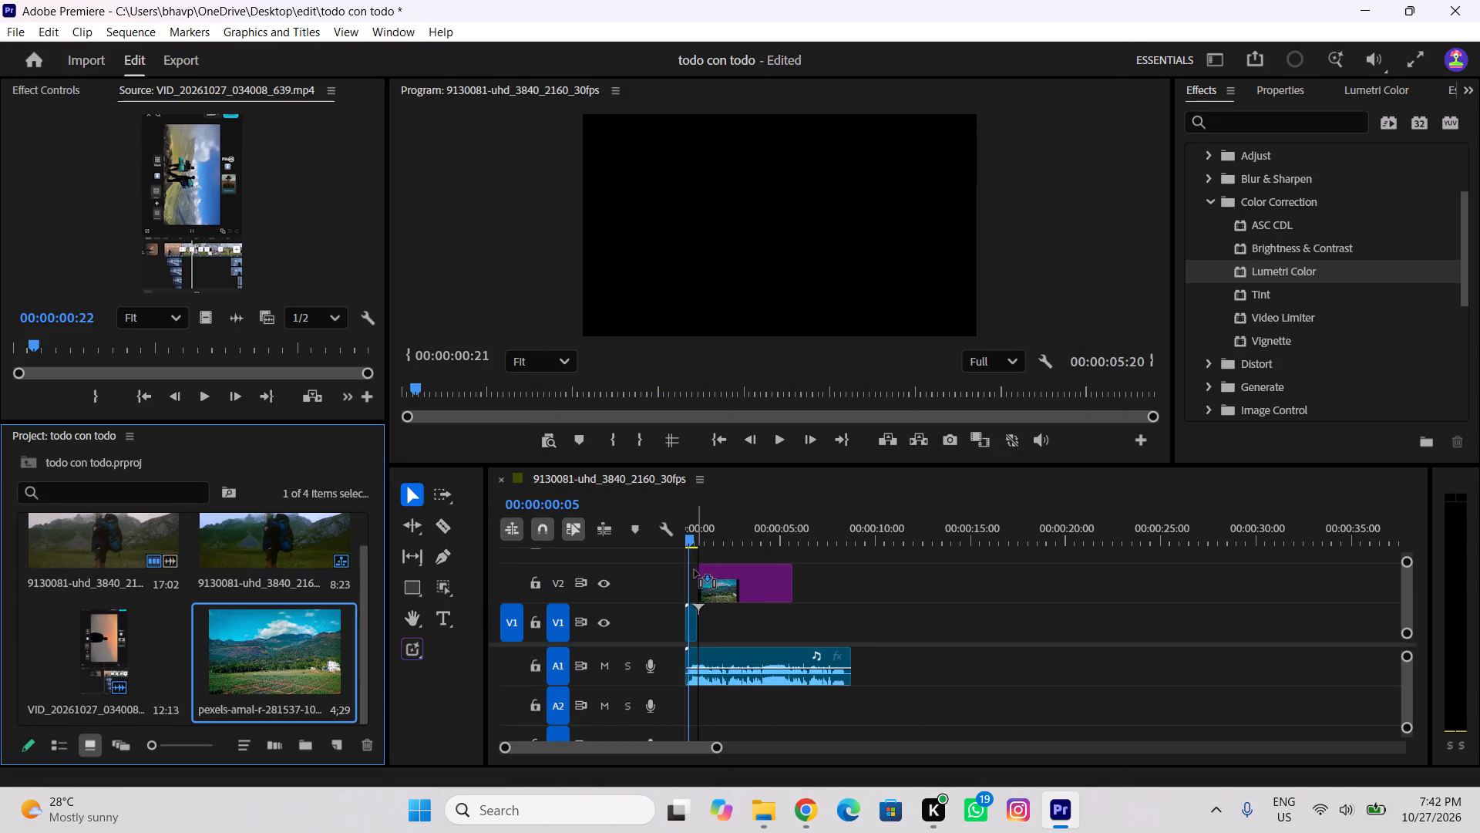
{"action": "left_click_drag", "start_coordinate": [695, 570], "coordinate": [693, 570]}
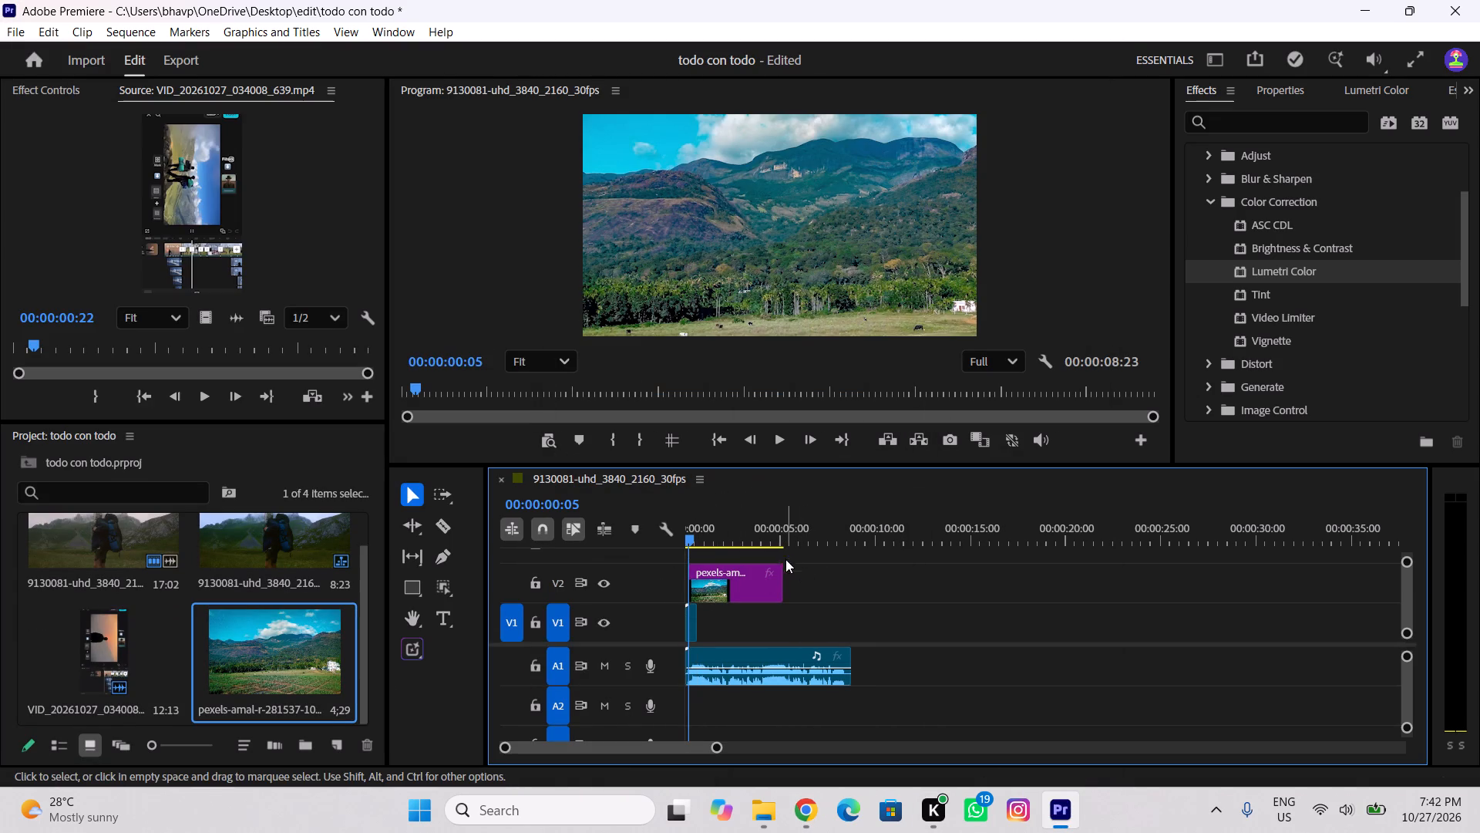
Draw a narrow upright rectangle mask on the V2 photo clip, over the left part of the mountainside down to the trees.
{"action": "left_click_drag", "start_coordinate": [440, 594], "coordinate": [502, 618]}
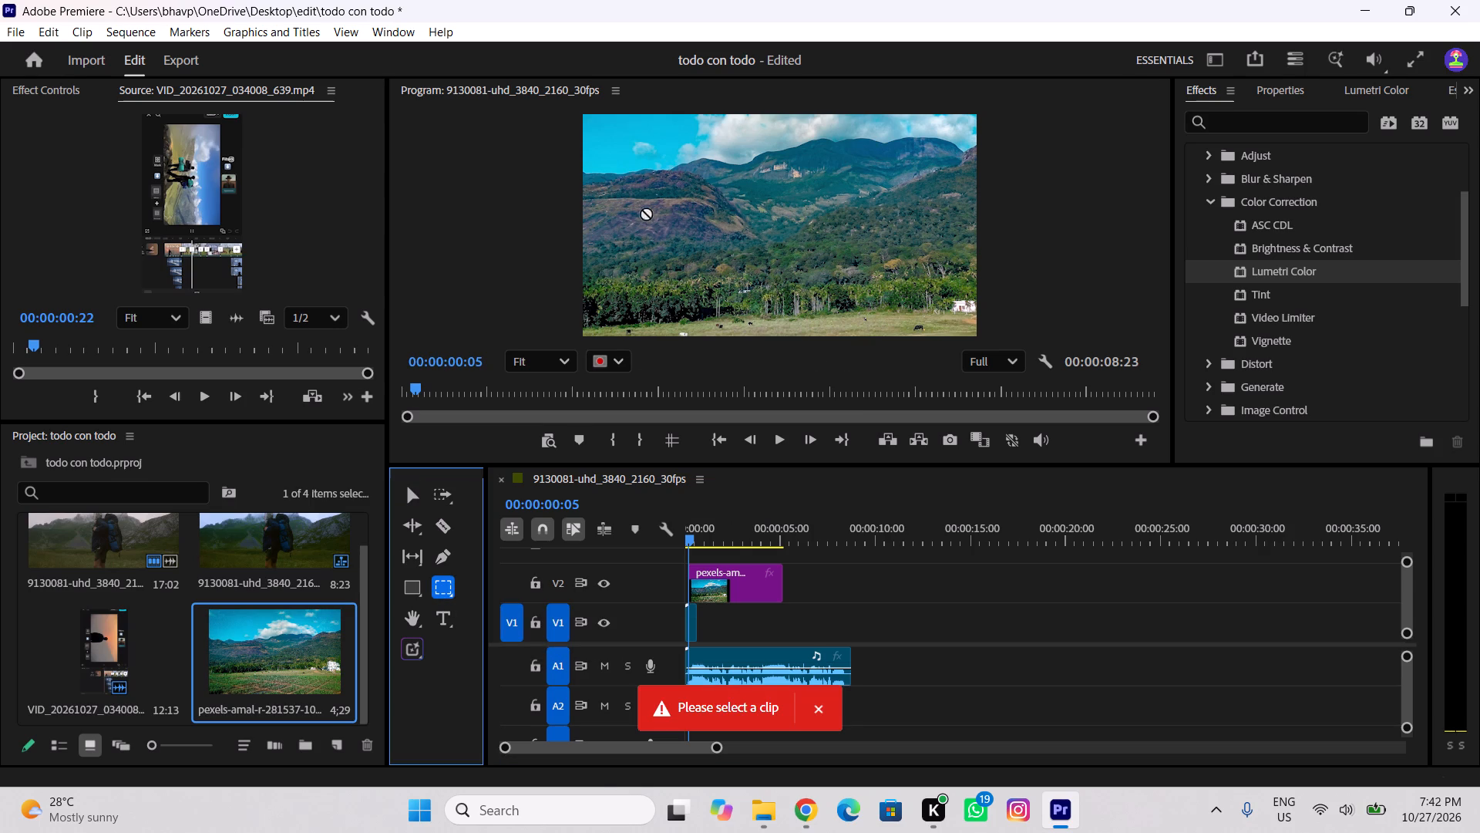
{"action": "left_click", "coordinate": [726, 585]}
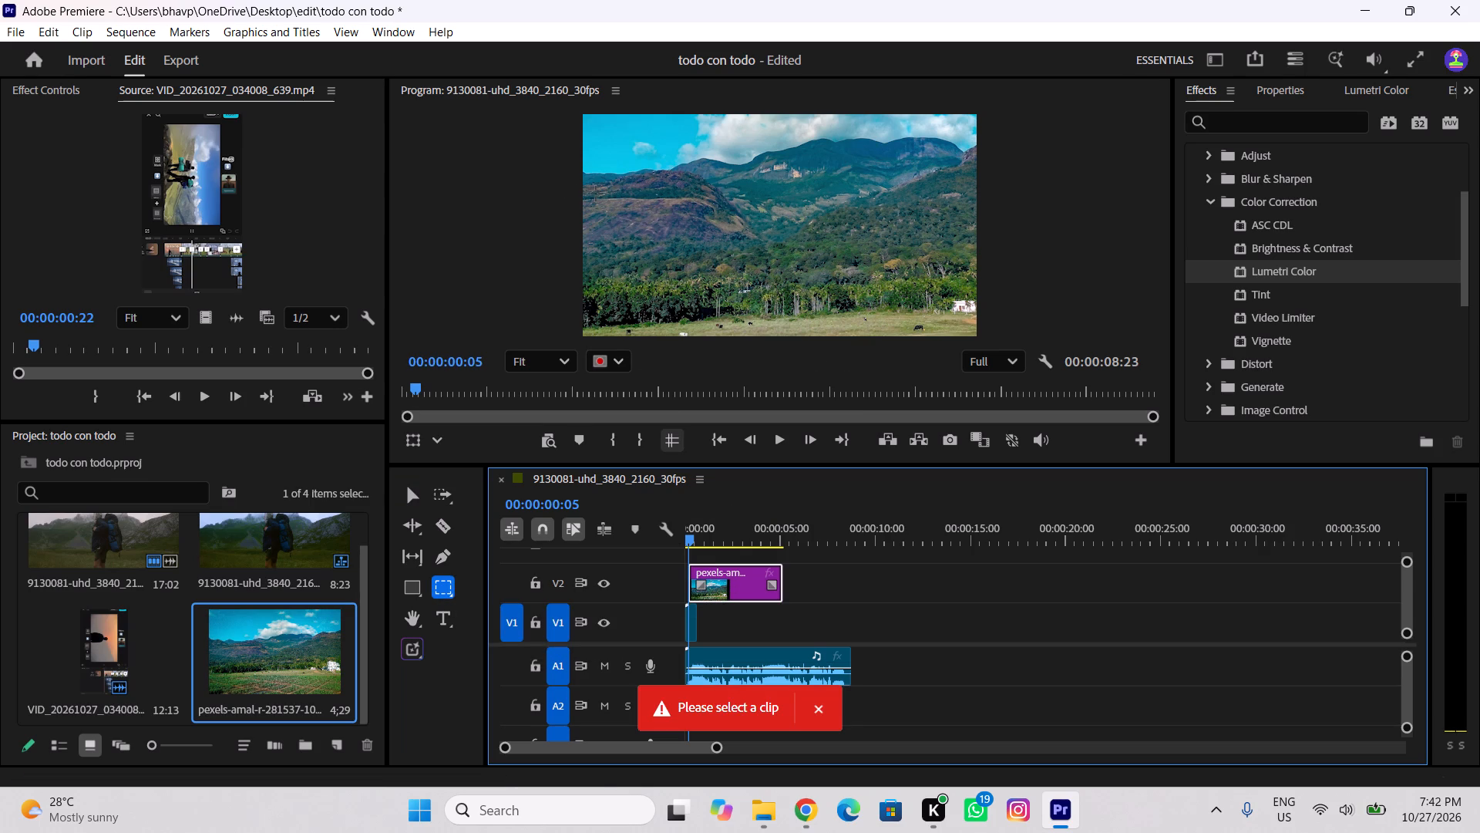
{"action": "left_click_drag", "start_coordinate": [621, 168], "coordinate": [669, 274]}
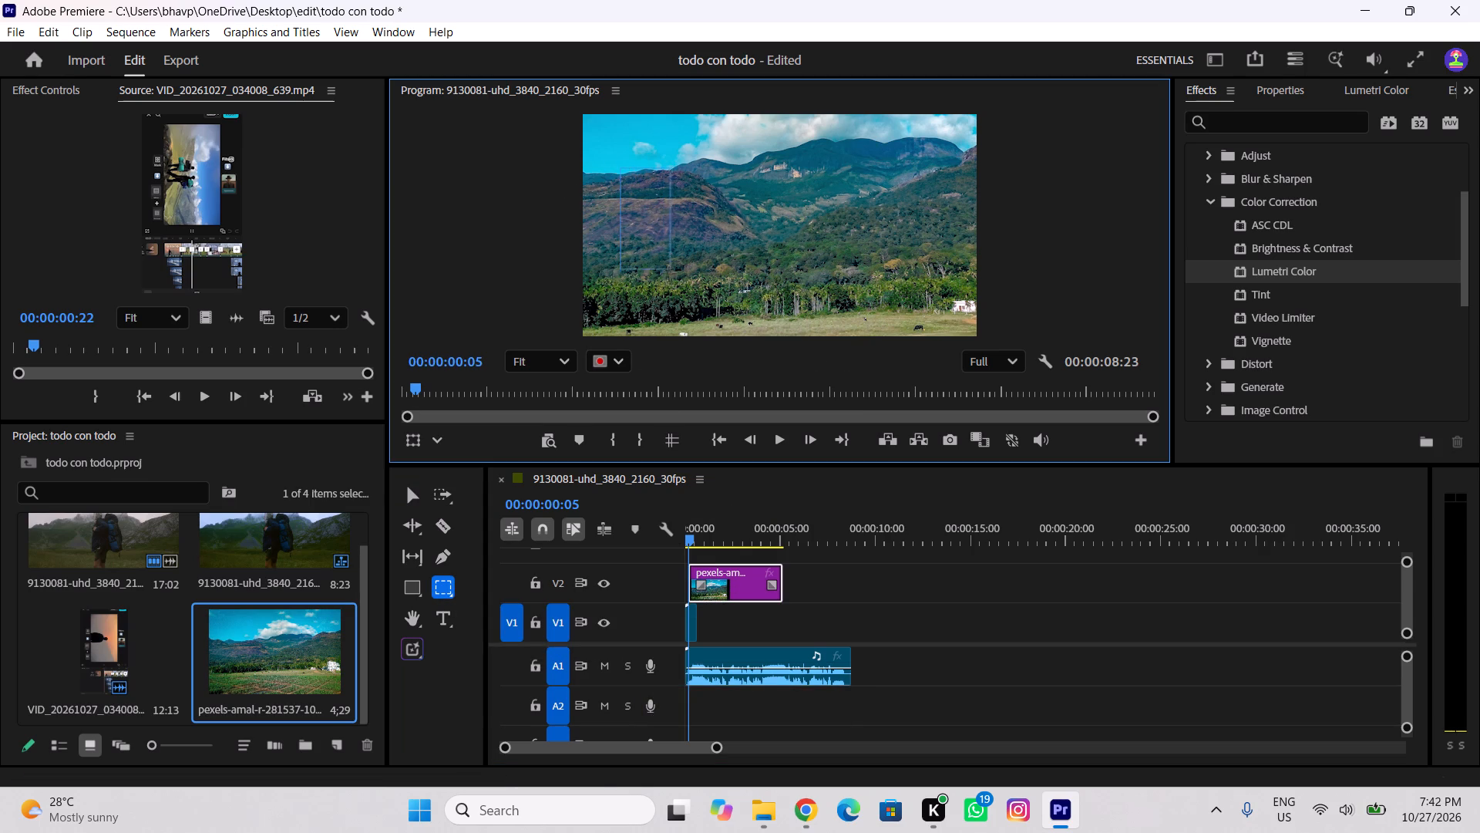
{"action": "left_click_drag", "start_coordinate": [669, 274], "coordinate": [668, 288]}
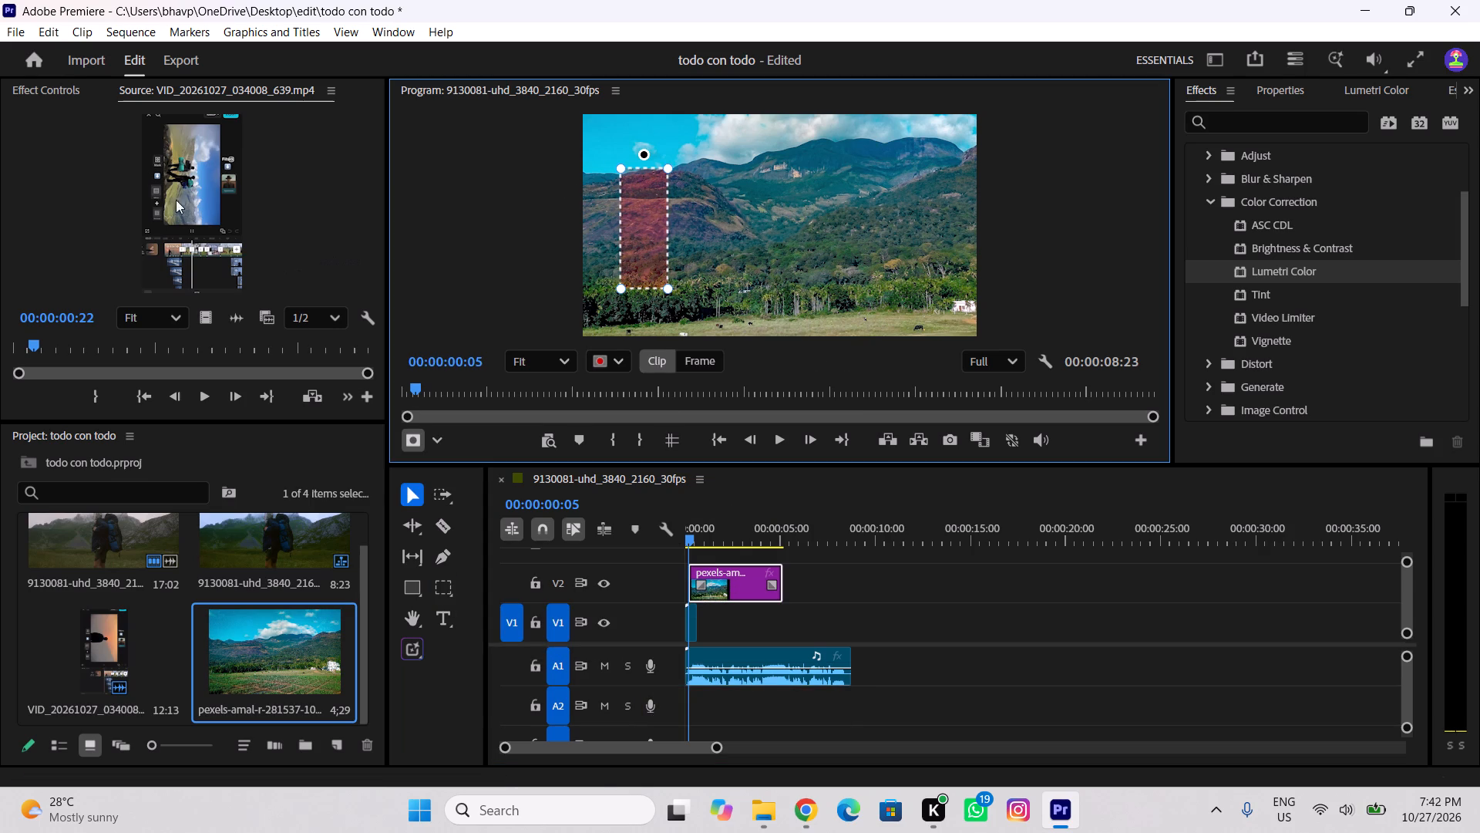
Change the rectangle mask on the V2 landscape photo to an opacity mask so the hiker footage surrounds the strip.
{"action": "left_click", "coordinate": [73, 99]}
{"action": "right_click", "coordinate": [202, 191]}
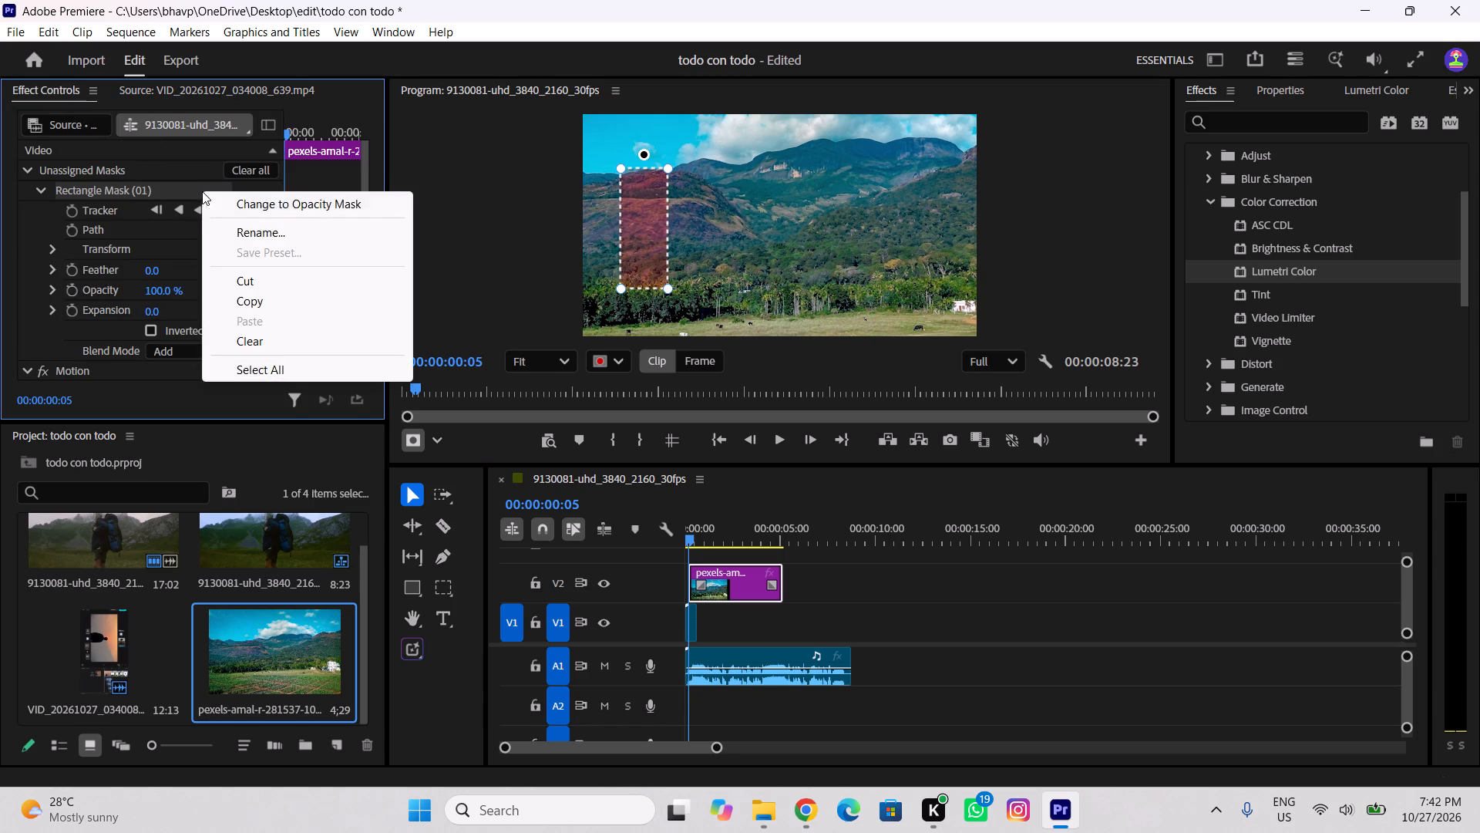
{"action": "left_click", "coordinate": [231, 202]}
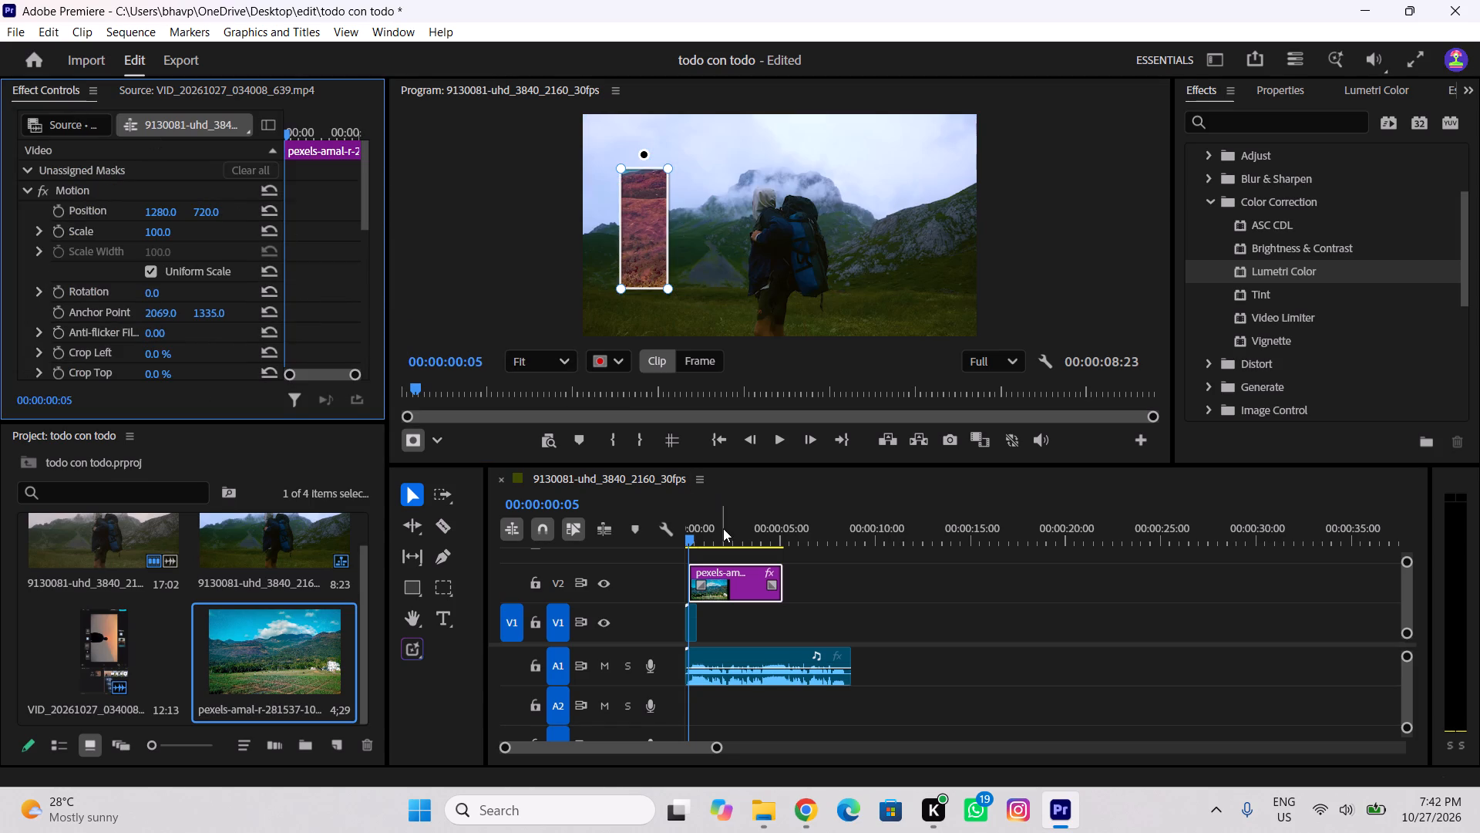
{"action": "left_click", "coordinate": [86, 180]}
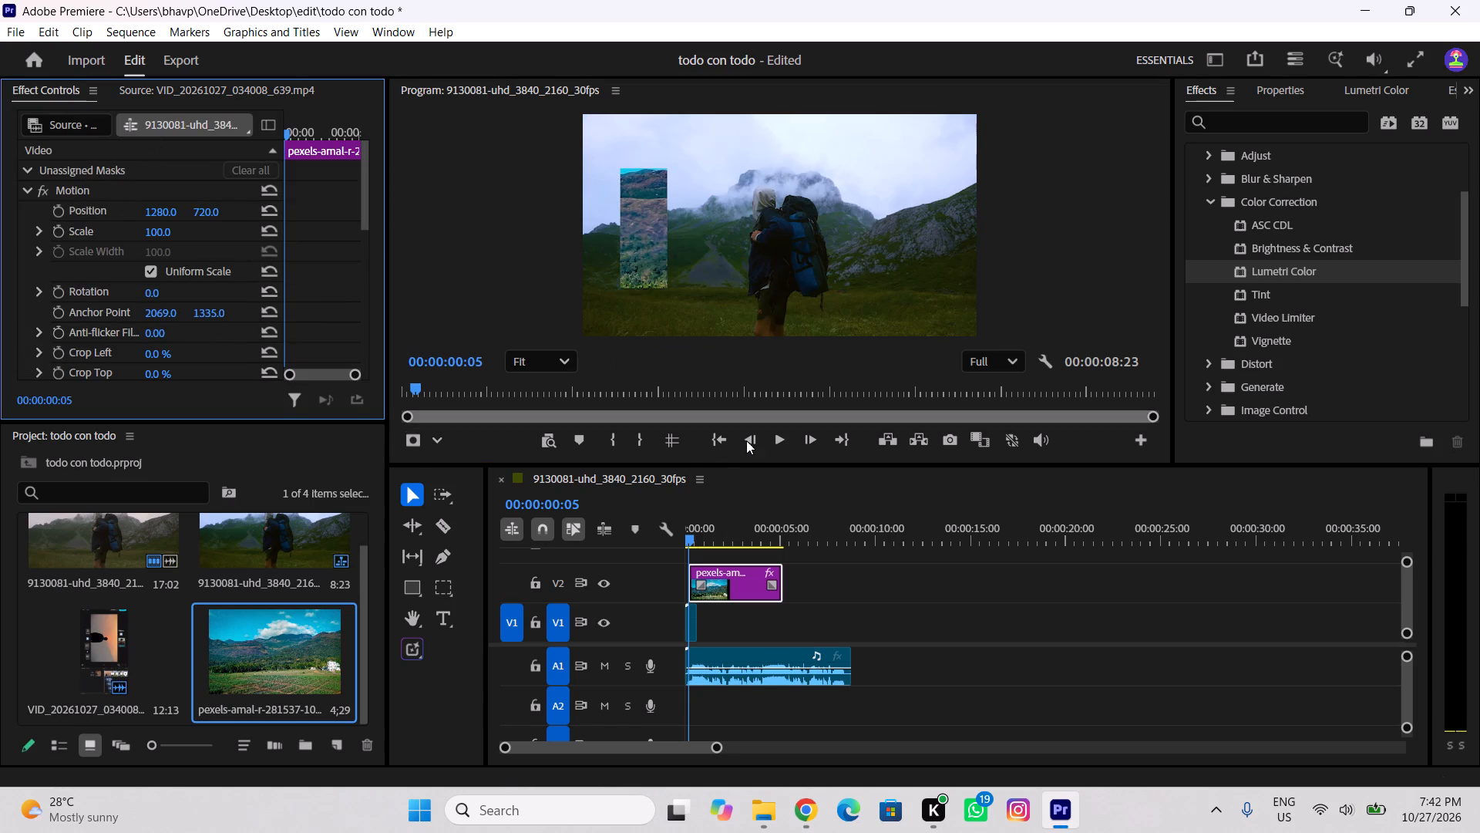
Play the sequence from the start to review when the masked photo strip appears against the audio.
{"action": "left_click_drag", "start_coordinate": [732, 536], "coordinate": [666, 536]}
{"action": "key", "text": "space"}
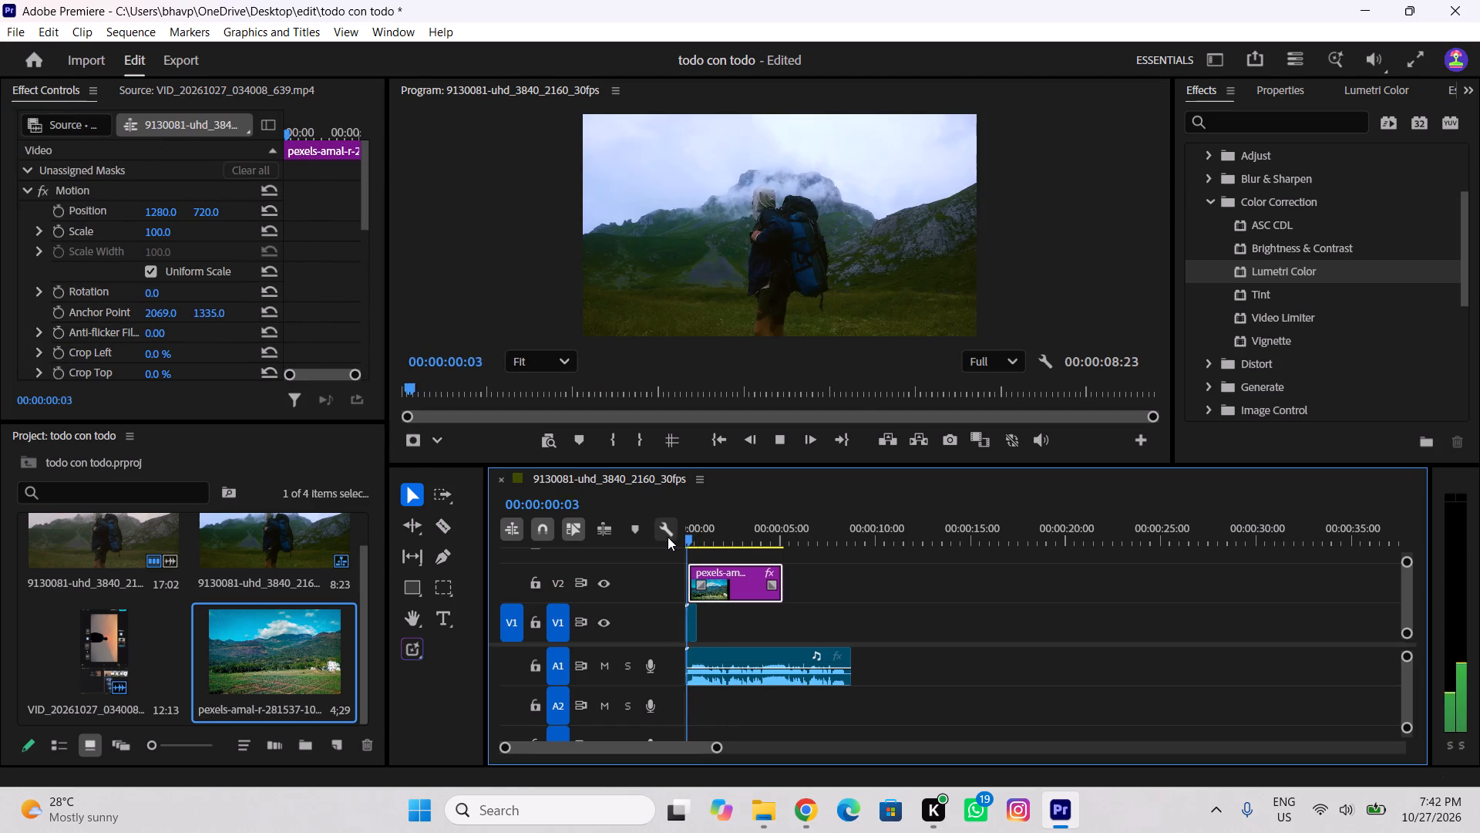
{"action": "key", "text": "space"}
{"action": "left_click_drag", "start_coordinate": [752, 535], "coordinate": [652, 542]}
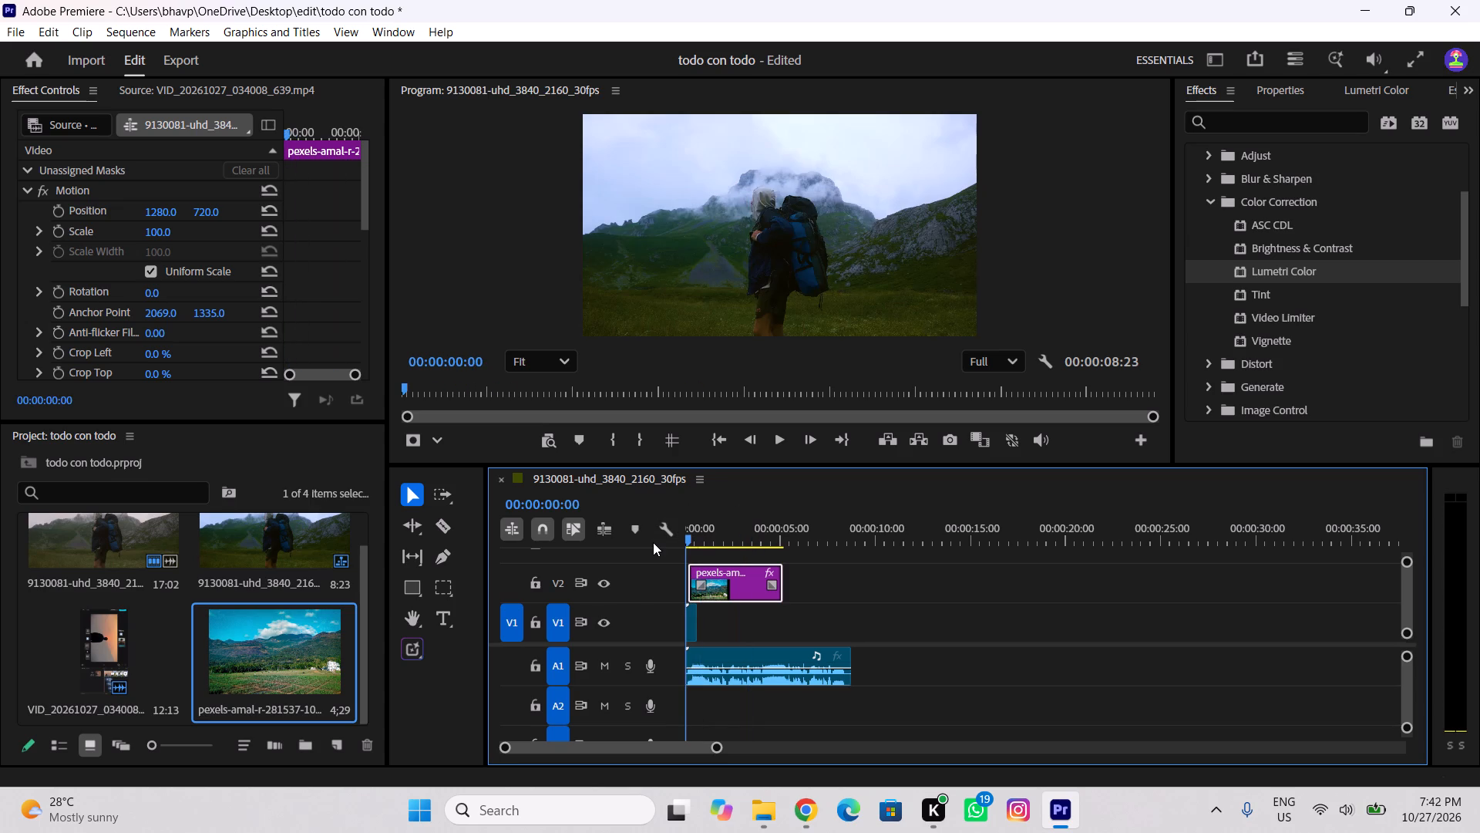
{"action": "key", "text": "space"}
{"action": "key", "text": "space"}
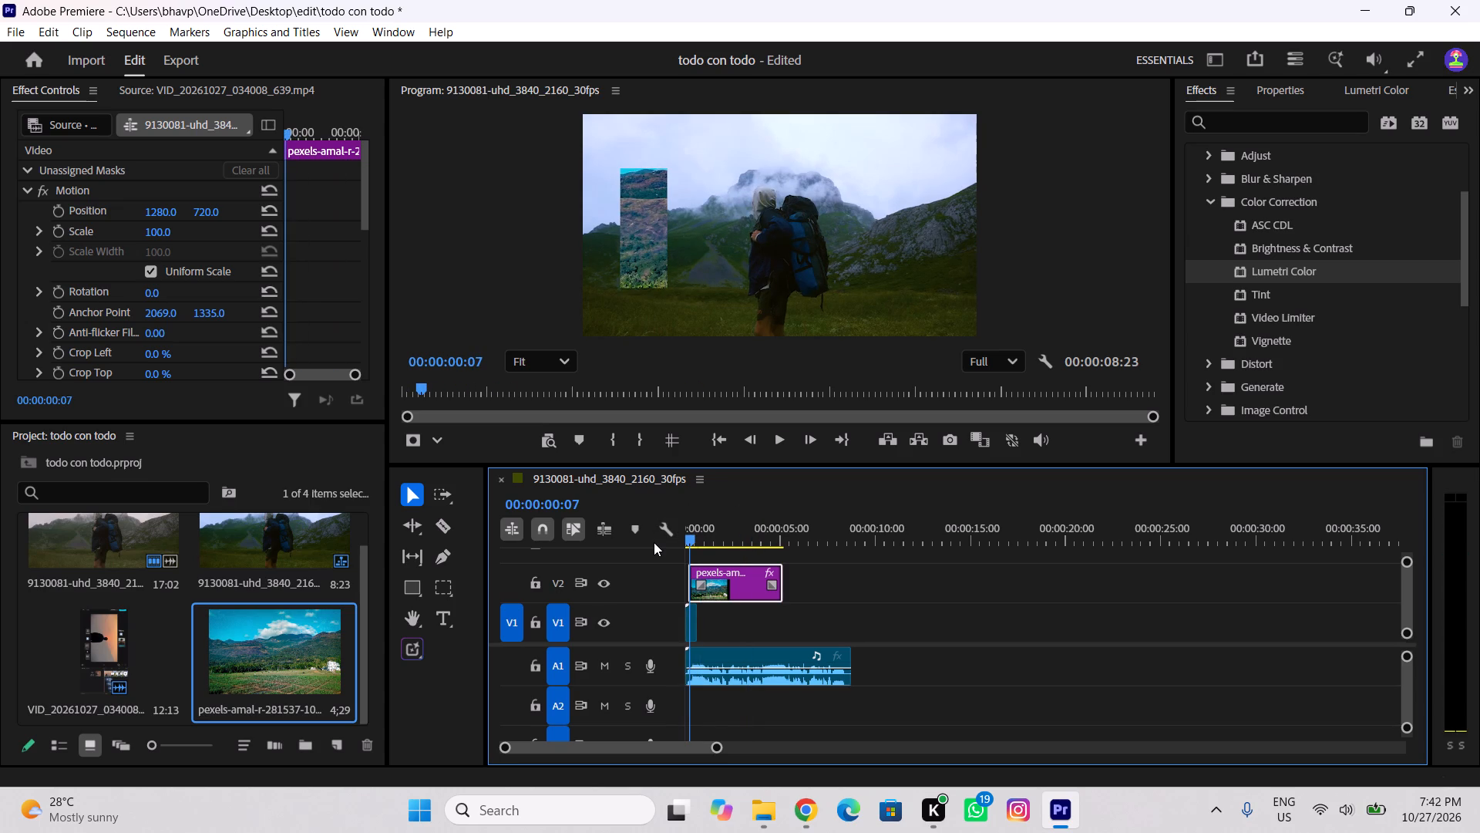
{"action": "key", "text": "space"}
{"action": "key", "text": "space"}
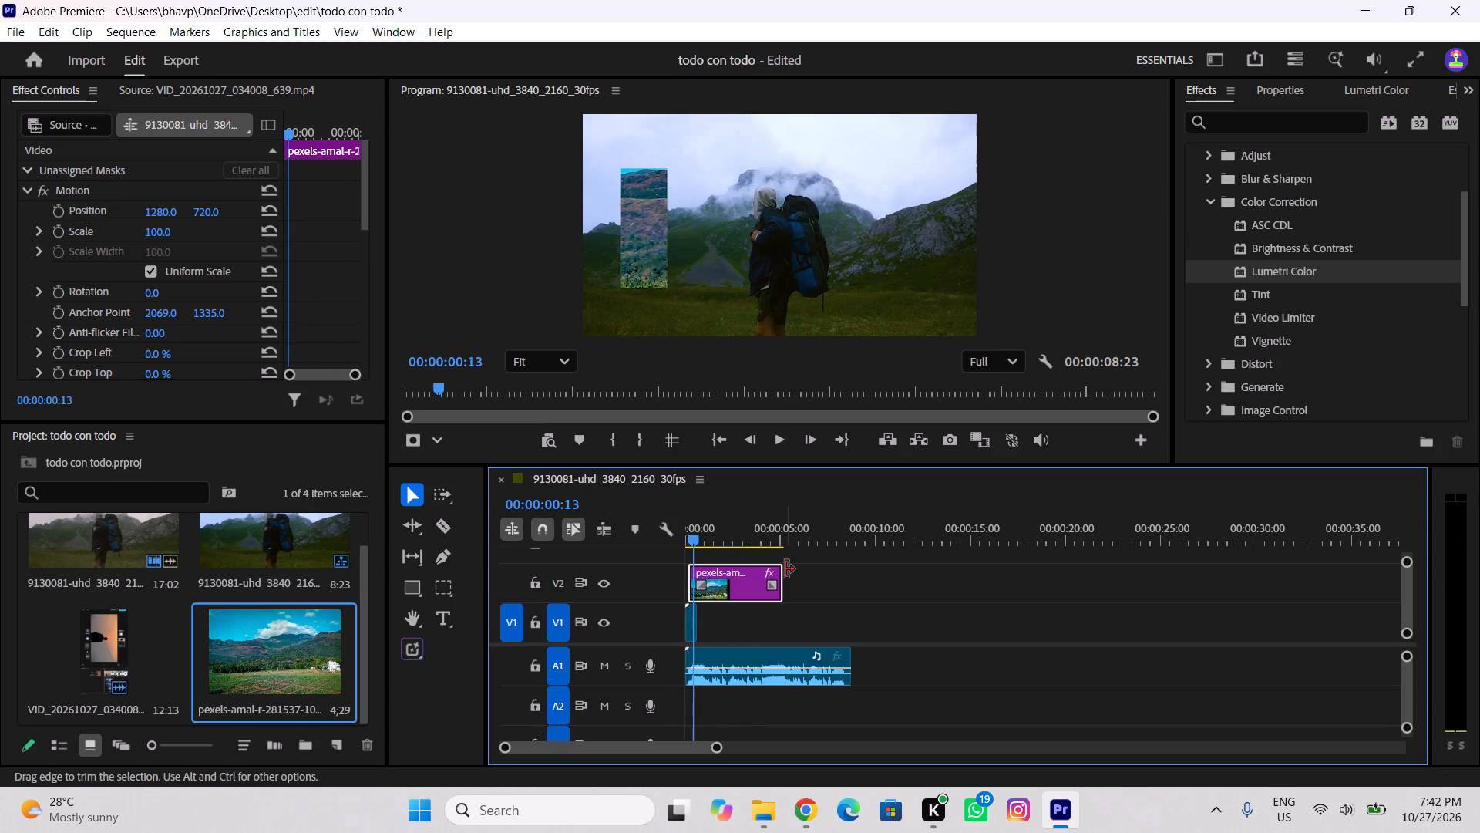
Trim the V2 photo clip to end with the hiker clip and place a duplicate on V3 from about 00:00:00:13.
{"action": "left_click_drag", "start_coordinate": [781, 569], "coordinate": [696, 596]}
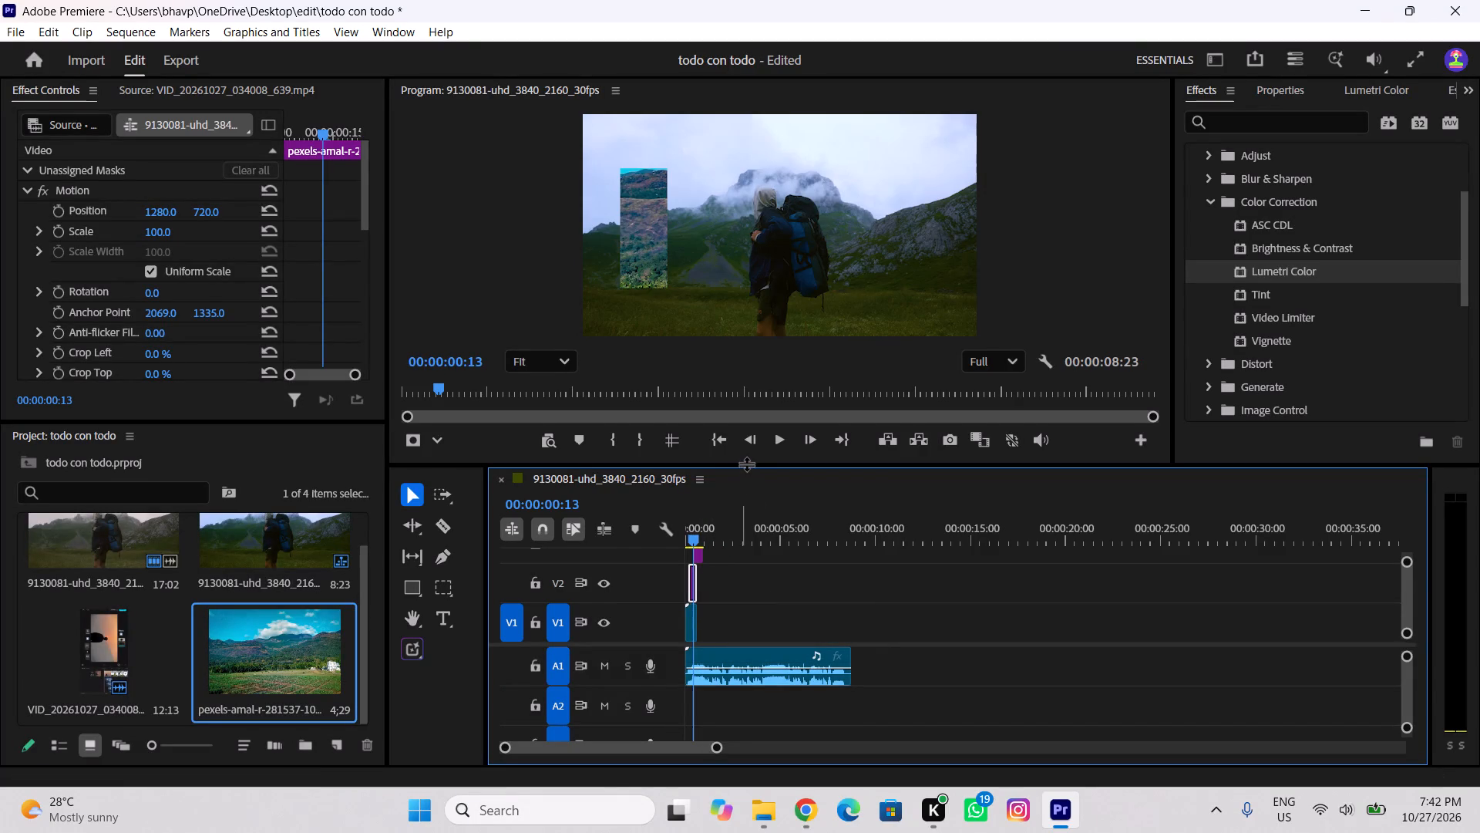
{"action": "left_click_drag", "start_coordinate": [746, 464], "coordinate": [751, 440]}
{"action": "scroll", "coordinate": [649, 578], "scroll_direction": "up", "scroll_amount": 6, "text": "ctrl"}
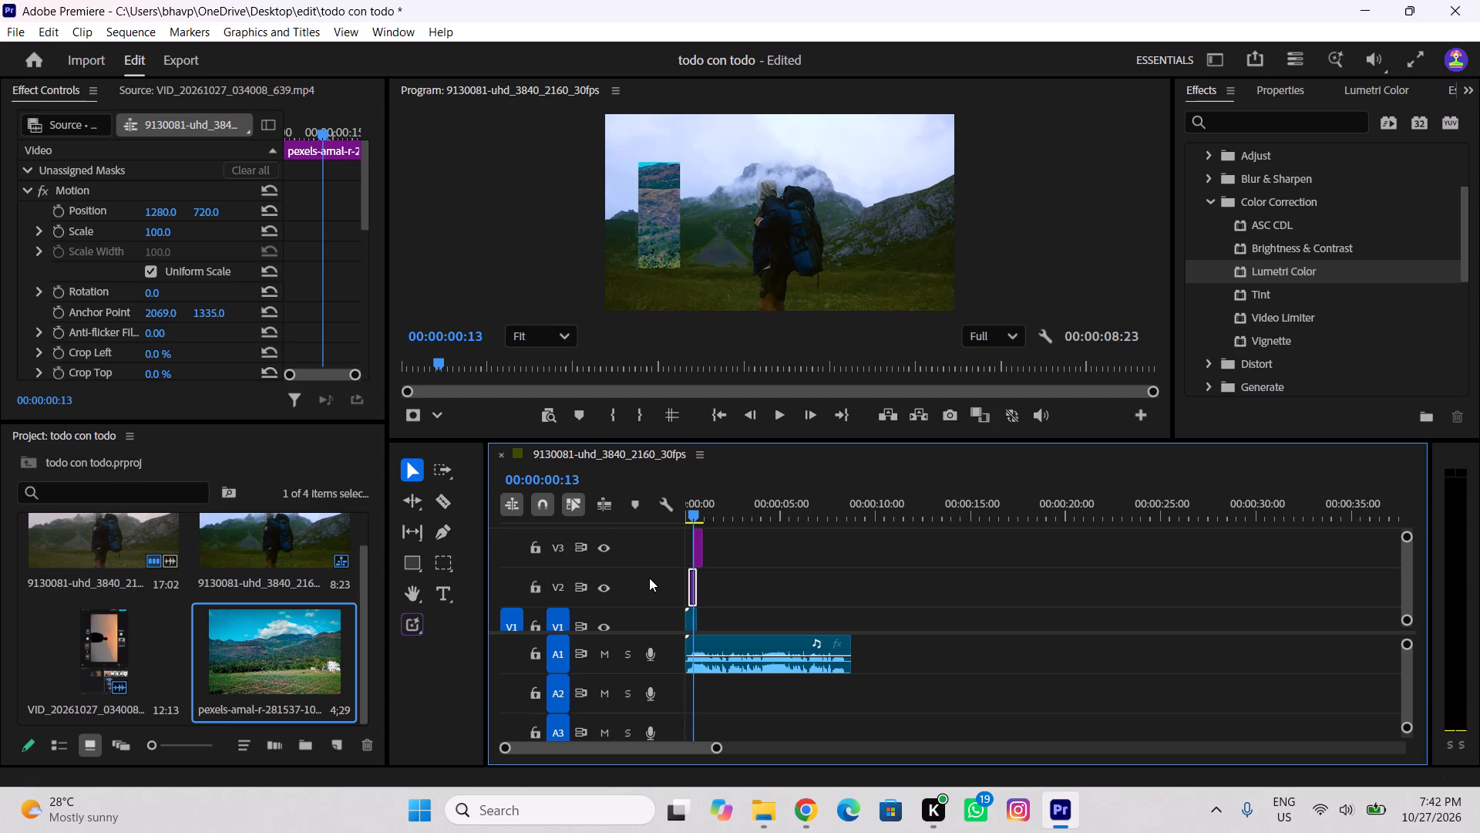
{"action": "scroll", "coordinate": [649, 578], "scroll_direction": "up", "scroll_amount": 5, "text": "ctrl"}
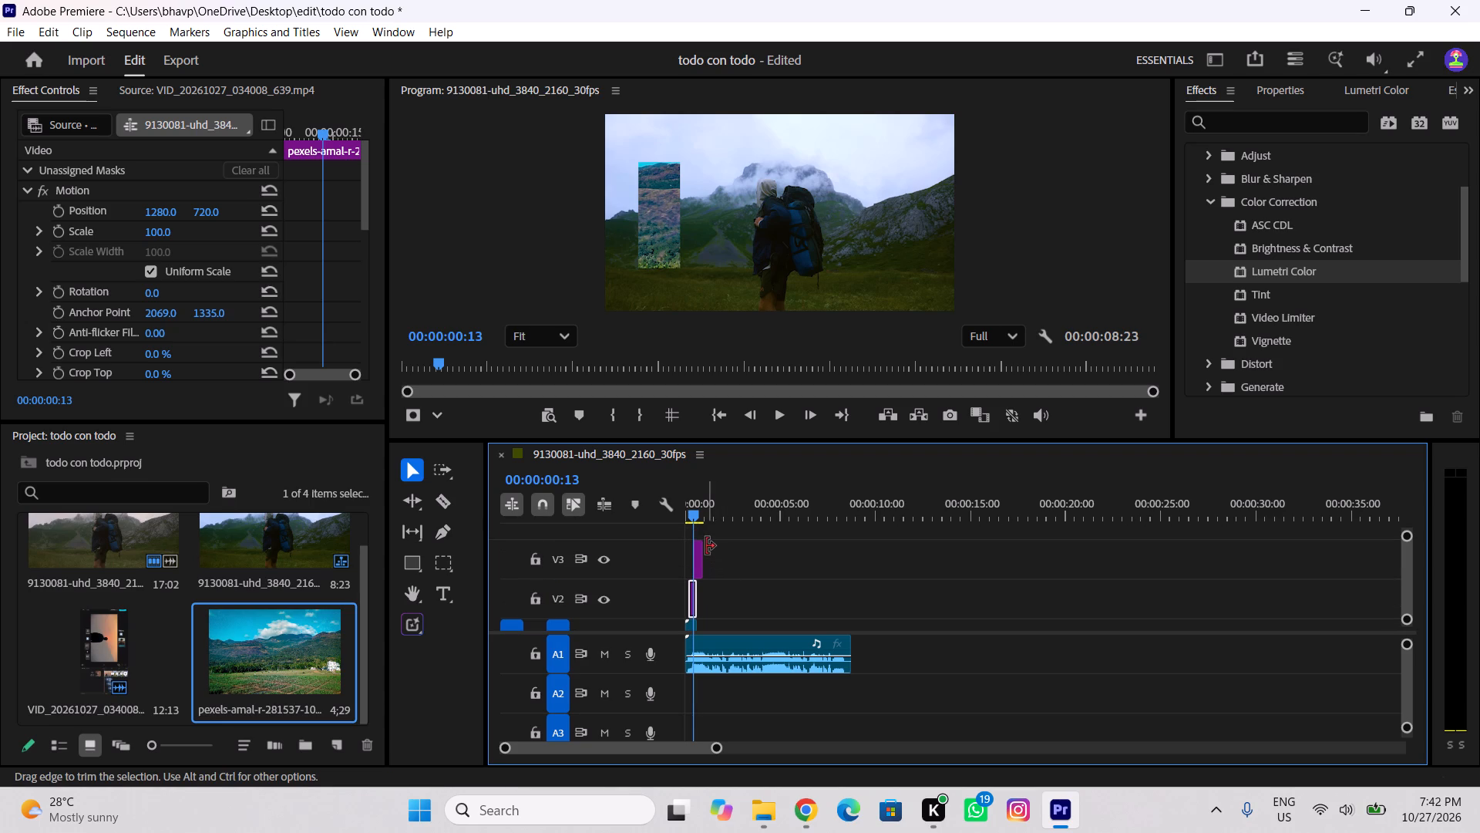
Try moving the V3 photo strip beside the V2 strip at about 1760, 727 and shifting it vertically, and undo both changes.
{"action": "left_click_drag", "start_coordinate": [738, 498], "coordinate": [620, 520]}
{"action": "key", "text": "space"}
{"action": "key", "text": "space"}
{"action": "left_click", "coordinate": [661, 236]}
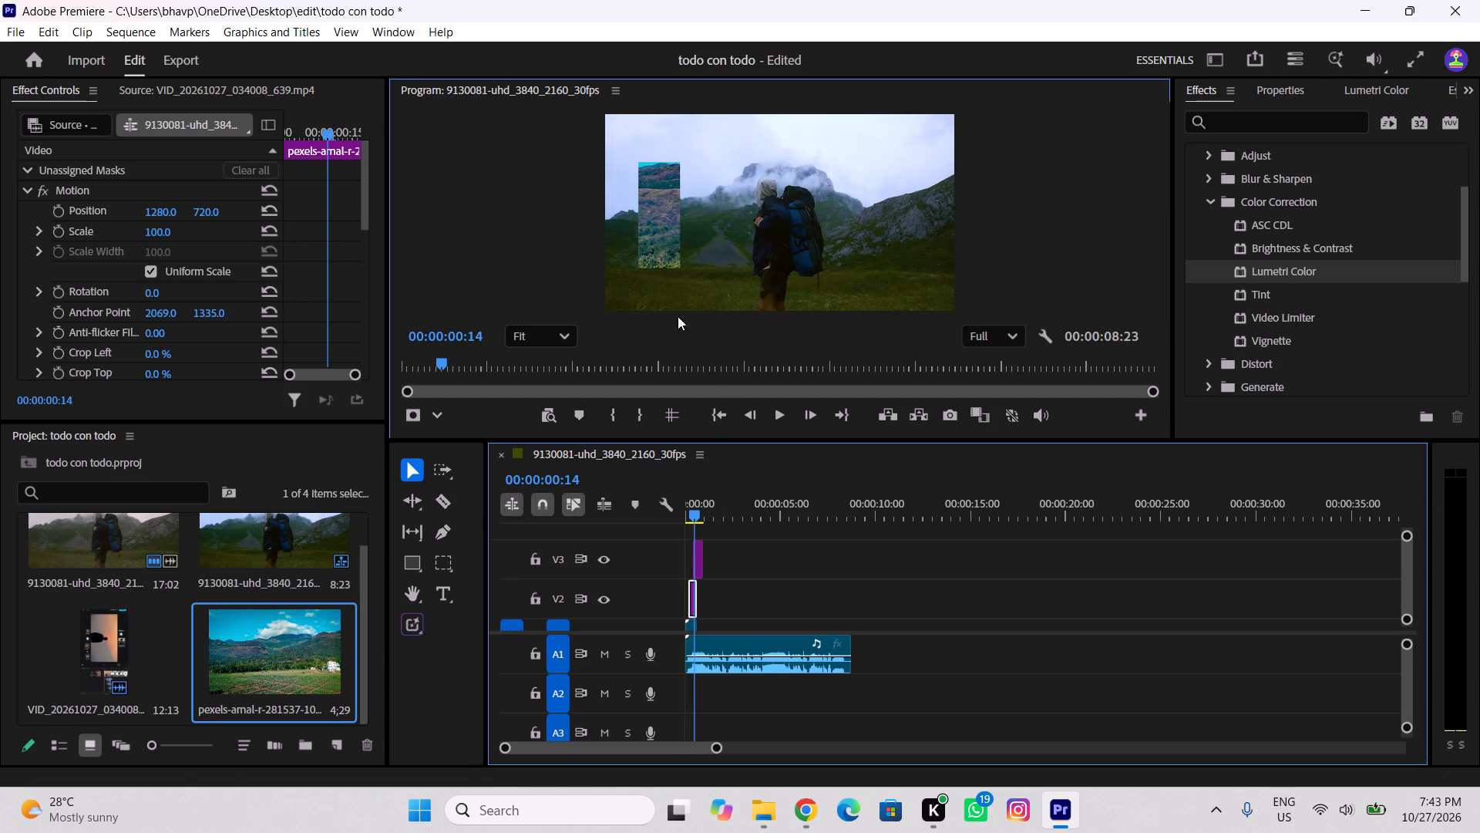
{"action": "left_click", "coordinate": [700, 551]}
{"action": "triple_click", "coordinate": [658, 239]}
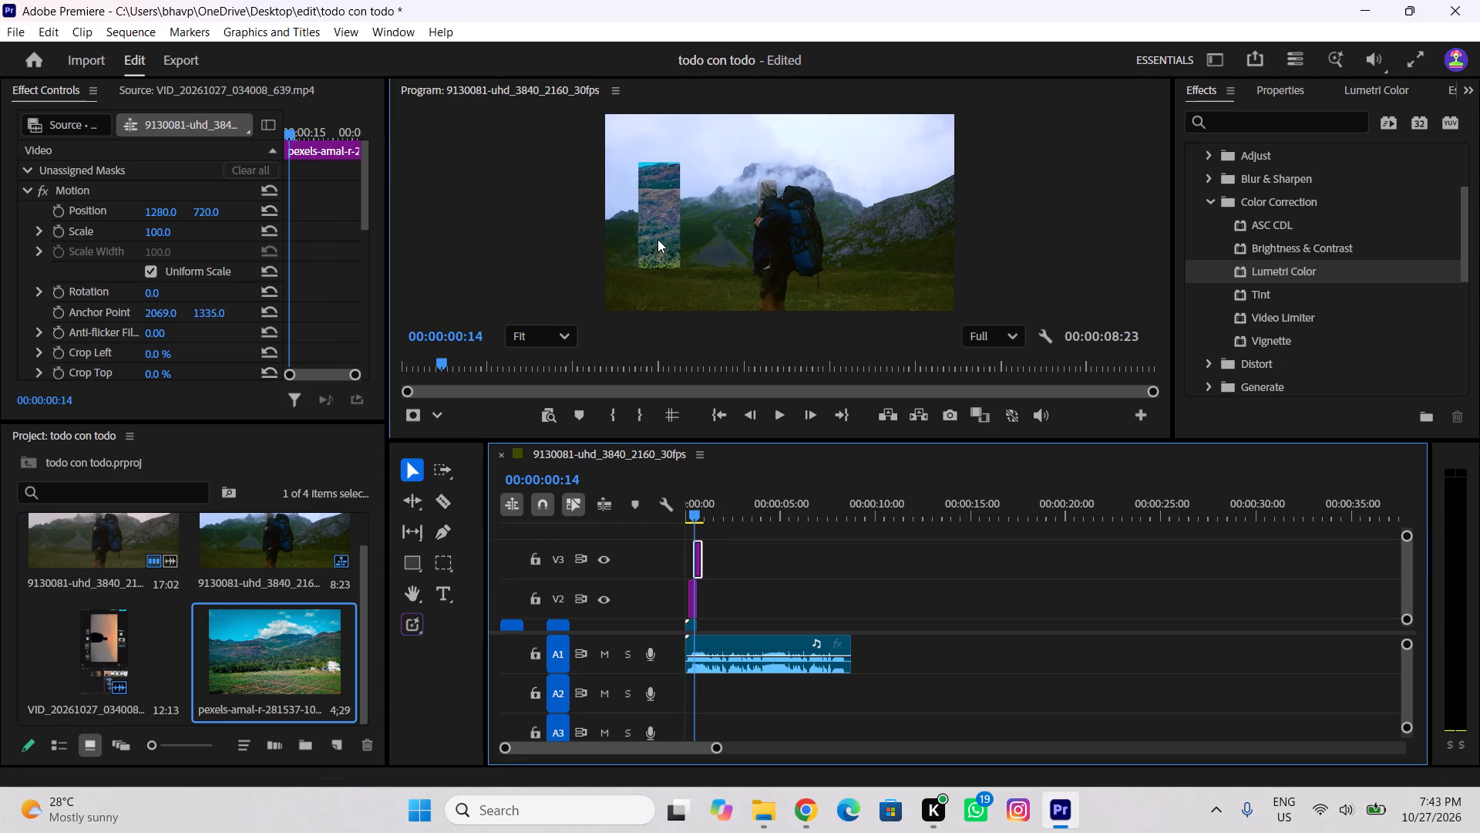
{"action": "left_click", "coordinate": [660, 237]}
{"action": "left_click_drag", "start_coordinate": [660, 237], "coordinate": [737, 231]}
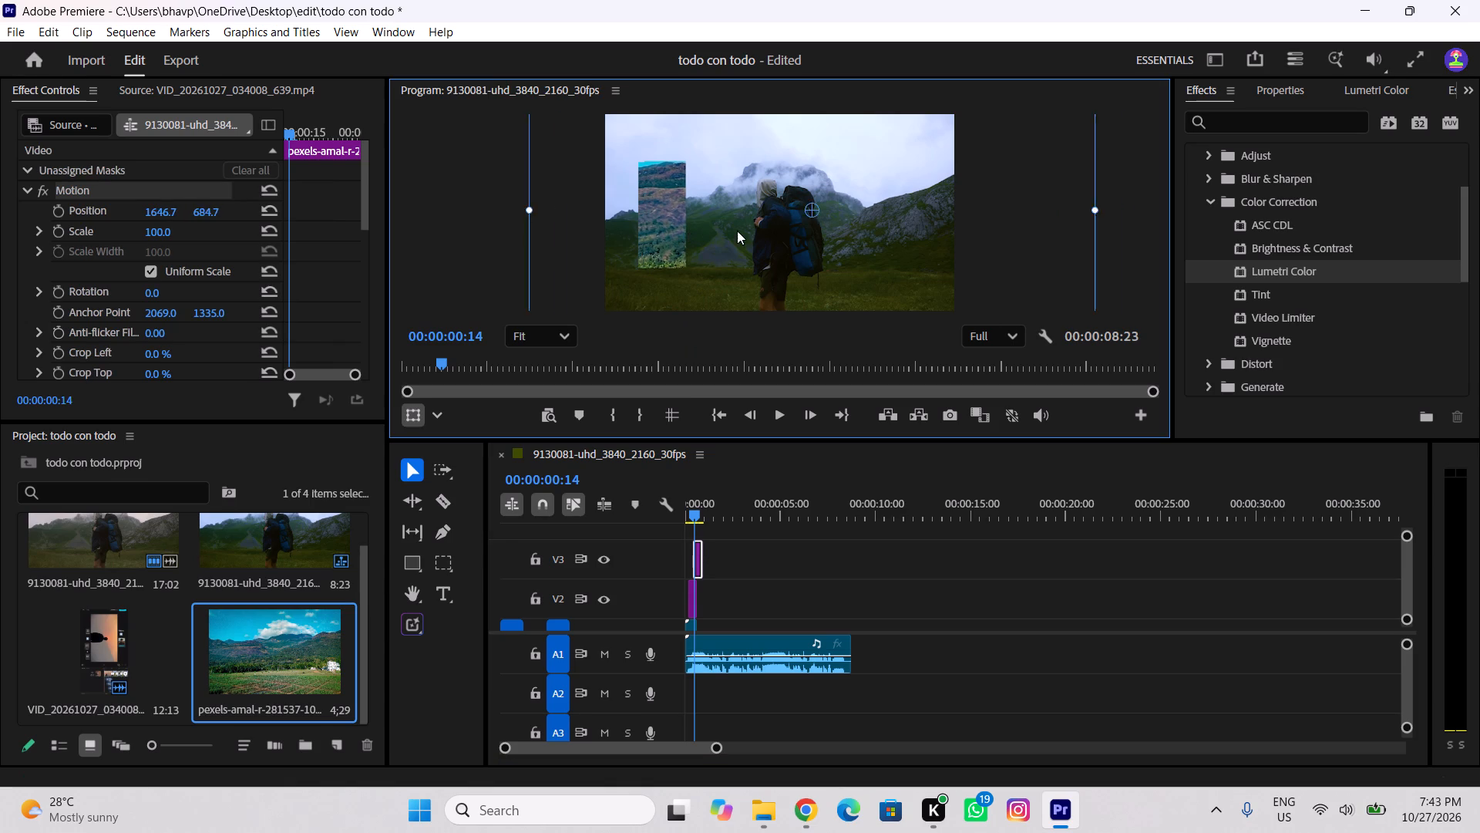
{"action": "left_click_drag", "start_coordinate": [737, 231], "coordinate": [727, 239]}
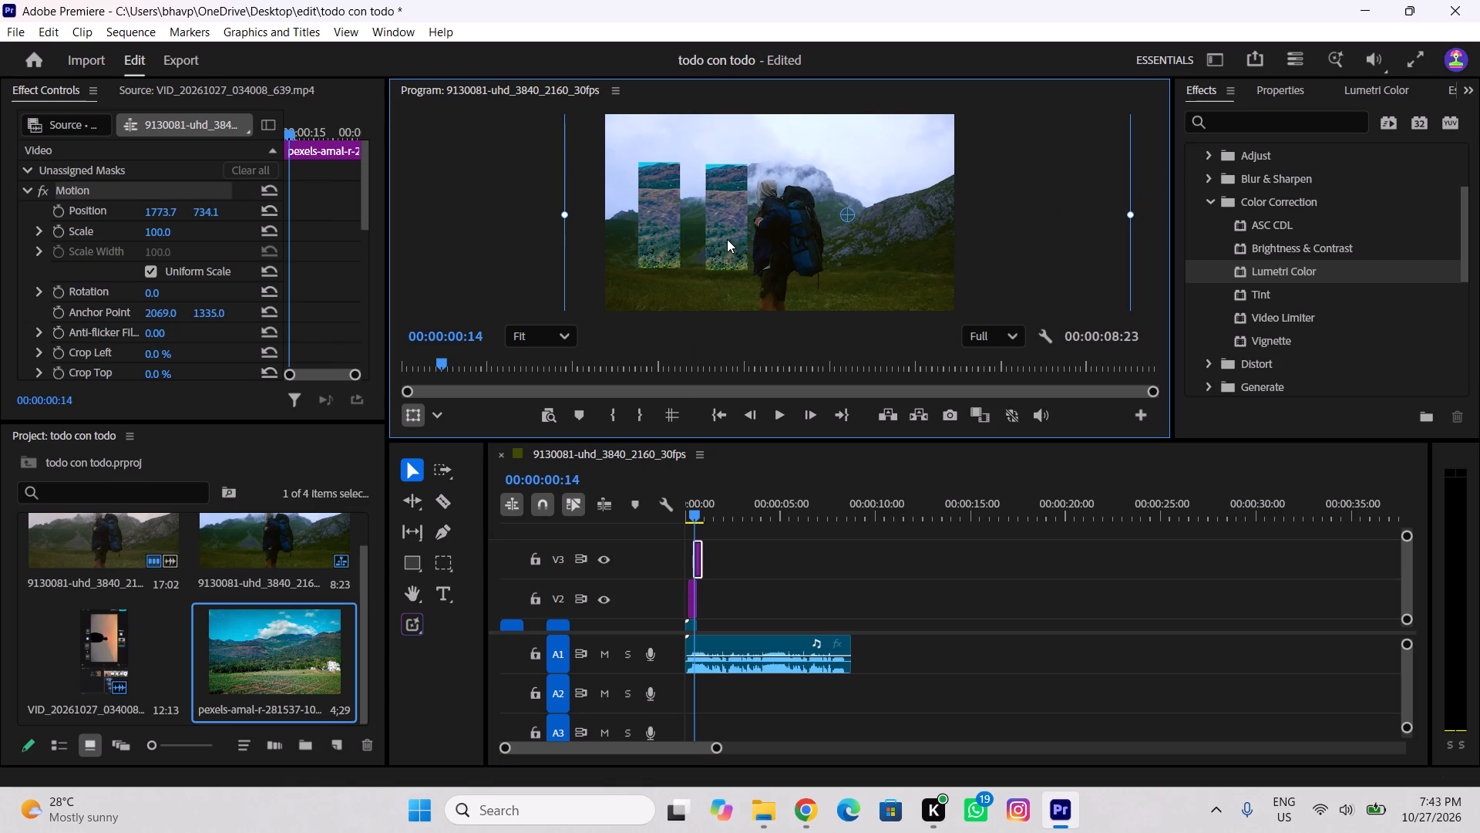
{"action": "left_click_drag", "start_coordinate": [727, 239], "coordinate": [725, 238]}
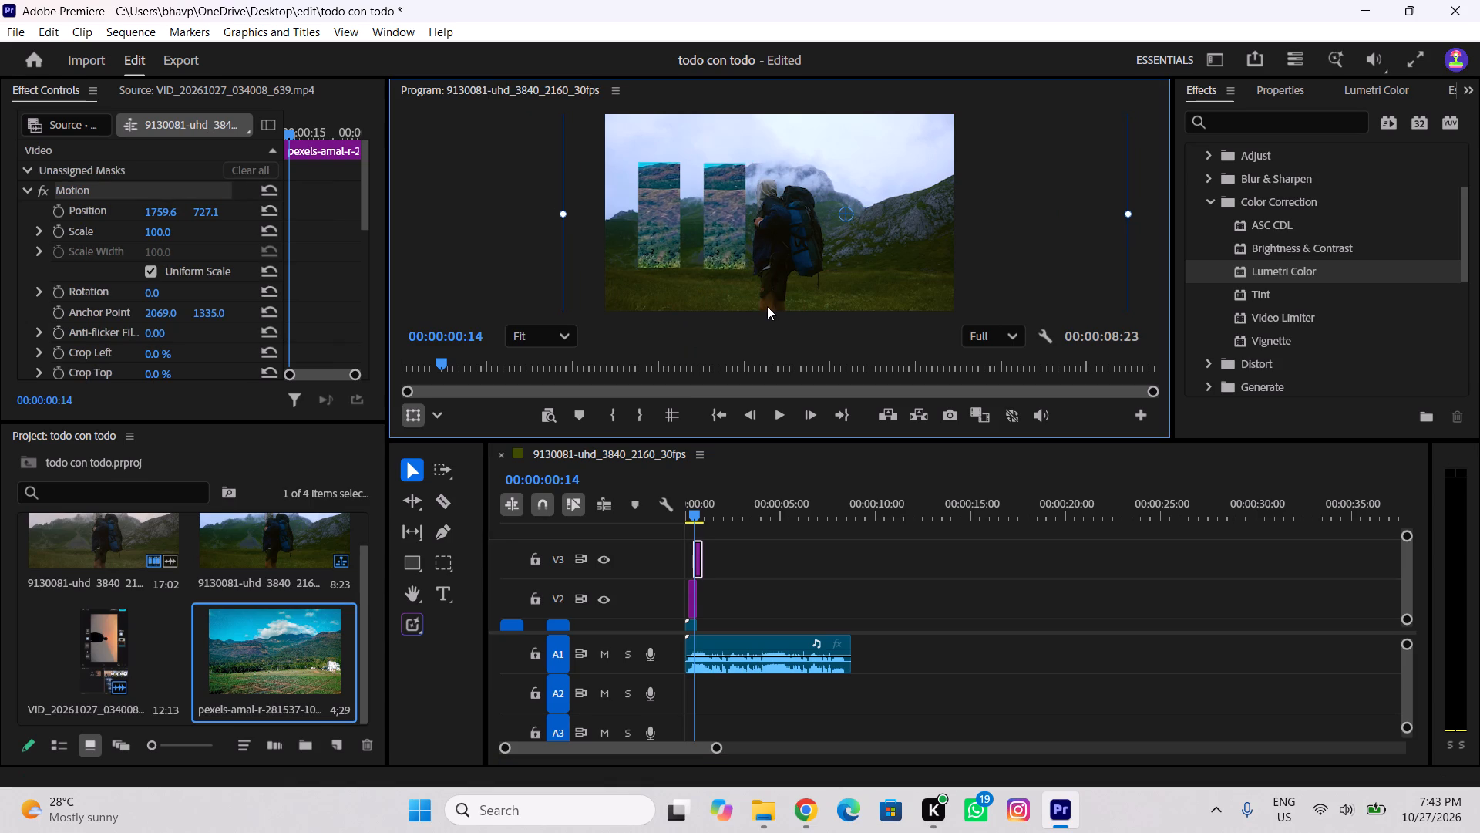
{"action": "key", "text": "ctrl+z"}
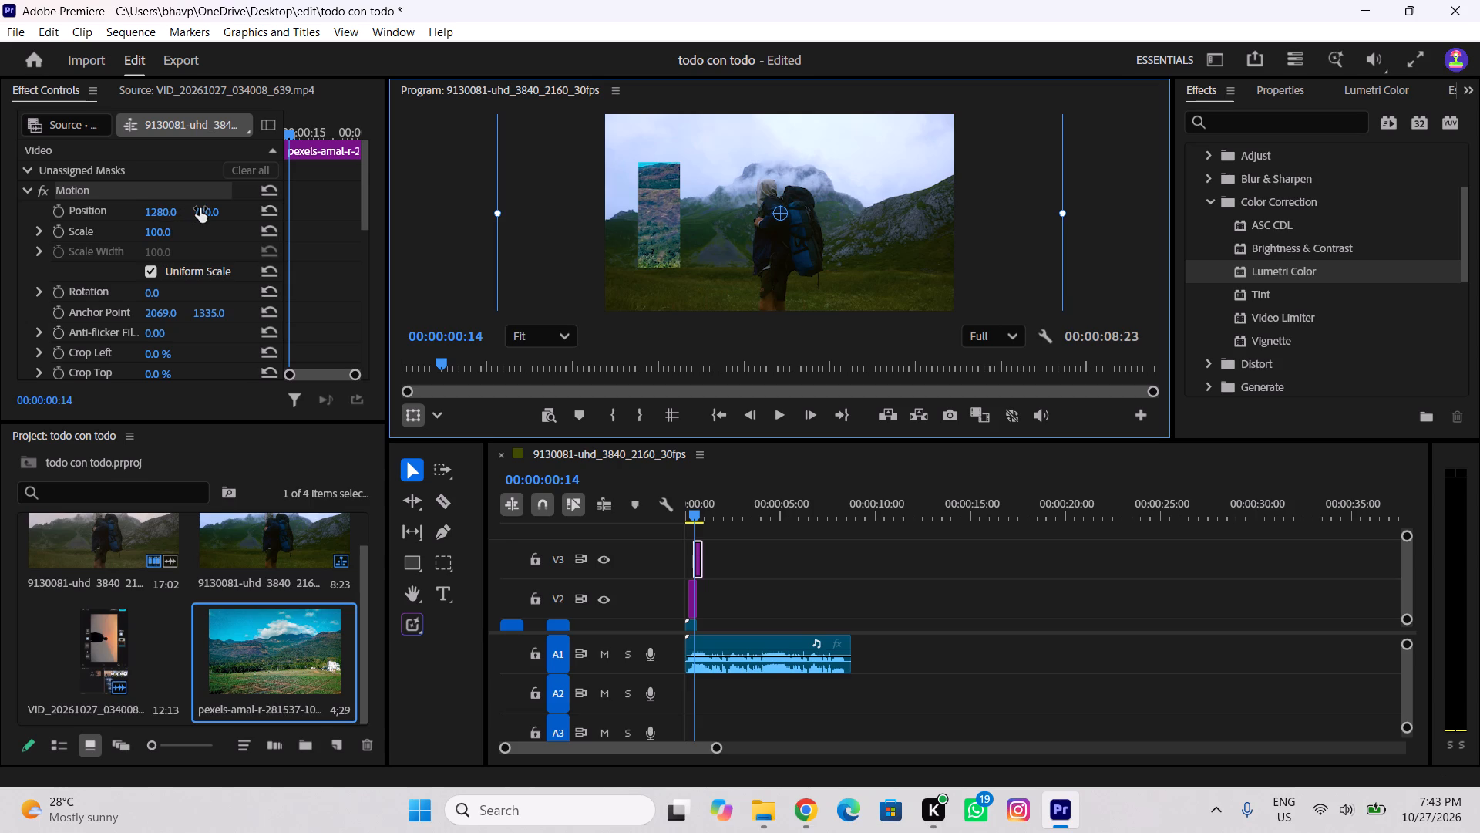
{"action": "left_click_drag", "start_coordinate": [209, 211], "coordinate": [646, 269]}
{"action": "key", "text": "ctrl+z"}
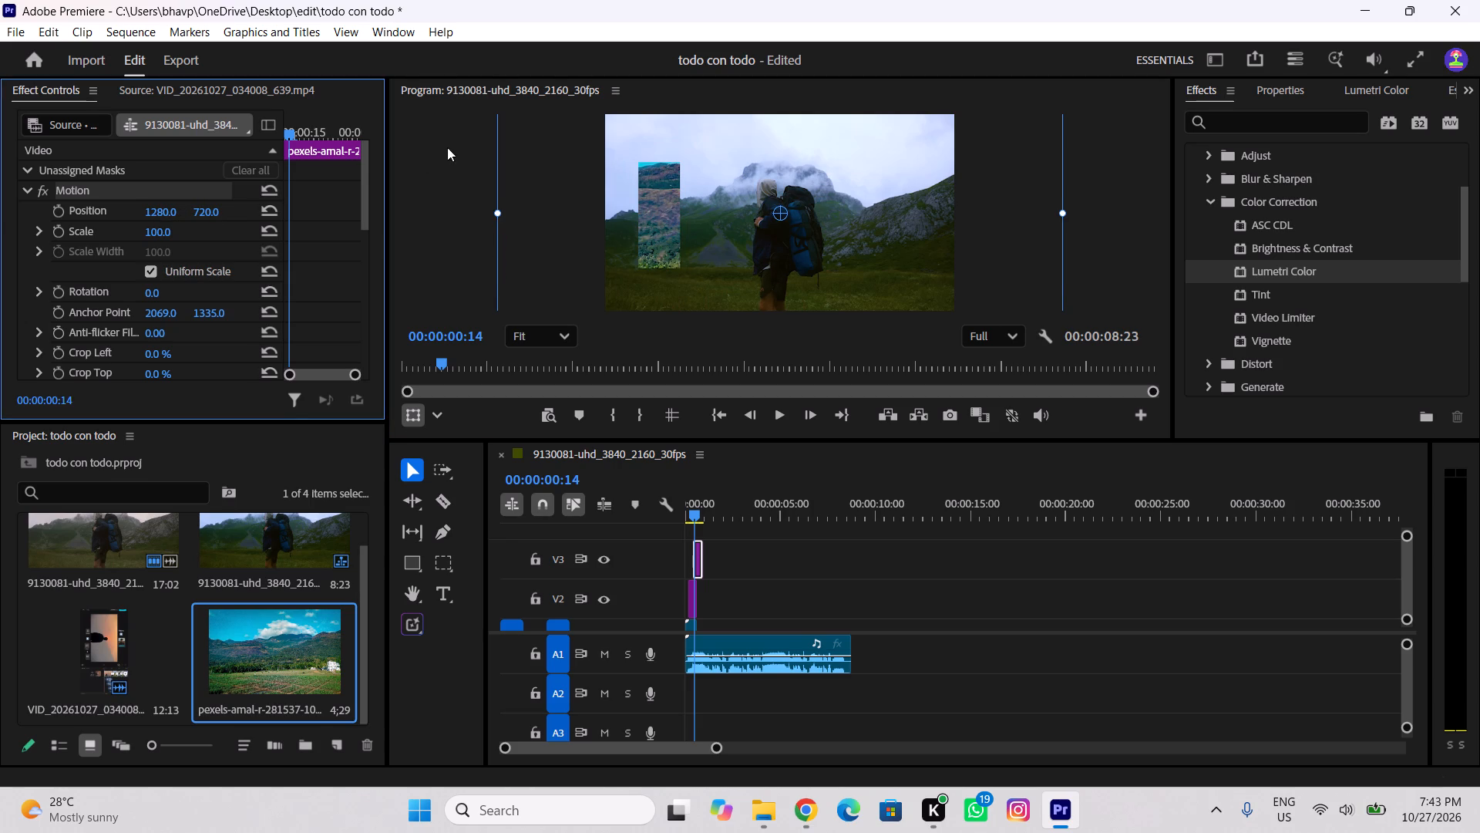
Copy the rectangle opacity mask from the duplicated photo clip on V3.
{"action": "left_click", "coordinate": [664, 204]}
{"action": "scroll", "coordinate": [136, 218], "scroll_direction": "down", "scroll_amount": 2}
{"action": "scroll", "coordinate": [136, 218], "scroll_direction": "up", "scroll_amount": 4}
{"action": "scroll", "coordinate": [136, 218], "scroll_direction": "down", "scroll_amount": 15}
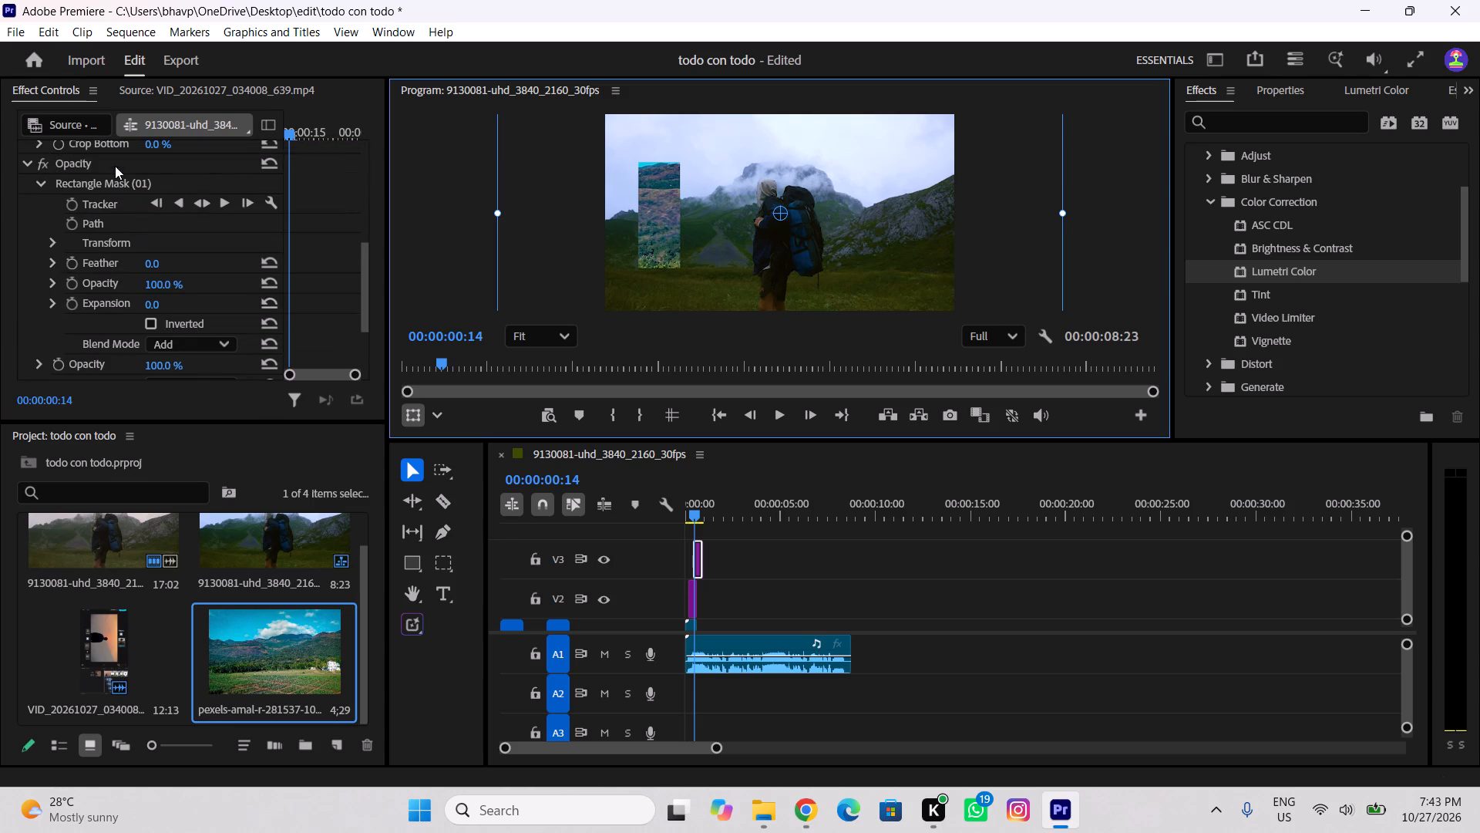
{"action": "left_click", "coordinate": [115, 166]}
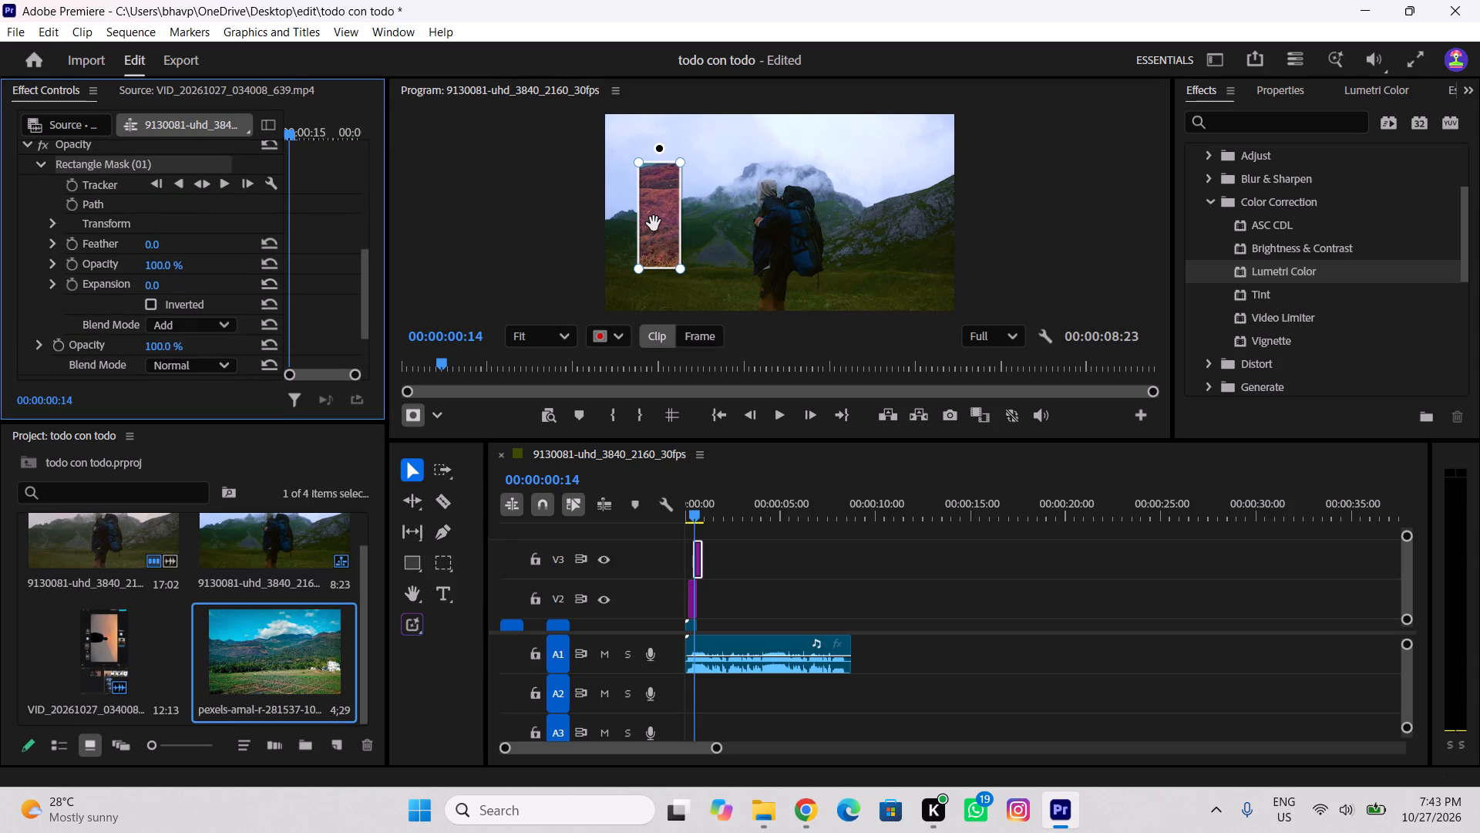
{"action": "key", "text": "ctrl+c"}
Delete the duplicated photo clip from track V3.
{"action": "left_click", "coordinate": [692, 588]}
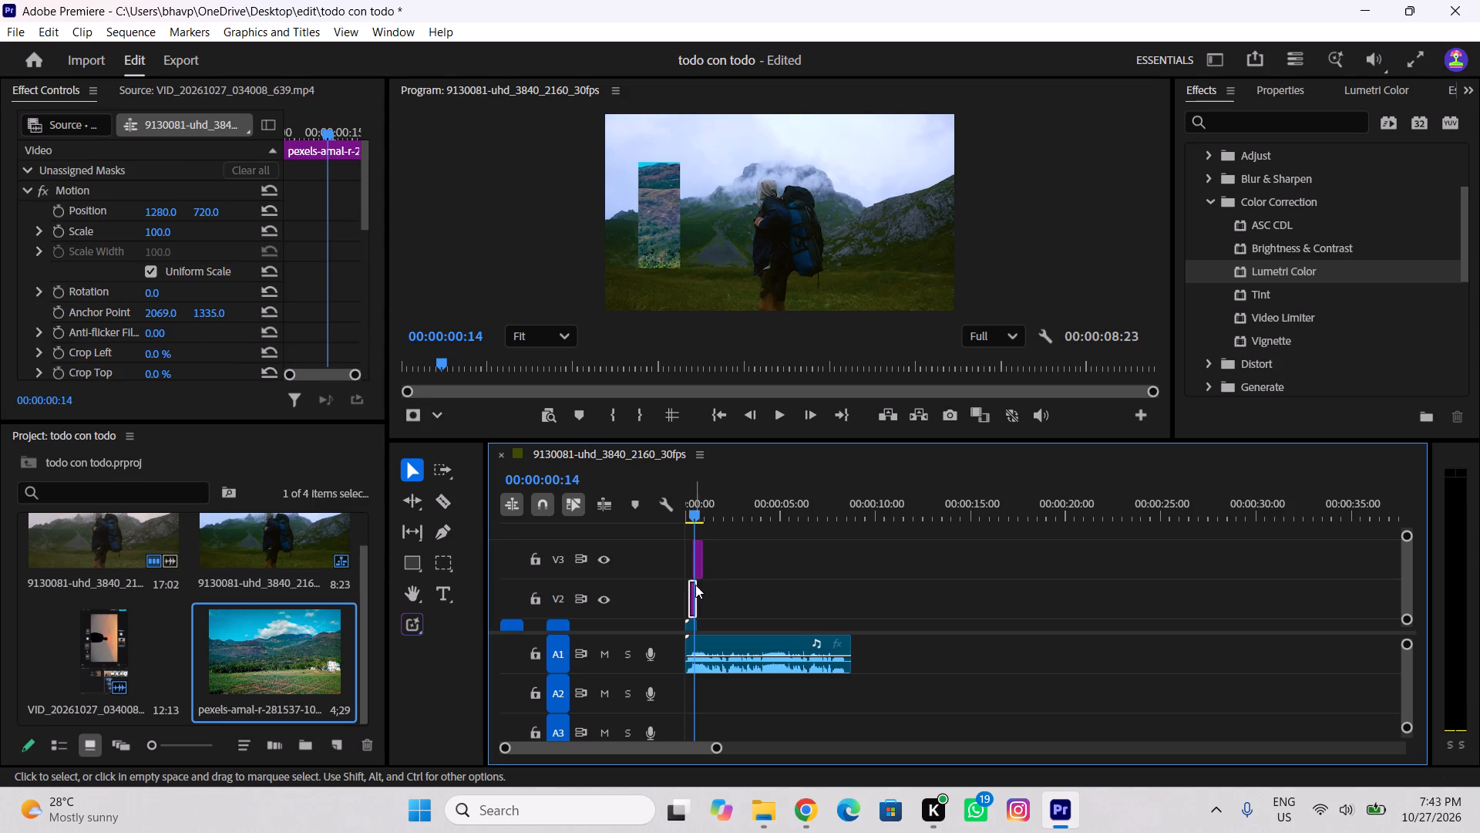
{"action": "left_click", "coordinate": [698, 560]}
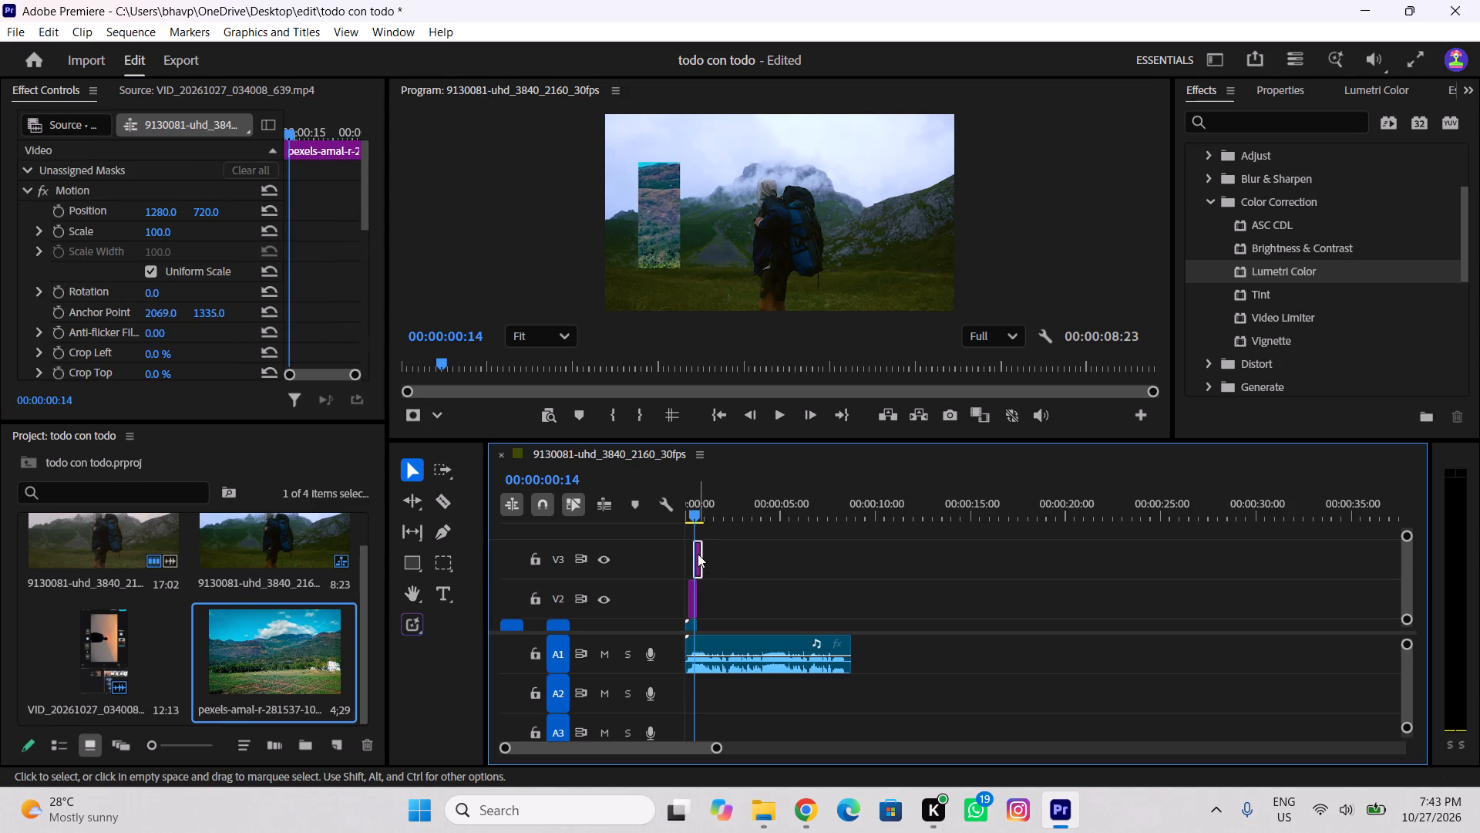
{"action": "key", "text": "Delete"}
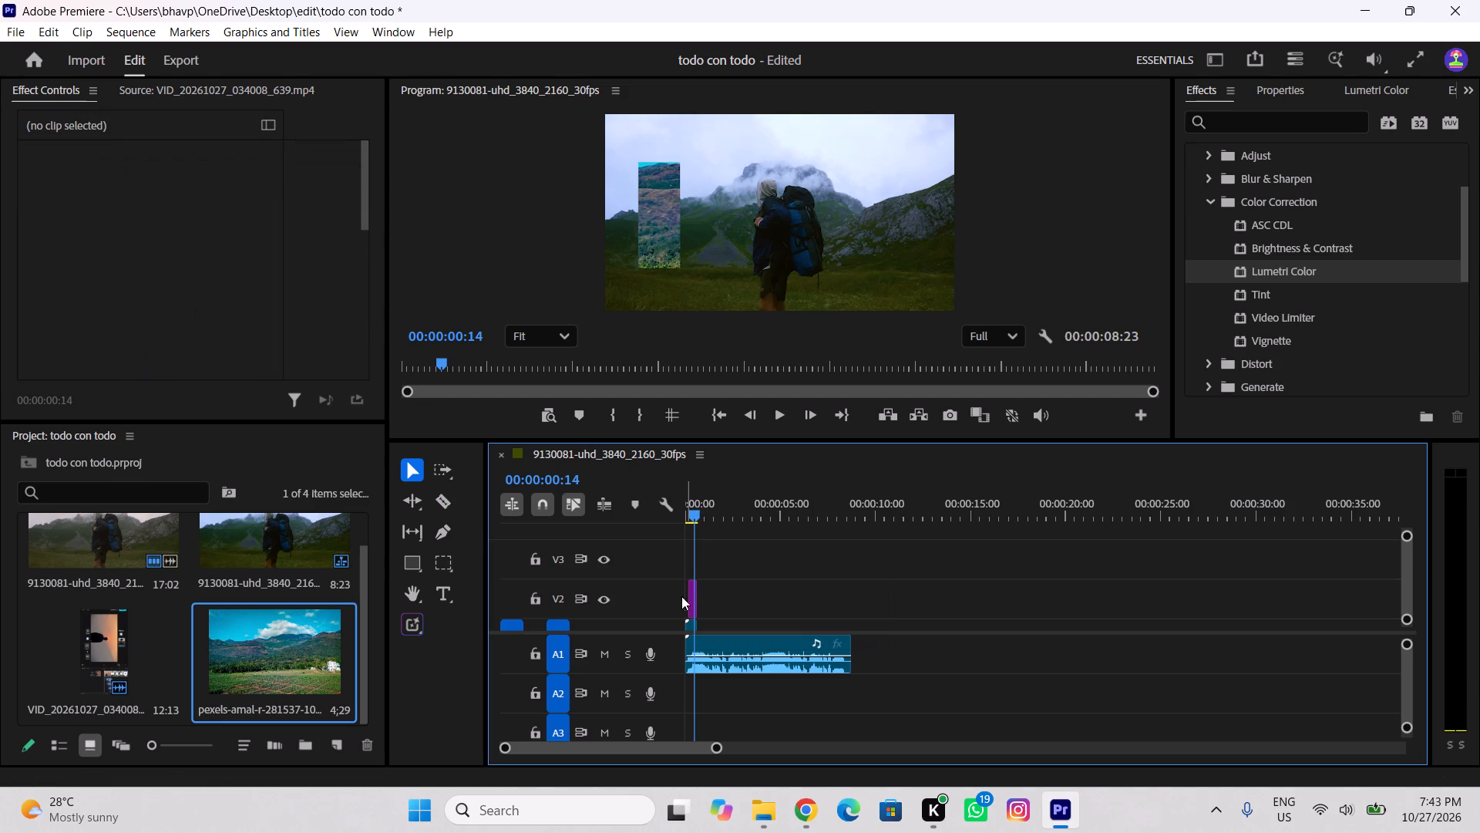
Copy the rectangle opacity mask from the V2 photo clip.
{"action": "left_click", "coordinate": [696, 601]}
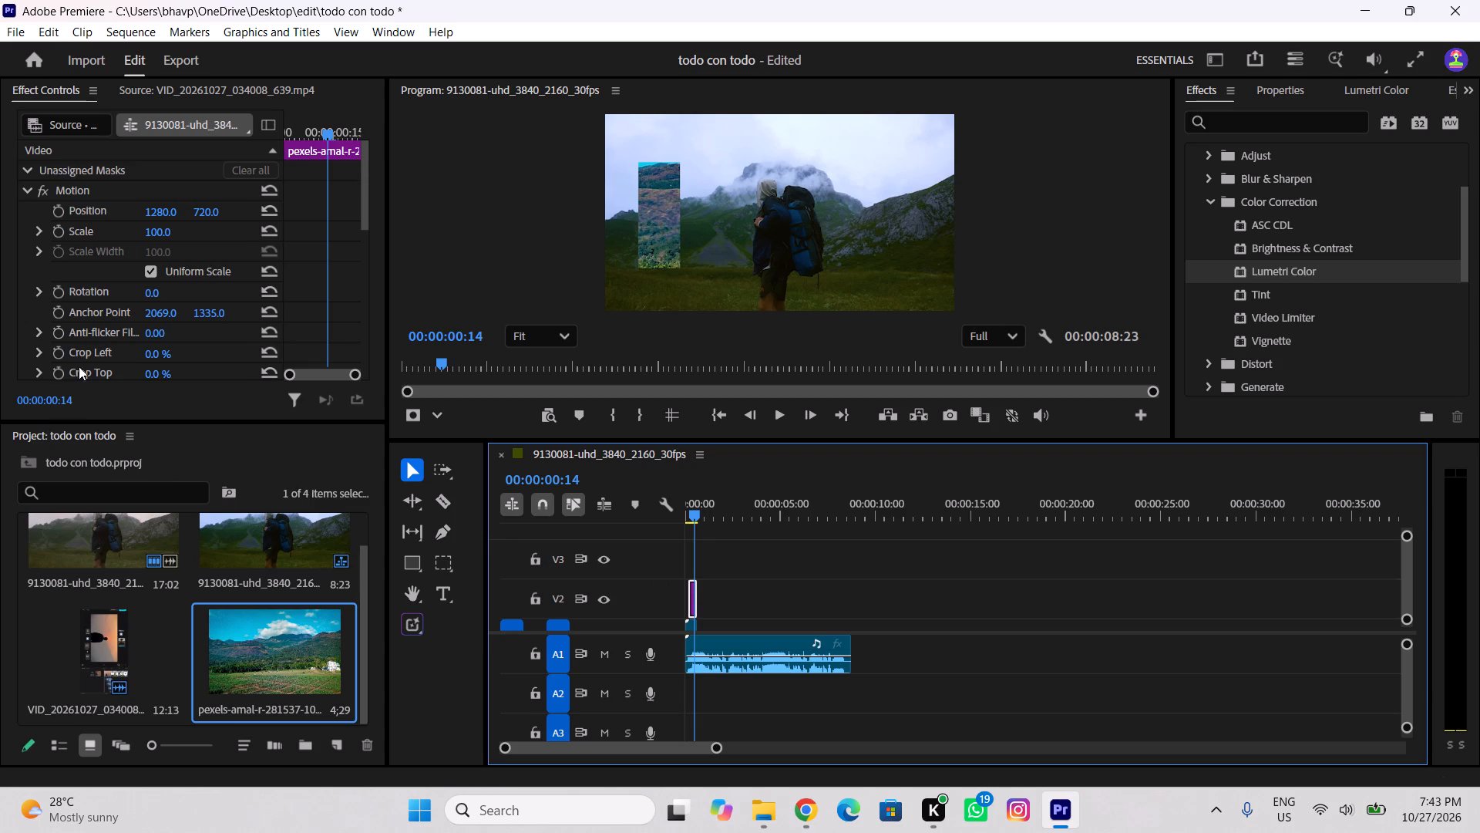
{"action": "scroll", "coordinate": [92, 334], "scroll_direction": "down", "scroll_amount": 11}
{"action": "left_click", "coordinate": [107, 239]}
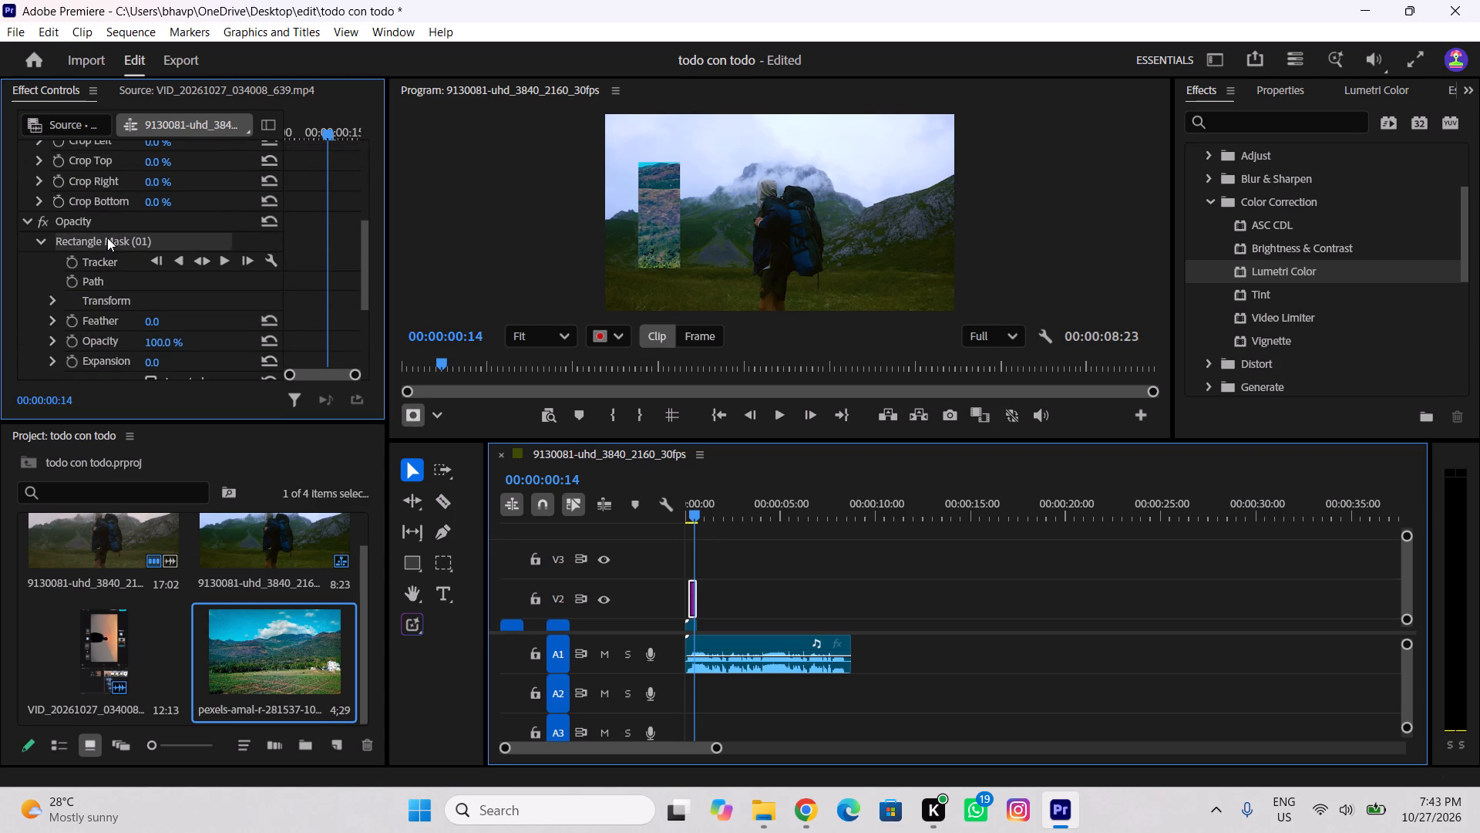
{"action": "key", "text": "ctrl+c"}
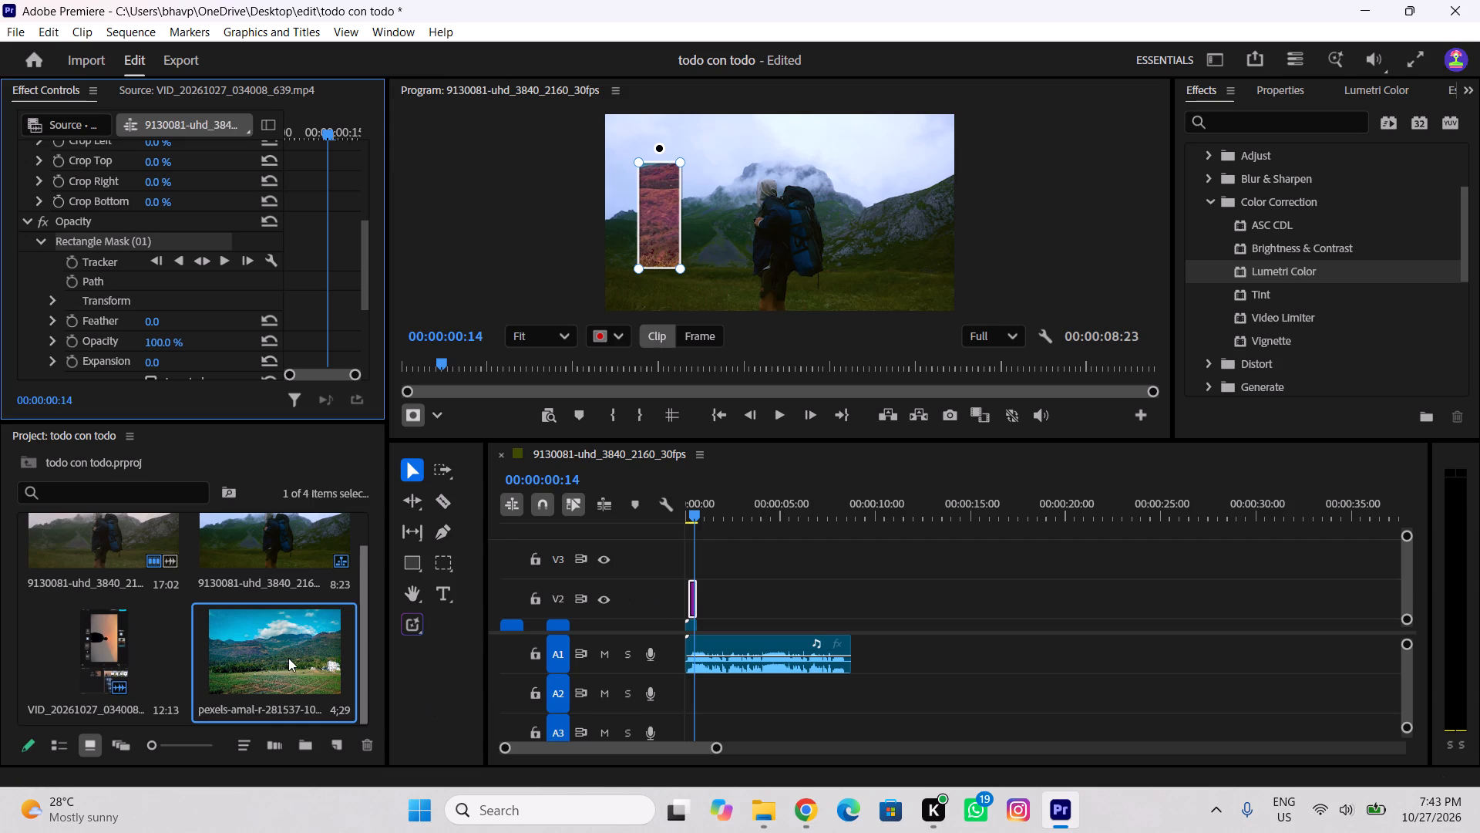
Place the unmasked Pexels landscape photo from the project on track V3, starting at 00:00:00:14.
{"action": "left_click_drag", "start_coordinate": [288, 658], "coordinate": [695, 558]}
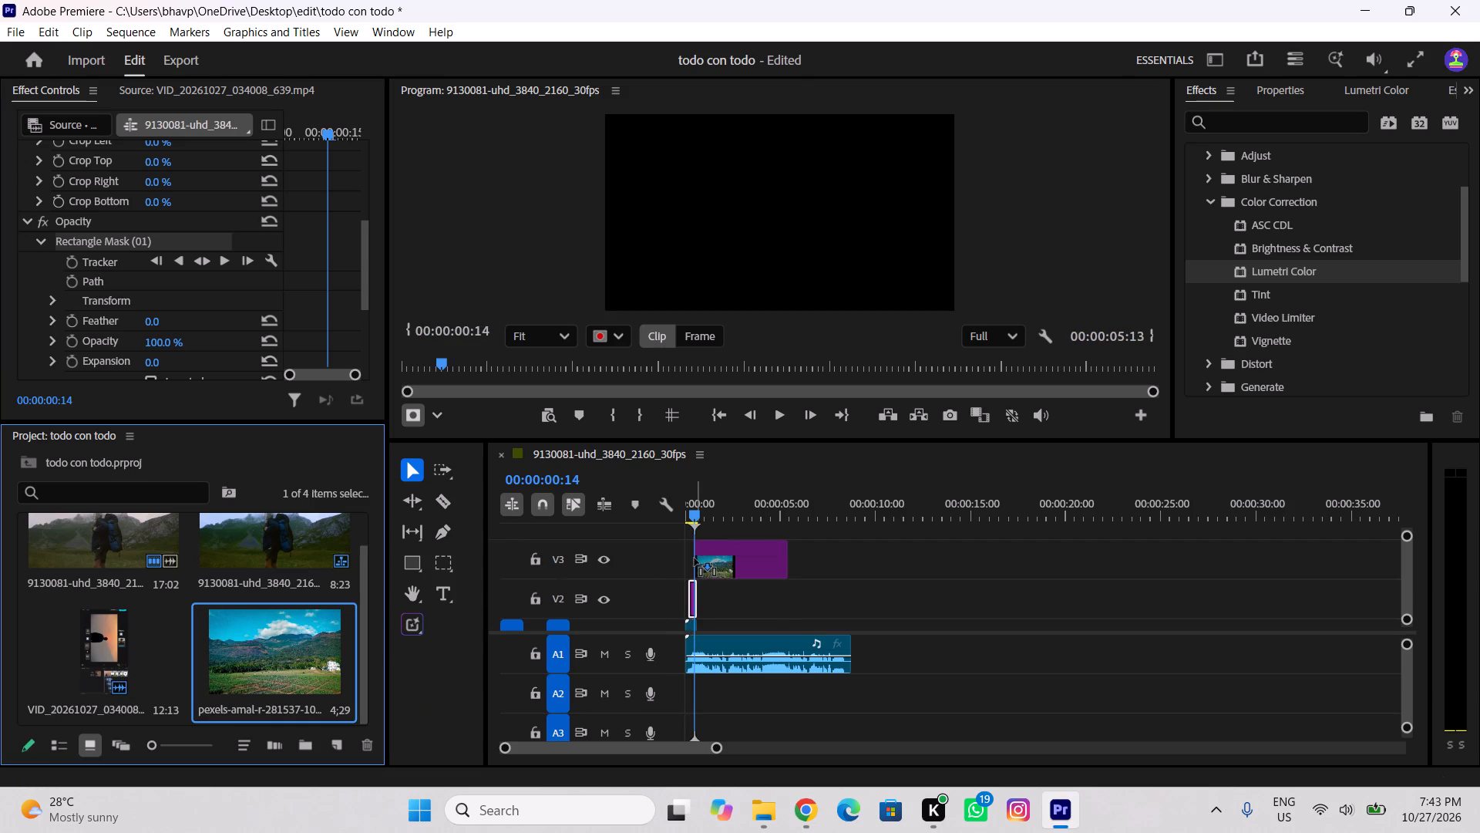
{"action": "left_click_drag", "start_coordinate": [695, 558], "coordinate": [691, 560]}
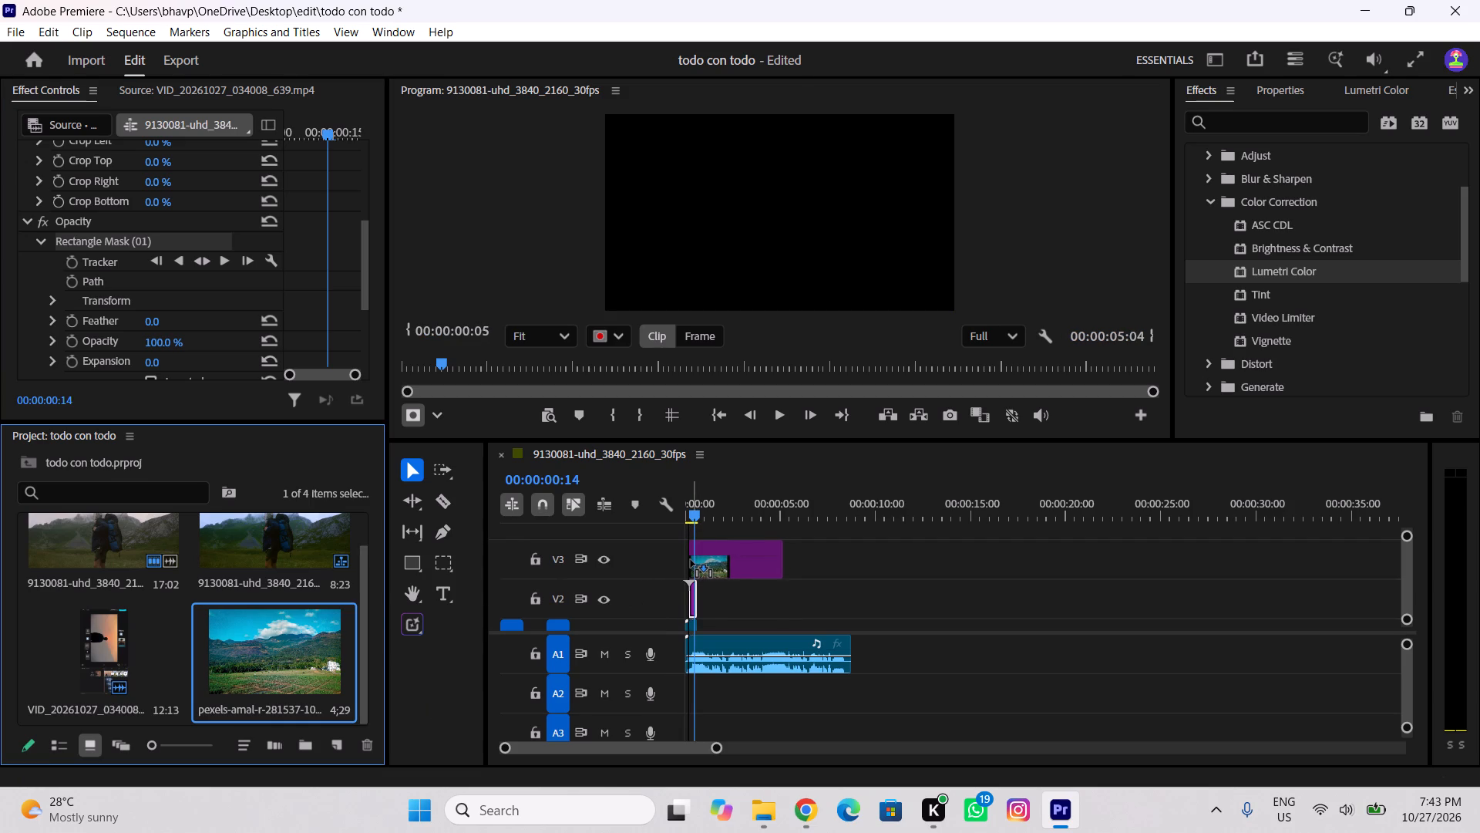
{"action": "left_click_drag", "start_coordinate": [691, 560], "coordinate": [695, 560]}
Shorten the end of the V3 photo clip until it is roughly as long as the V2 photo clip.
{"action": "left_click_drag", "start_coordinate": [789, 556], "coordinate": [735, 579]}
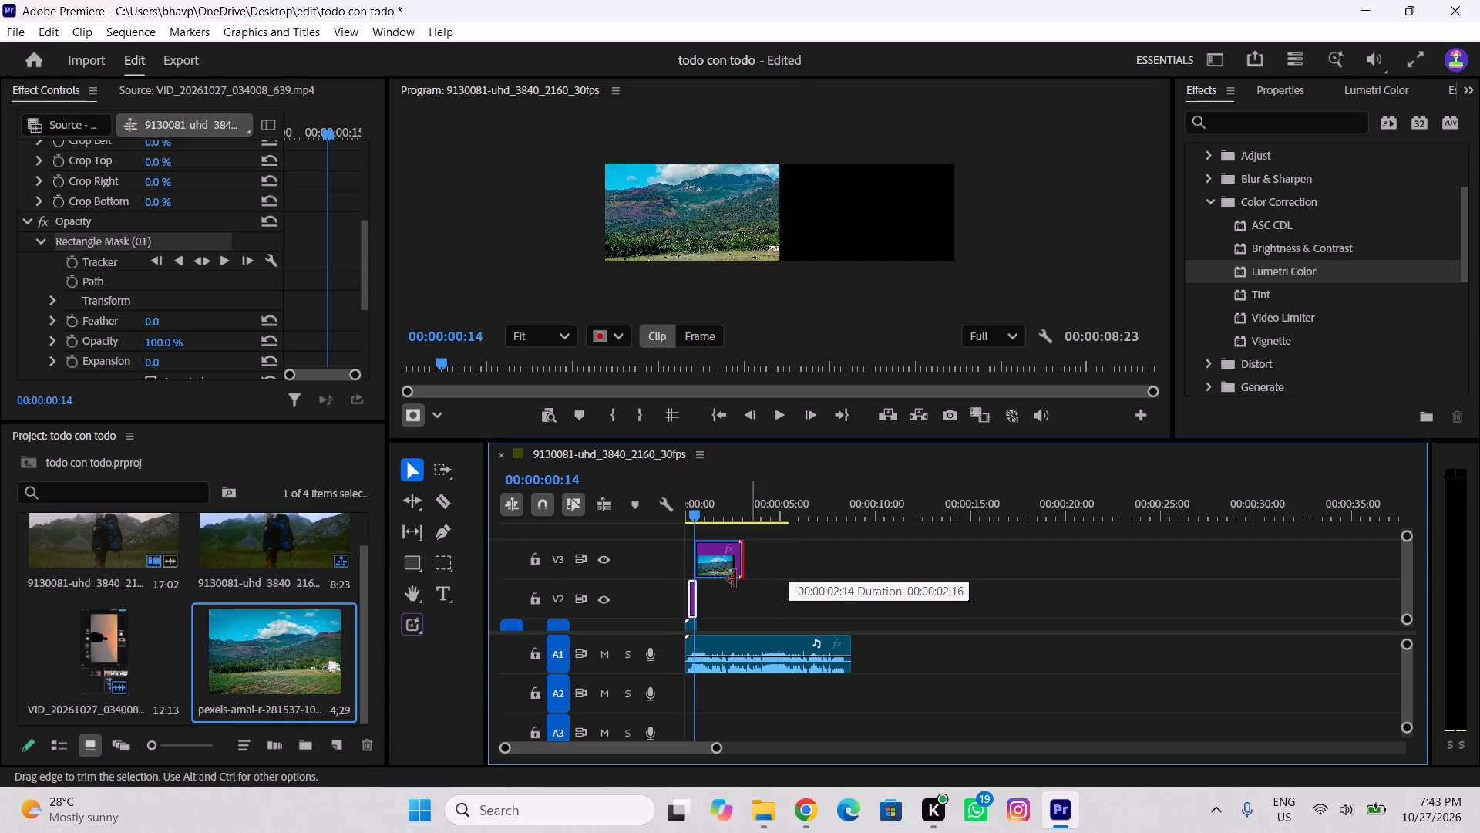
{"action": "left_click_drag", "start_coordinate": [735, 579], "coordinate": [705, 594]}
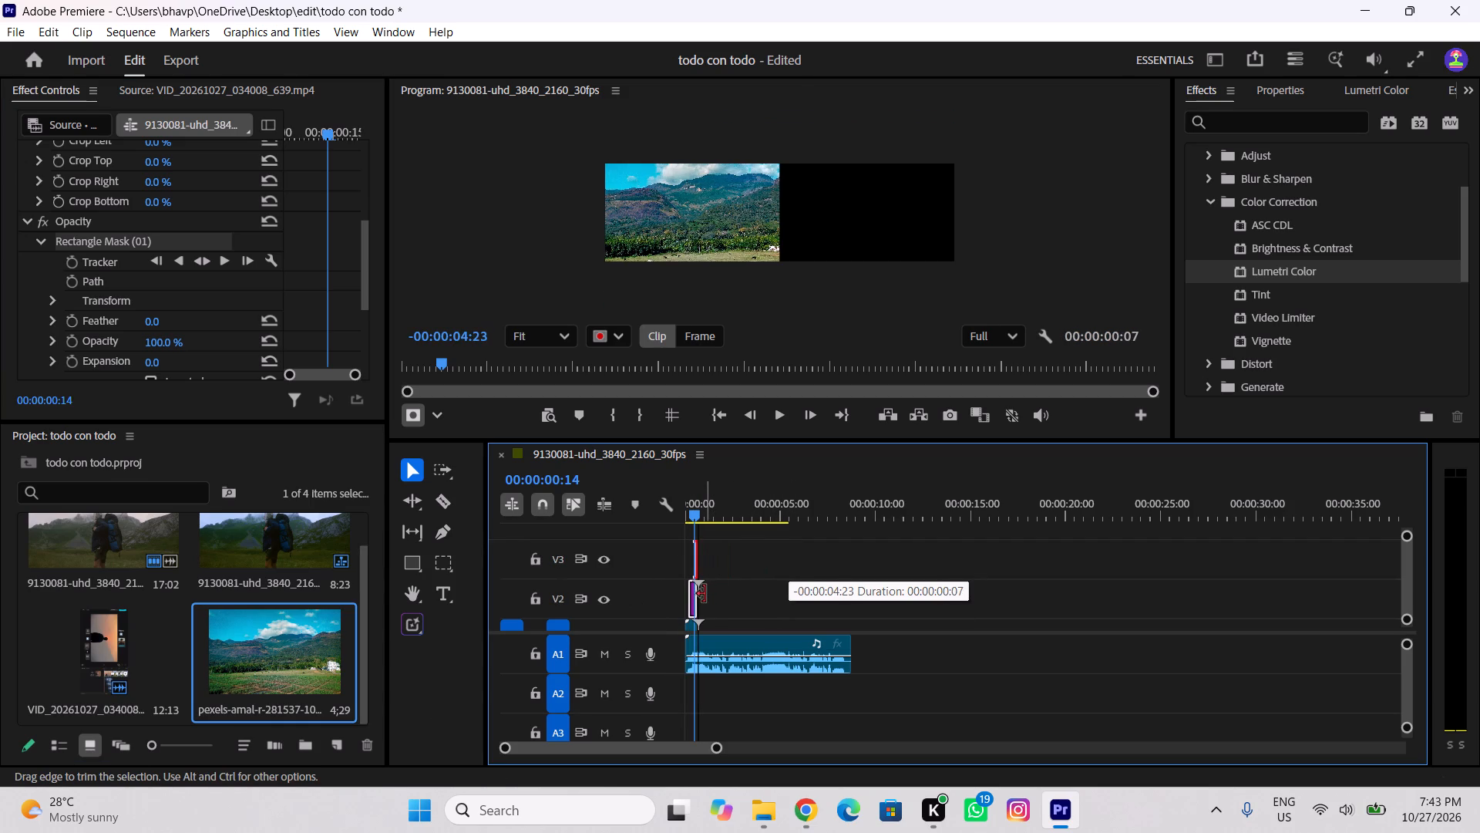
{"action": "left_click_drag", "start_coordinate": [705, 594], "coordinate": [706, 595]}
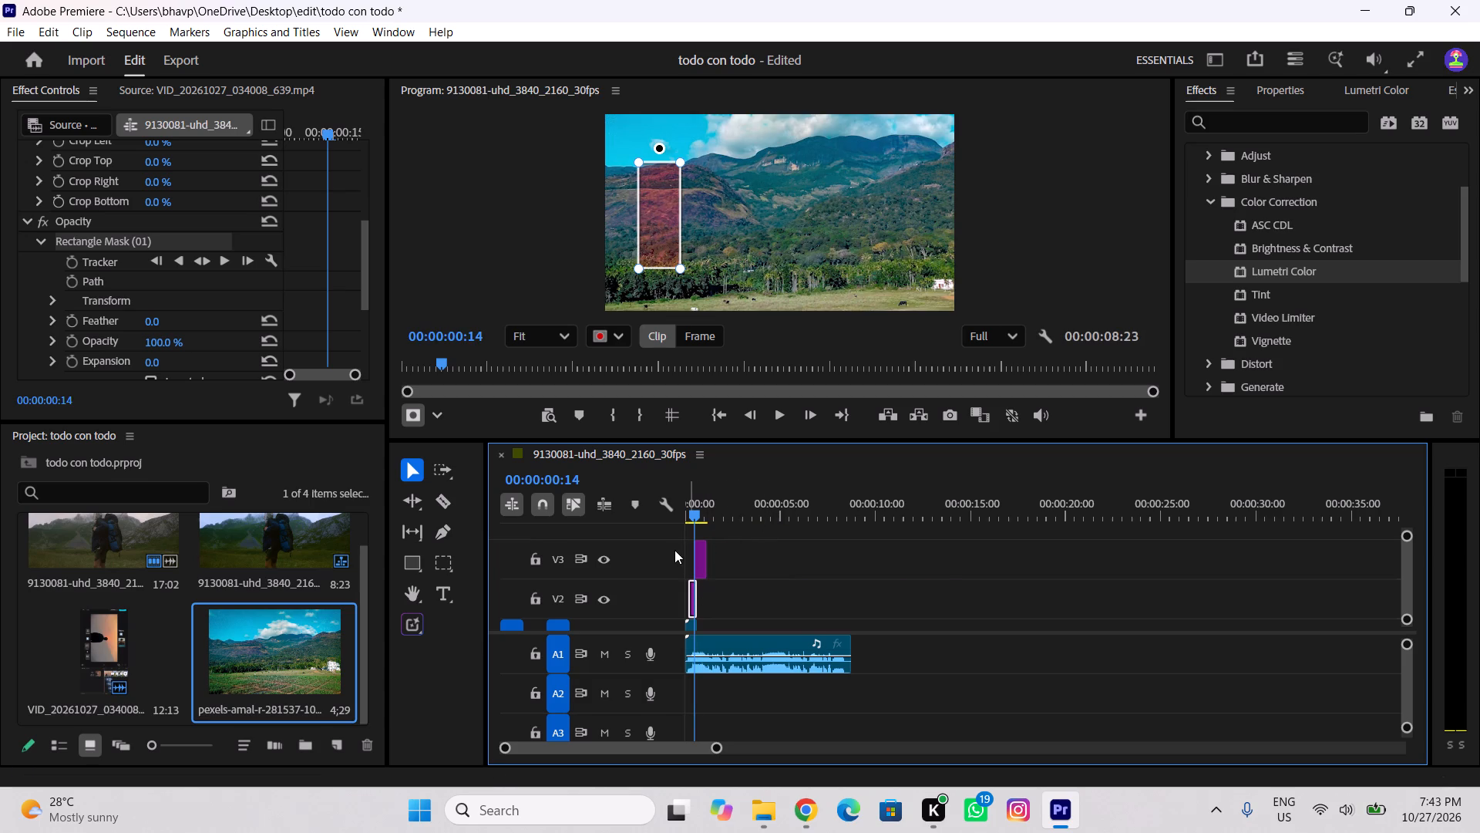
{"action": "scroll", "coordinate": [673, 548], "scroll_direction": "up", "scroll_amount": 6}
{"action": "left_click", "coordinate": [710, 747]}
{"action": "left_click_drag", "start_coordinate": [716, 748], "coordinate": [664, 750]}
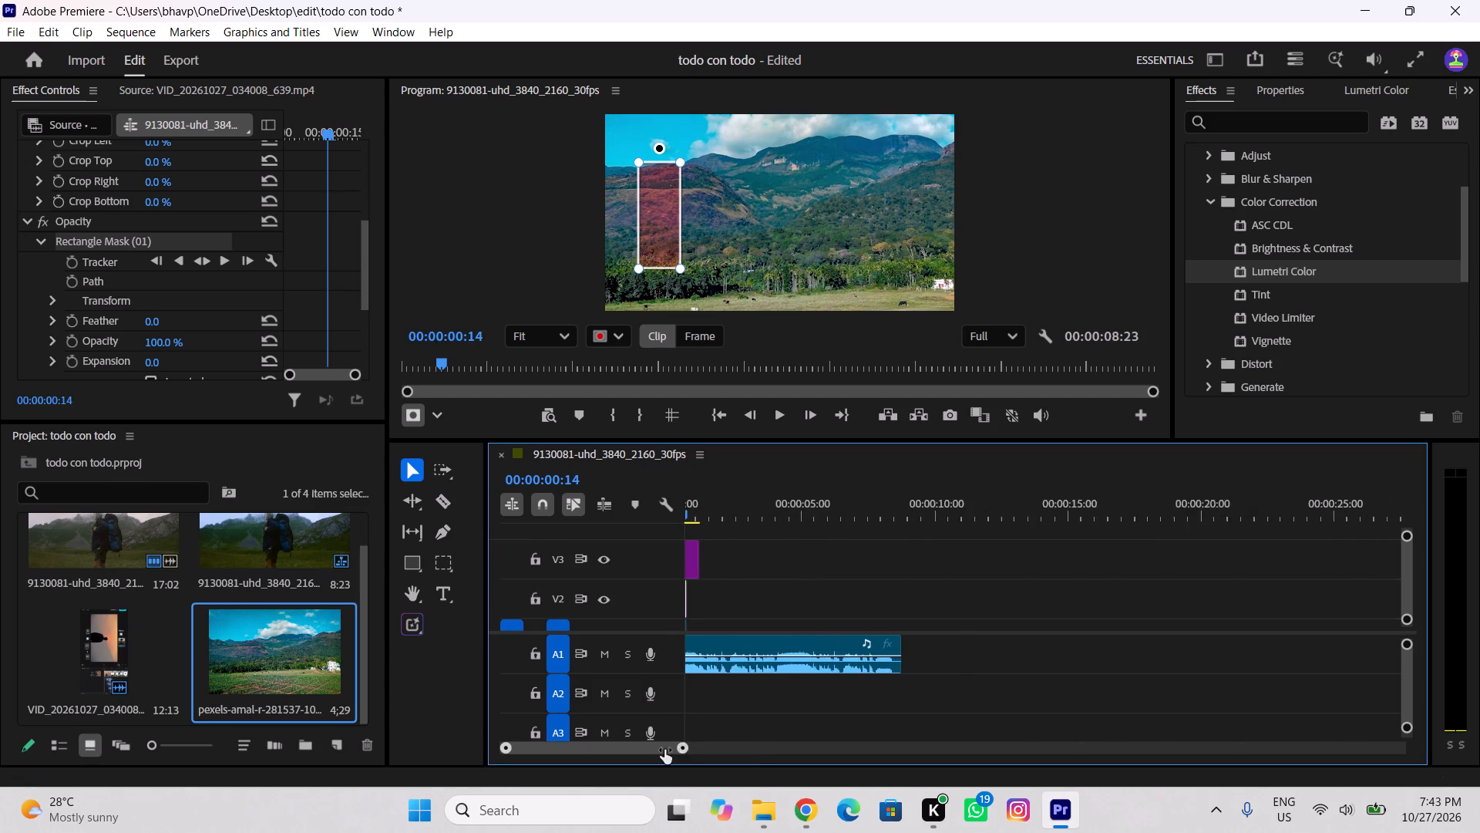
{"action": "left_click_drag", "start_coordinate": [664, 750], "coordinate": [660, 750]}
{"action": "left_click_drag", "start_coordinate": [740, 522], "coordinate": [698, 518]}
{"action": "left_click_drag", "start_coordinate": [705, 505], "coordinate": [606, 513]}
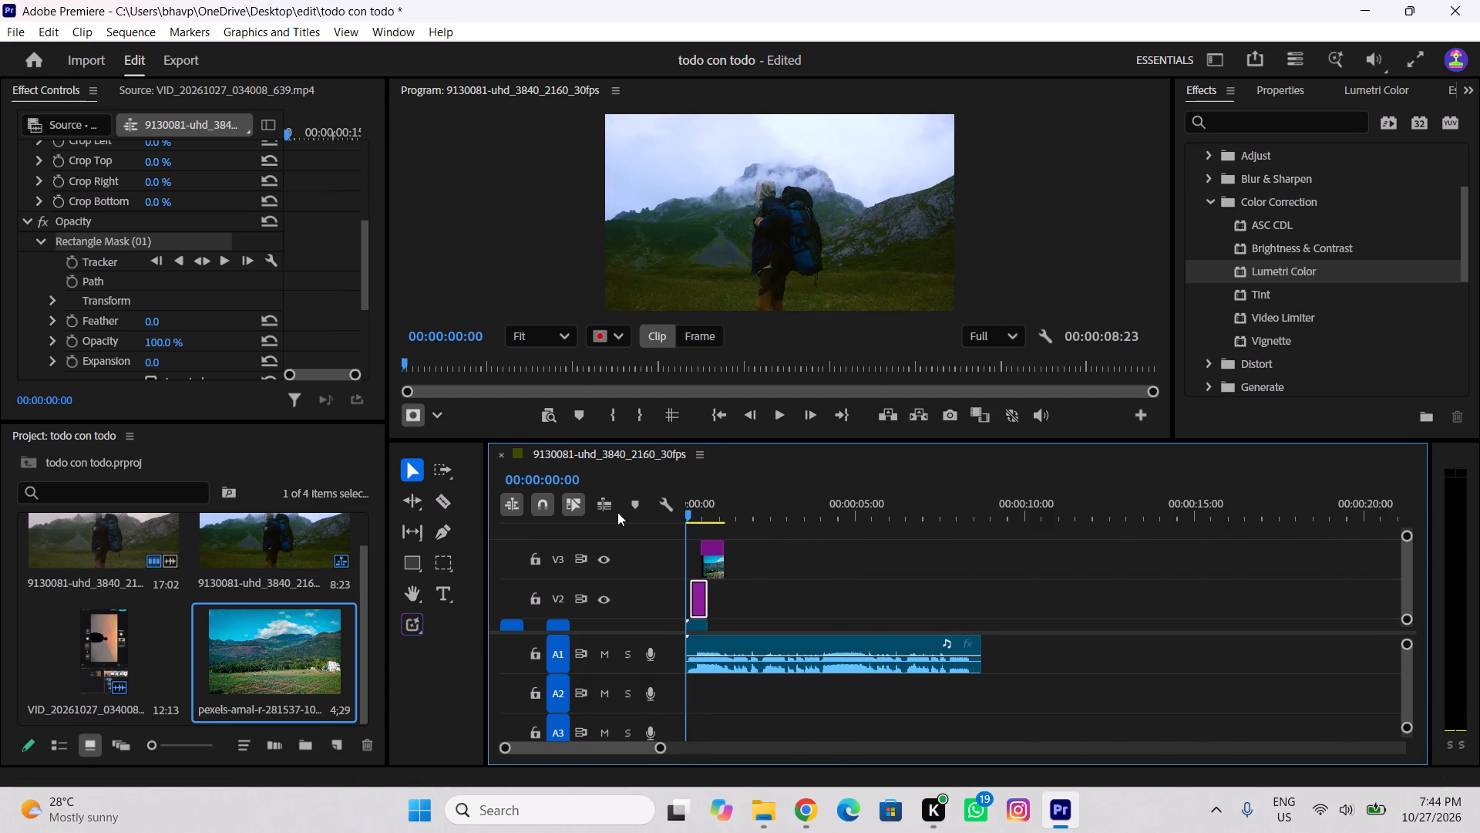
{"action": "left_click", "coordinate": [724, 555]}
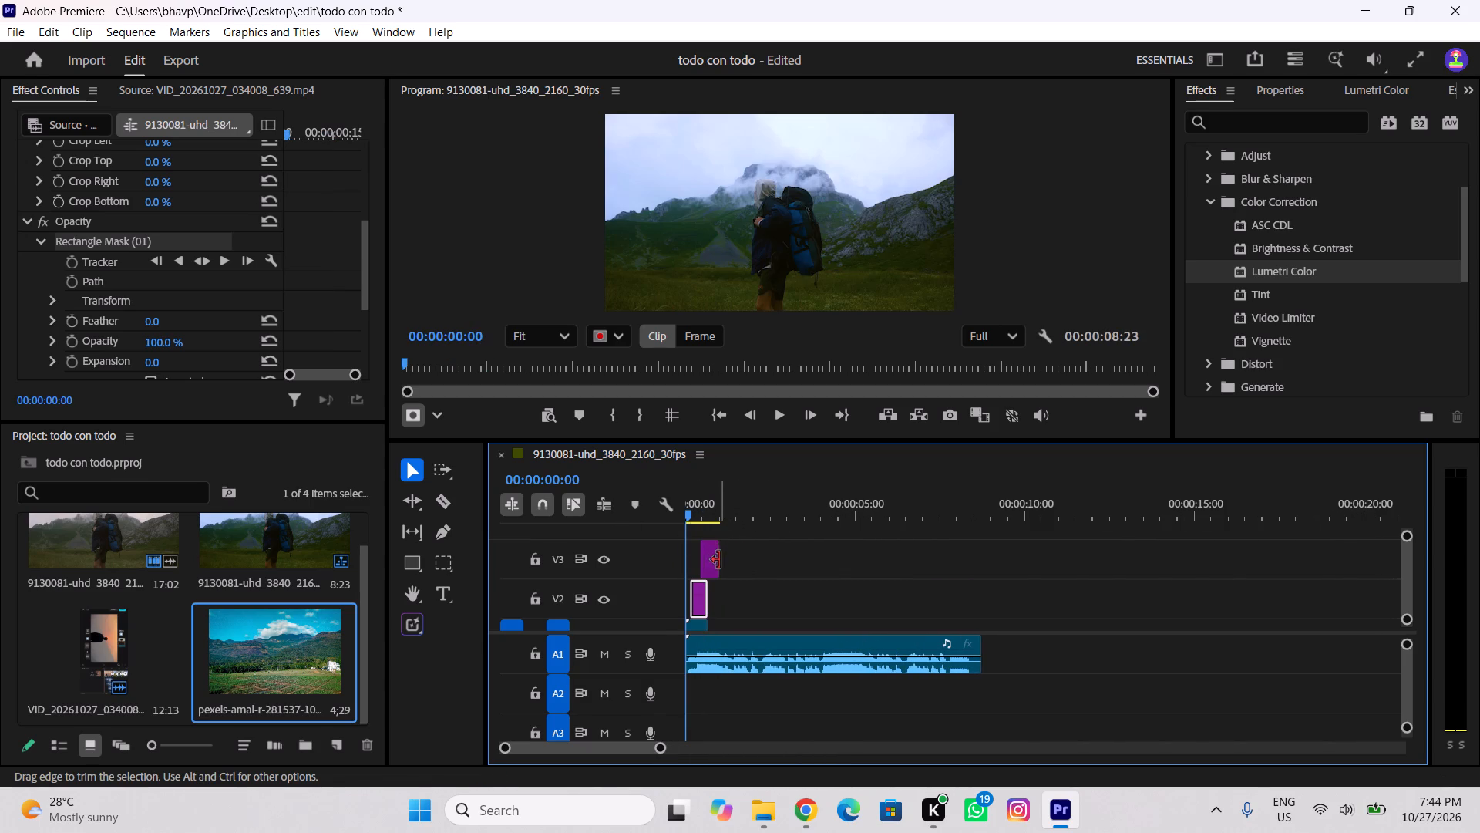
{"action": "left_click", "coordinate": [760, 572]}
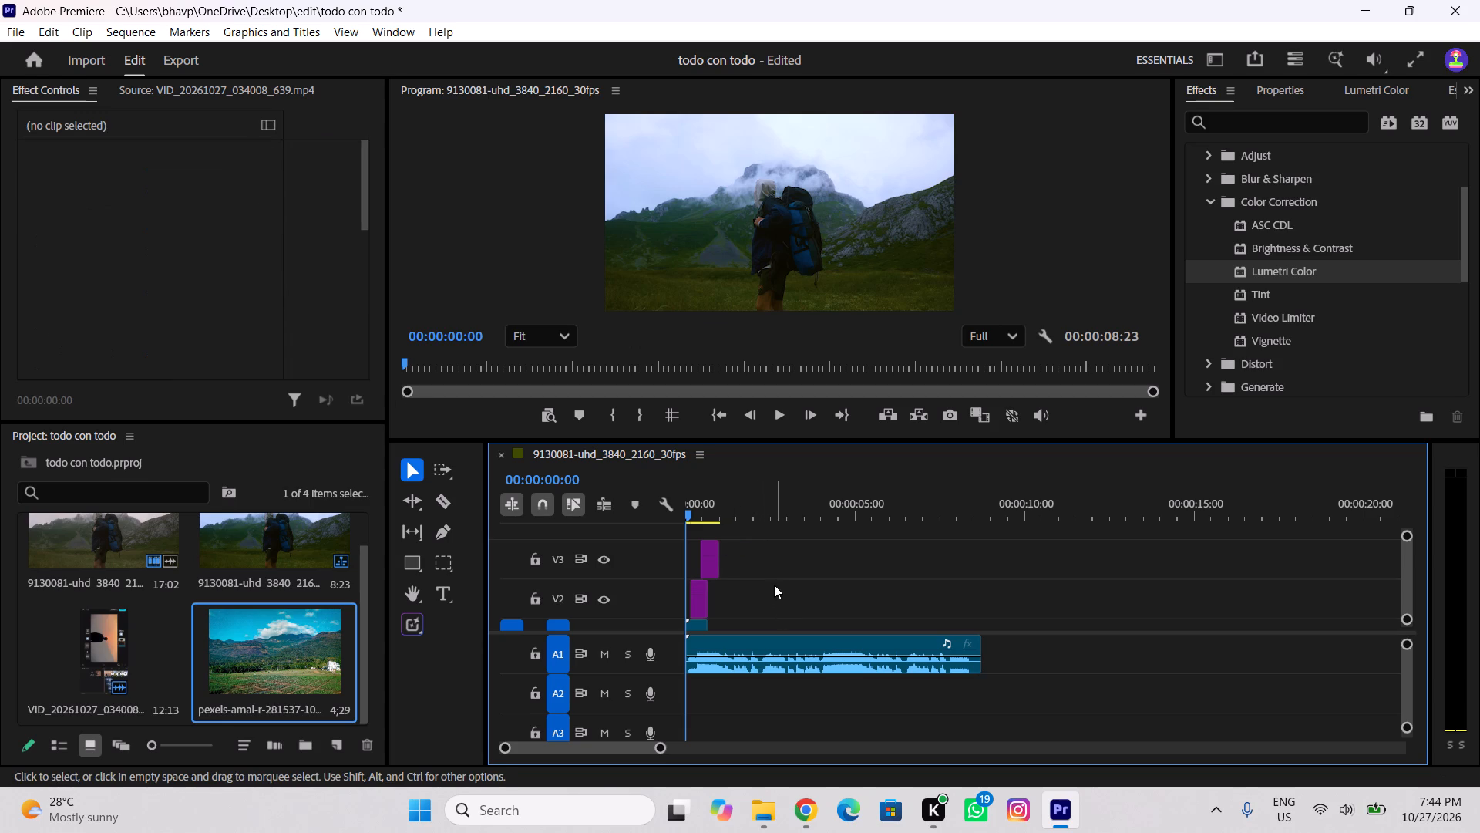
Paste the copied rectangle mask onto the Opacity effect of the V3 photo clip.
{"action": "left_click", "coordinate": [713, 551]}
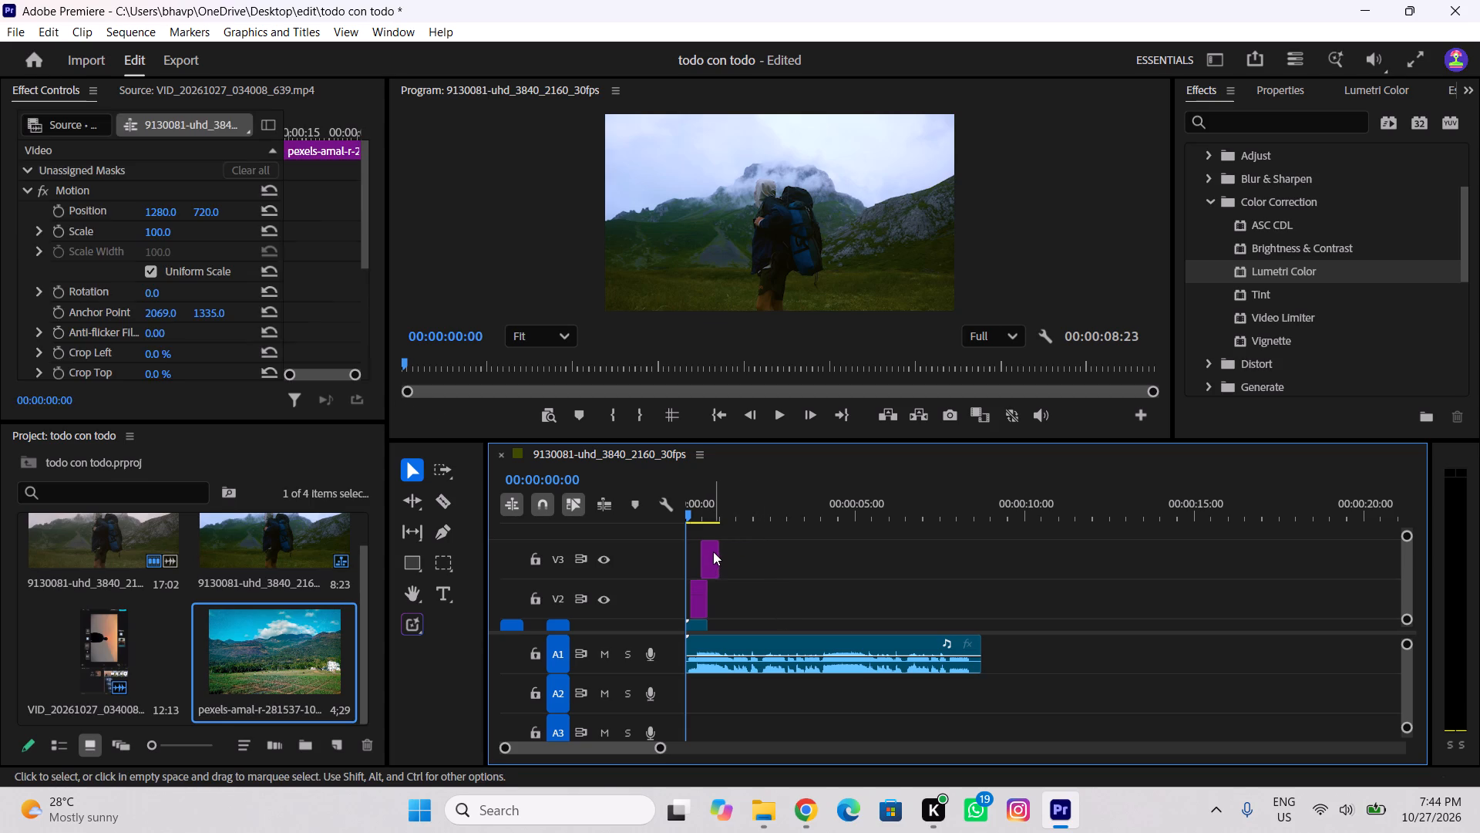
{"action": "key", "text": "ctrl+v"}
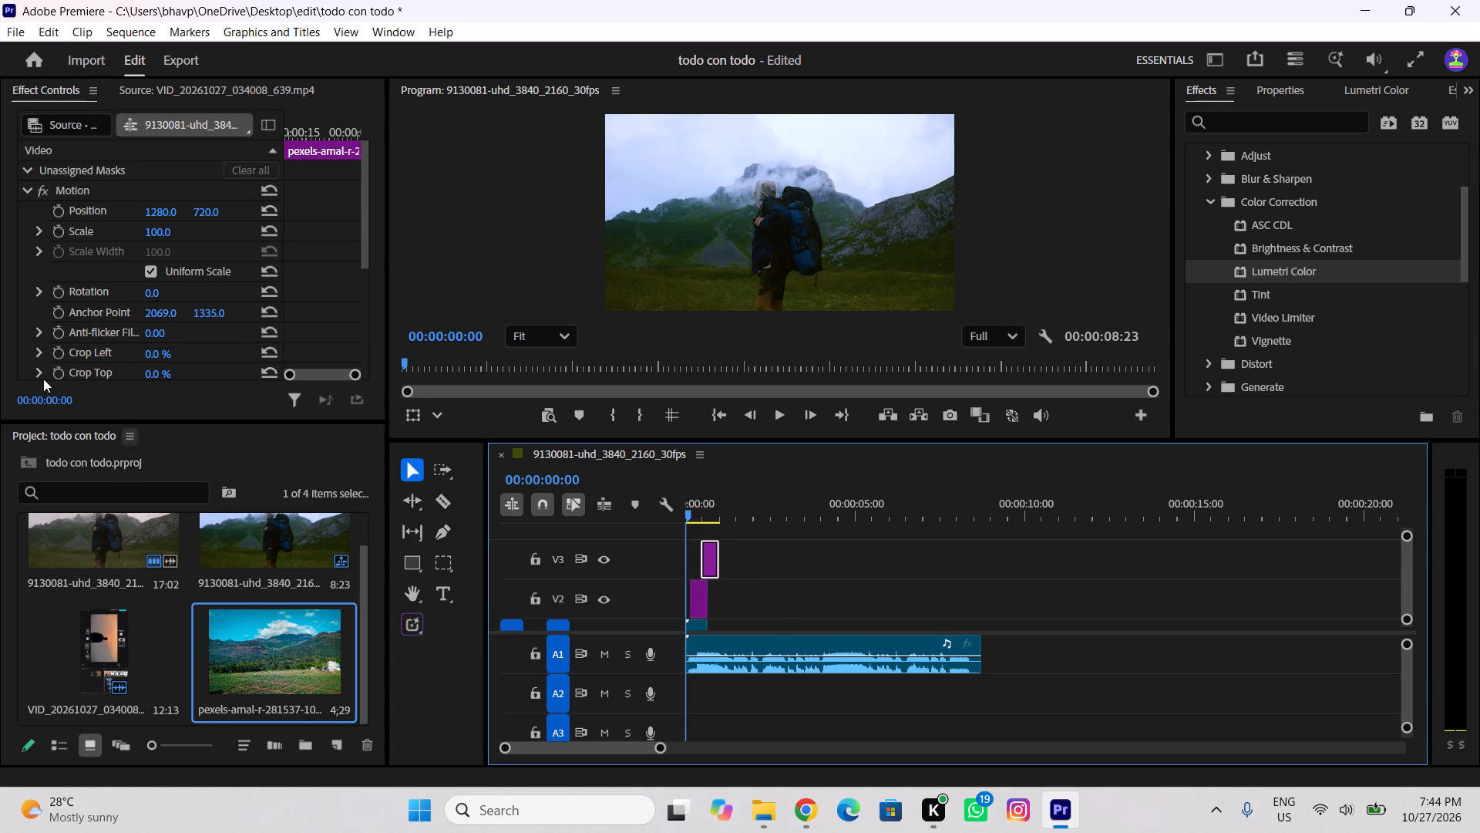
{"action": "scroll", "coordinate": [0, 267], "scroll_direction": "down", "scroll_amount": 5}
{"action": "scroll", "coordinate": [230, 288], "scroll_direction": "down", "scroll_amount": 12}
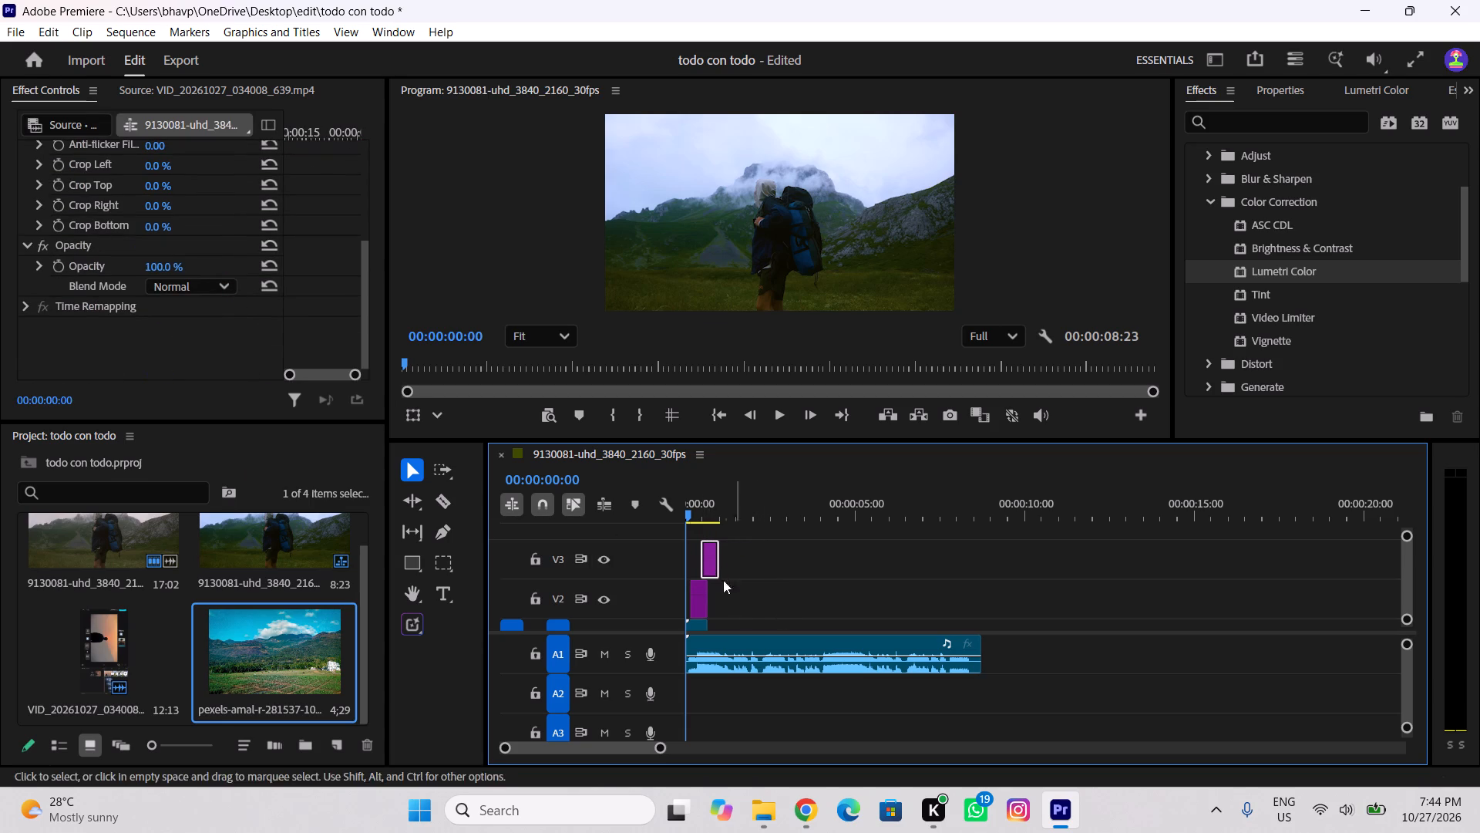
{"action": "left_click_drag", "start_coordinate": [721, 509], "coordinate": [717, 521]}
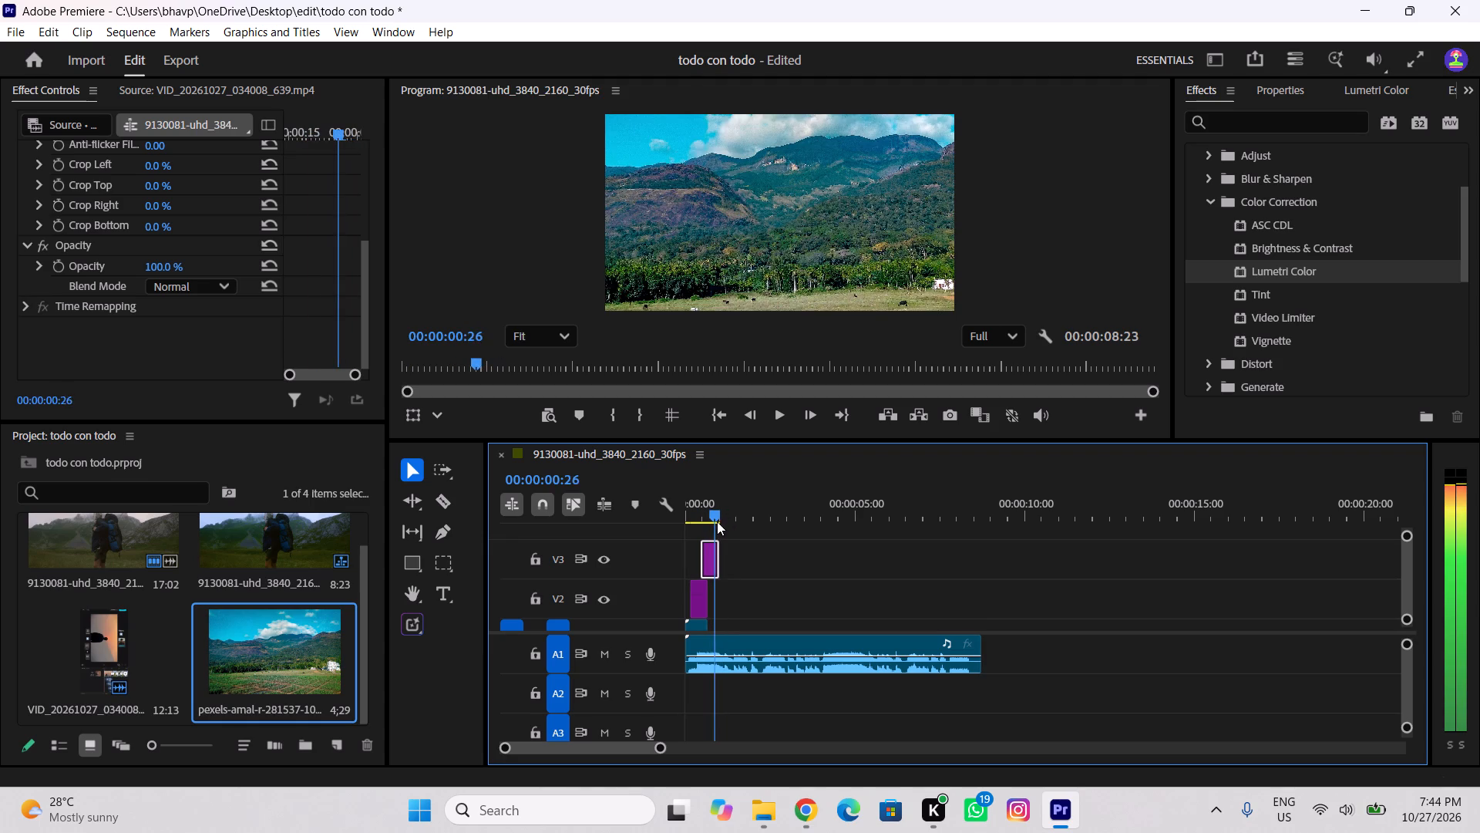
{"action": "left_click_drag", "start_coordinate": [717, 521], "coordinate": [708, 541]}
{"action": "left_click", "coordinate": [211, 342]}
{"action": "left_click", "coordinate": [93, 243]}
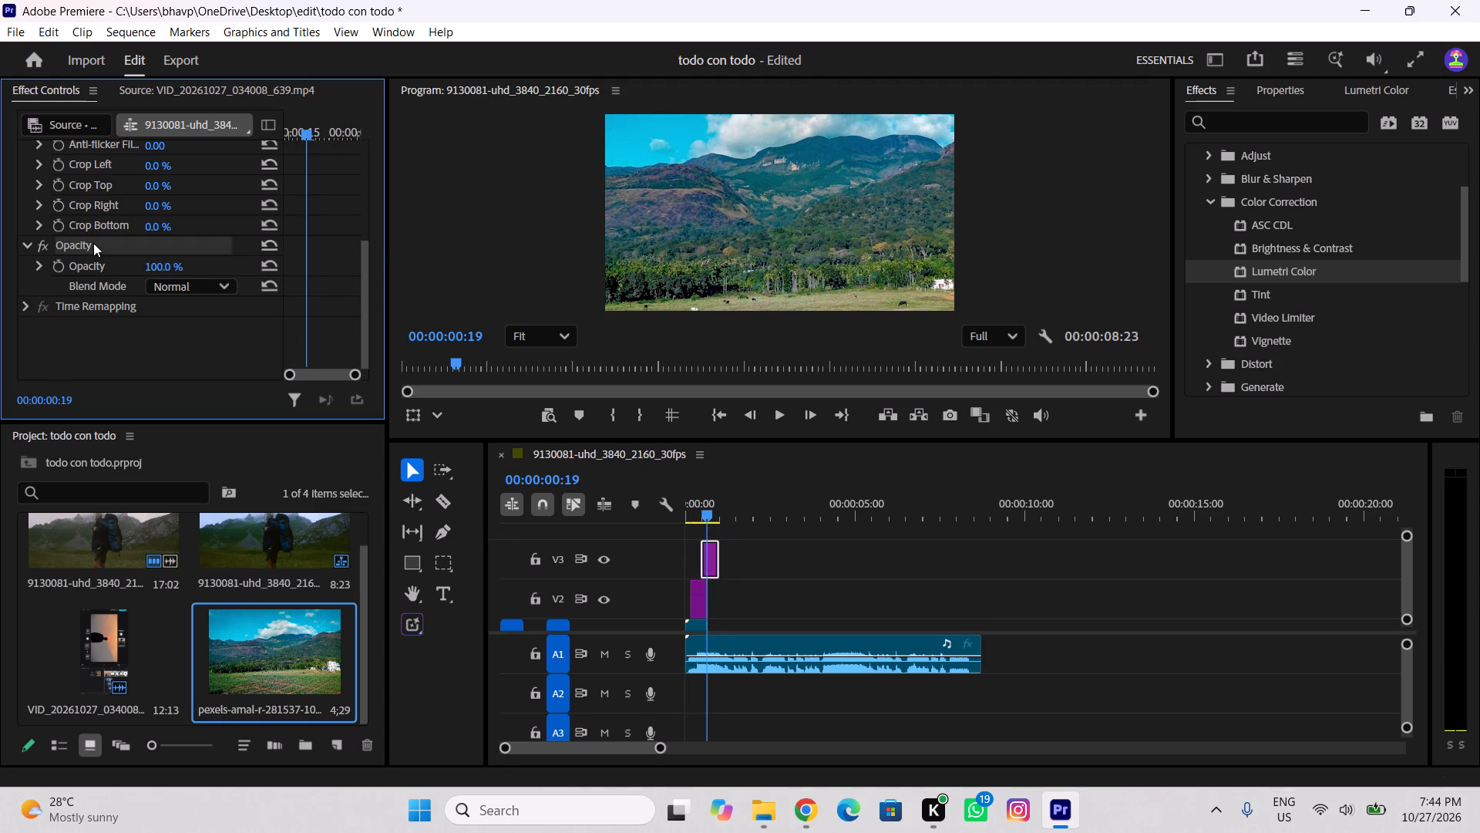
{"action": "key", "text": "ctrl+v"}
Move the V3 clip's rectangle mask sideways into the gap between the first photo strip and the hiker, level with the first strip.
{"action": "left_click_drag", "start_coordinate": [664, 241], "coordinate": [664, 241]}
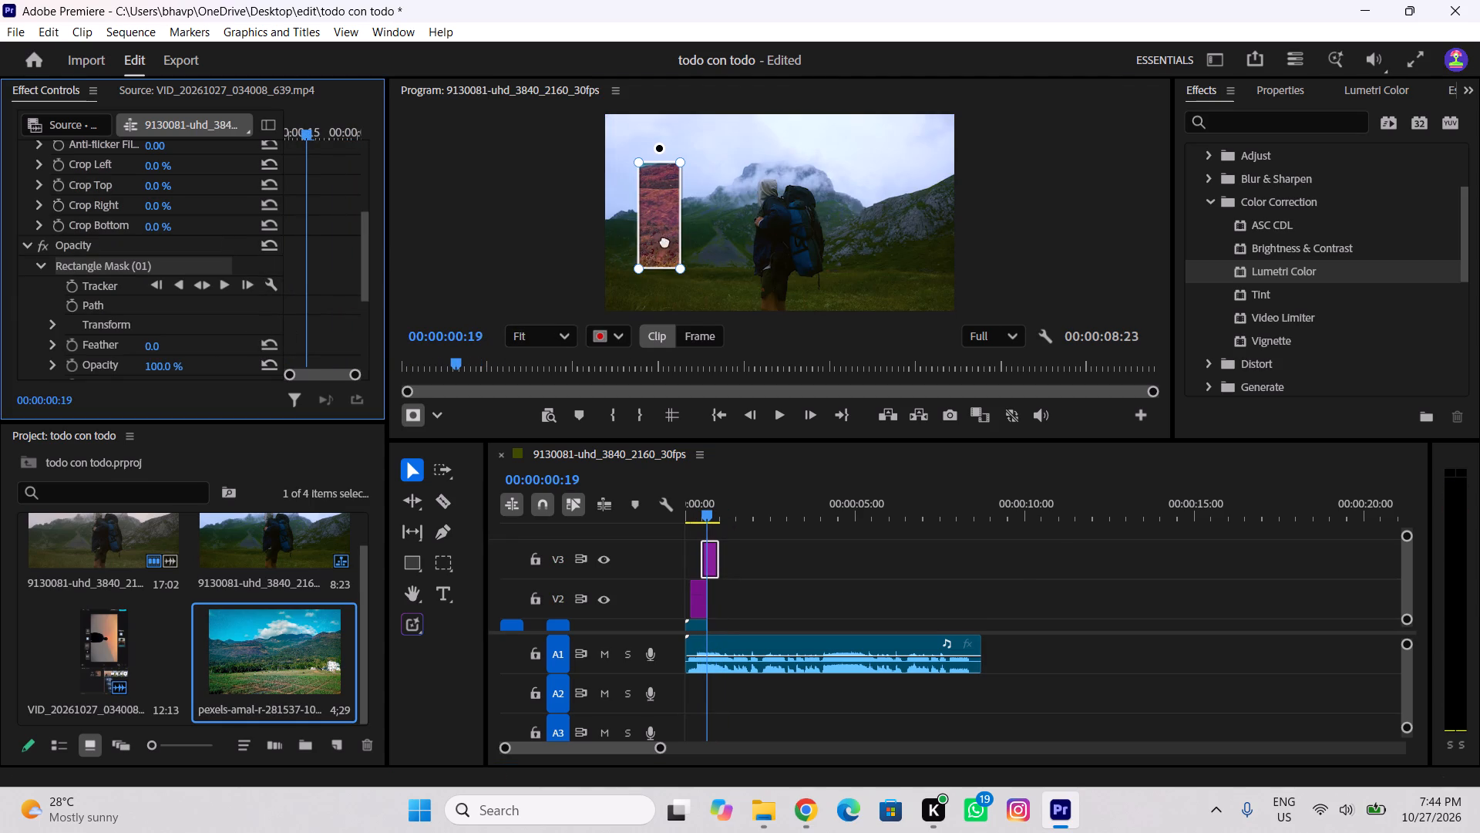
{"action": "left_click_drag", "start_coordinate": [664, 241], "coordinate": [752, 243]}
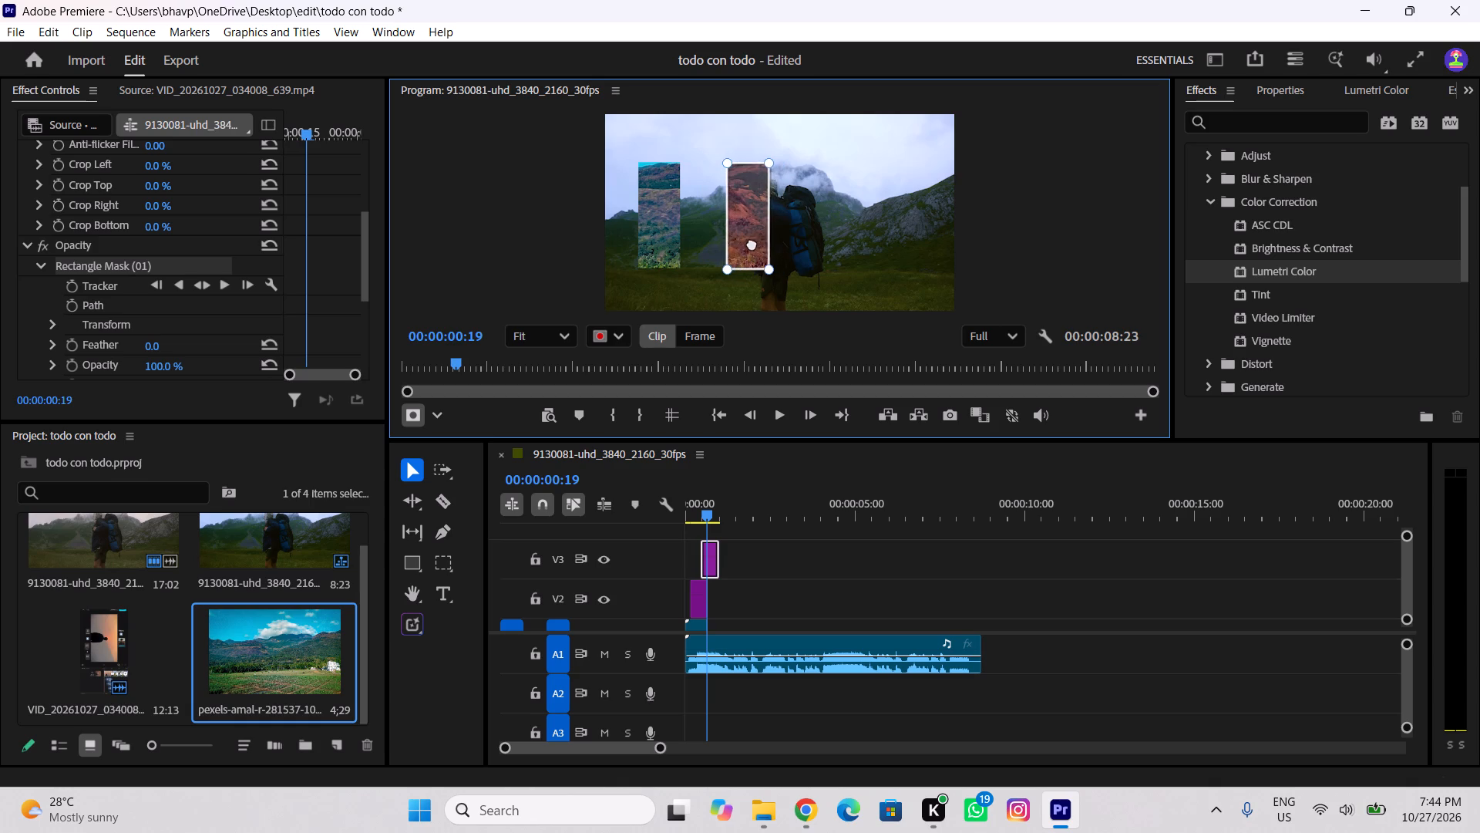
{"action": "left_click_drag", "start_coordinate": [752, 243], "coordinate": [716, 241]}
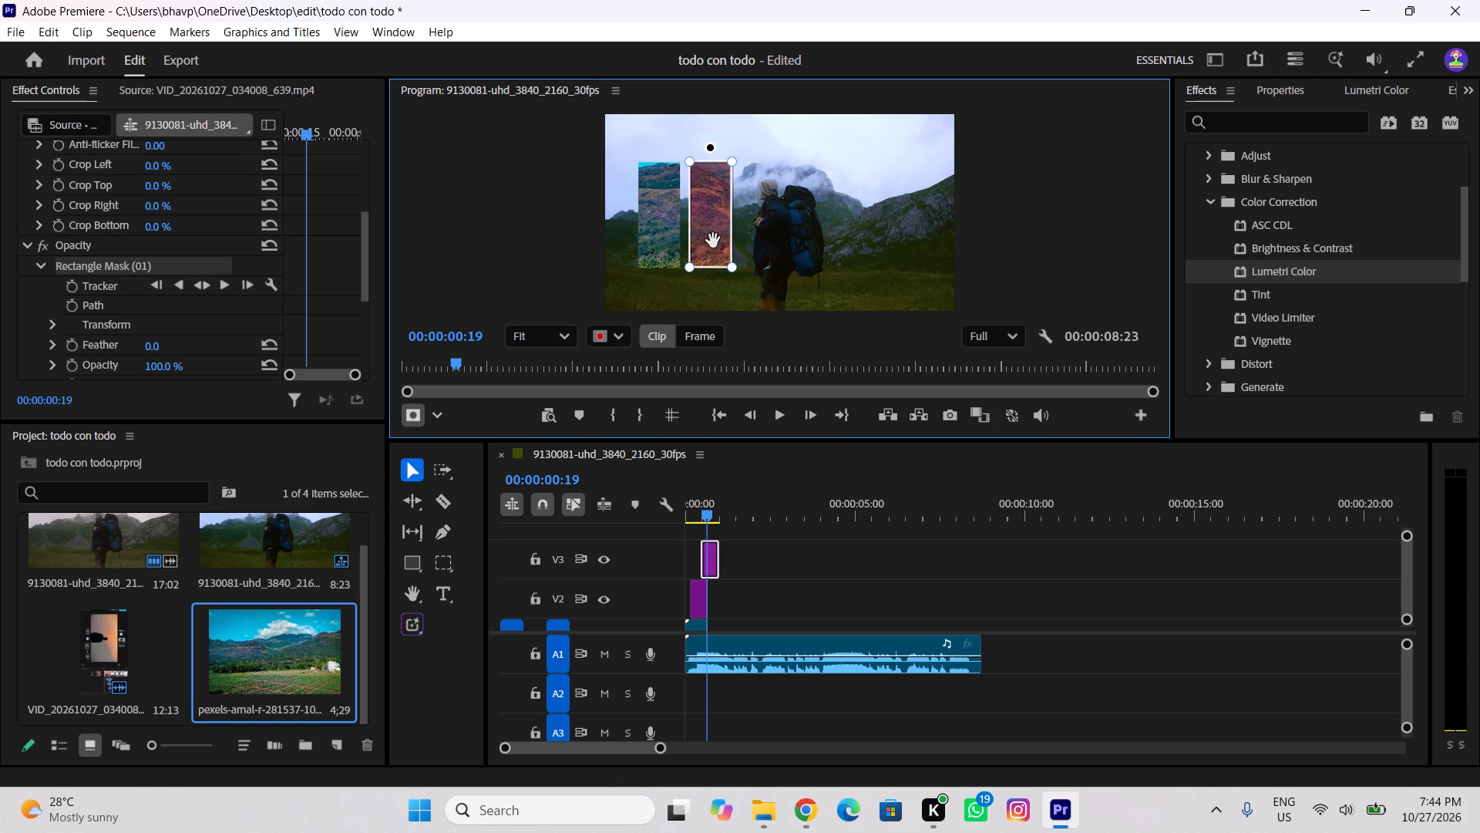
{"action": "key", "text": "ctrl+z"}
{"action": "left_click_drag", "start_coordinate": [661, 234], "coordinate": [689, 234]}
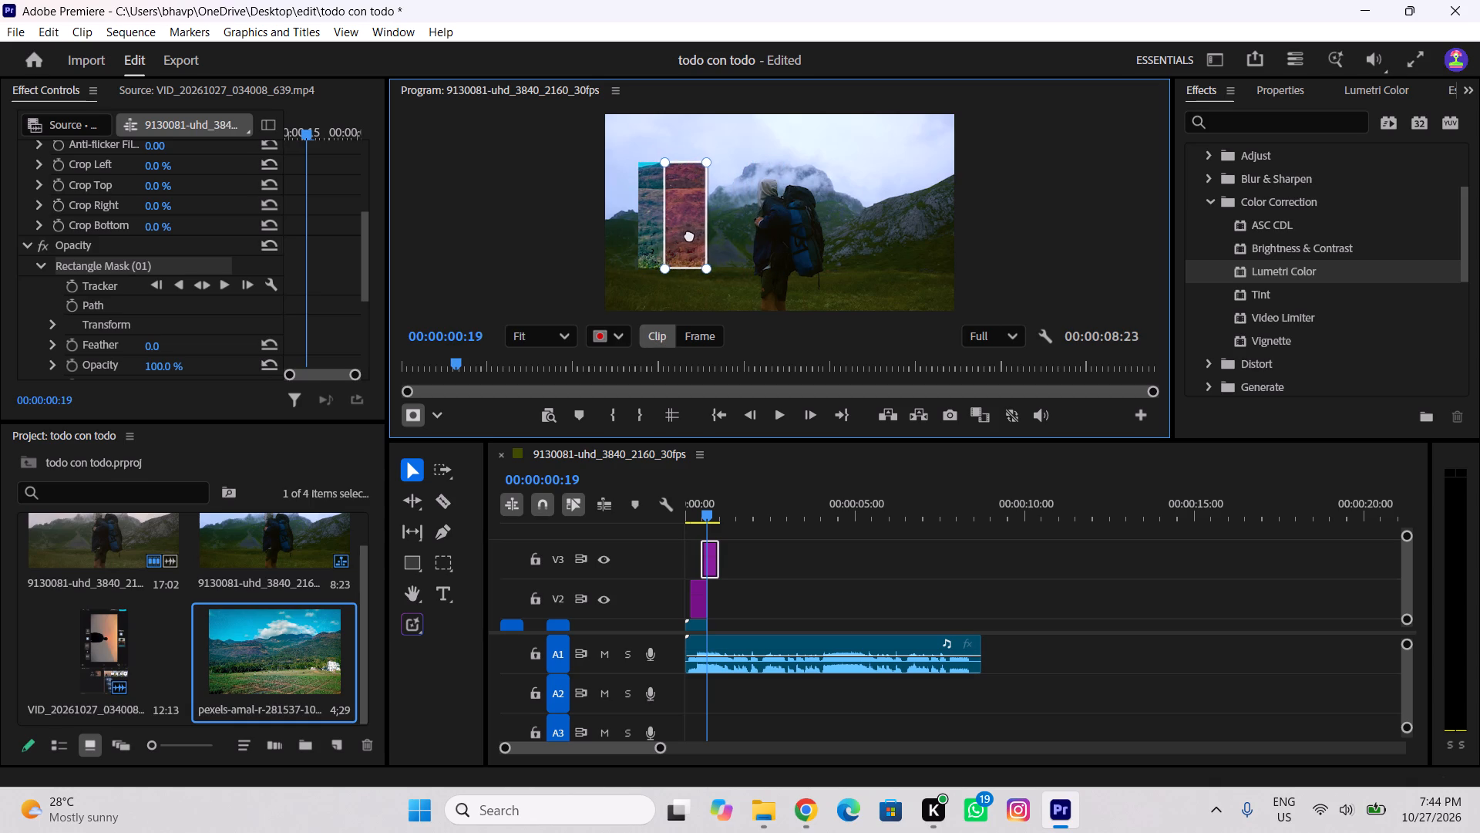
{"action": "left_click_drag", "start_coordinate": [689, 234], "coordinate": [725, 237]}
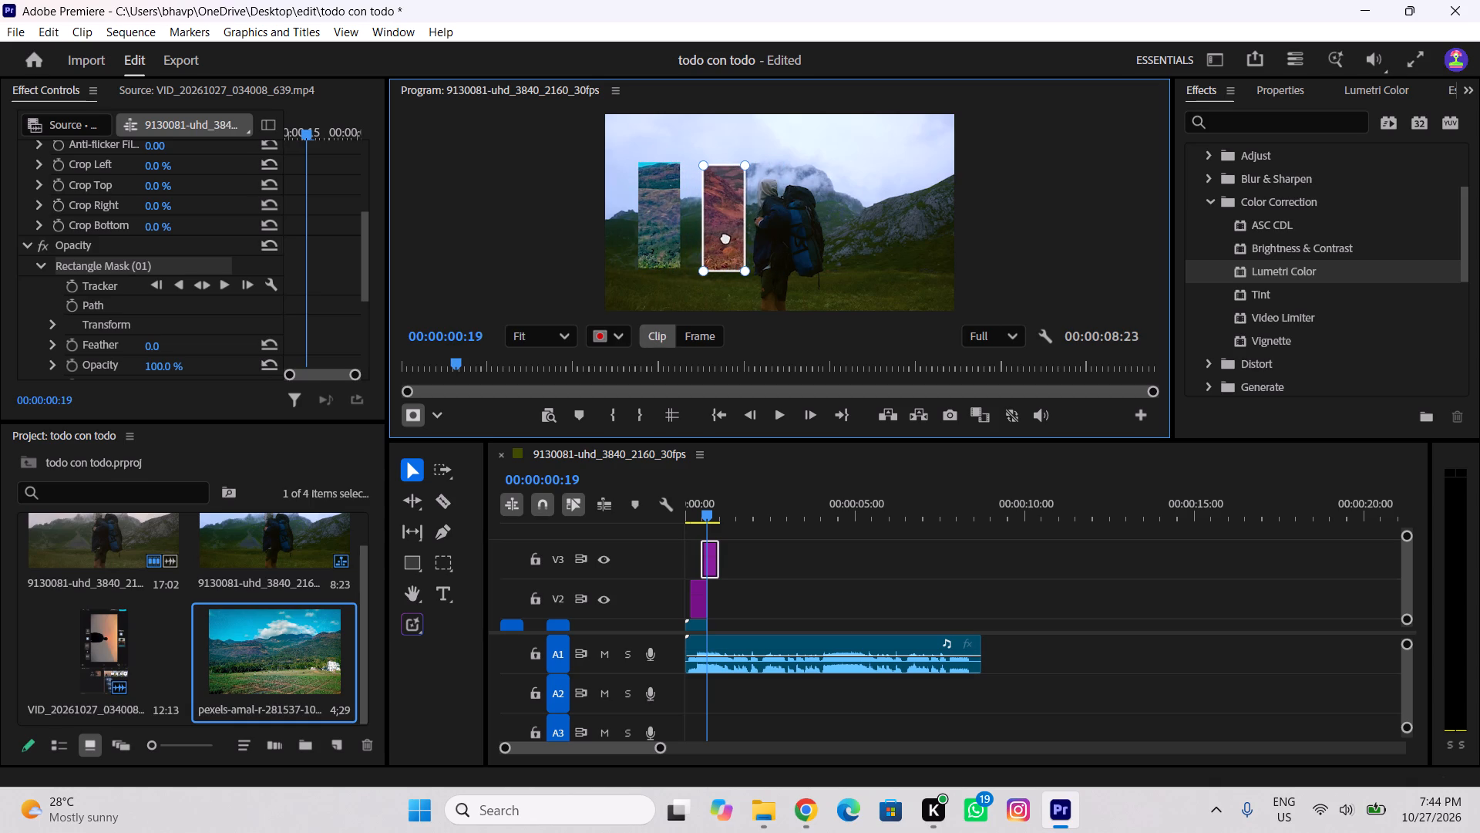
{"action": "left_click_drag", "start_coordinate": [725, 237], "coordinate": [728, 234]}
{"action": "left_click", "coordinate": [828, 217]}
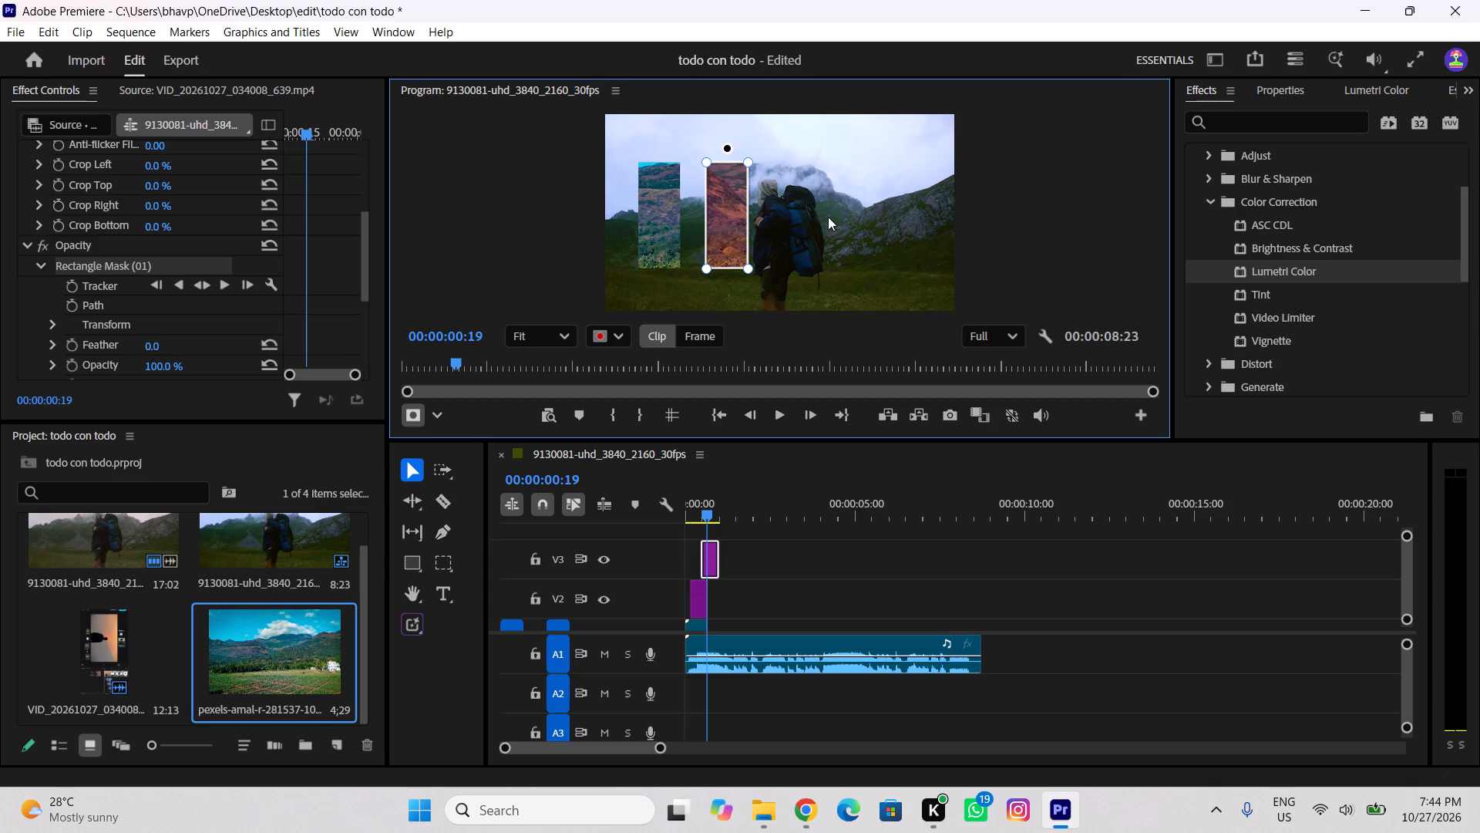
{"action": "left_click", "coordinate": [1038, 235]}
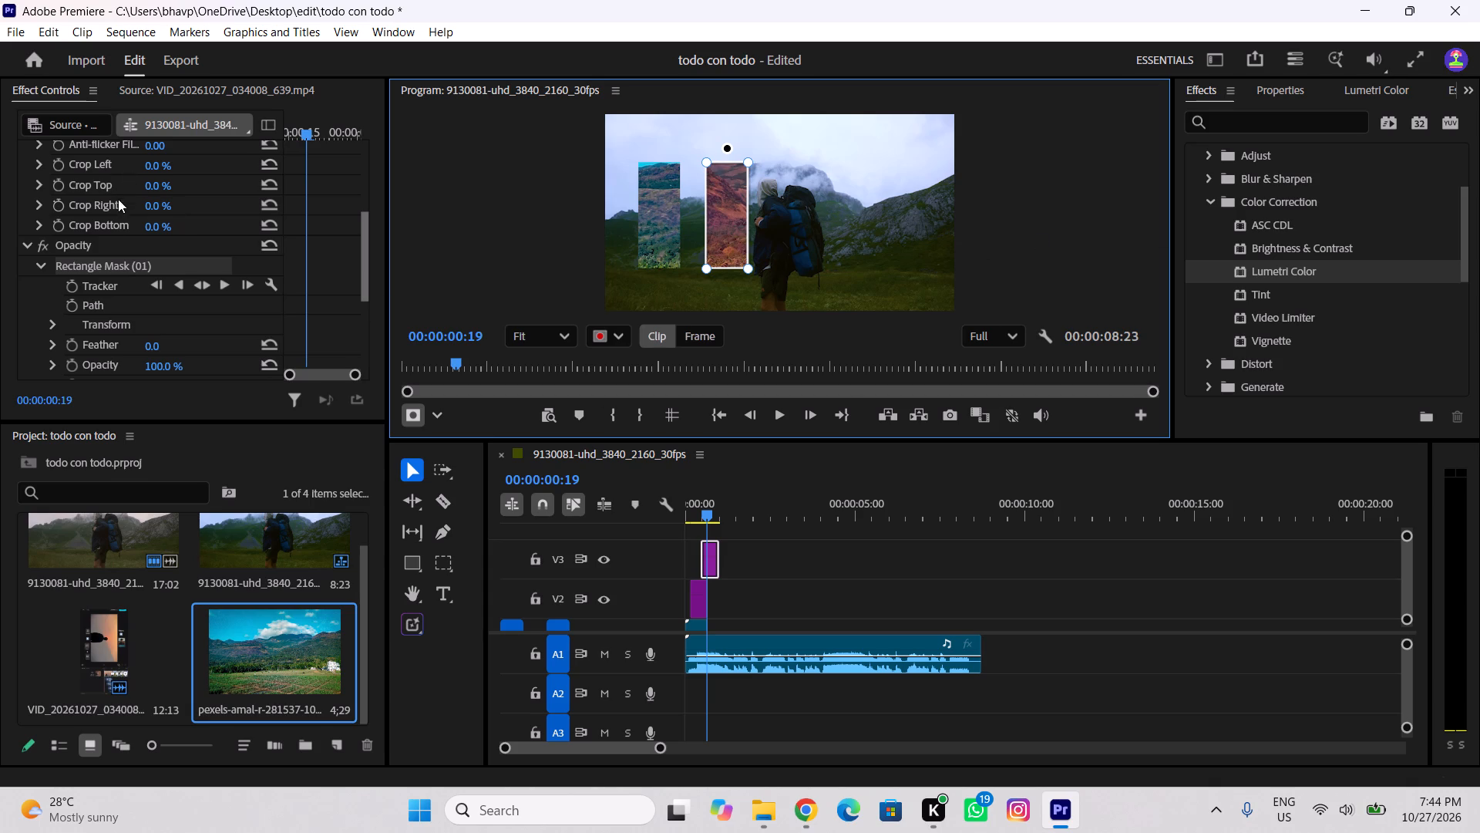
{"action": "left_click", "coordinate": [77, 248]}
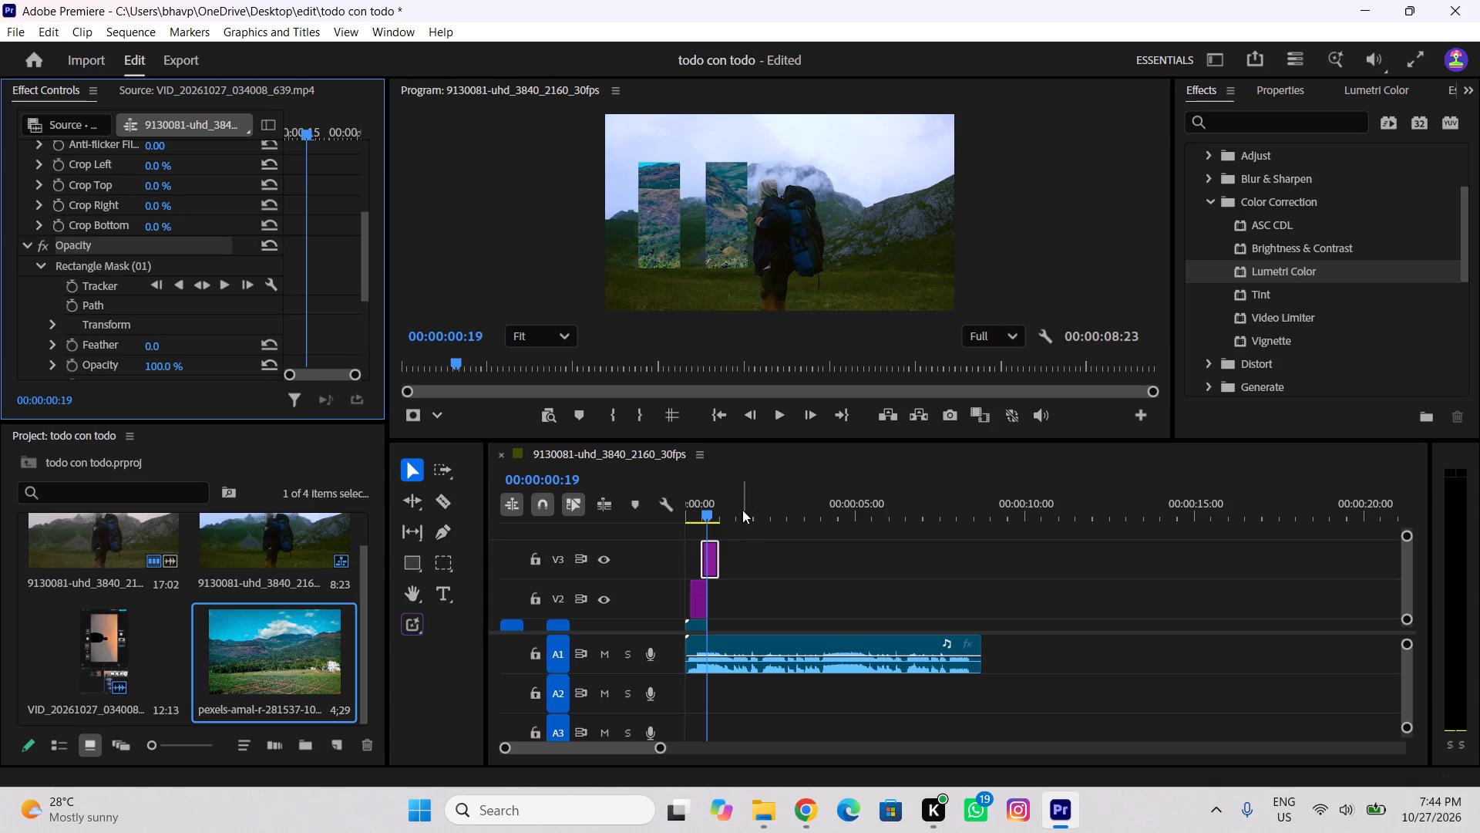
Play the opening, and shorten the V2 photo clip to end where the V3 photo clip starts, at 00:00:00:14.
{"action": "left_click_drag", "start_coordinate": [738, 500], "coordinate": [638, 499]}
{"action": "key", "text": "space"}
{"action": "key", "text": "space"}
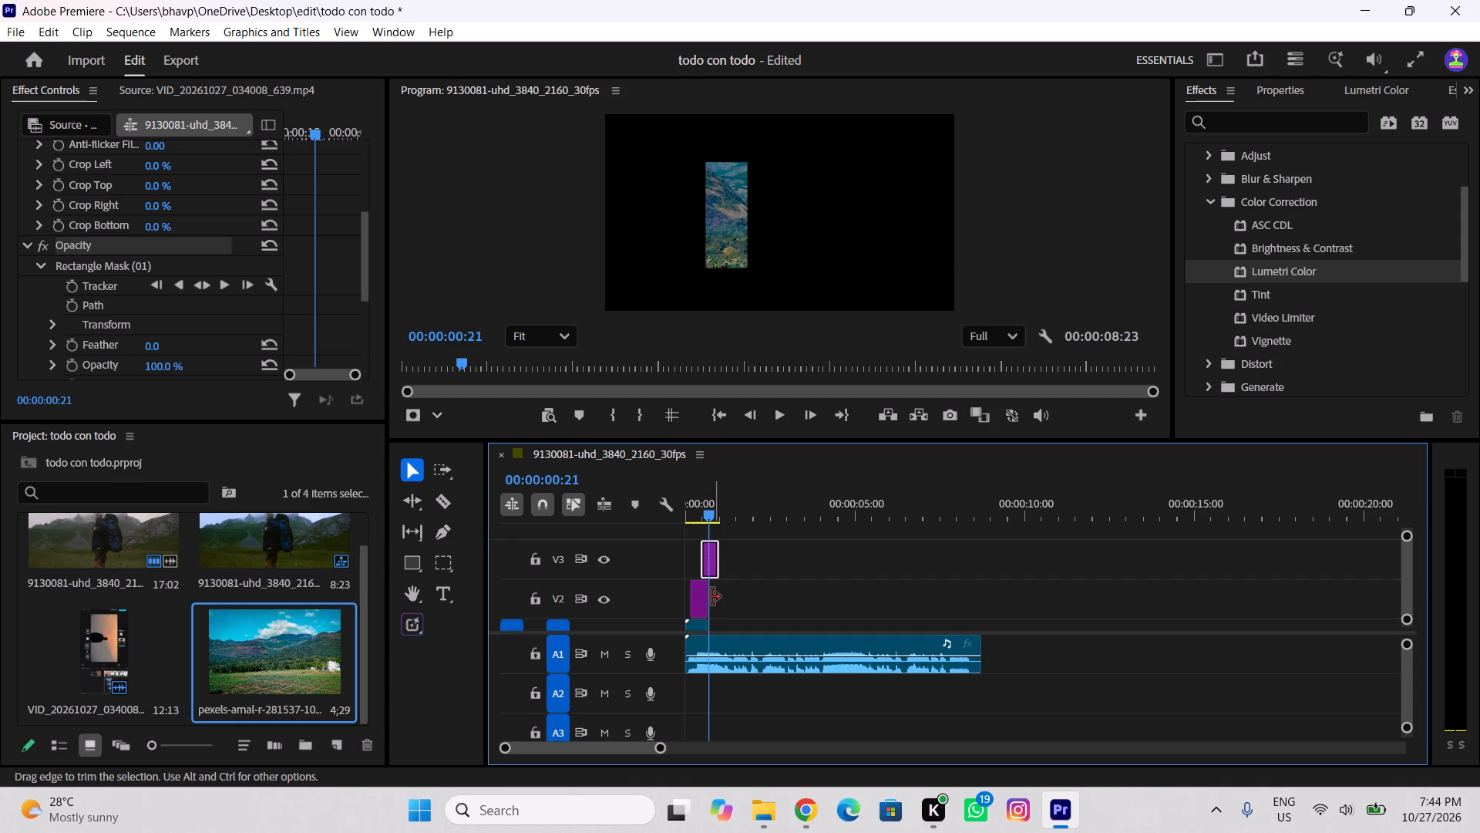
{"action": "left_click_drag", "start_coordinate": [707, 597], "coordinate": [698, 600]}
Trim the V3 photo clip to a duration of 00:00:00:14 and move it earlier to start at 00:00:00:07.
{"action": "left_click", "coordinate": [713, 557]}
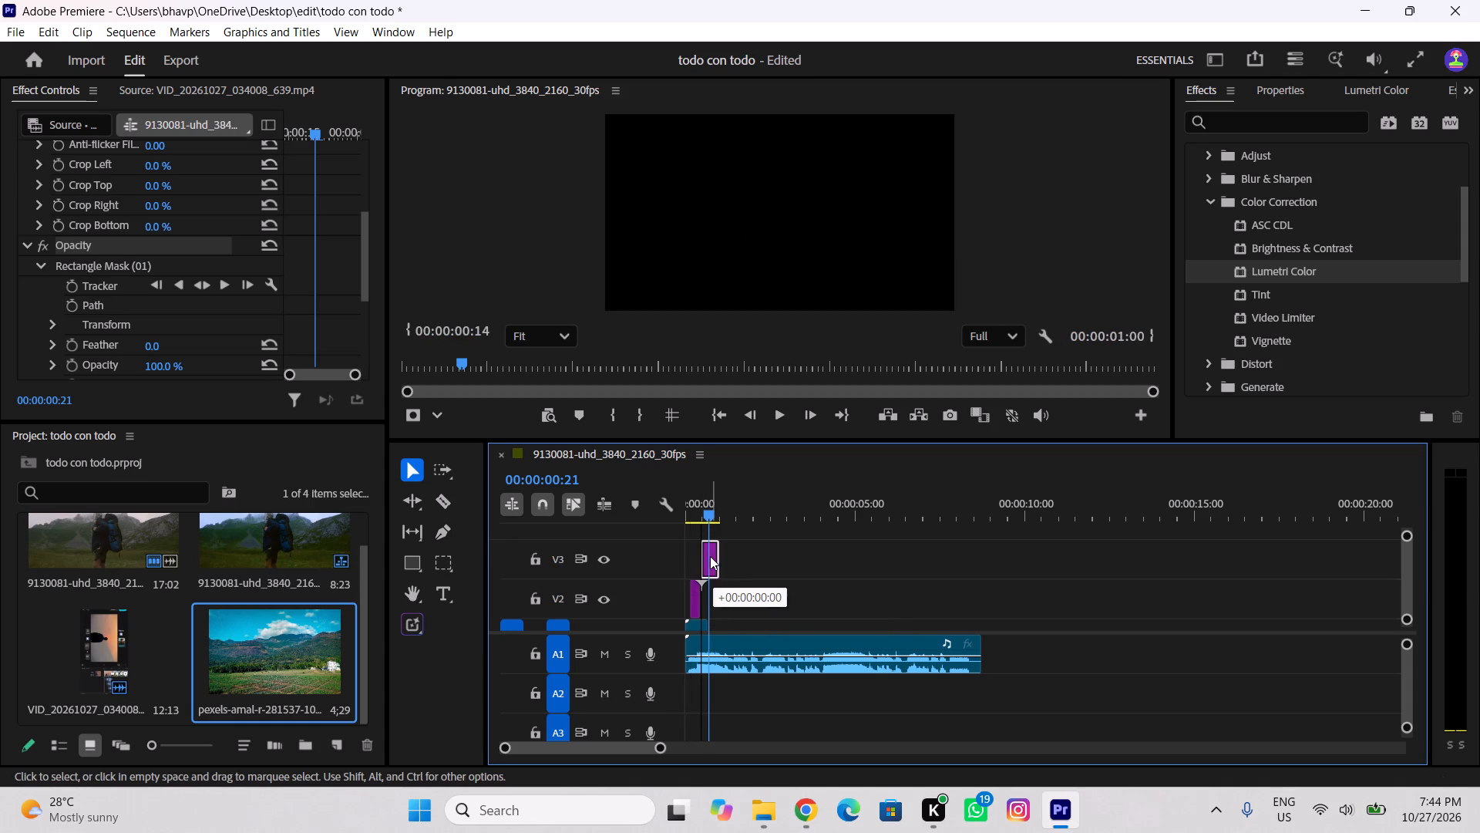
{"action": "left_click", "coordinate": [720, 555]}
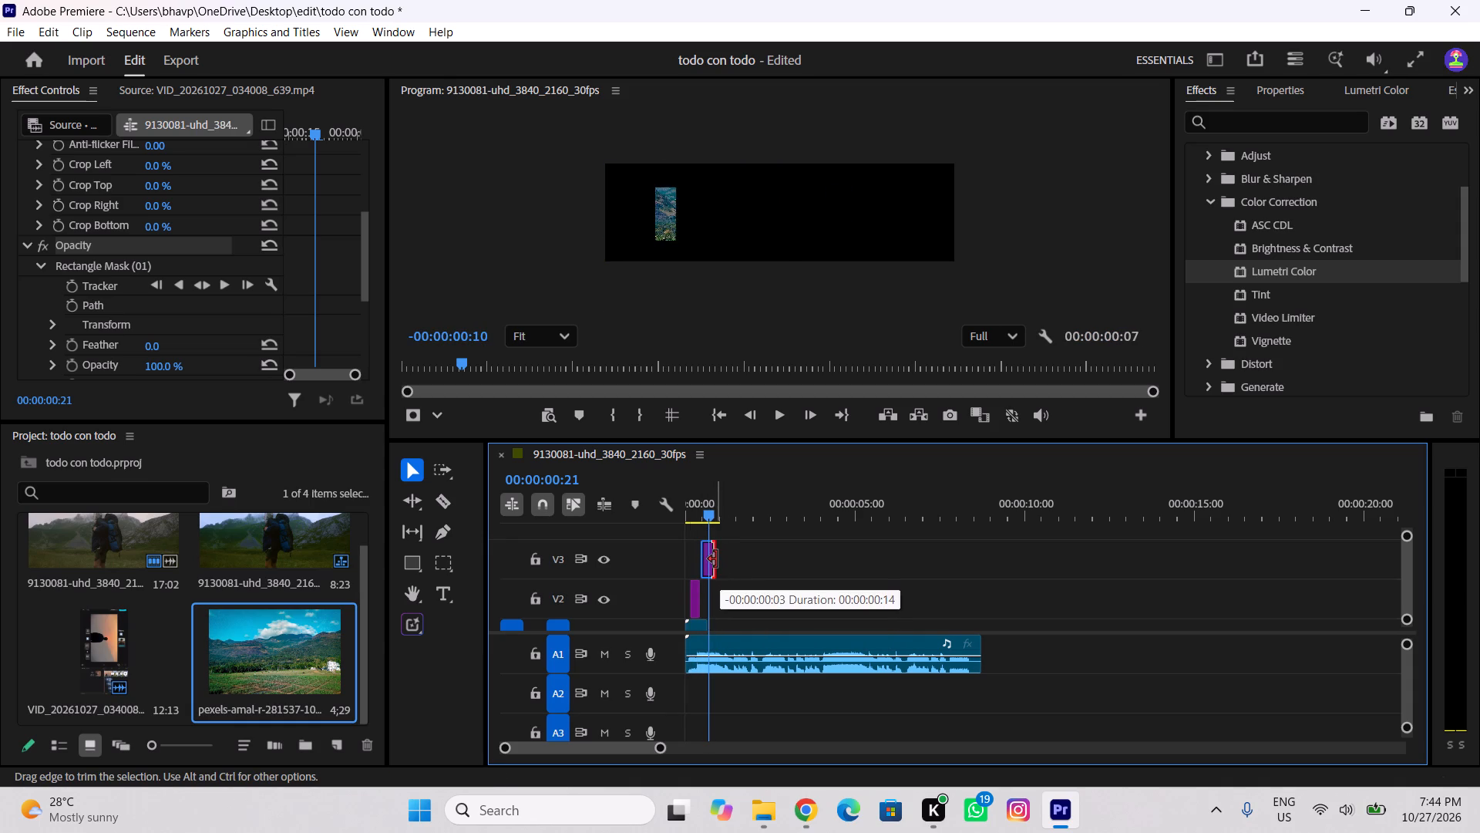
{"action": "left_click", "coordinate": [708, 565]}
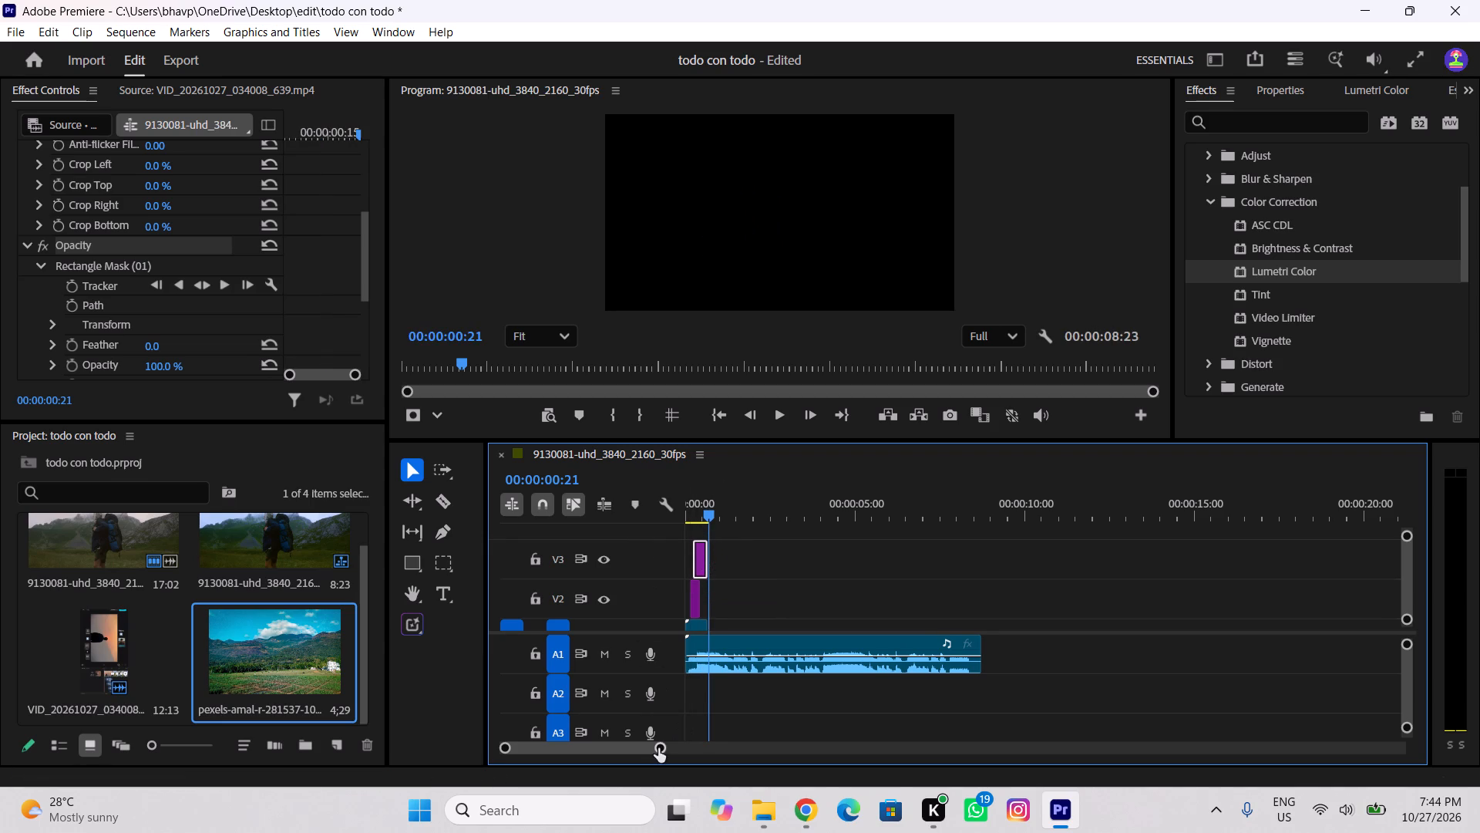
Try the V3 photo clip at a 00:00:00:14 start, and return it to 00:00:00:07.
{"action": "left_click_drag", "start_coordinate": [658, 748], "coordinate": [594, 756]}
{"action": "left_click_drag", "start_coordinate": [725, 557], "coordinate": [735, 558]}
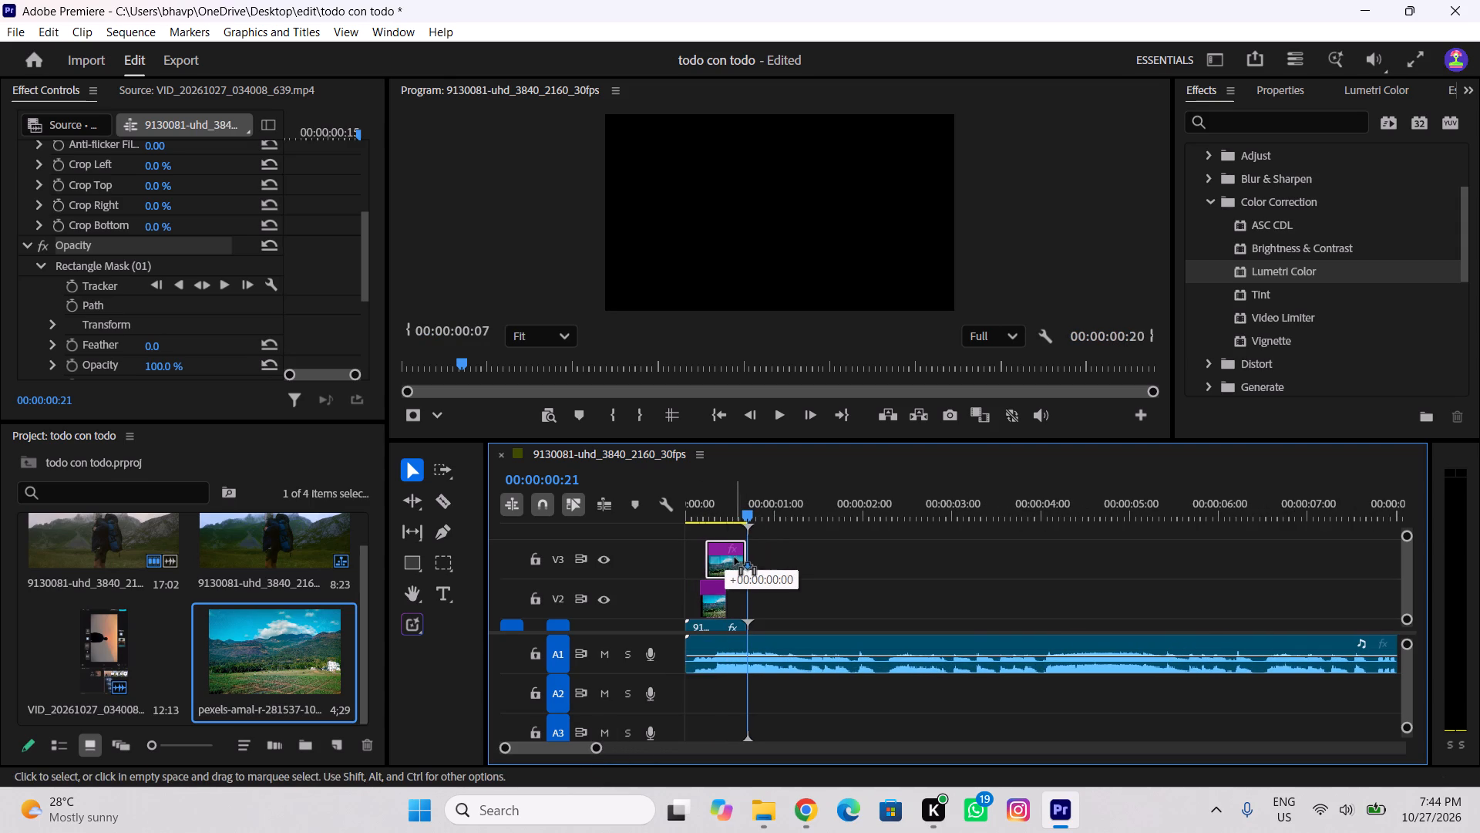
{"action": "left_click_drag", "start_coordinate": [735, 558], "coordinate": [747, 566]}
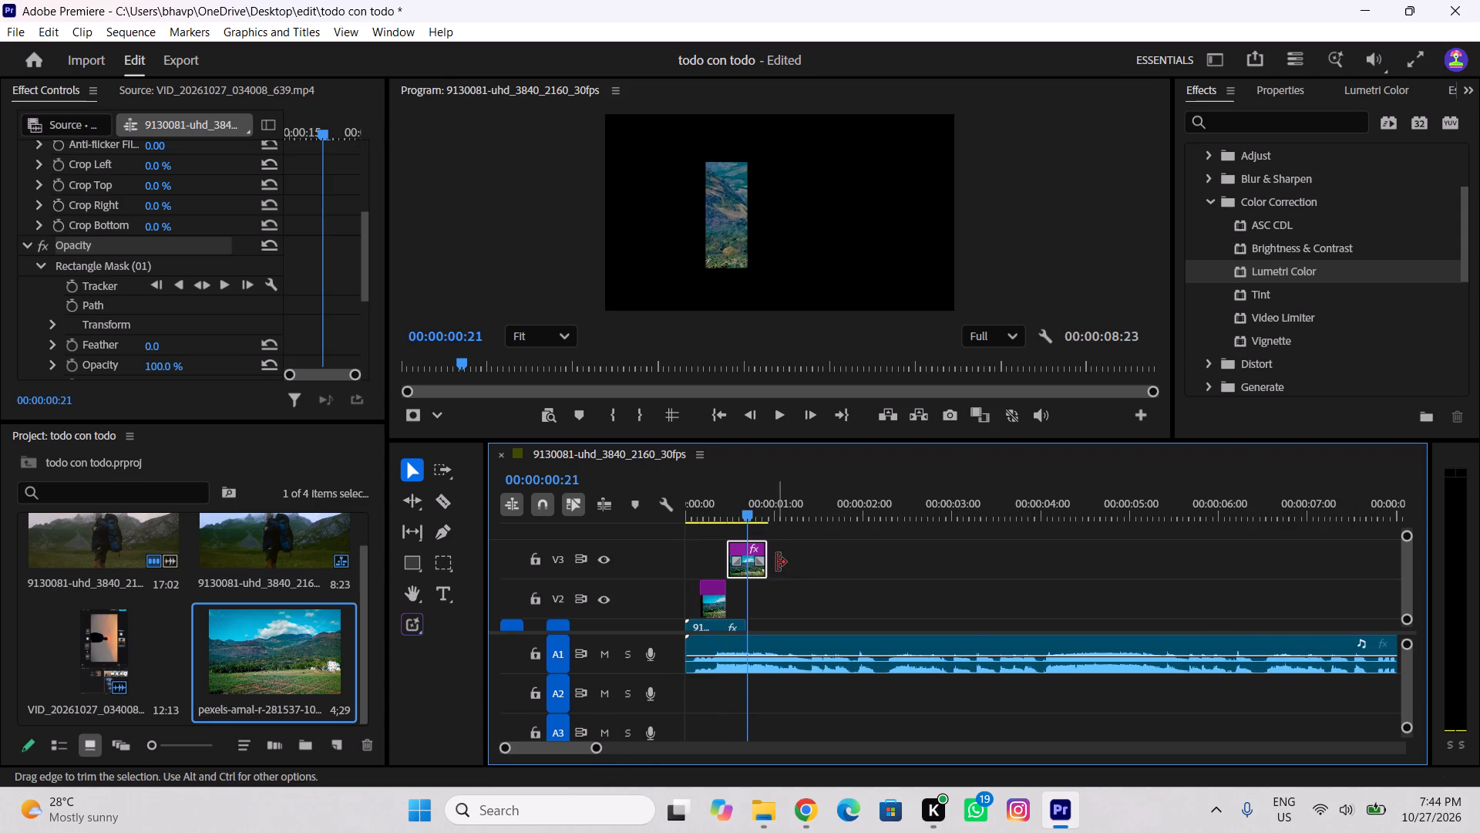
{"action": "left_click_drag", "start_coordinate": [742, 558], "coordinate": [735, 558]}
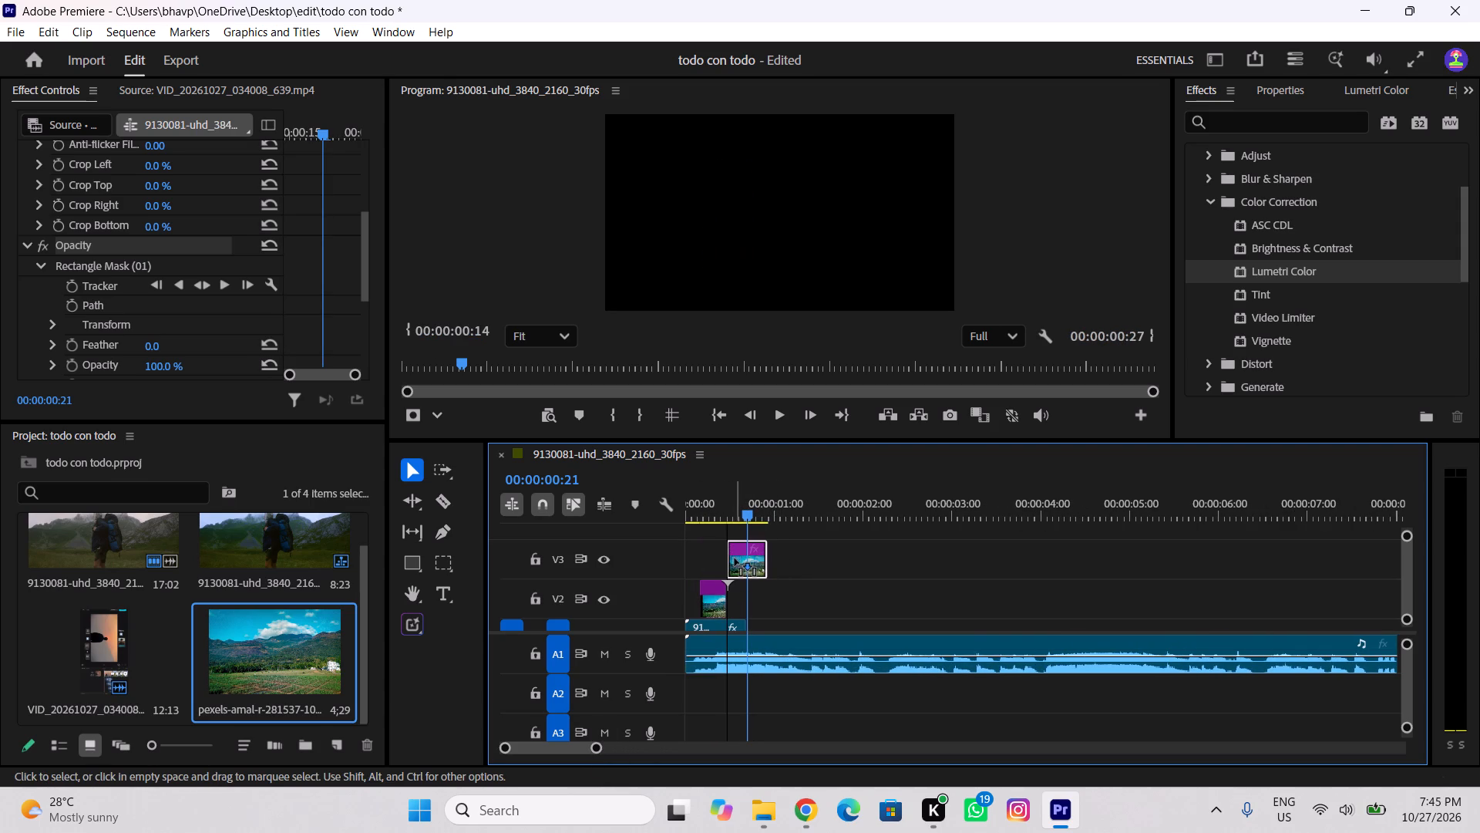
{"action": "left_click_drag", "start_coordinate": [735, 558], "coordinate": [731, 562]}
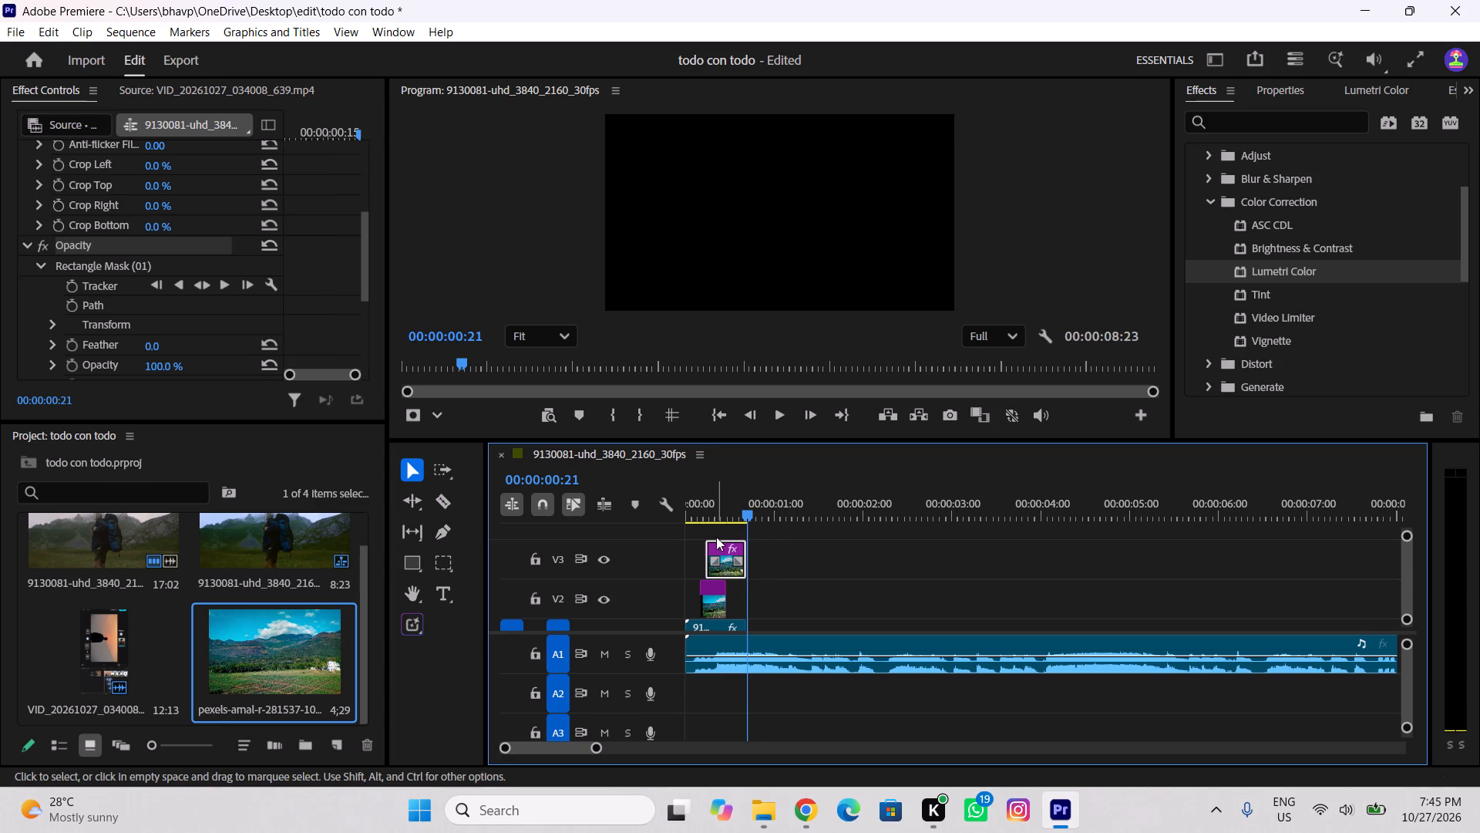
Extend the V2 photo clip so it ends together with the V3 photo clip.
{"action": "left_click_drag", "start_coordinate": [725, 597], "coordinate": [743, 598]}
{"action": "left_click_drag", "start_coordinate": [754, 481], "coordinate": [735, 492]}
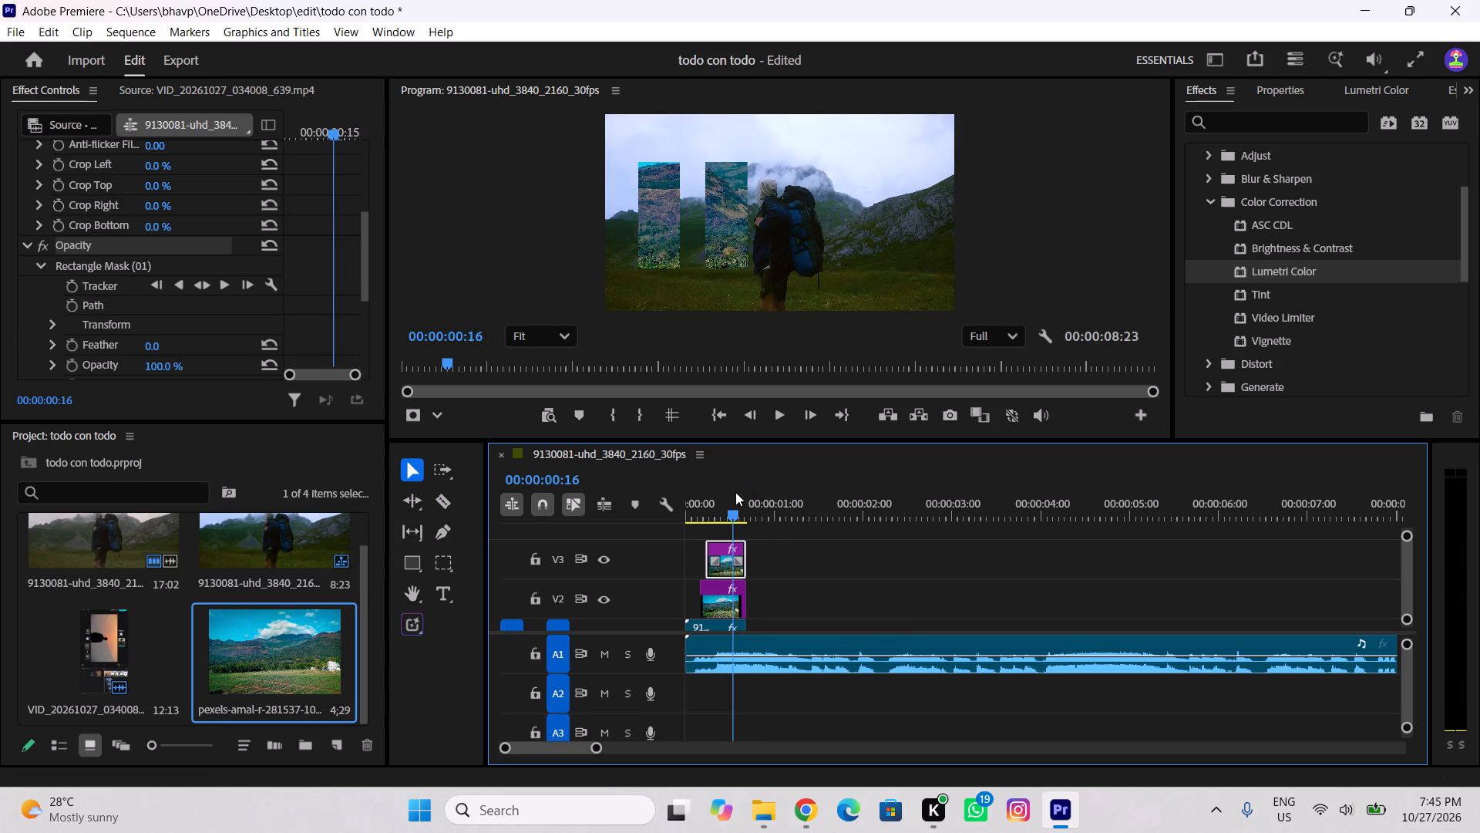
{"action": "left_click_drag", "start_coordinate": [735, 492], "coordinate": [736, 520]}
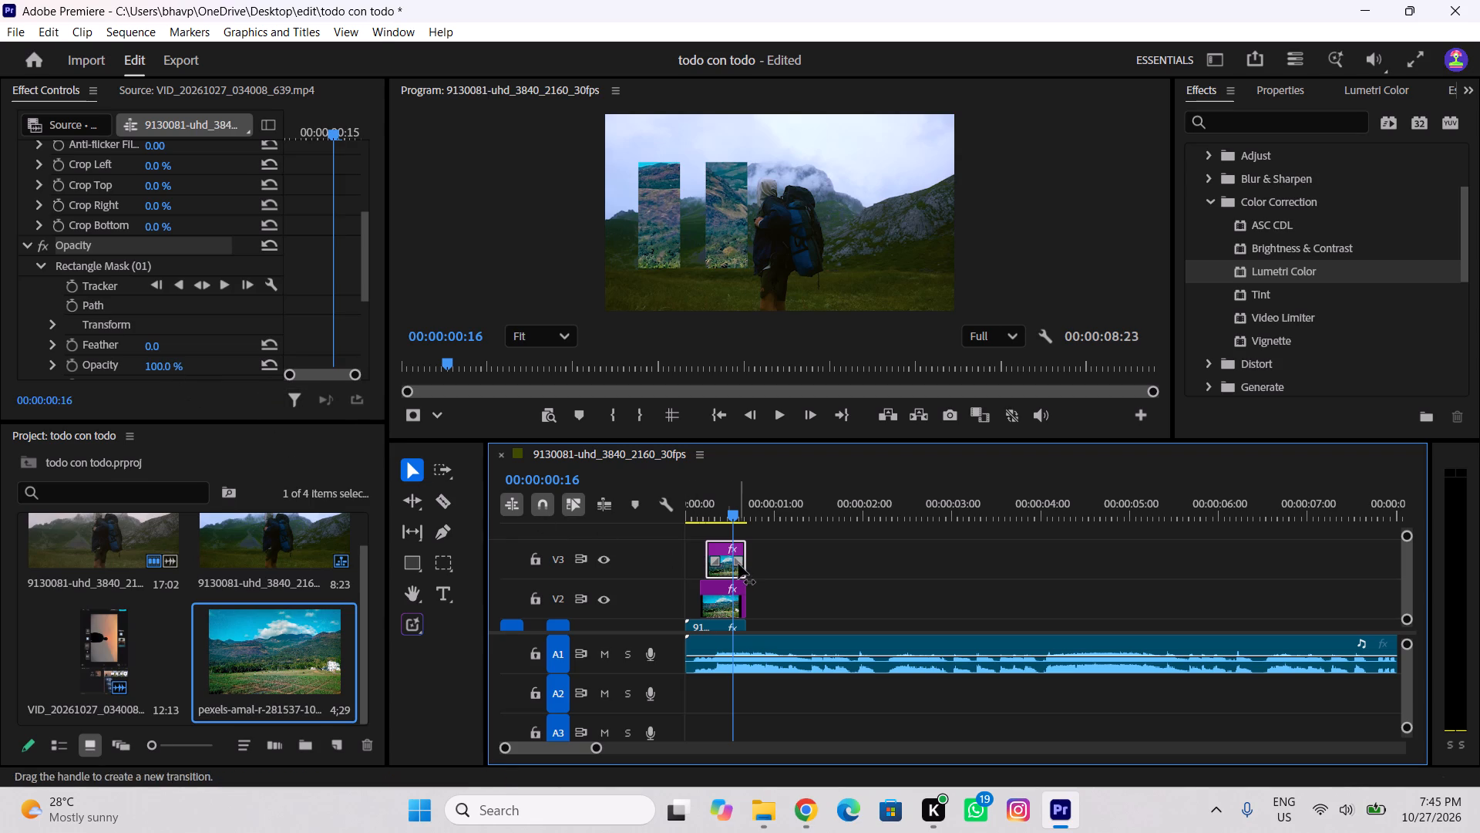
Duplicate the masked V3 photo clip onto a new track V4, starting at 00:00:00:16.
{"action": "left_click_drag", "start_coordinate": [727, 565], "coordinate": [775, 527], "text": "alt"}
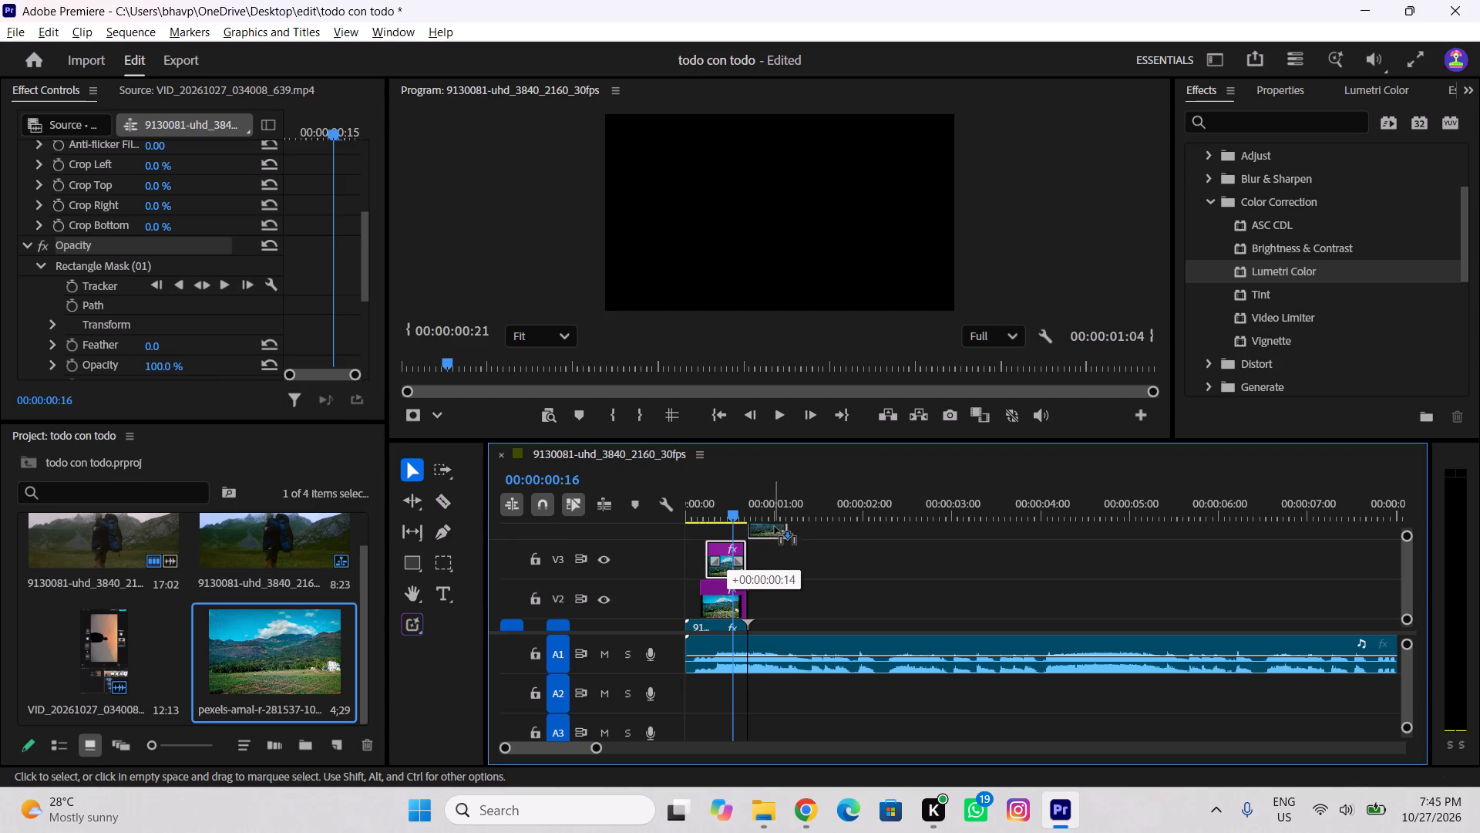
{"action": "left_click_drag", "start_coordinate": [775, 527], "coordinate": [758, 527], "text": "alt"}
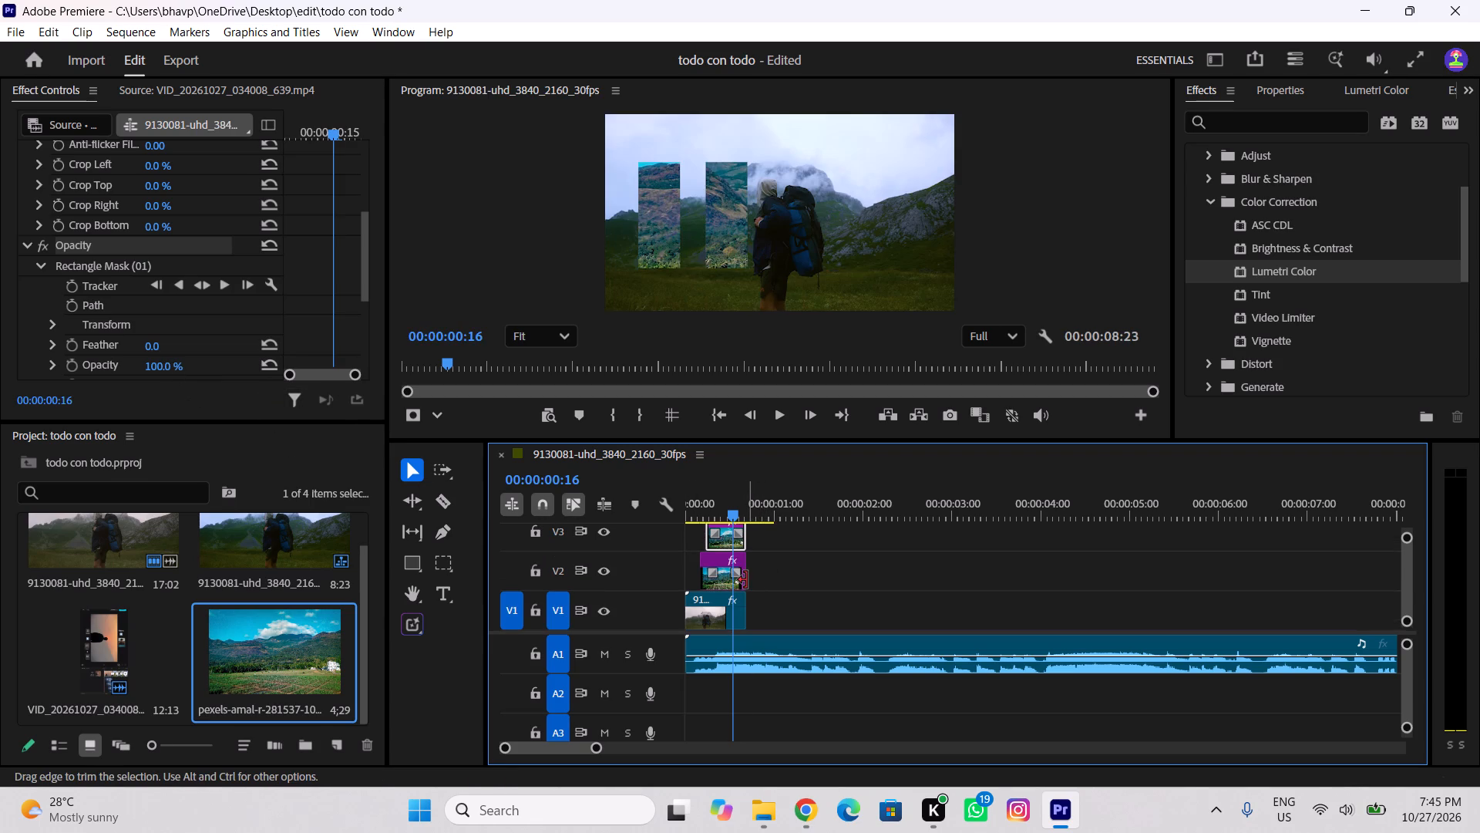
Play and scrub the opening of the sequence to check when the photo strips appear.
{"action": "left_click_drag", "start_coordinate": [764, 511], "coordinate": [632, 518]}
{"action": "key", "text": "space"}
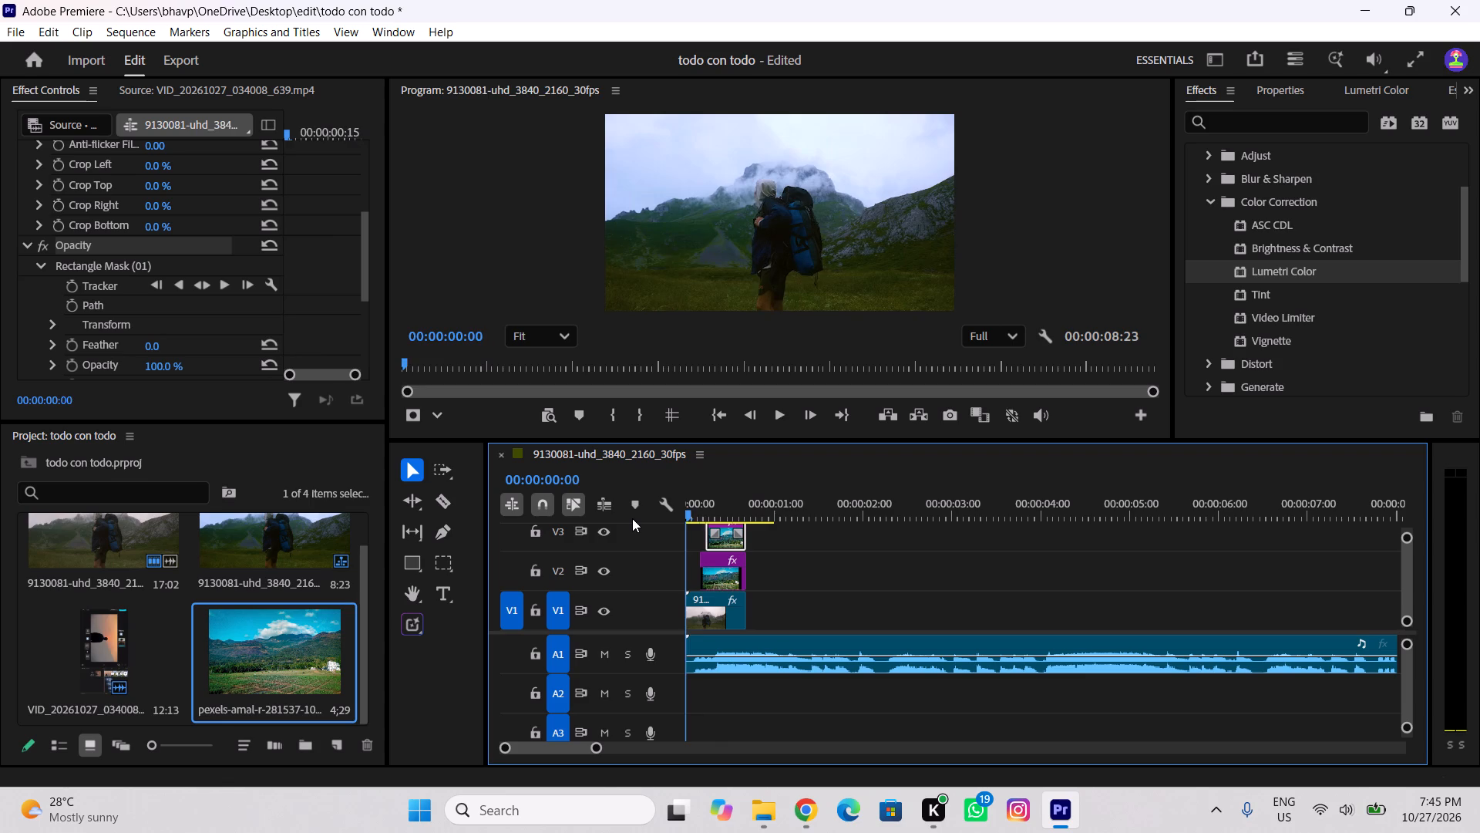
{"action": "key", "text": "space"}
{"action": "left_click_drag", "start_coordinate": [748, 487], "coordinate": [702, 503]}
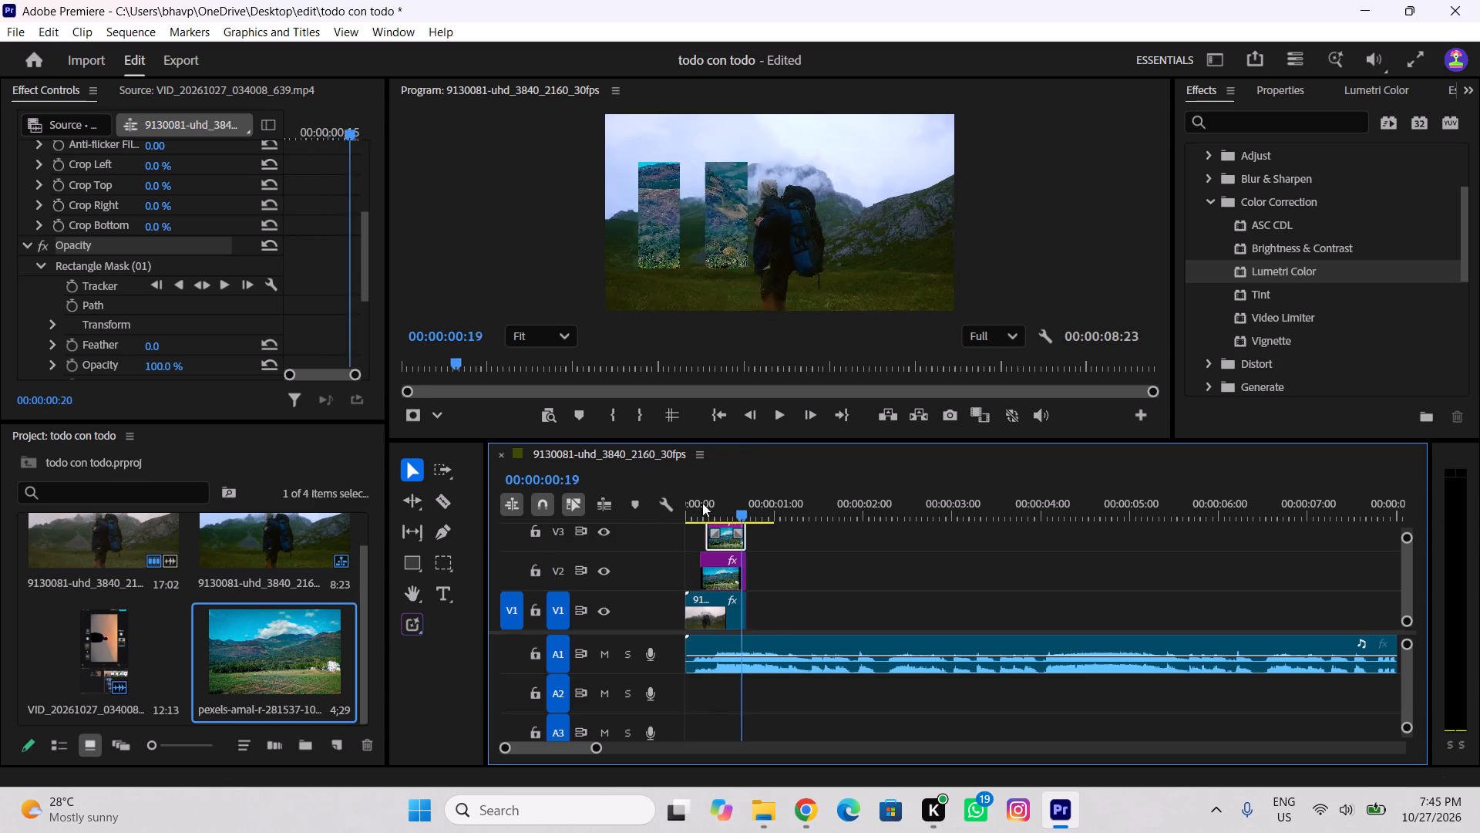
{"action": "left_click_drag", "start_coordinate": [702, 503], "coordinate": [664, 515]}
{"action": "scroll", "coordinate": [748, 276], "scroll_direction": "up", "scroll_amount": 5}
{"action": "scroll", "coordinate": [748, 274], "scroll_direction": "down", "scroll_amount": 5}
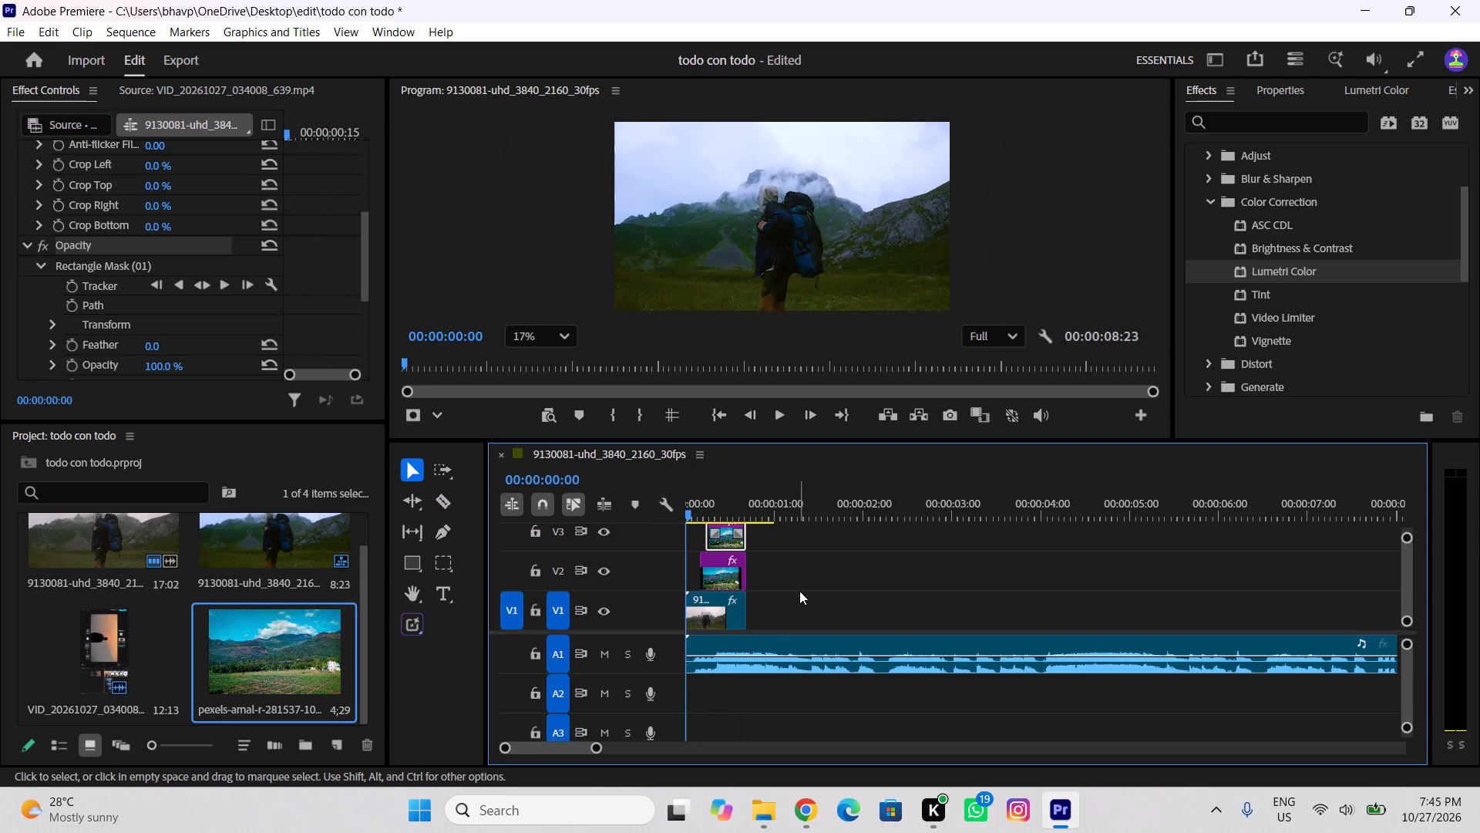
{"action": "left_click_drag", "start_coordinate": [763, 494], "coordinate": [701, 507]}
Delete the rectangle opacity mask from the duplicated photo clip on track V4.
{"action": "scroll", "coordinate": [647, 531], "scroll_direction": "up", "scroll_amount": 2, "text": "ctrl"}
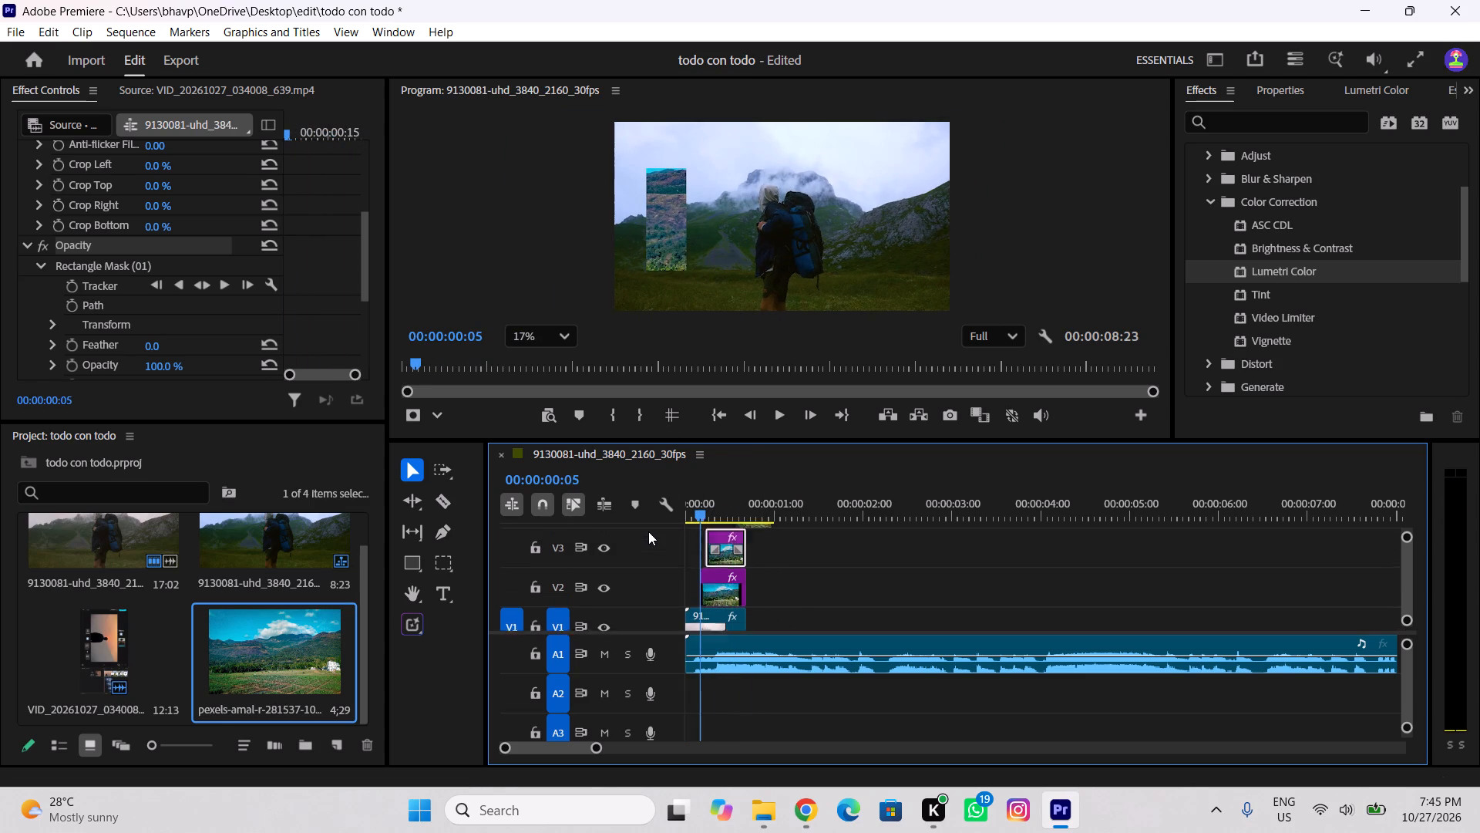
{"action": "scroll", "coordinate": [648, 531], "scroll_direction": "up", "scroll_amount": 12, "text": "ctrl"}
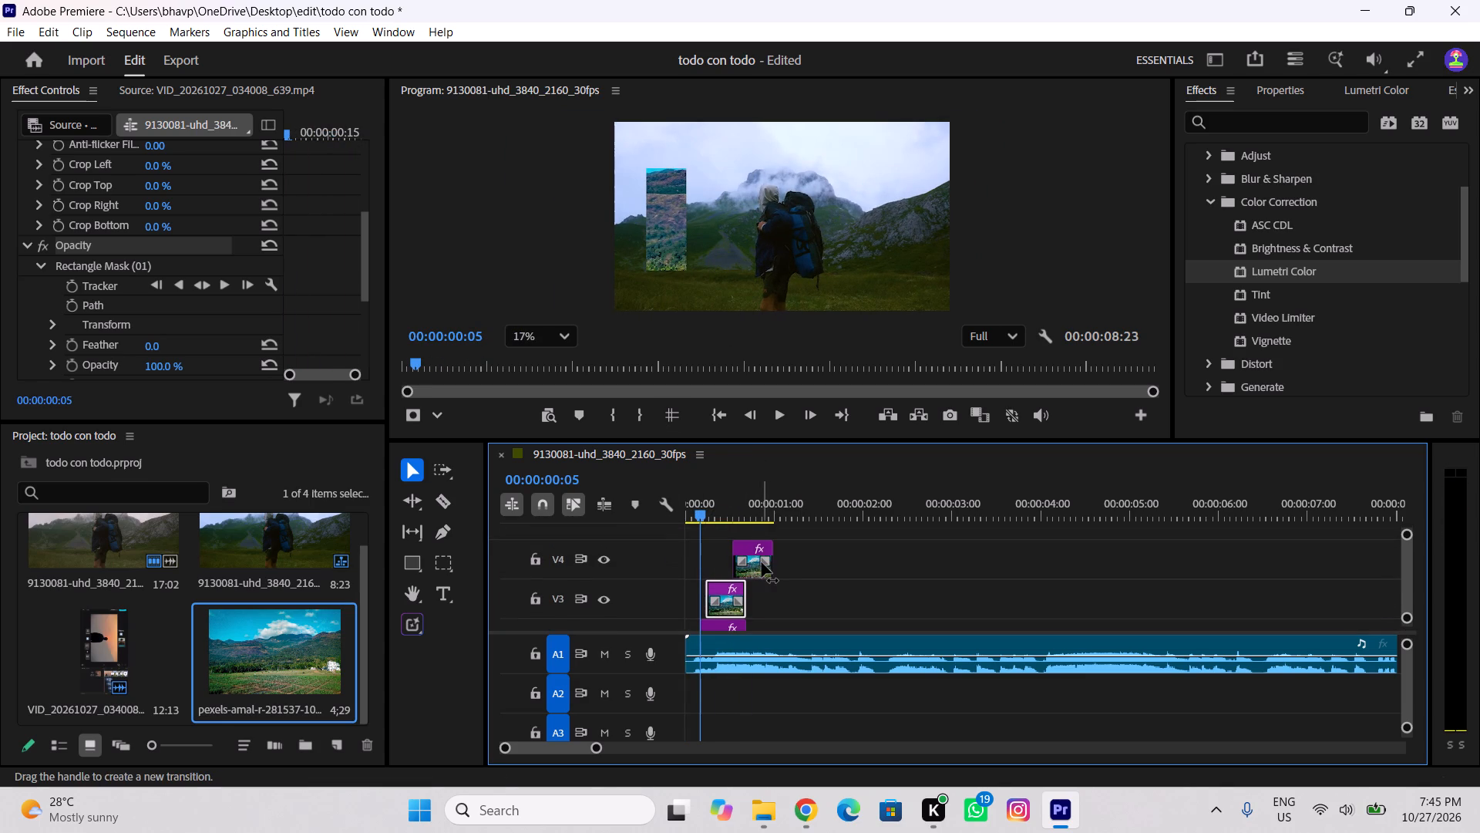
{"action": "left_click", "coordinate": [762, 562]}
{"action": "left_click", "coordinate": [747, 551]}
{"action": "scroll", "coordinate": [207, 352], "scroll_direction": "down", "scroll_amount": 5}
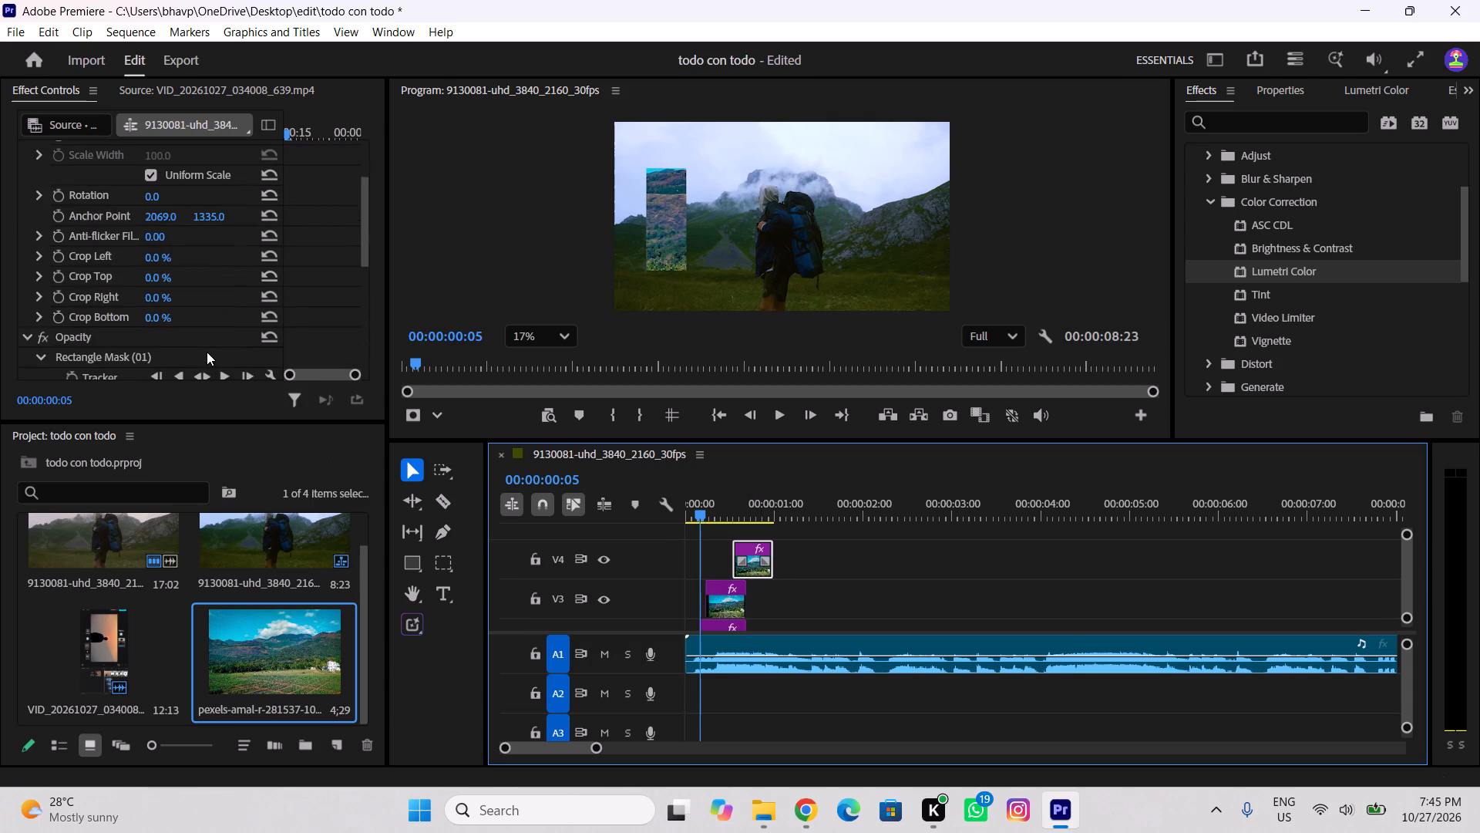
{"action": "scroll", "coordinate": [207, 352], "scroll_direction": "down", "scroll_amount": 7}
{"action": "left_click", "coordinate": [76, 222]}
{"action": "key", "text": "Delete"}
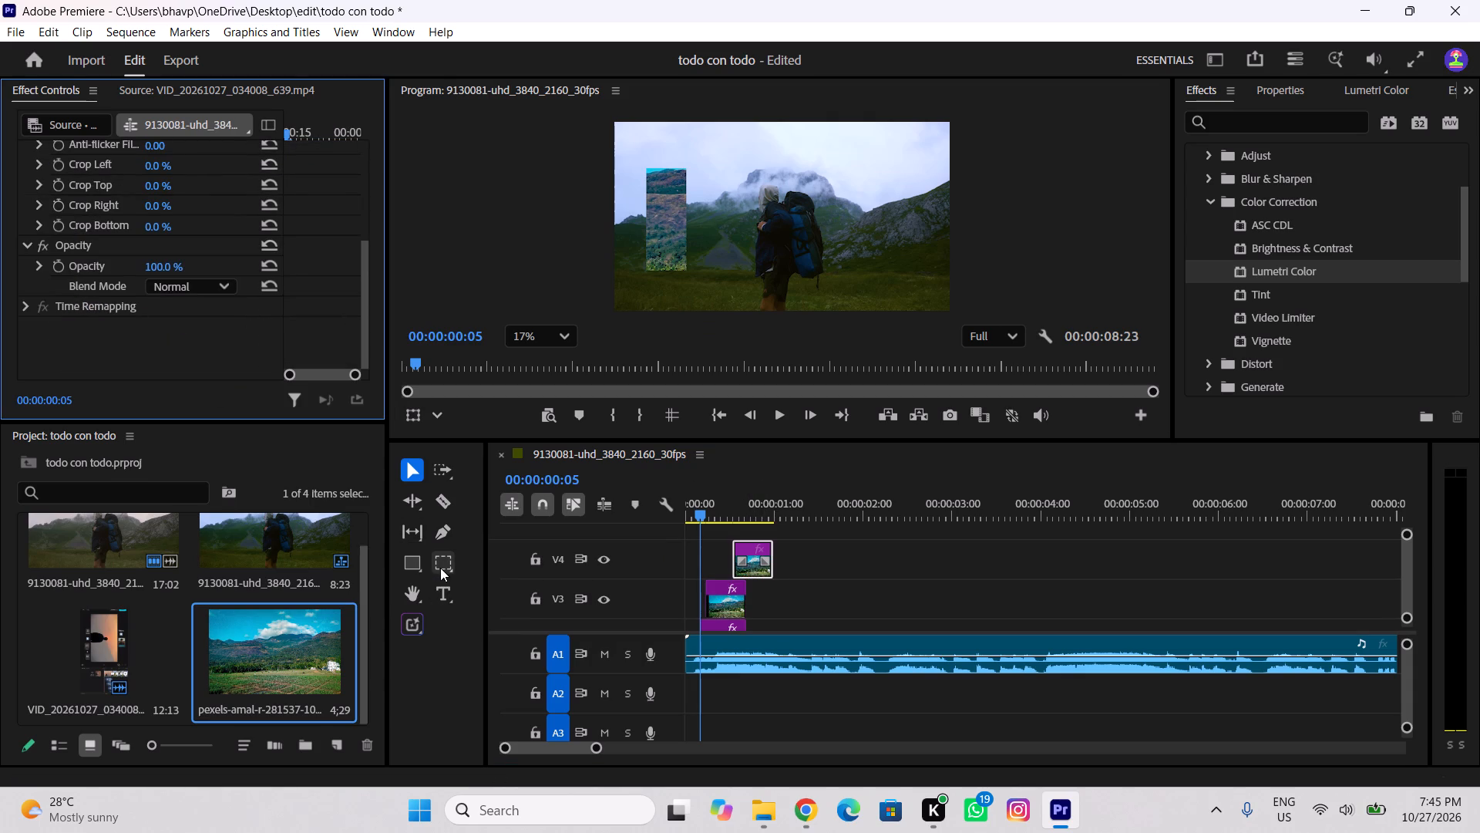
Copy the rectangle opacity mask from the V3 photo clip.
{"action": "left_click", "coordinate": [726, 602]}
{"action": "scroll", "coordinate": [40, 309], "scroll_direction": "down", "scroll_amount": 11}
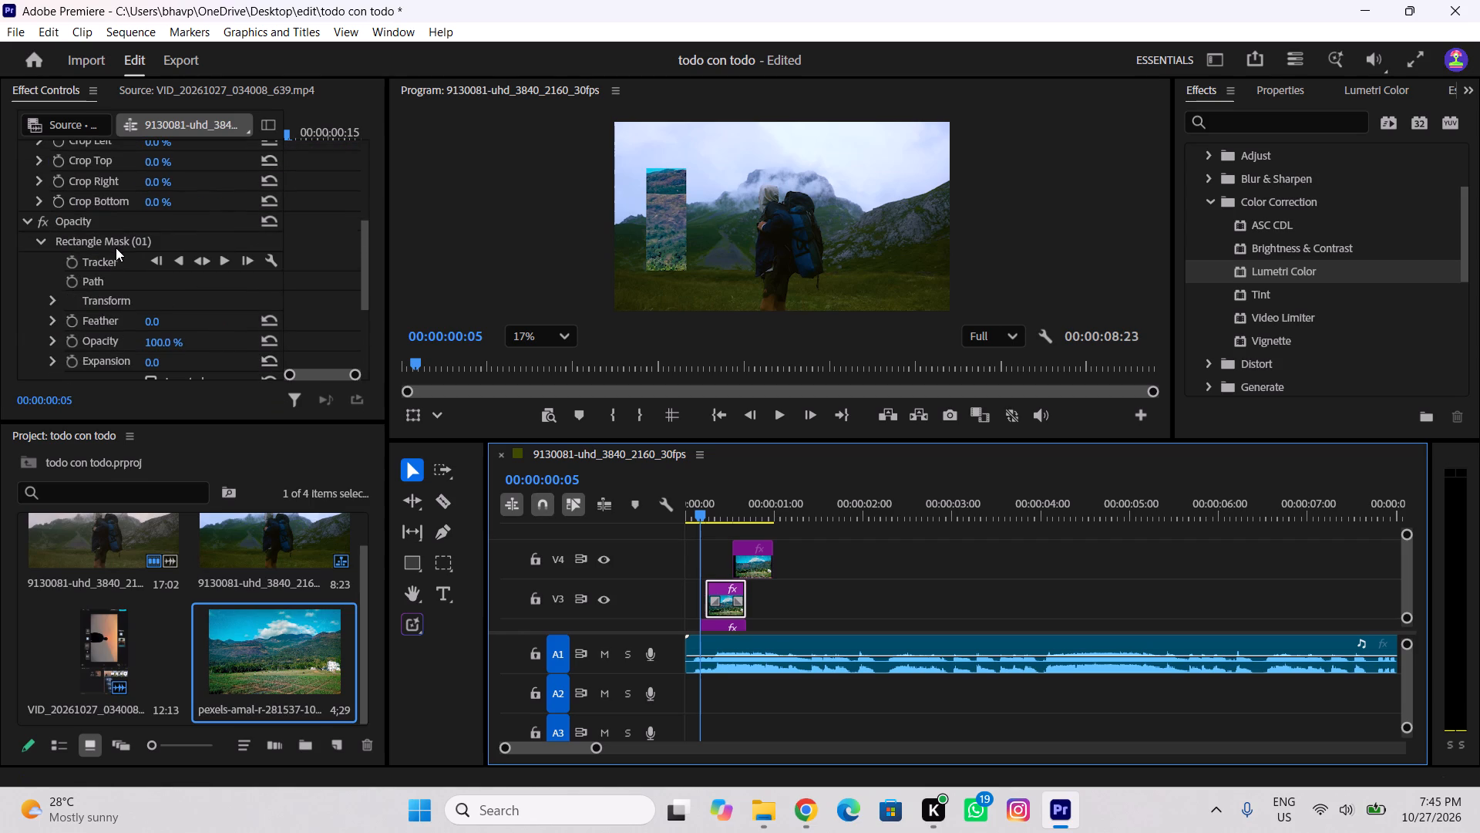
{"action": "left_click", "coordinate": [116, 246]}
{"action": "key", "text": "ctrl+c"}
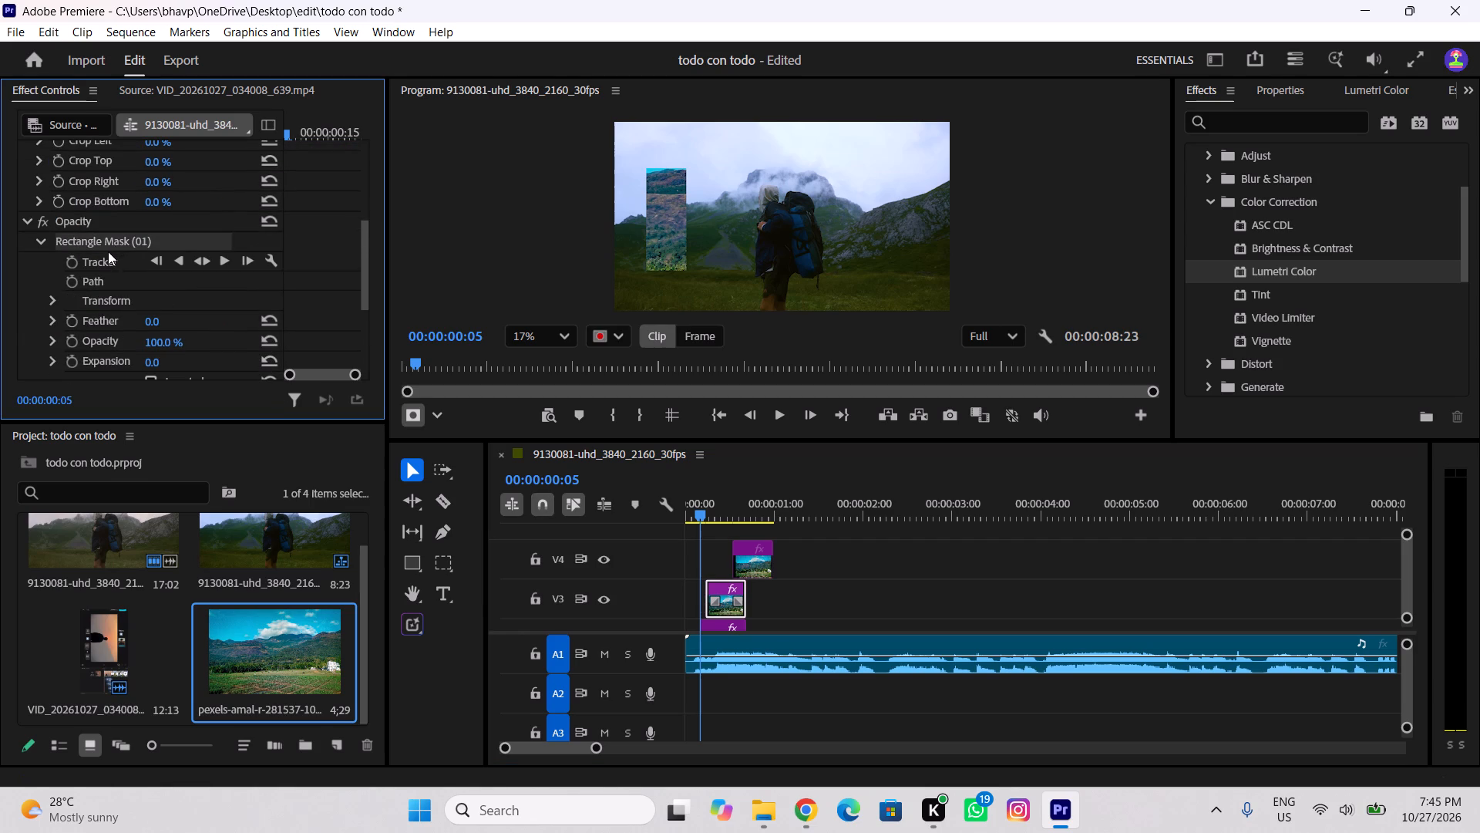
Paste the copied rectangle mask into the Opacity effect of the photo clip on track V4.
{"action": "left_click", "coordinate": [748, 557]}
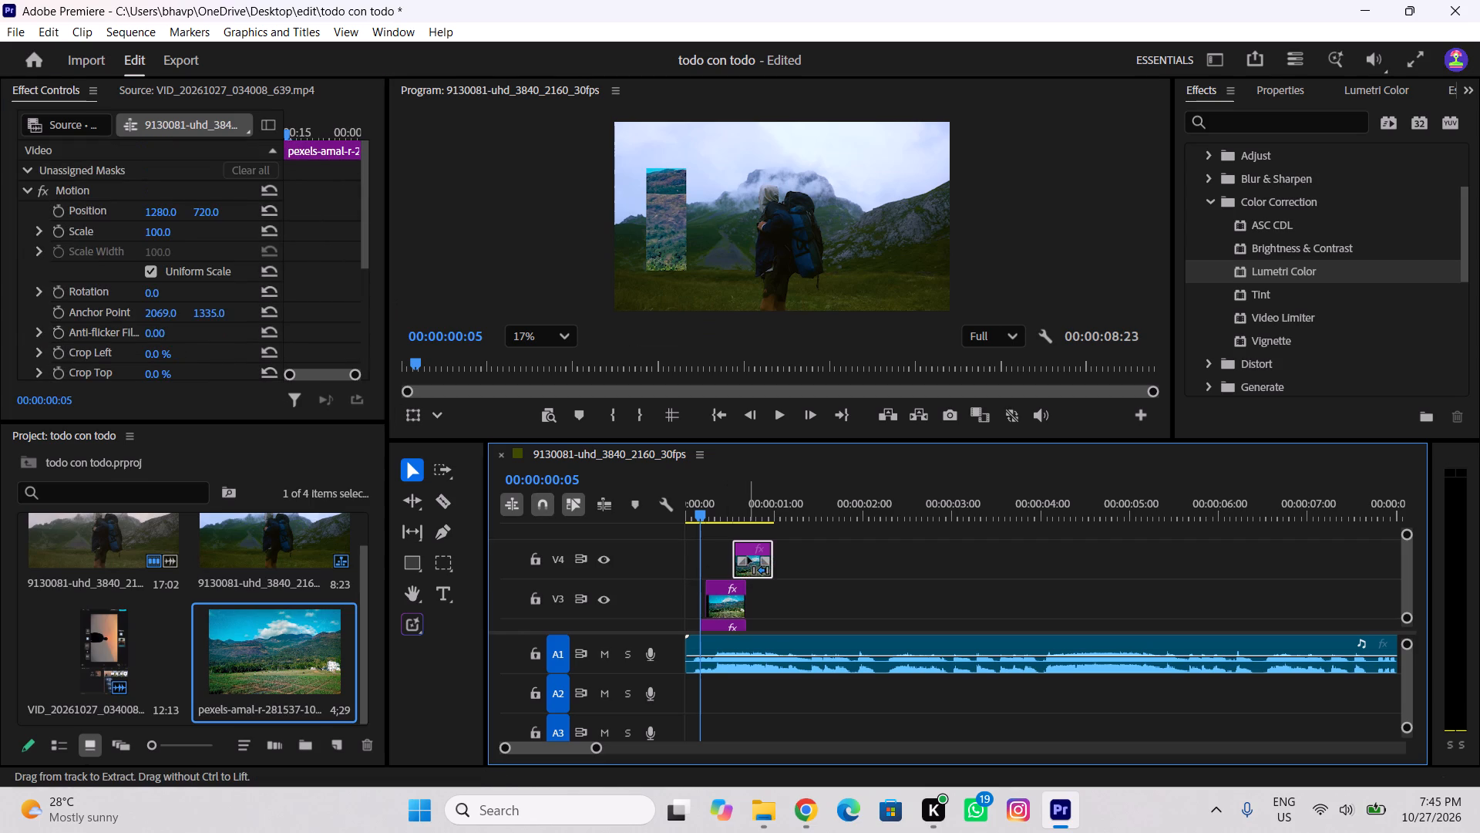
{"action": "key", "text": "ctrl+v"}
{"action": "left_click", "coordinate": [153, 191], "text": "ctrl"}
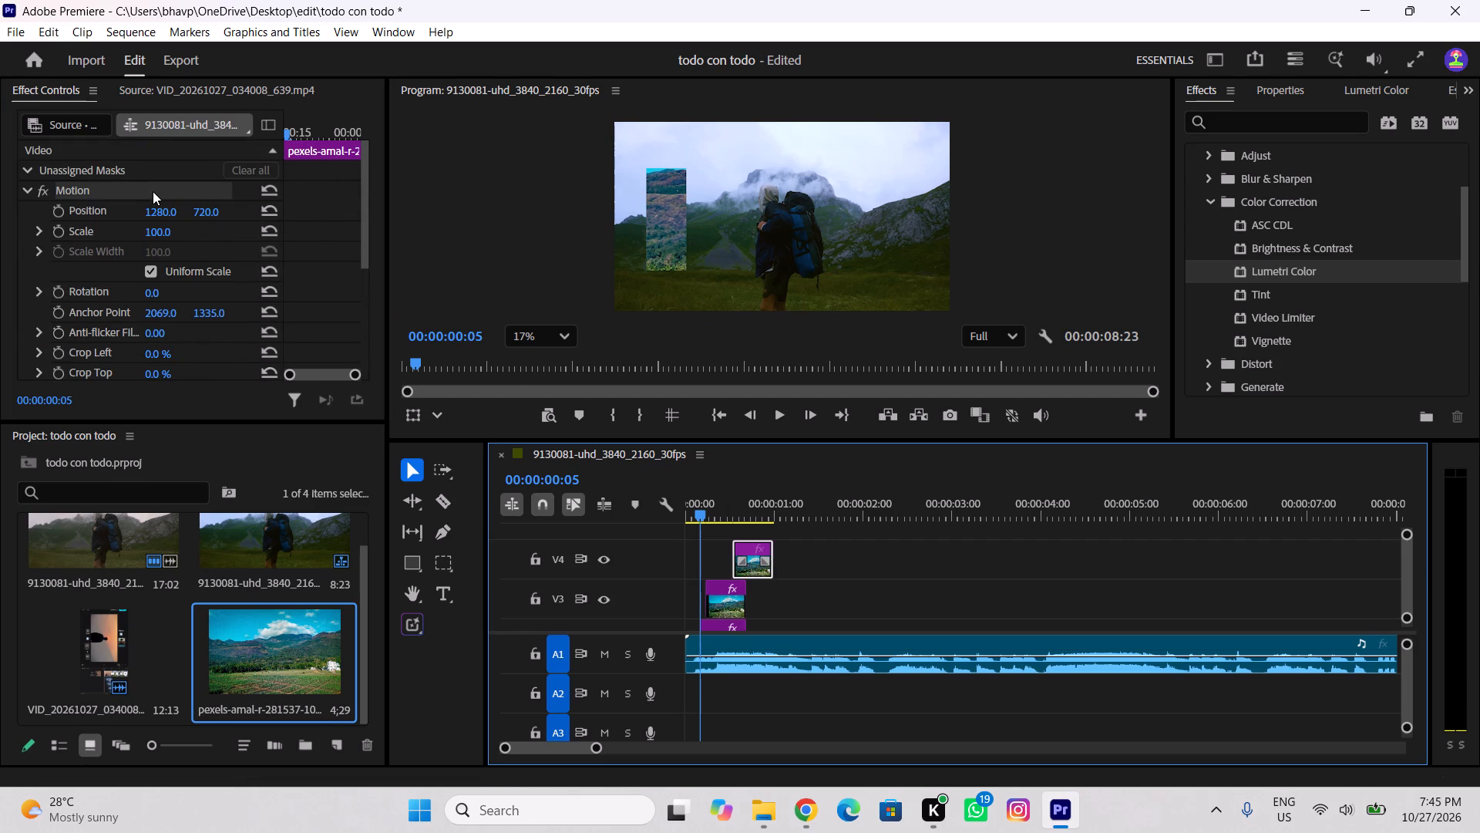
{"action": "key", "text": "ctrl+v"}
{"action": "scroll", "coordinate": [156, 247], "scroll_direction": "down", "scroll_amount": 16}
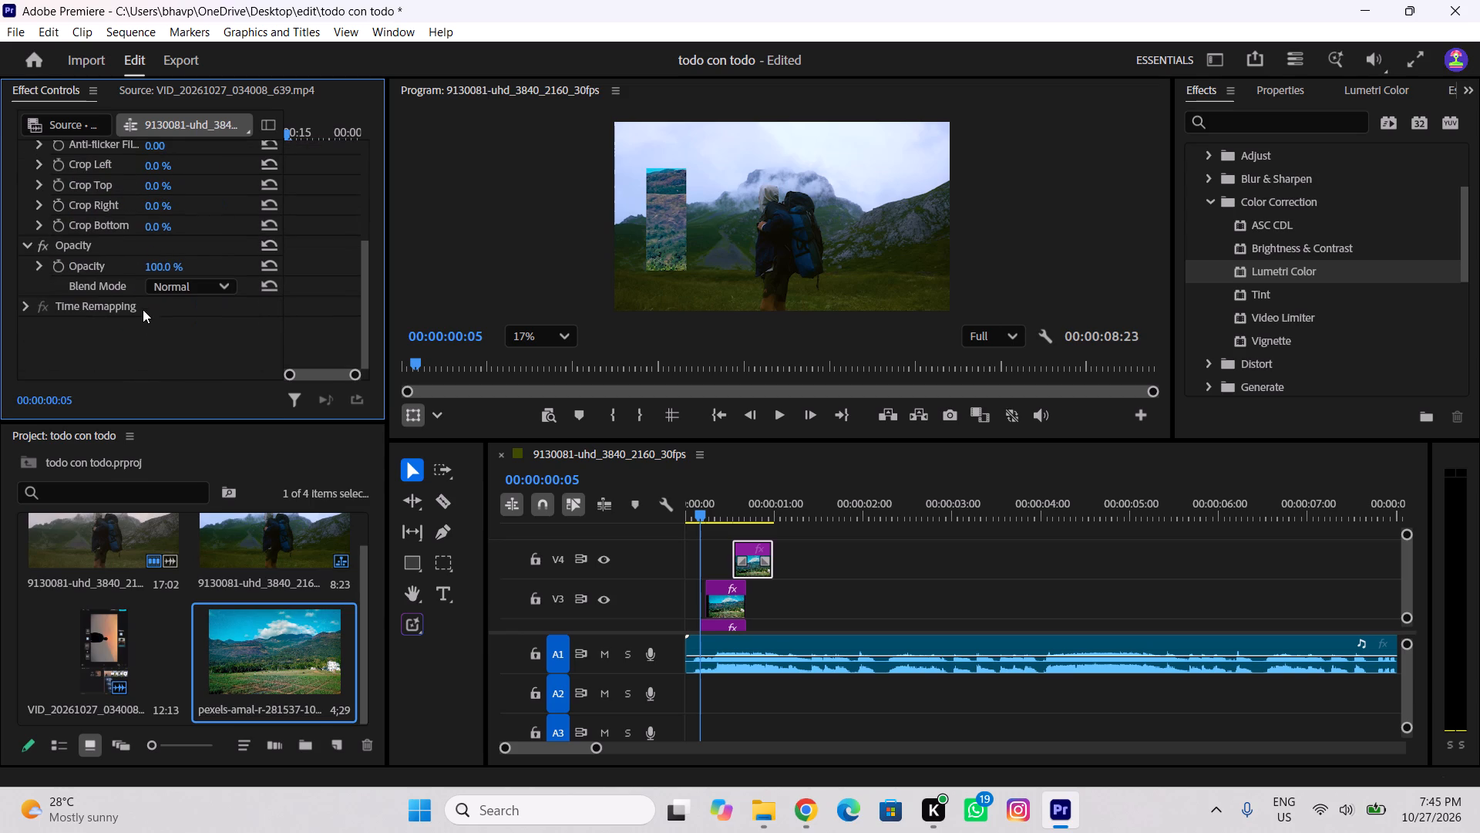
{"action": "left_click", "coordinate": [126, 239]}
{"action": "key", "text": "ctrl+v"}
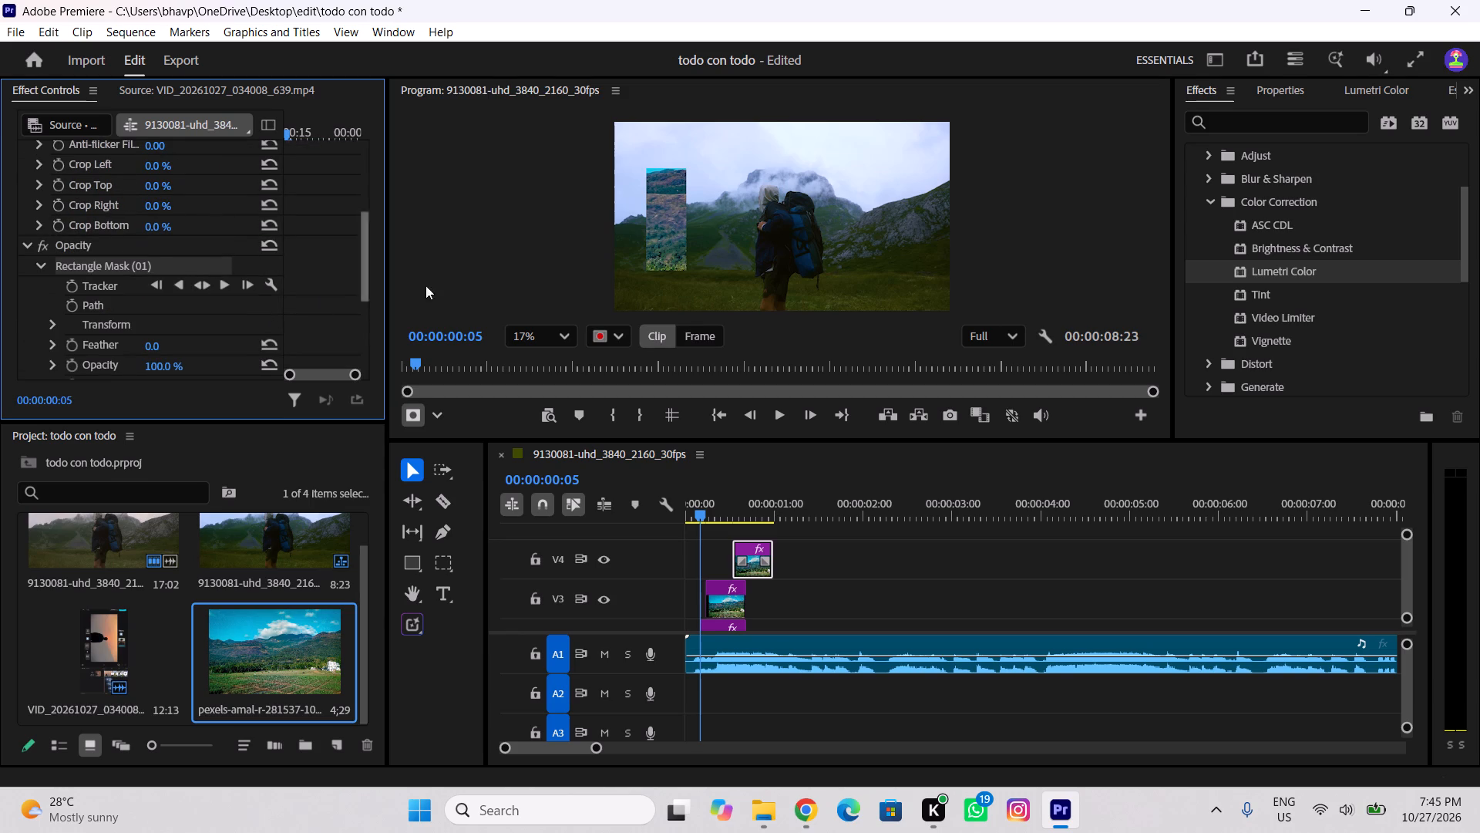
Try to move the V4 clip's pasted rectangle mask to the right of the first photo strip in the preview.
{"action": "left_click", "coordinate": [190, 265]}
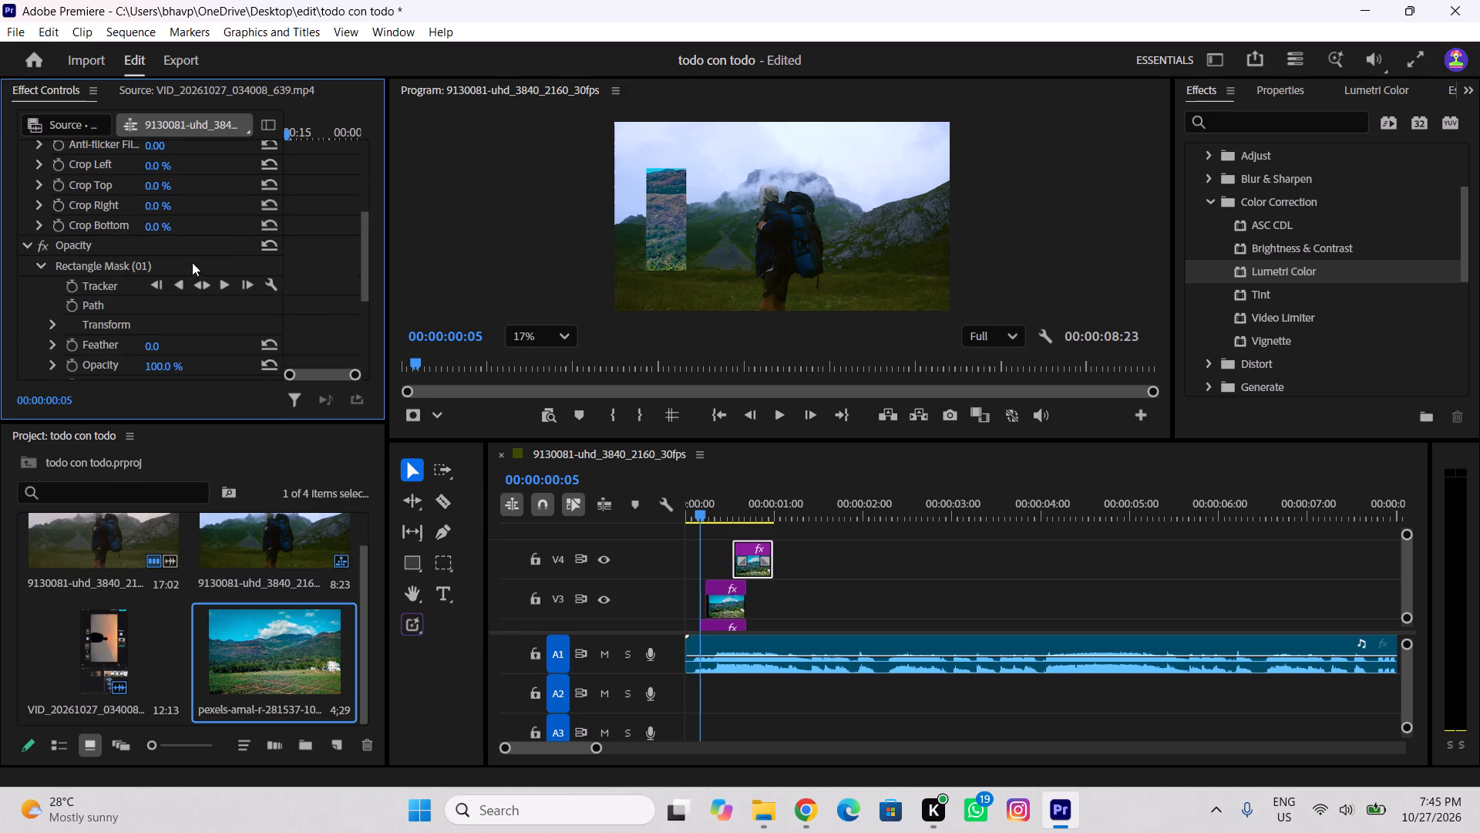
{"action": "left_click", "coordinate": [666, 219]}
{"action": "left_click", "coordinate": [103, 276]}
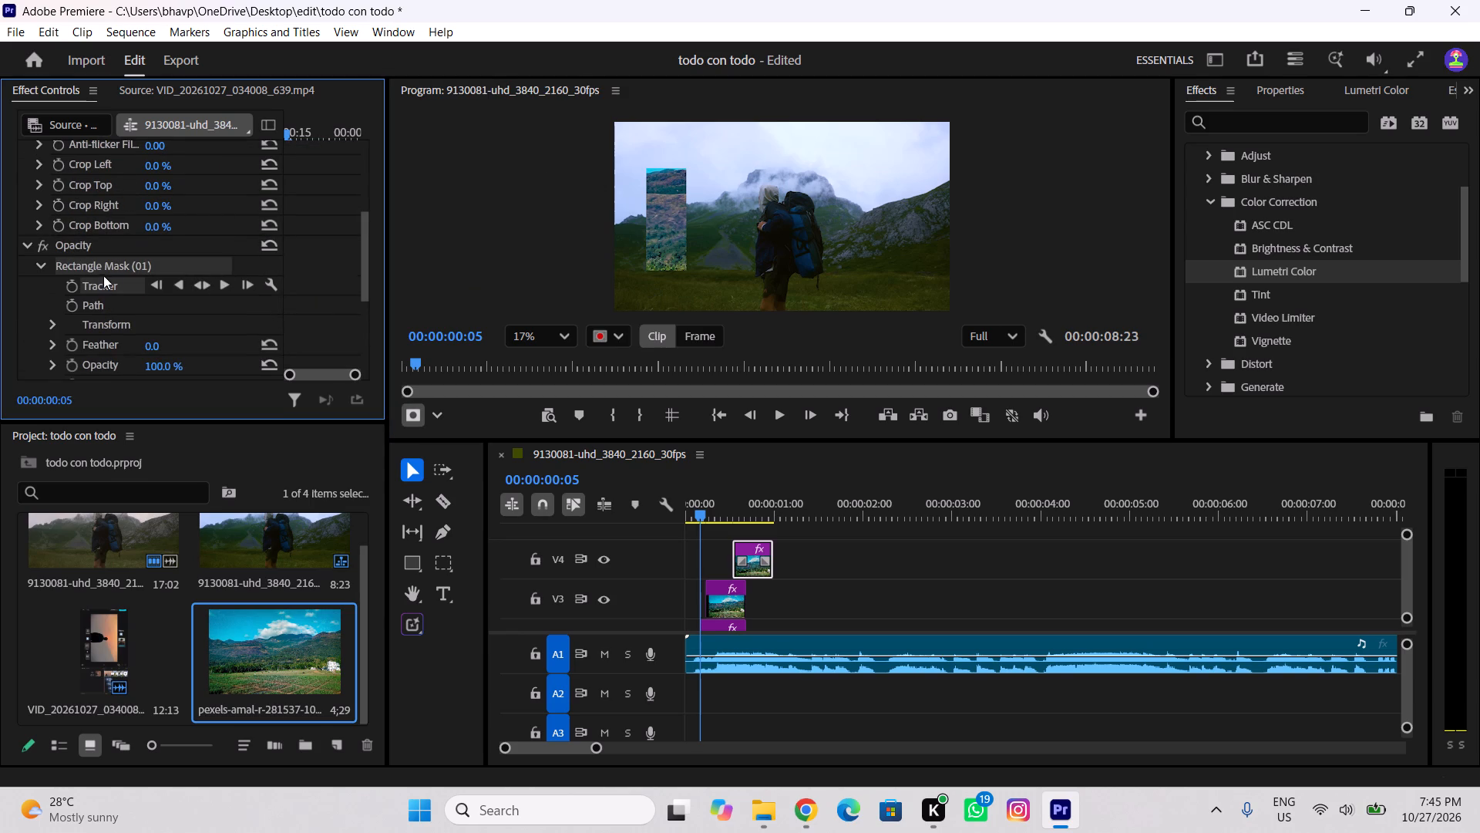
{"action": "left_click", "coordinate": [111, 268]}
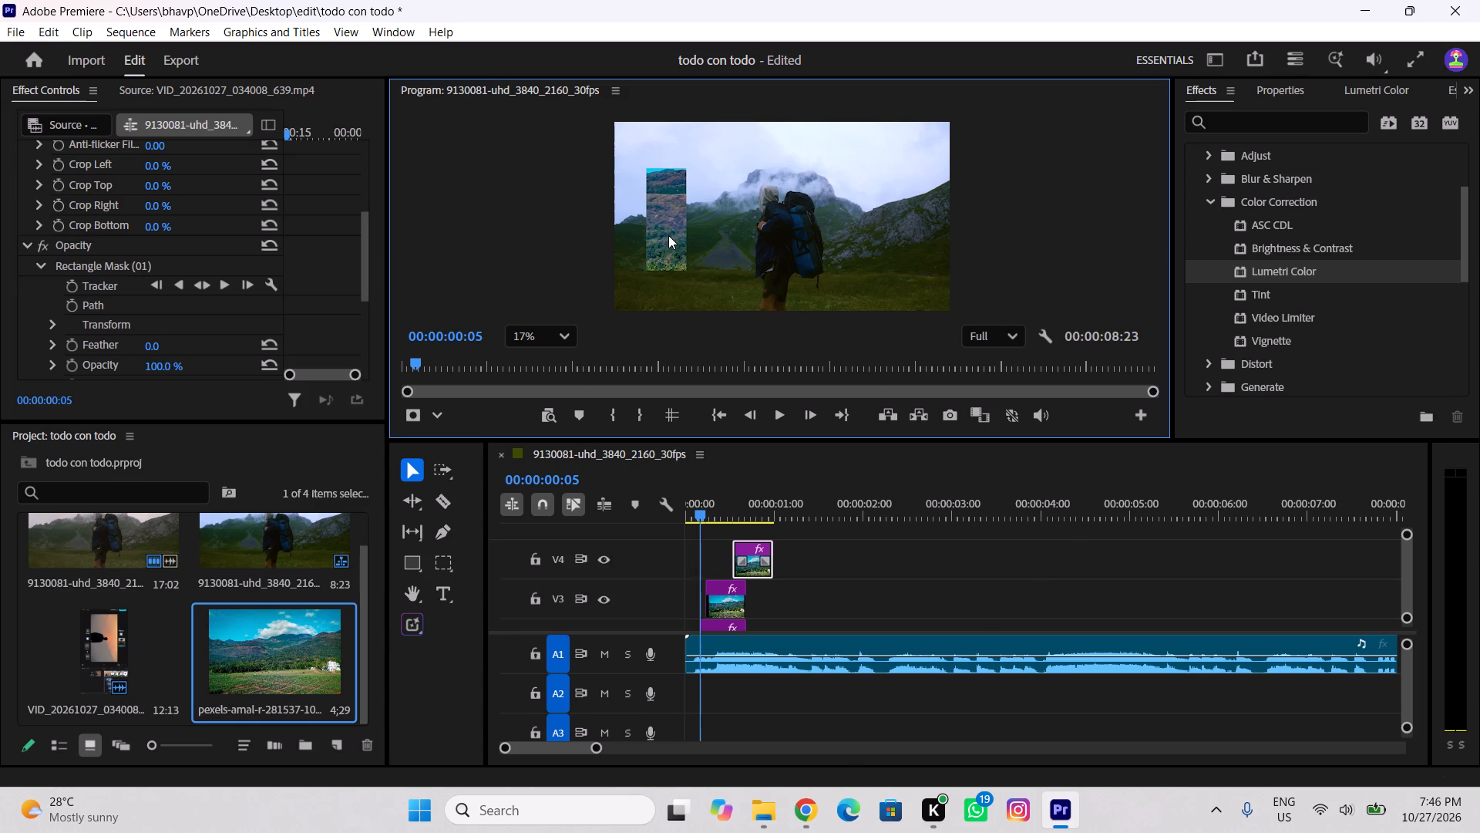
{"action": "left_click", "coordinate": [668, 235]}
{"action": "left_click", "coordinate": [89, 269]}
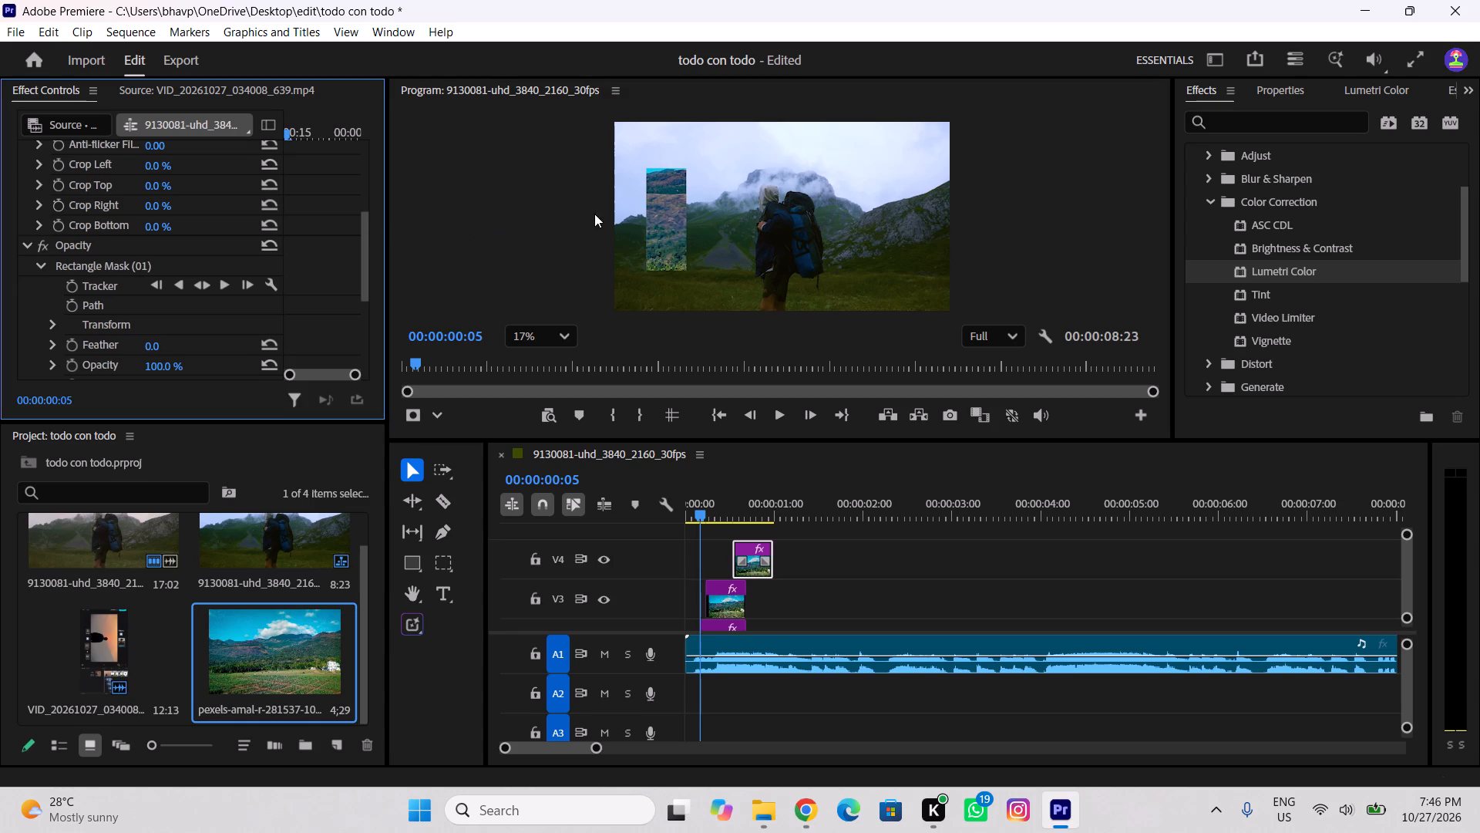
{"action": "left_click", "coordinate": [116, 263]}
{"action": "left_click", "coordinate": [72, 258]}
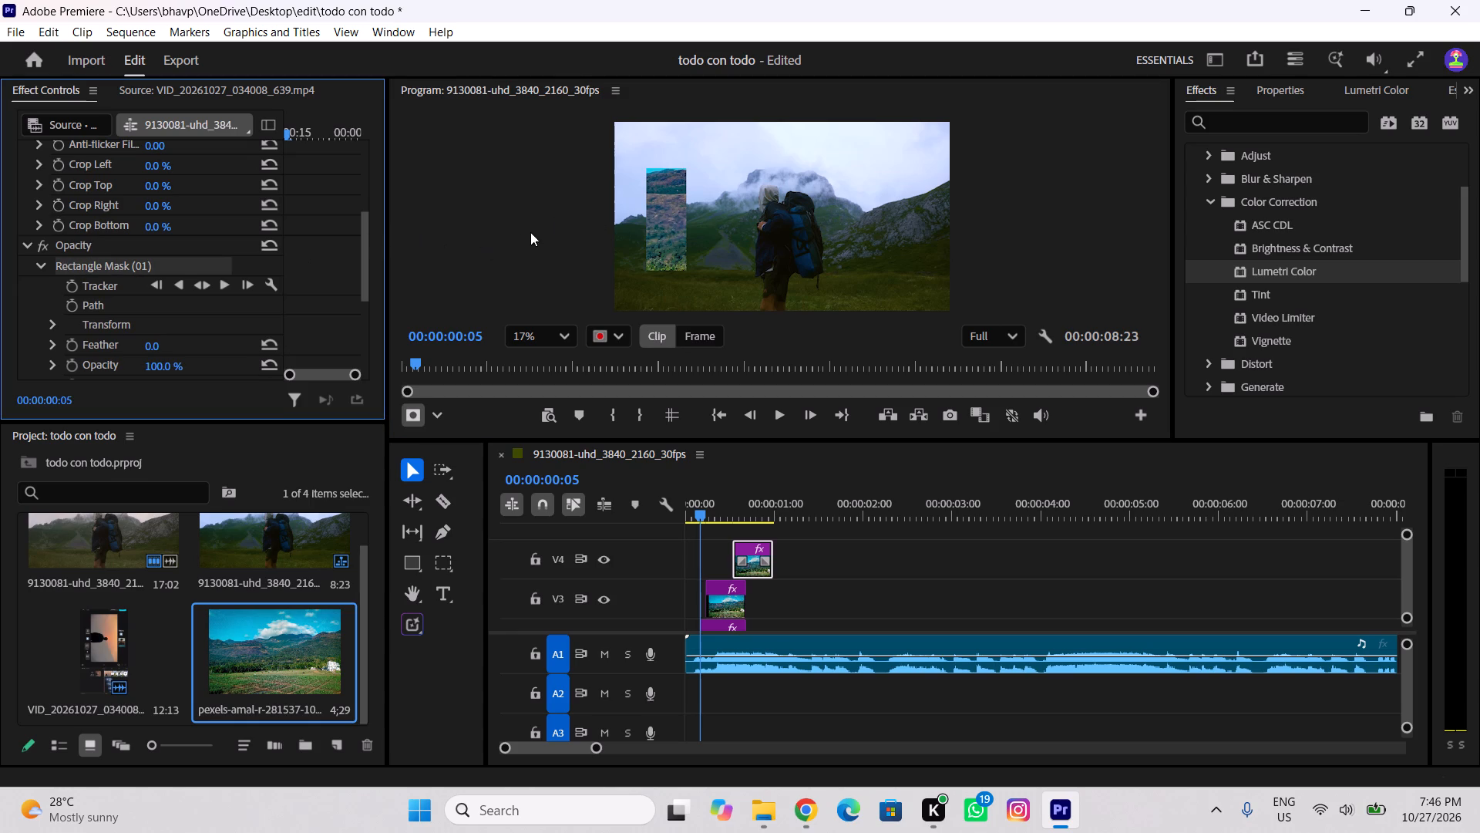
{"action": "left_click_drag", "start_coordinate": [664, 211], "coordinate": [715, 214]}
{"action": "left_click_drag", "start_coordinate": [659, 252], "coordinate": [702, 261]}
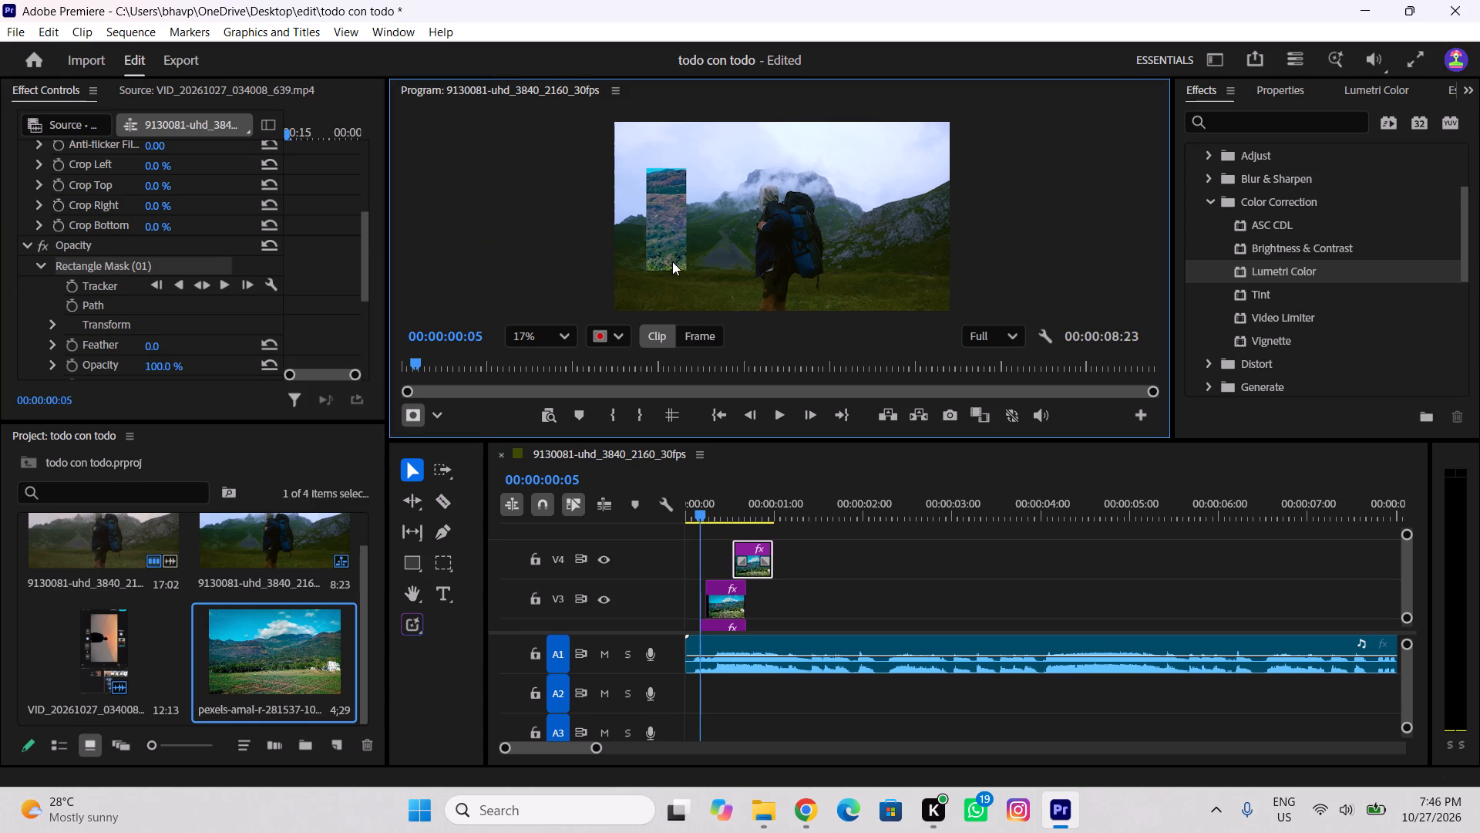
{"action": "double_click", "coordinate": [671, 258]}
Extend the end of the V2 photo clip to line up with the end of the V4 photo clip.
{"action": "left_click_drag", "start_coordinate": [708, 512], "coordinate": [715, 511]}
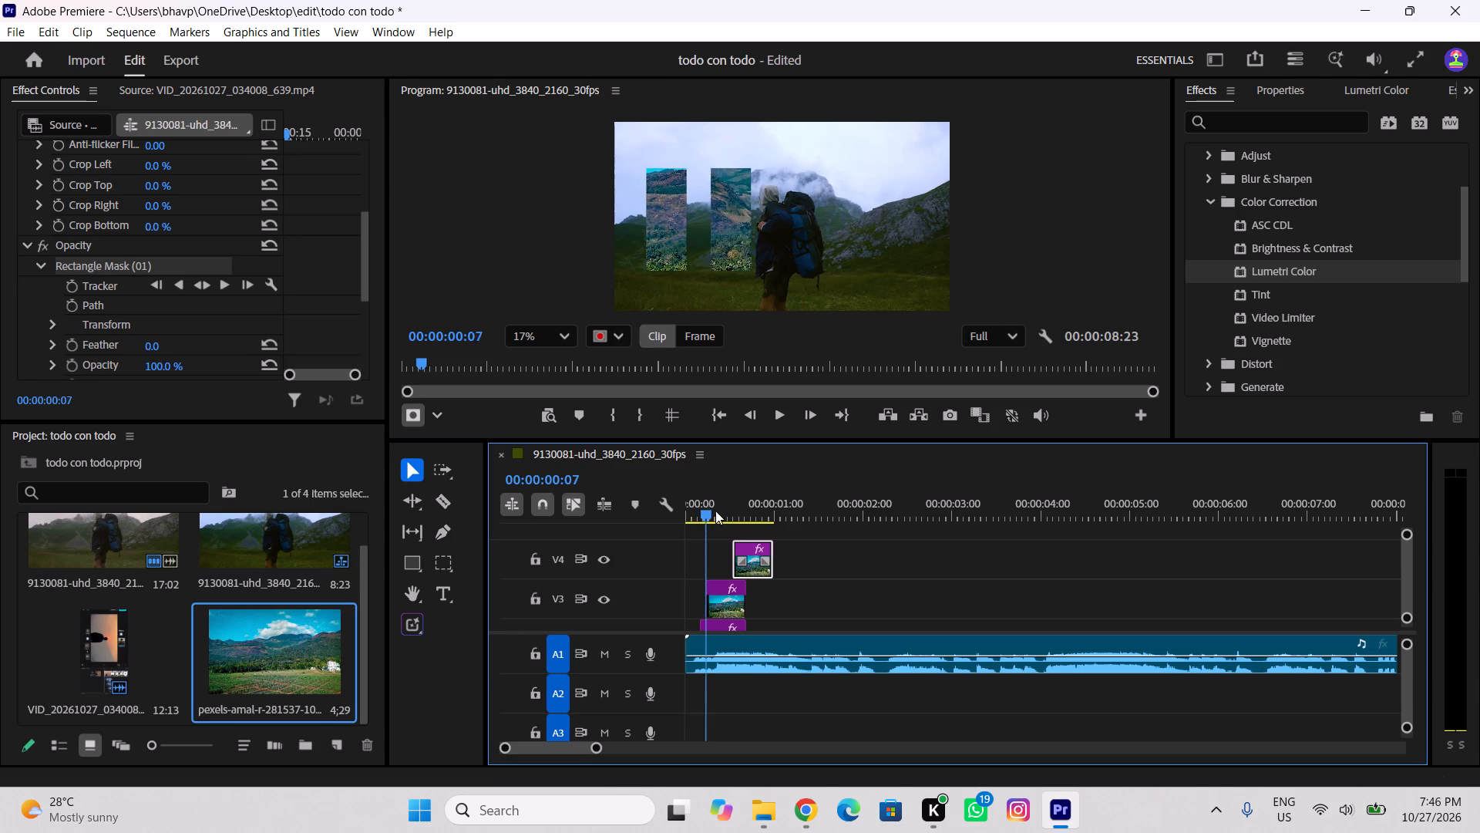
{"action": "left_click_drag", "start_coordinate": [715, 511], "coordinate": [760, 517]}
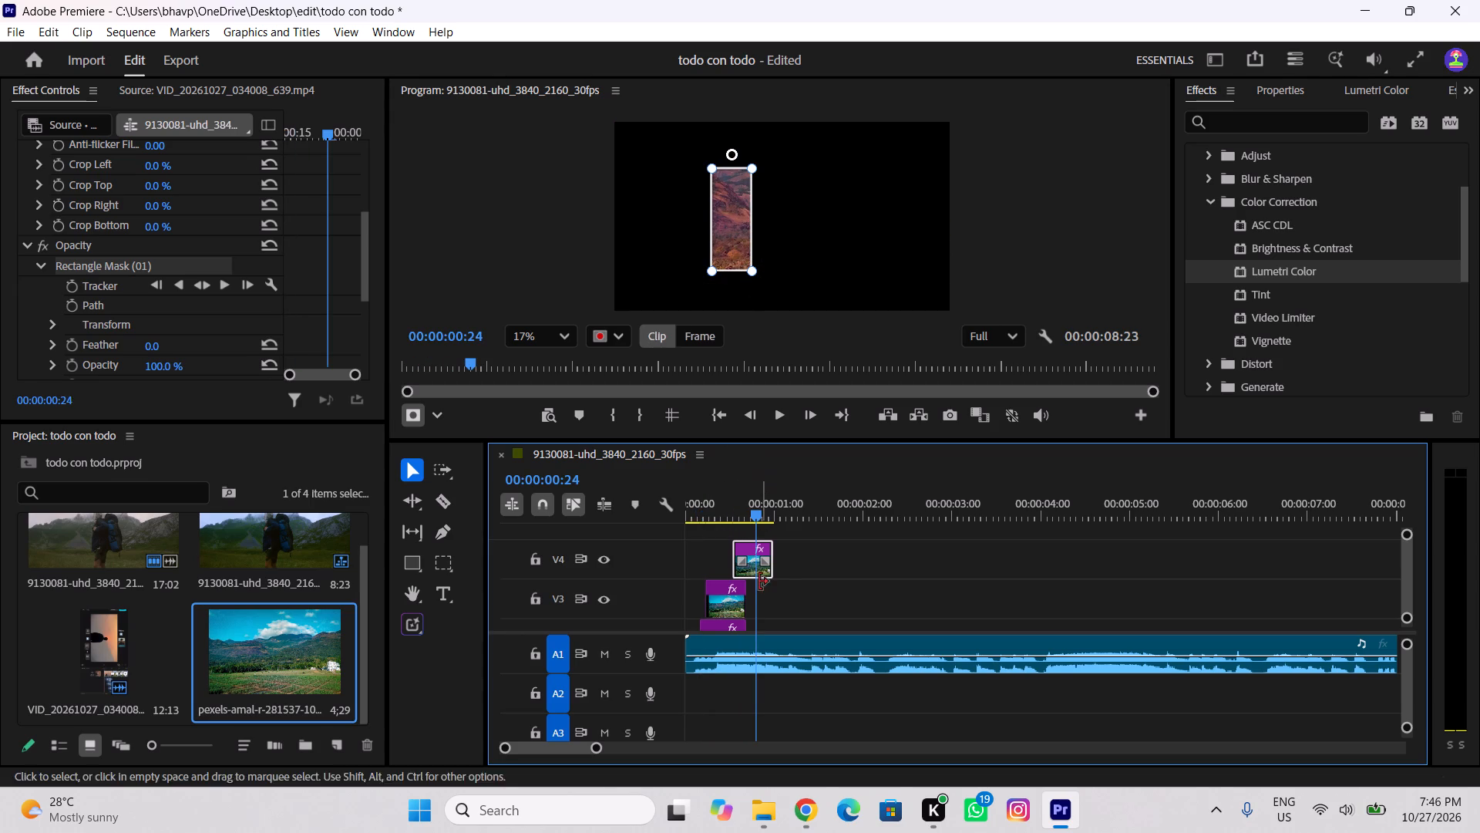
{"action": "left_click_drag", "start_coordinate": [747, 619], "coordinate": [756, 622]}
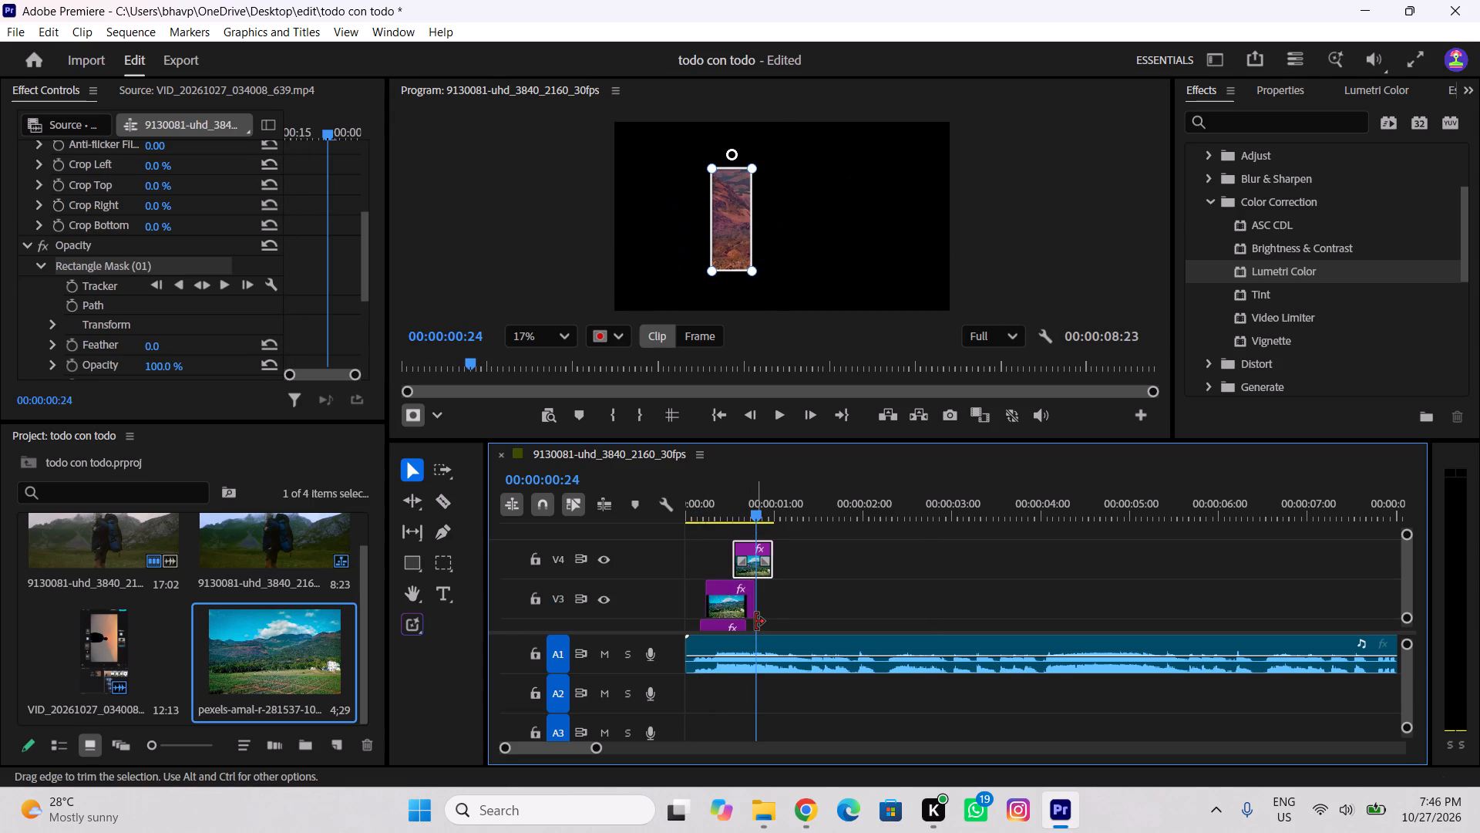
{"action": "key", "text": "ctrl+z"}
{"action": "left_click_drag", "start_coordinate": [745, 626], "coordinate": [778, 632]}
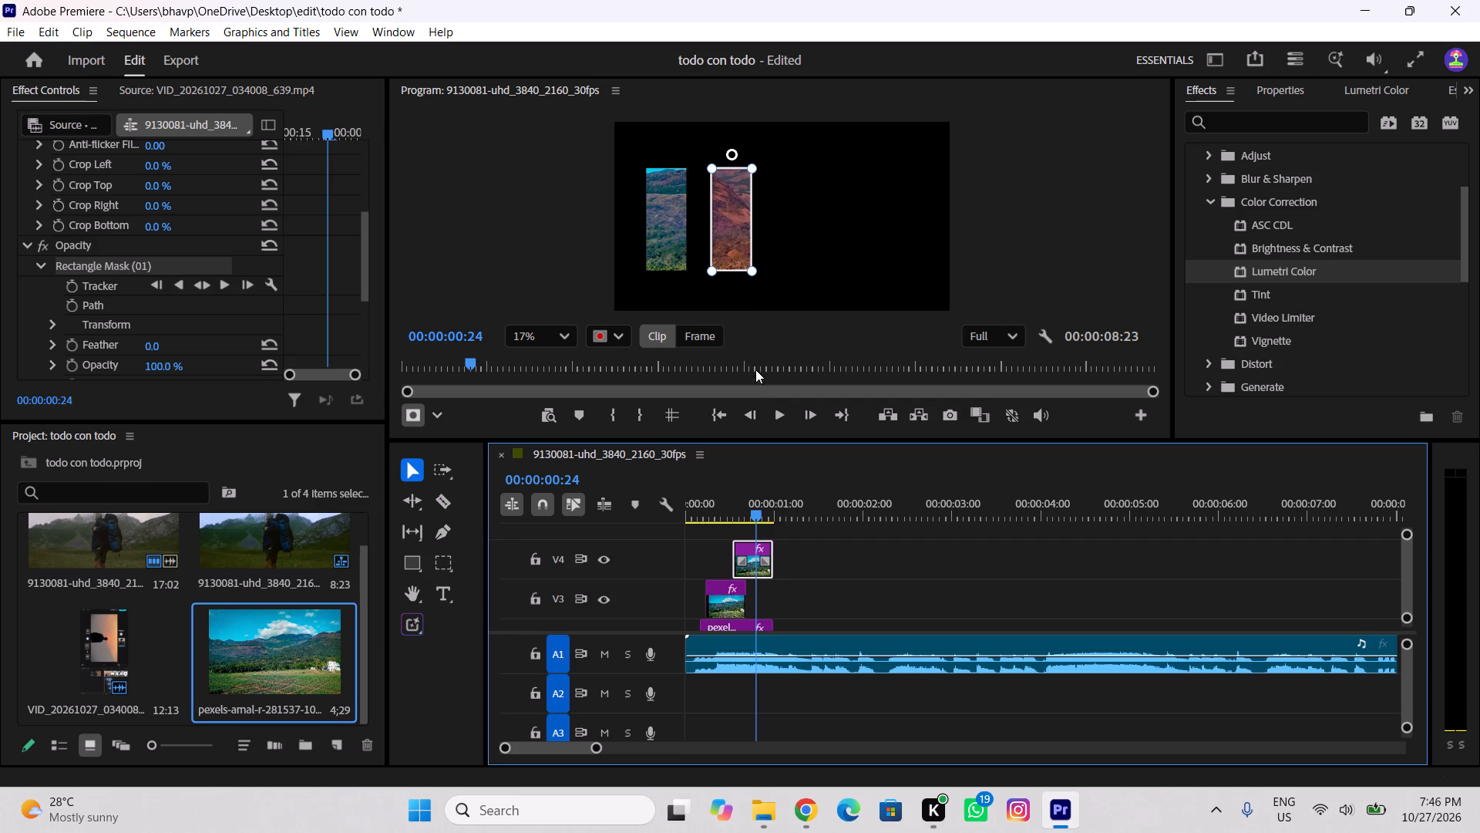
Move the V4 clip's rectangle mask to the right in the picture, away from its original strip position.
{"action": "left_click_drag", "start_coordinate": [745, 245], "coordinate": [769, 243]}
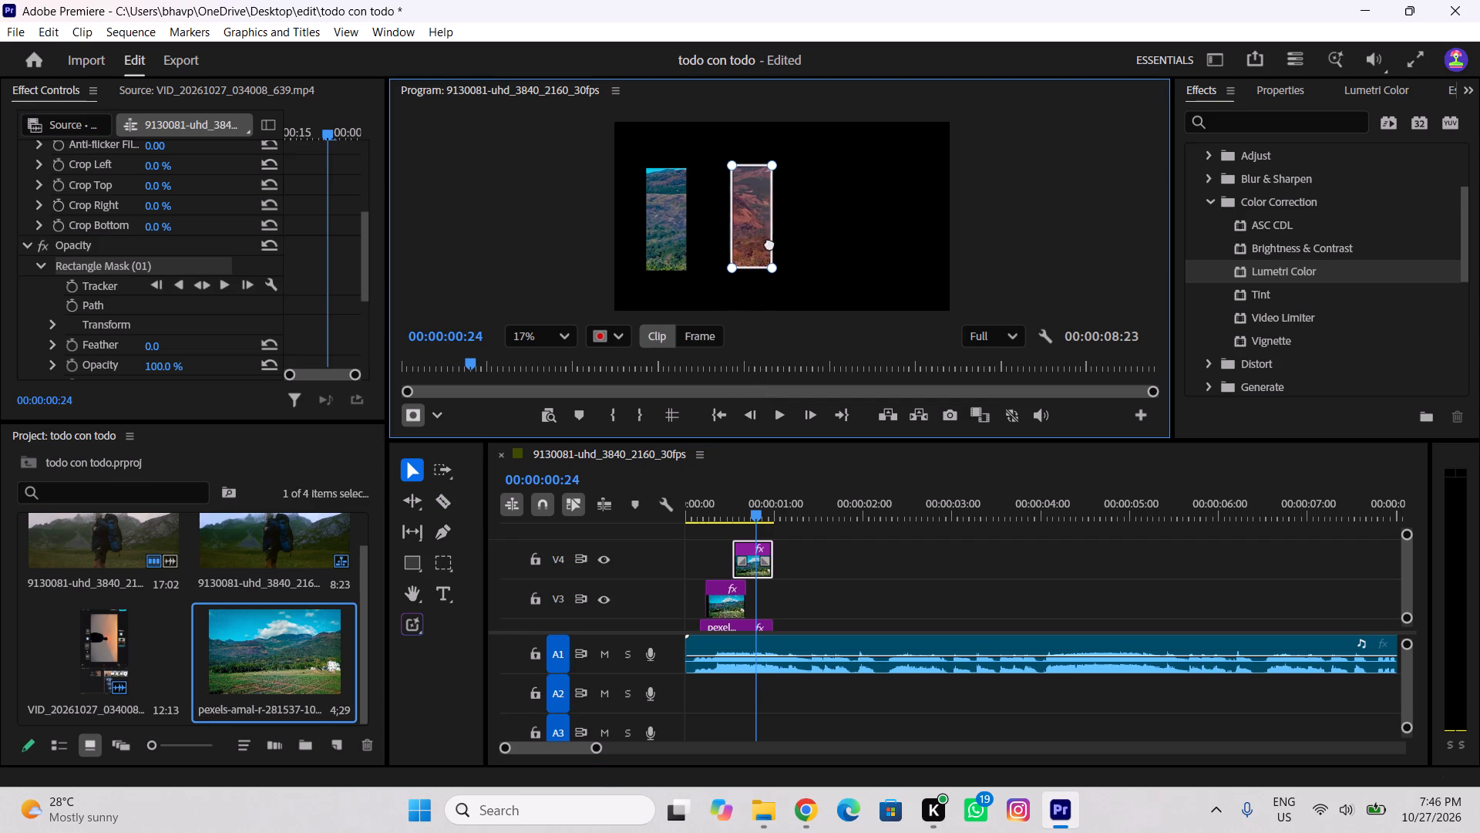
{"action": "left_click_drag", "start_coordinate": [769, 243], "coordinate": [782, 242]}
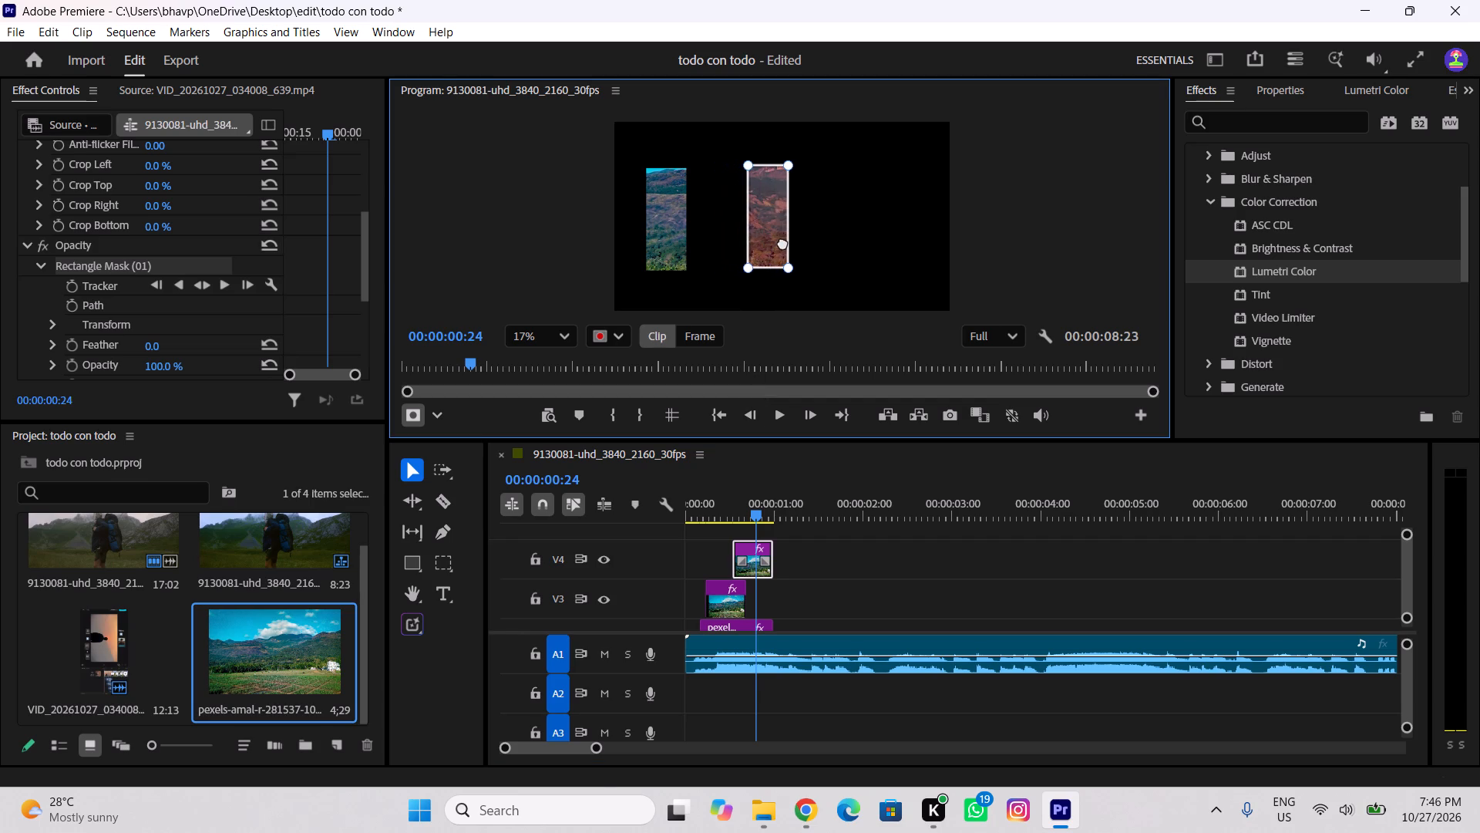
{"action": "left_click_drag", "start_coordinate": [782, 242], "coordinate": [785, 242]}
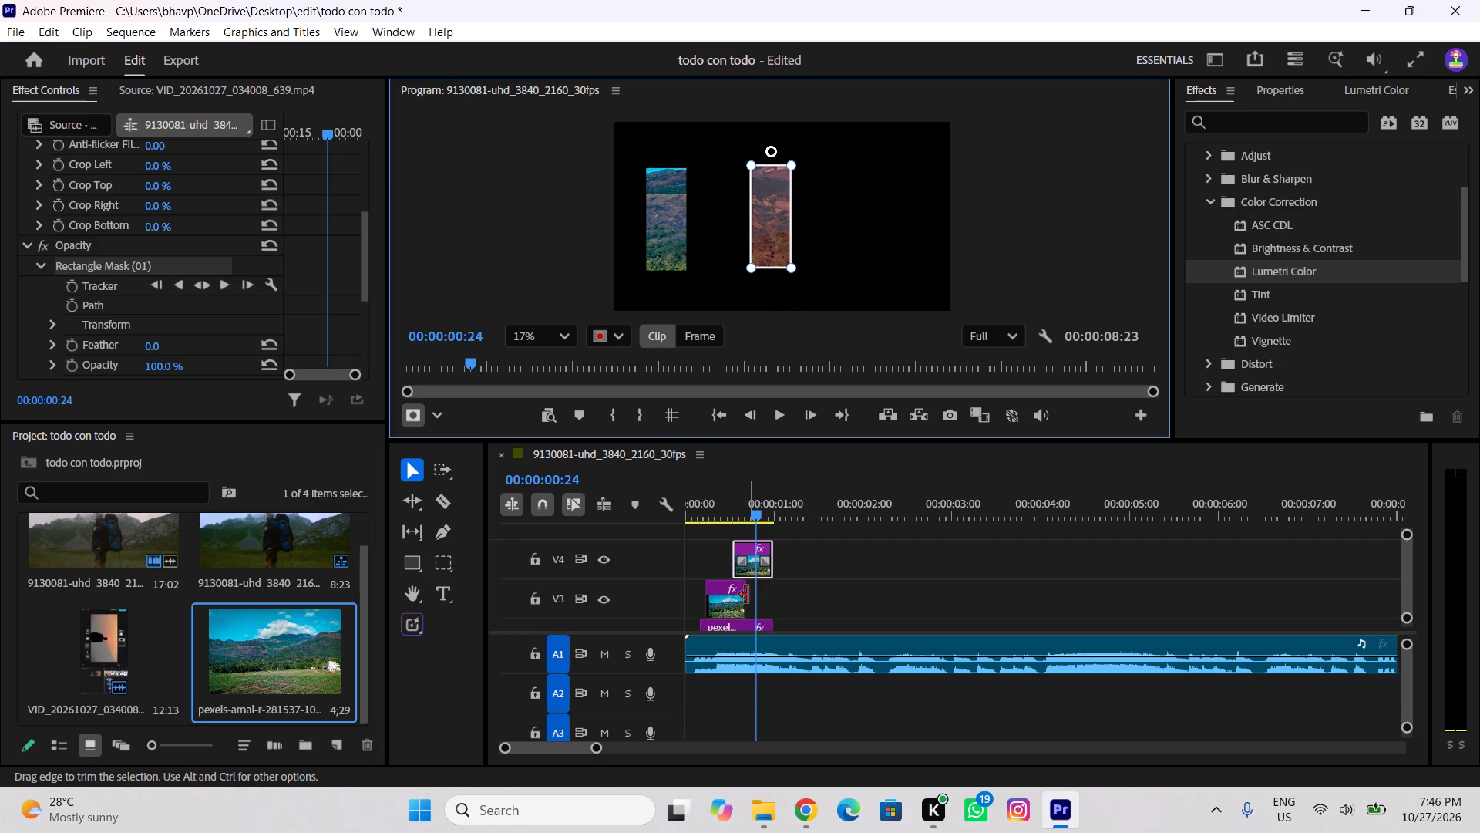
Extend the end of the V3 photo clip to line up with the end of the V4 photo clip.
{"action": "left_click_drag", "start_coordinate": [747, 595], "coordinate": [768, 598]}
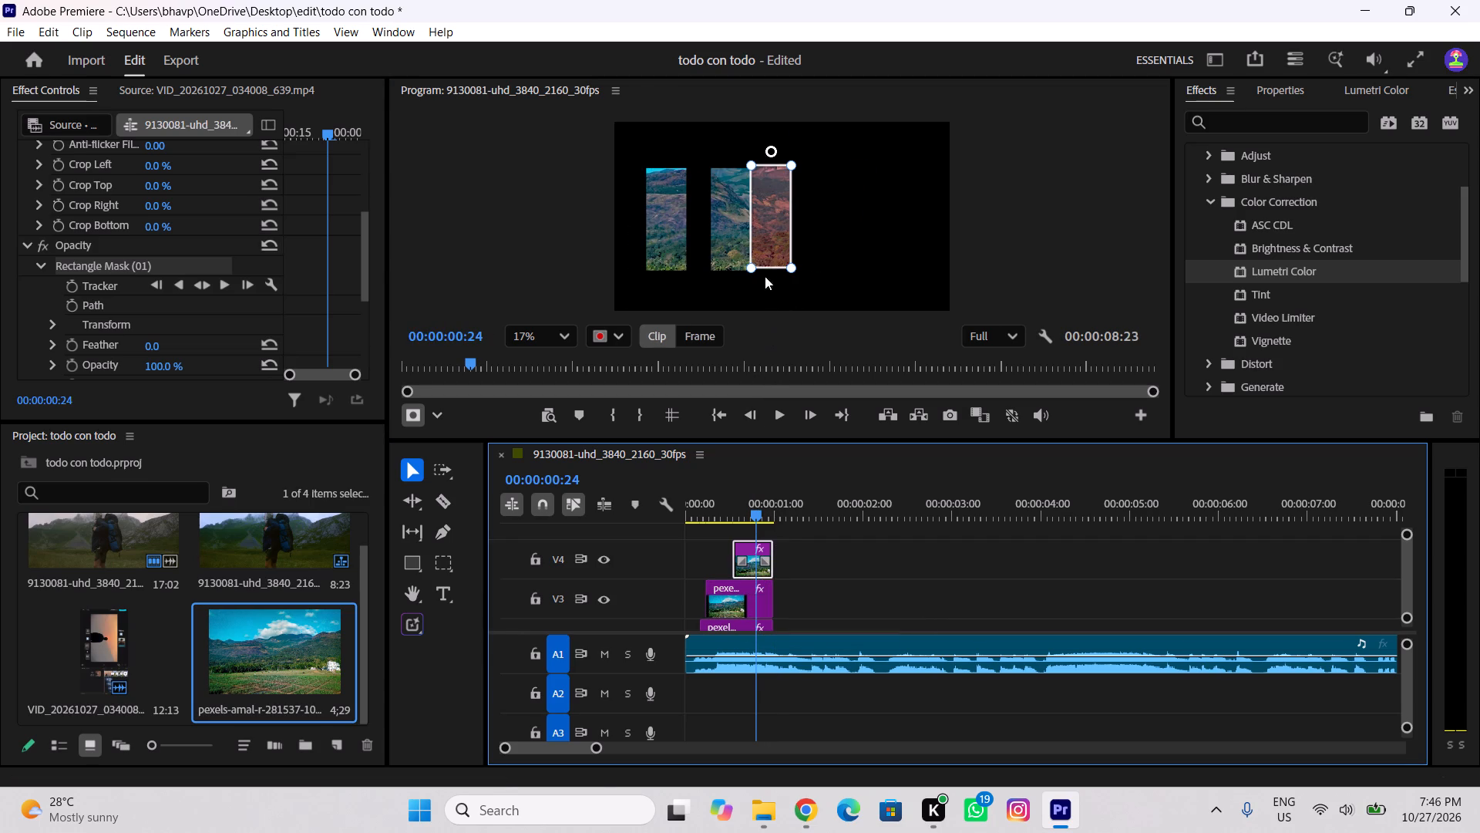
Shift the V4 clip's mask further right in the picture, leaving a gap after the second photo strip, and deselect the mask.
{"action": "left_click_drag", "start_coordinate": [762, 238], "coordinate": [783, 241]}
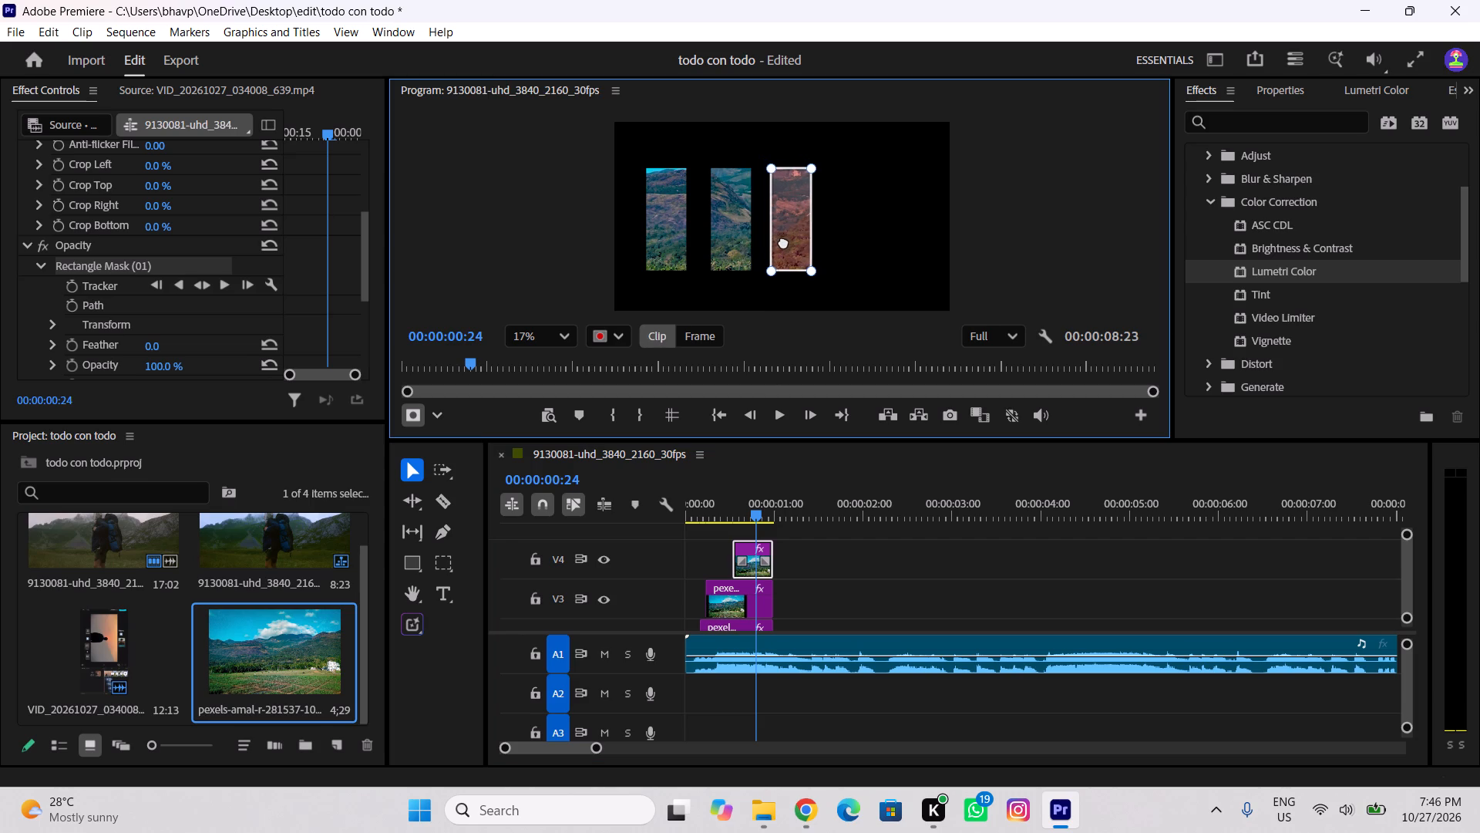
{"action": "left_click_drag", "start_coordinate": [783, 241], "coordinate": [785, 242]}
{"action": "left_click", "coordinate": [1186, 167]}
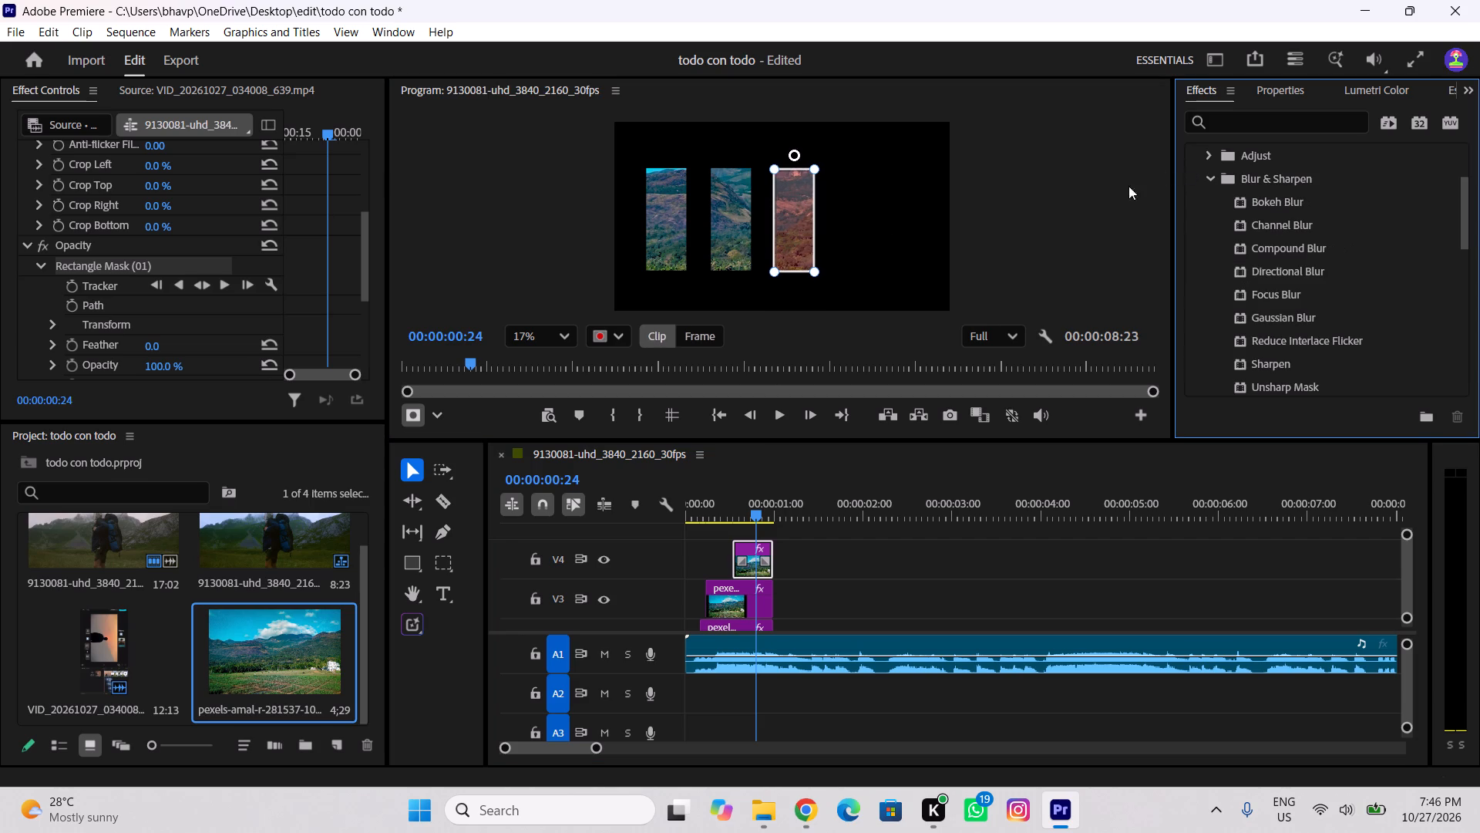
{"action": "left_click", "coordinate": [126, 249]}
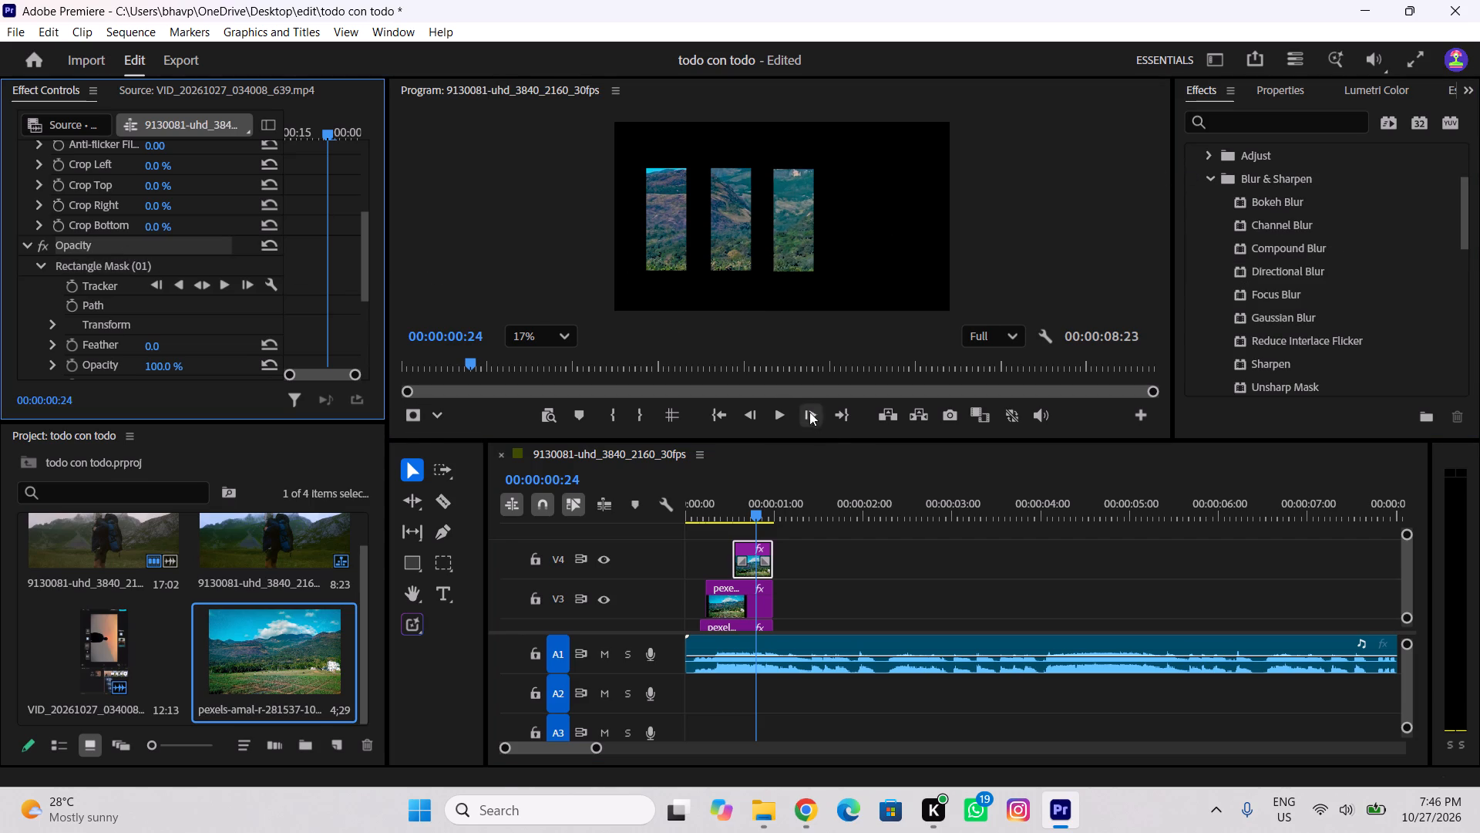
Play the opening and move the V4 photo clip earlier so it starts at about 00:00:00:11.
{"action": "left_click_drag", "start_coordinate": [752, 518], "coordinate": [639, 514]}
{"action": "key", "text": "space"}
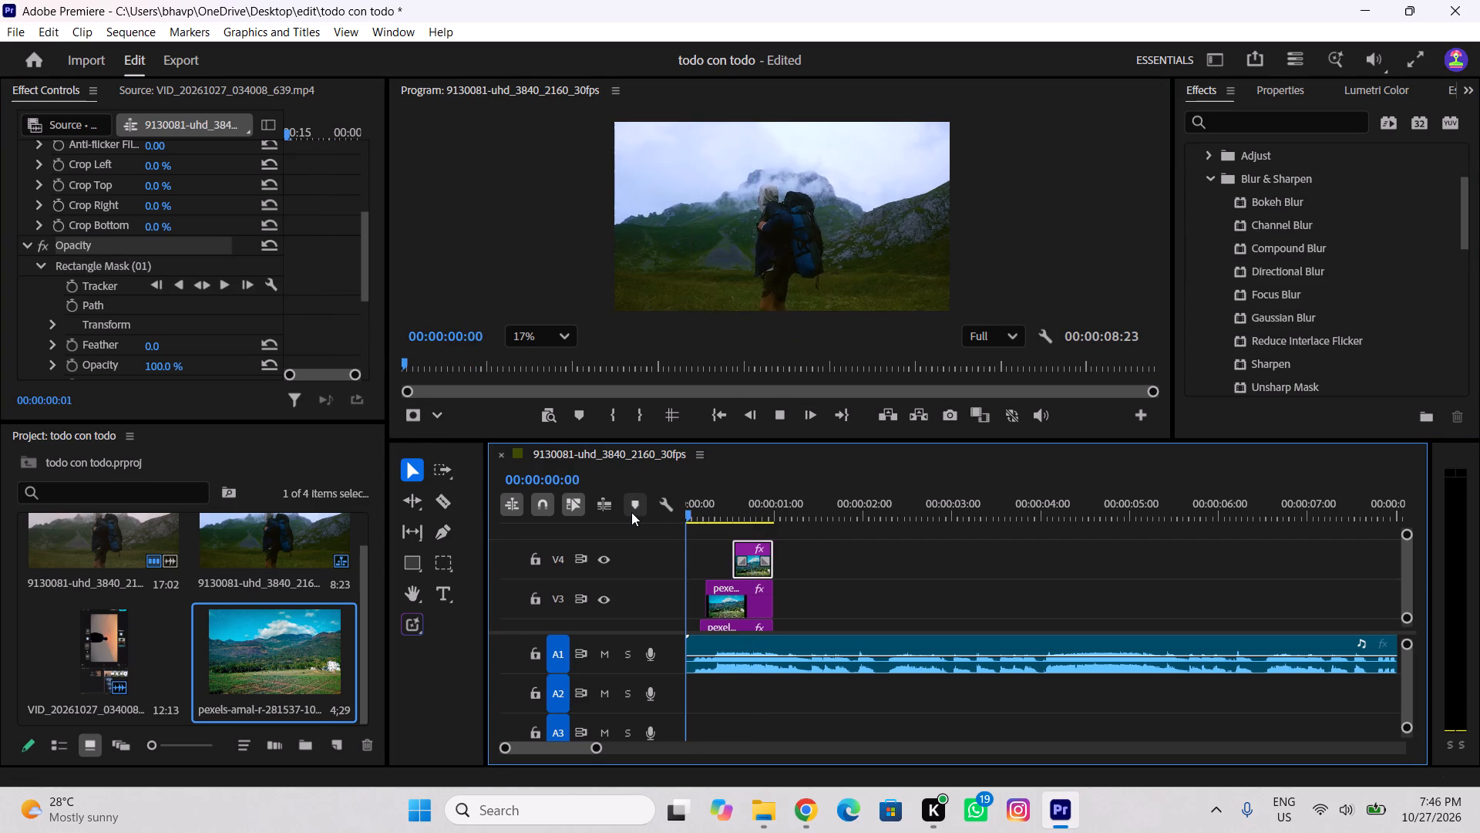
{"action": "key", "text": "space"}
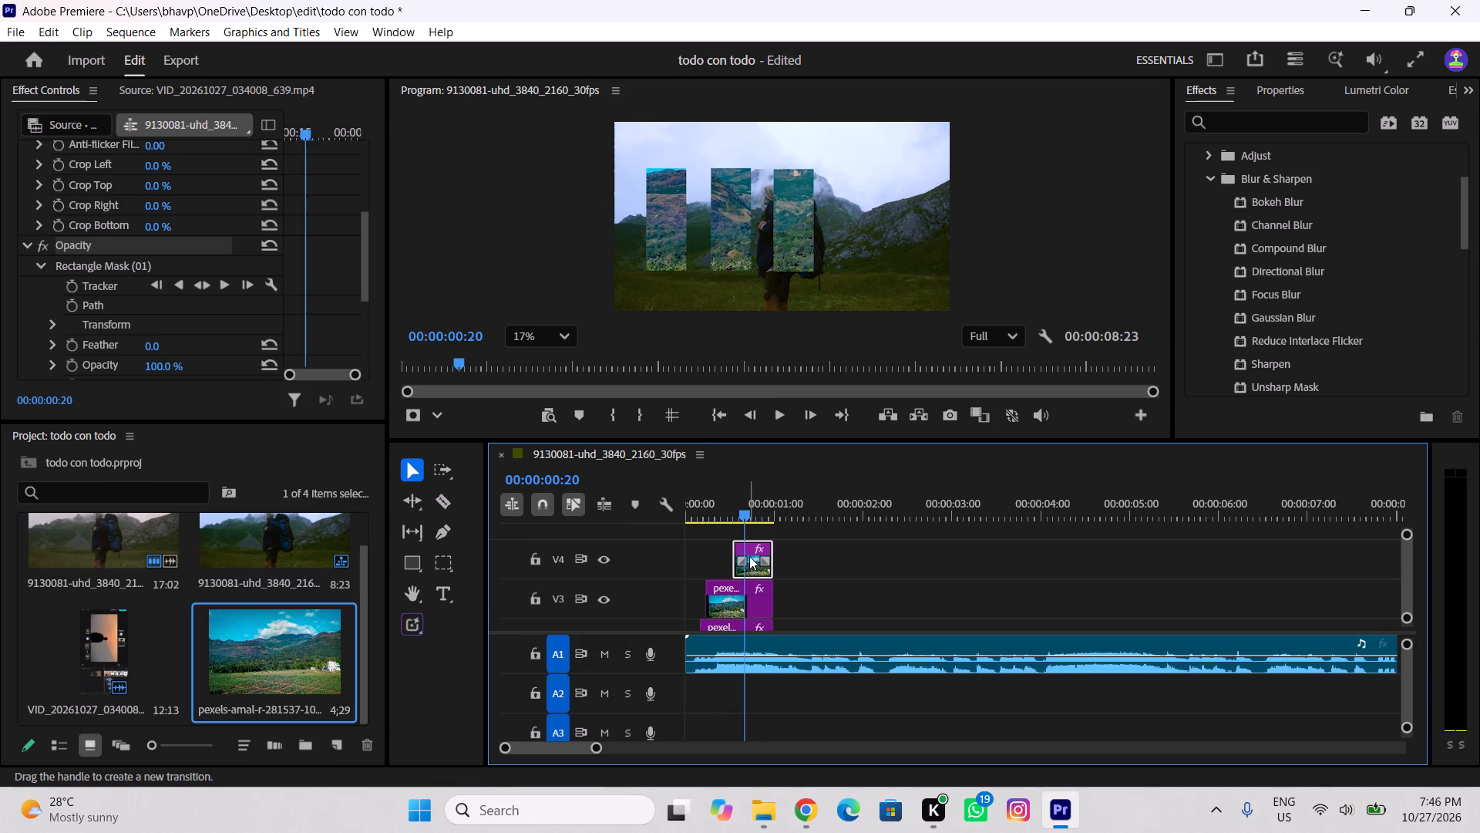
{"action": "left_click_drag", "start_coordinate": [750, 547], "coordinate": [738, 548]}
{"action": "scroll", "coordinate": [735, 585], "scroll_direction": "down", "scroll_amount": 3}
{"action": "scroll", "coordinate": [735, 584], "scroll_direction": "up", "scroll_amount": 5}
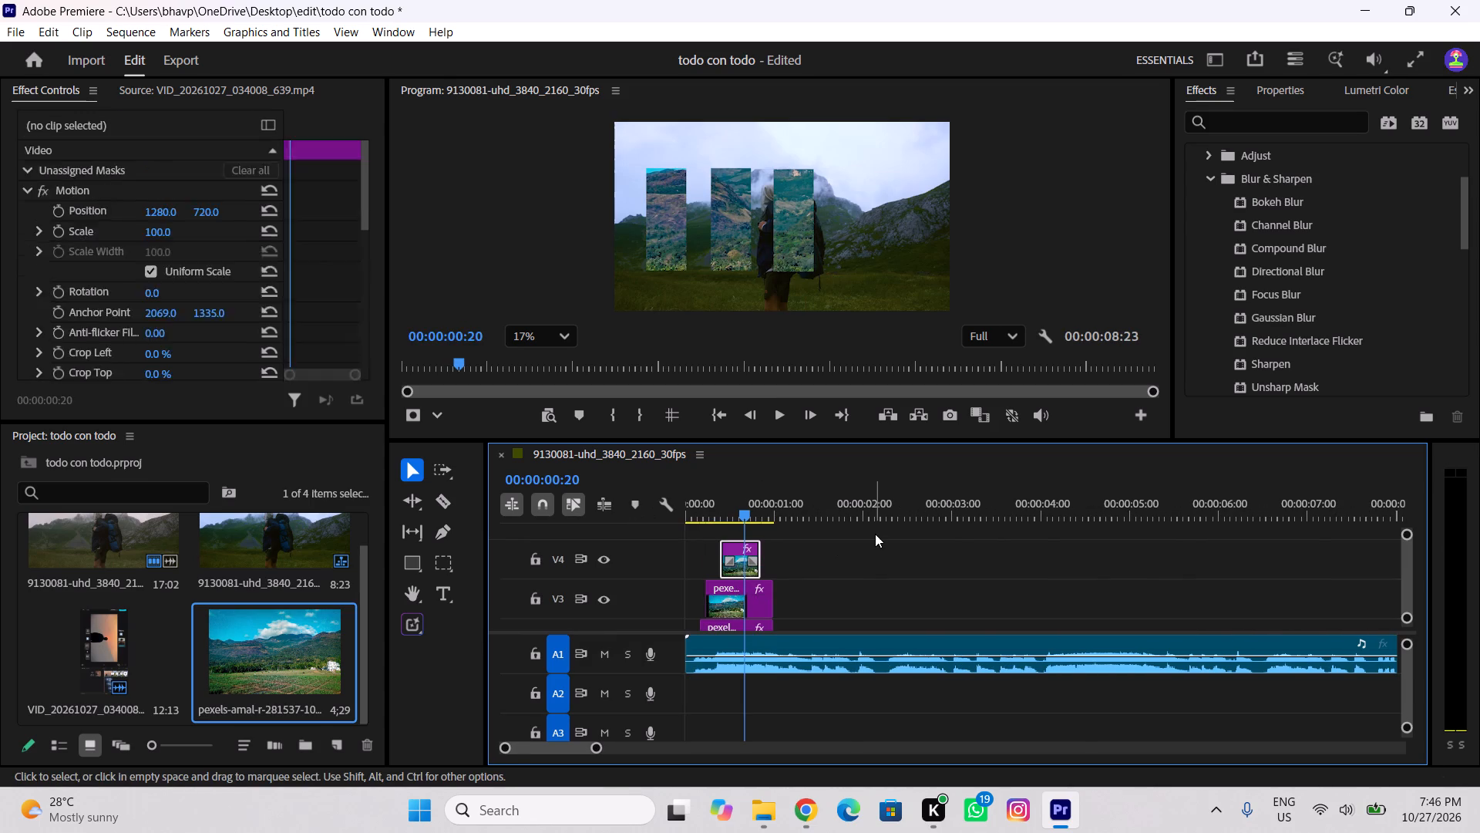
{"action": "left_click", "coordinate": [874, 534]}
{"action": "left_click_drag", "start_coordinate": [736, 547], "coordinate": [732, 547]}
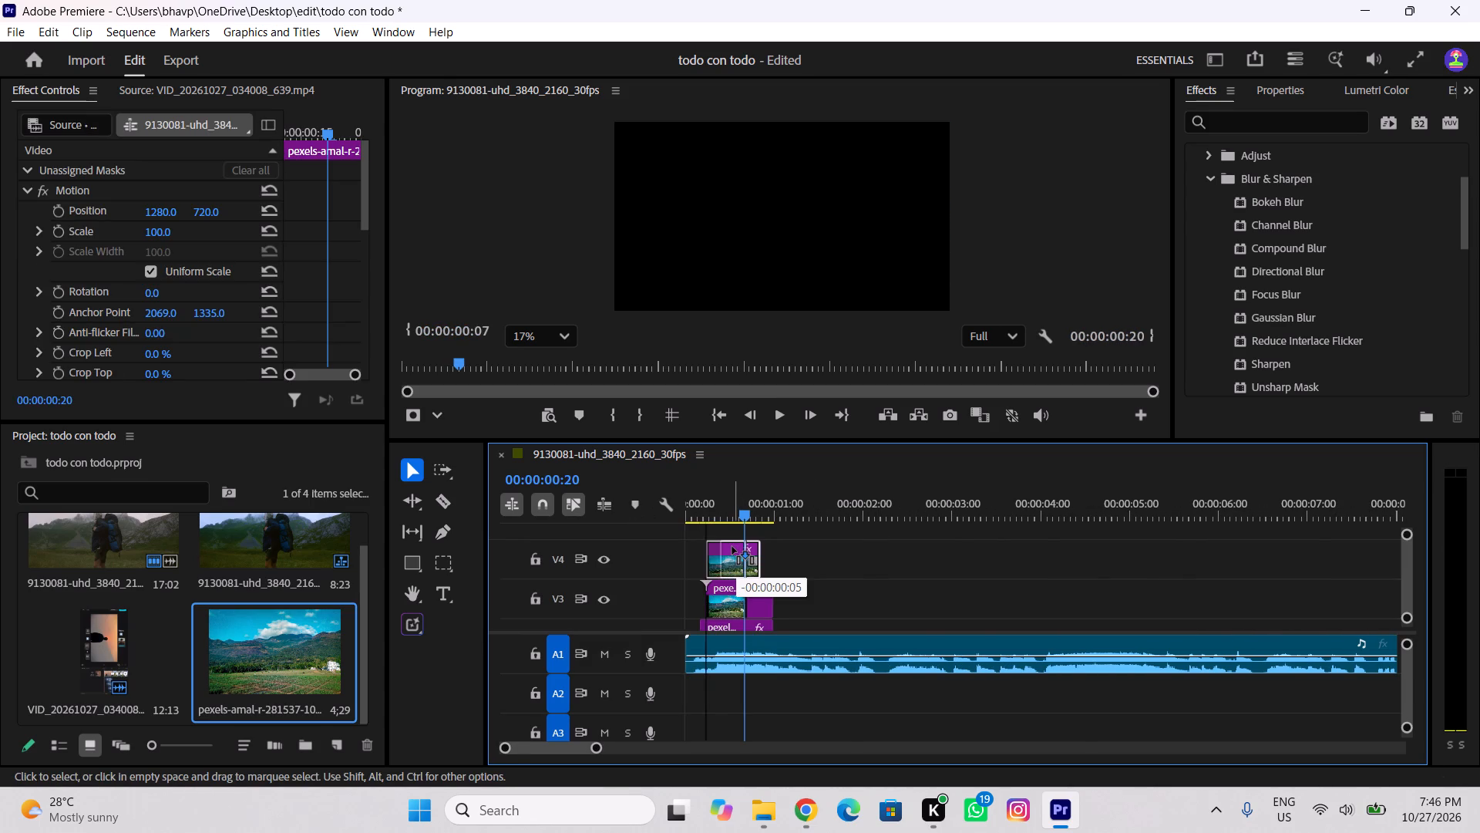
{"action": "left_click_drag", "start_coordinate": [732, 547], "coordinate": [735, 555]}
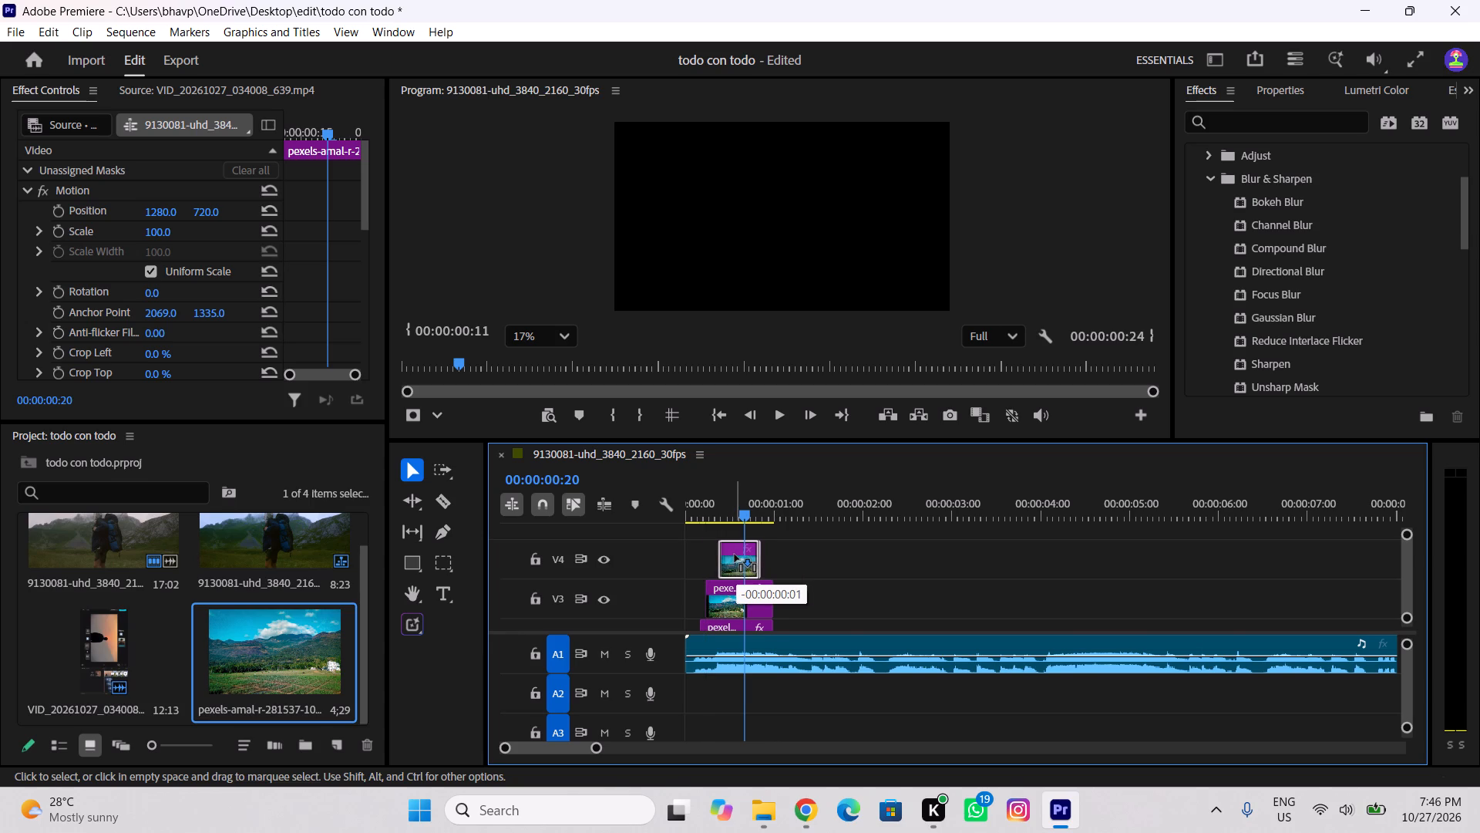
{"action": "left_click_drag", "start_coordinate": [735, 555], "coordinate": [731, 558]}
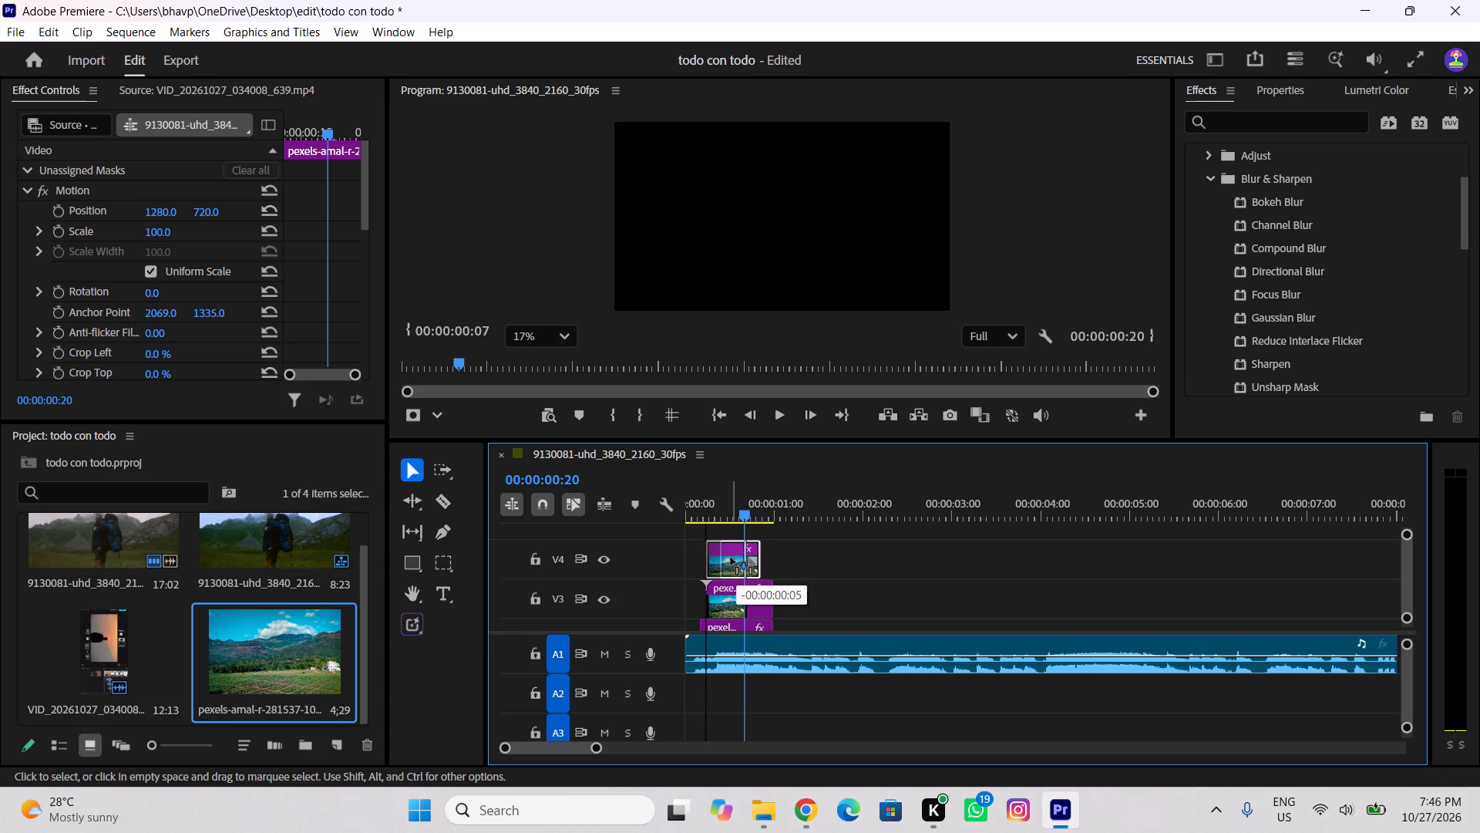
{"action": "left_click_drag", "start_coordinate": [731, 558], "coordinate": [734, 560]}
Replay the opening and extend the V4 photo clip's end to line up with the end of the V3 clip.
{"action": "left_click_drag", "start_coordinate": [745, 517], "coordinate": [677, 520]}
{"action": "key", "text": "space"}
{"action": "key", "text": "space"}
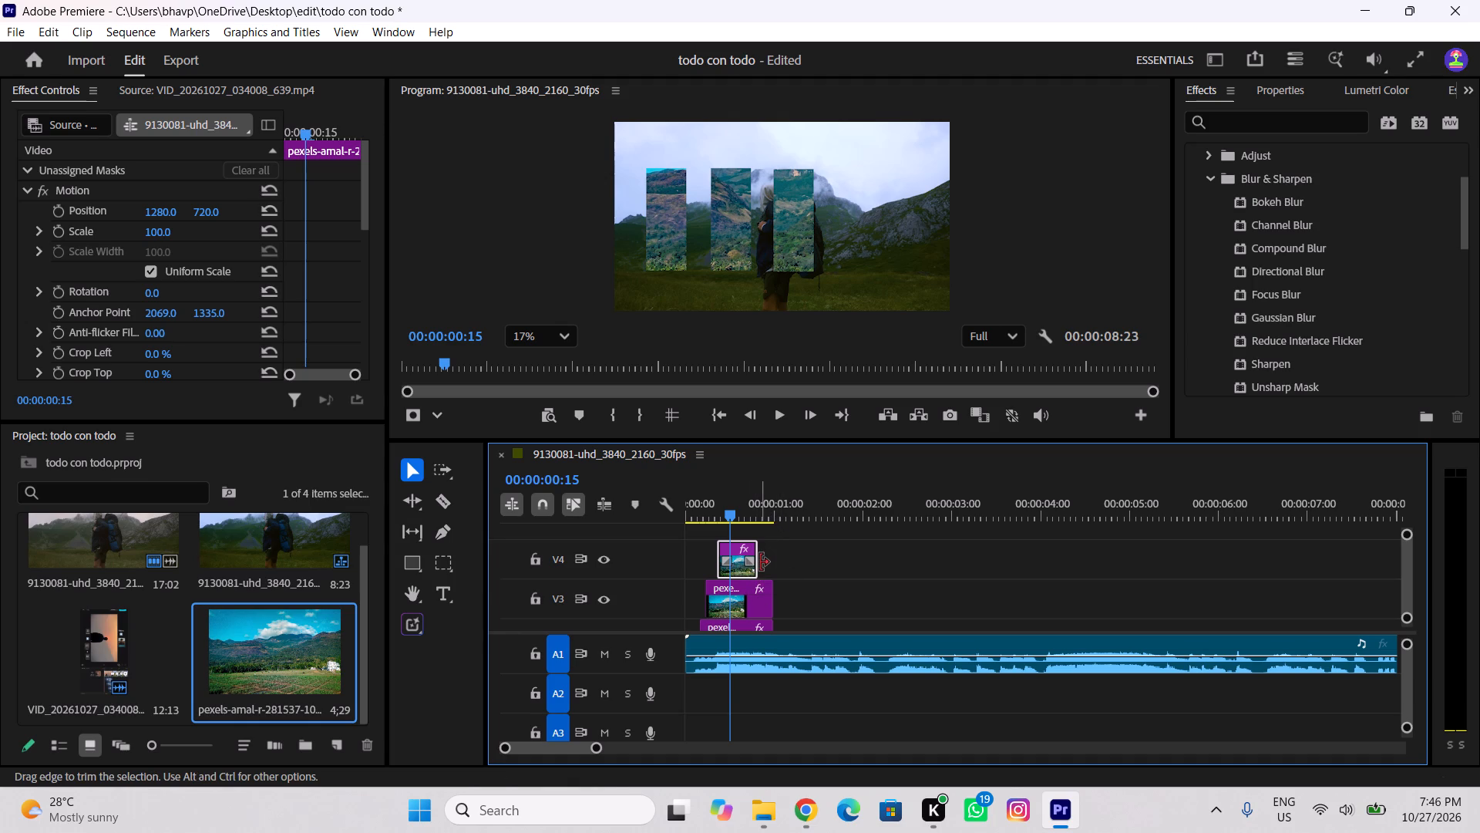
{"action": "left_click_drag", "start_coordinate": [760, 562], "coordinate": [769, 562]}
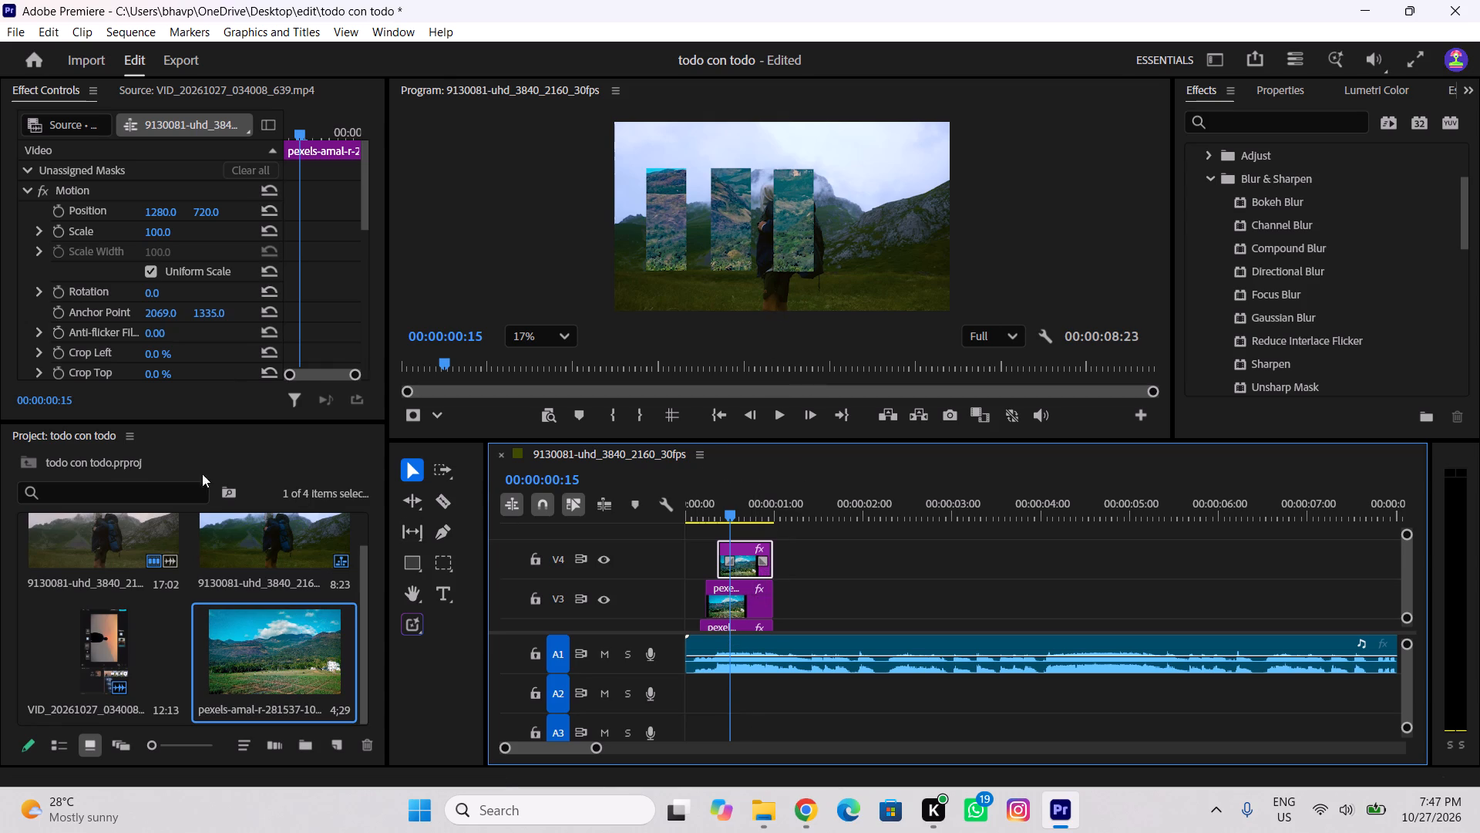
Nudge the V4 clip's rectangle mask slightly right to widen the gap after the second photo strip, and deselect it.
{"action": "scroll", "coordinate": [146, 371], "scroll_direction": "down", "scroll_amount": 5}
{"action": "left_click", "coordinate": [137, 353]}
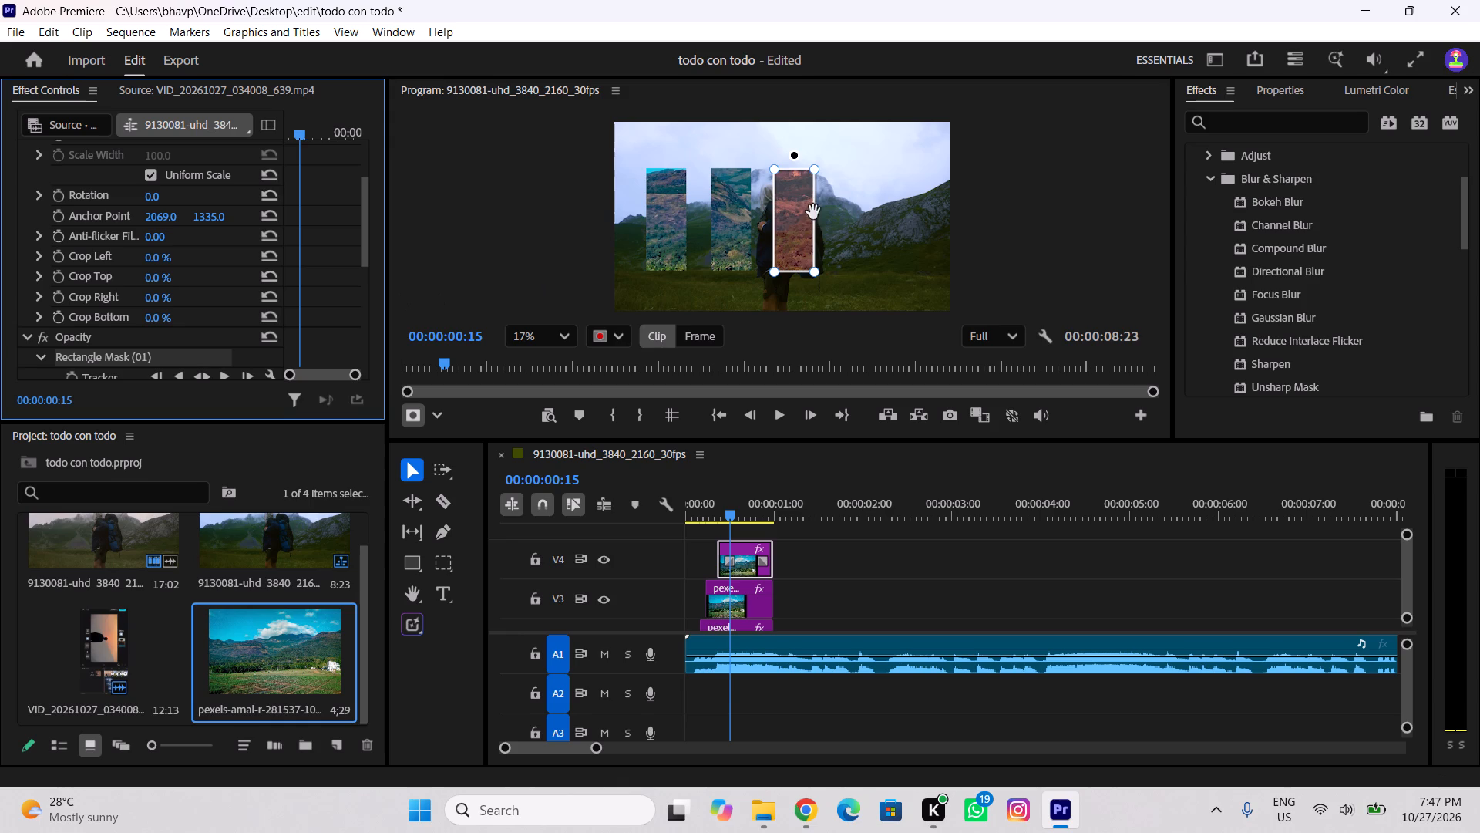
{"action": "left_click_drag", "start_coordinate": [798, 223], "coordinate": [805, 223]}
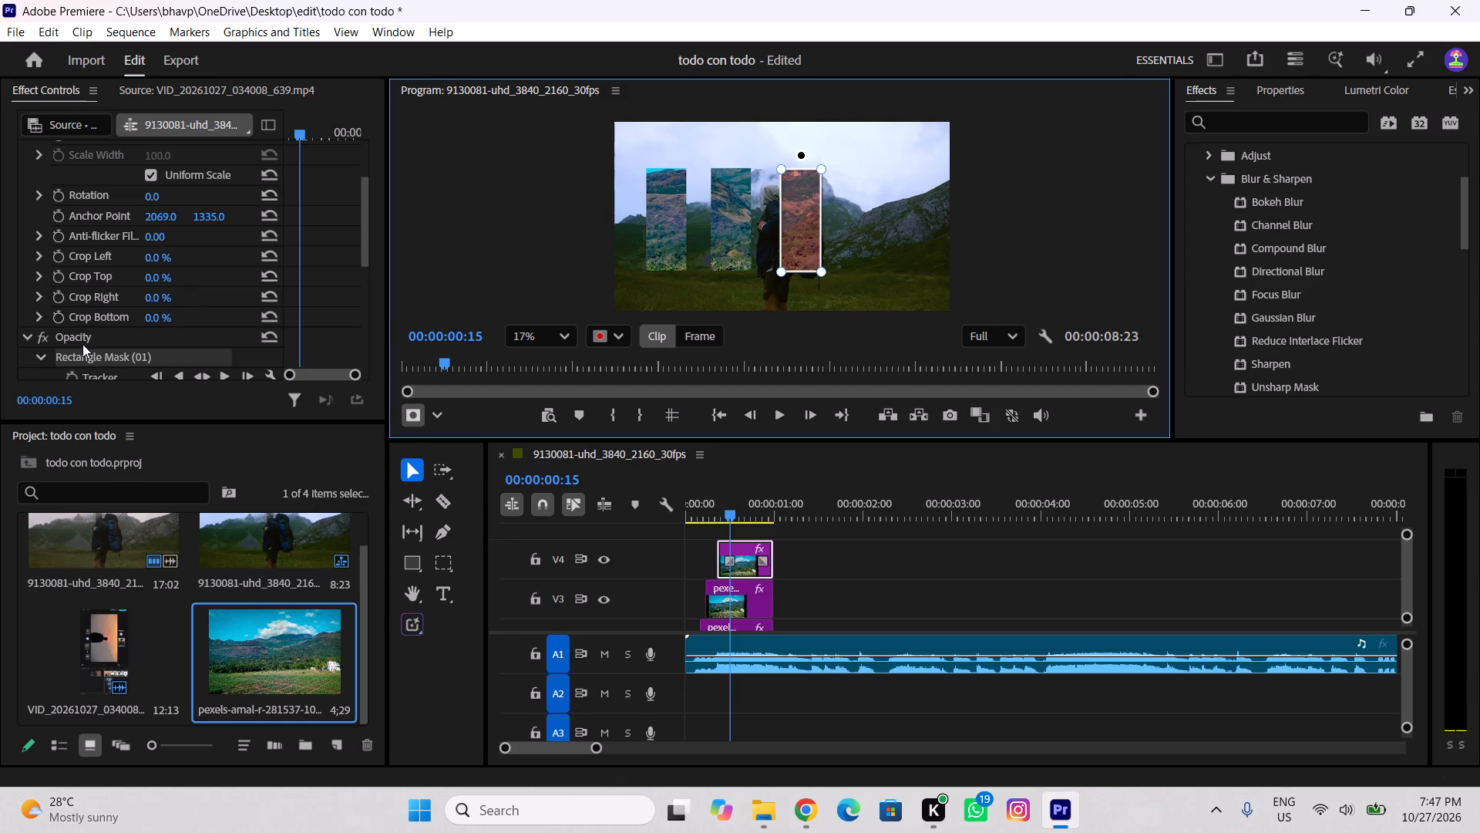
{"action": "left_click", "coordinate": [82, 342]}
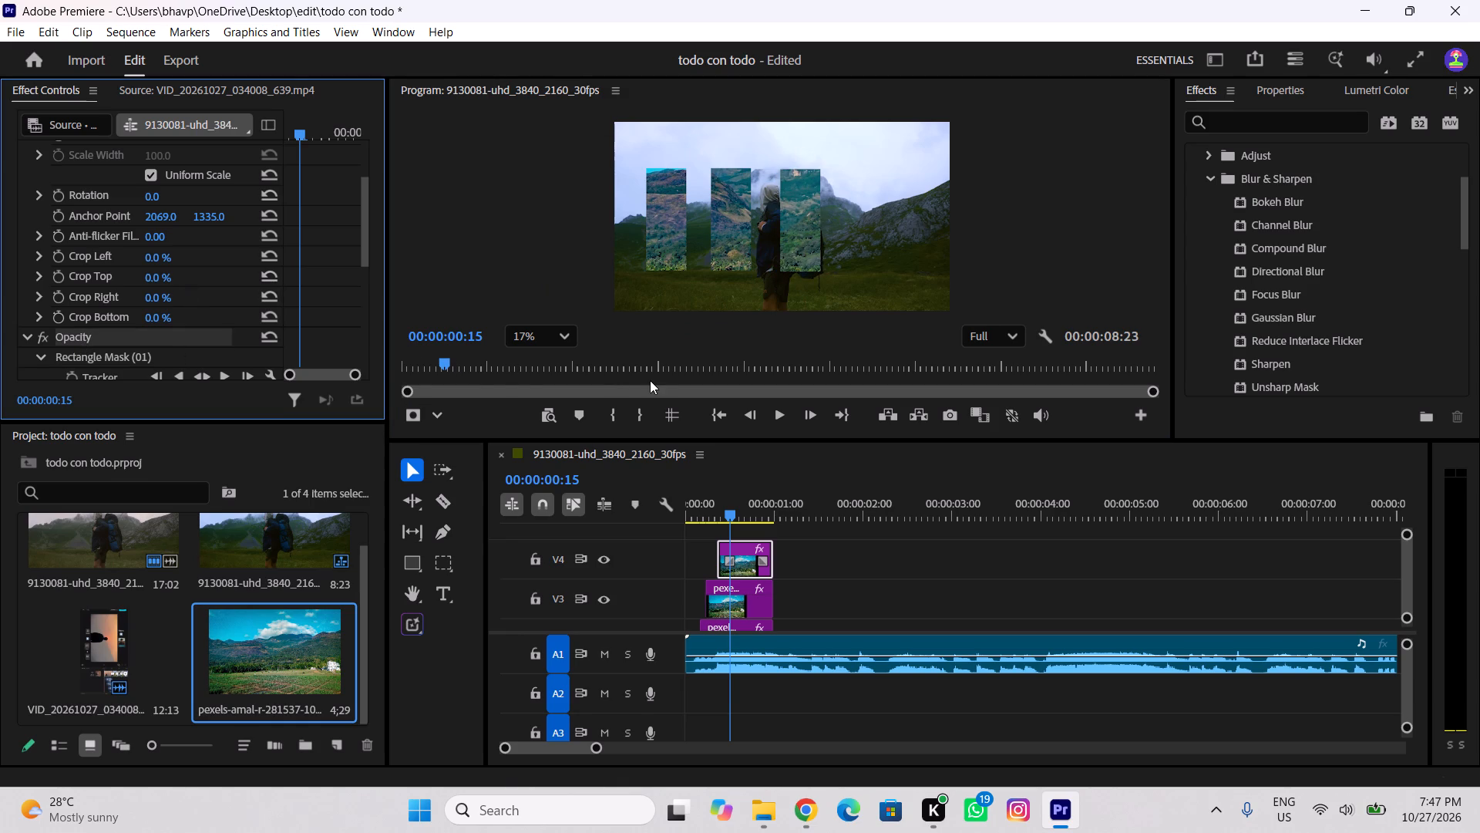
Replay and scrub the opening from the start to check the timing of the three photo strips.
{"action": "left_click_drag", "start_coordinate": [733, 514], "coordinate": [775, 523]}
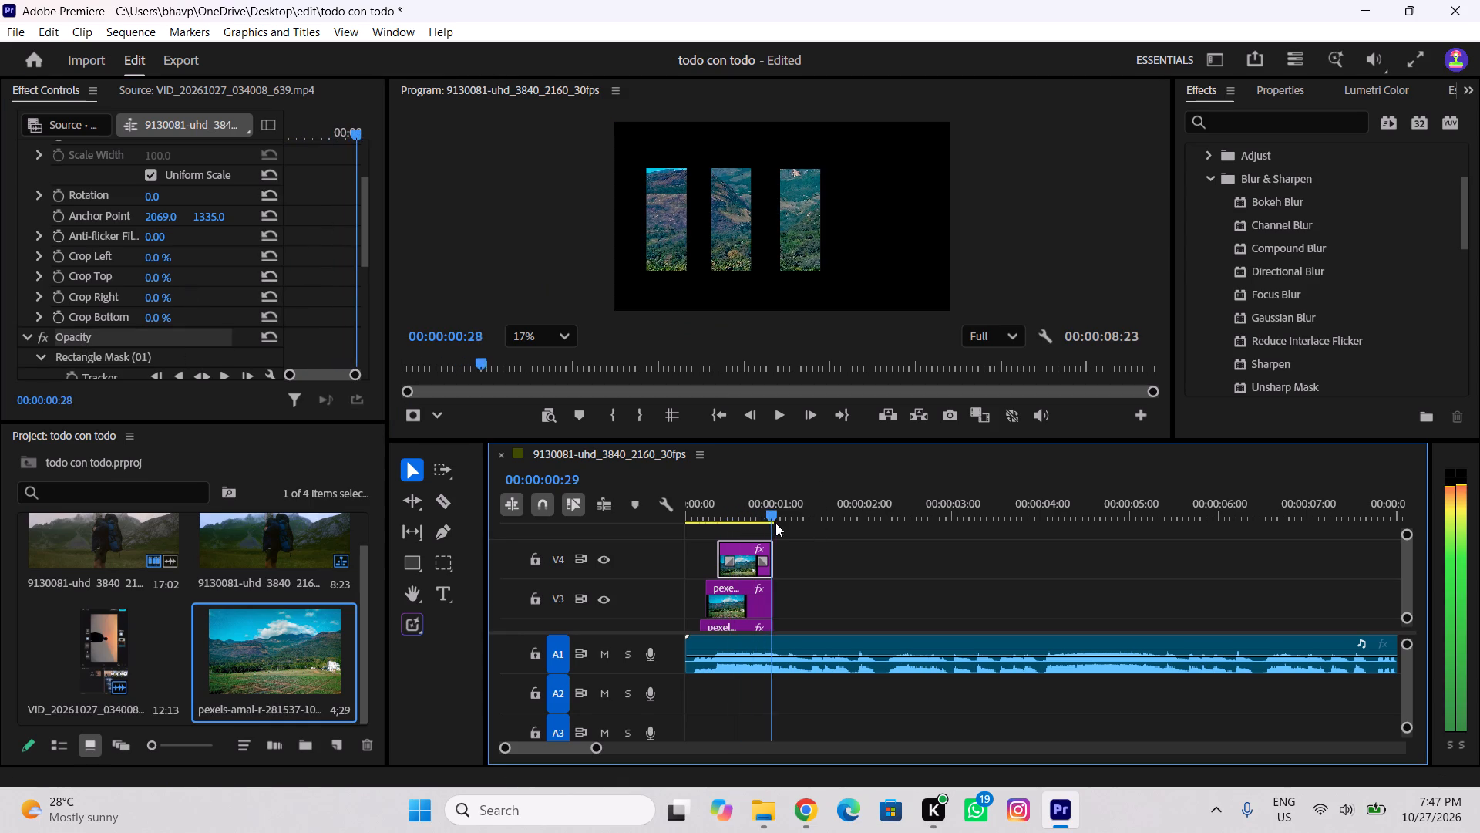
{"action": "left_click_drag", "start_coordinate": [775, 523], "coordinate": [659, 588]}
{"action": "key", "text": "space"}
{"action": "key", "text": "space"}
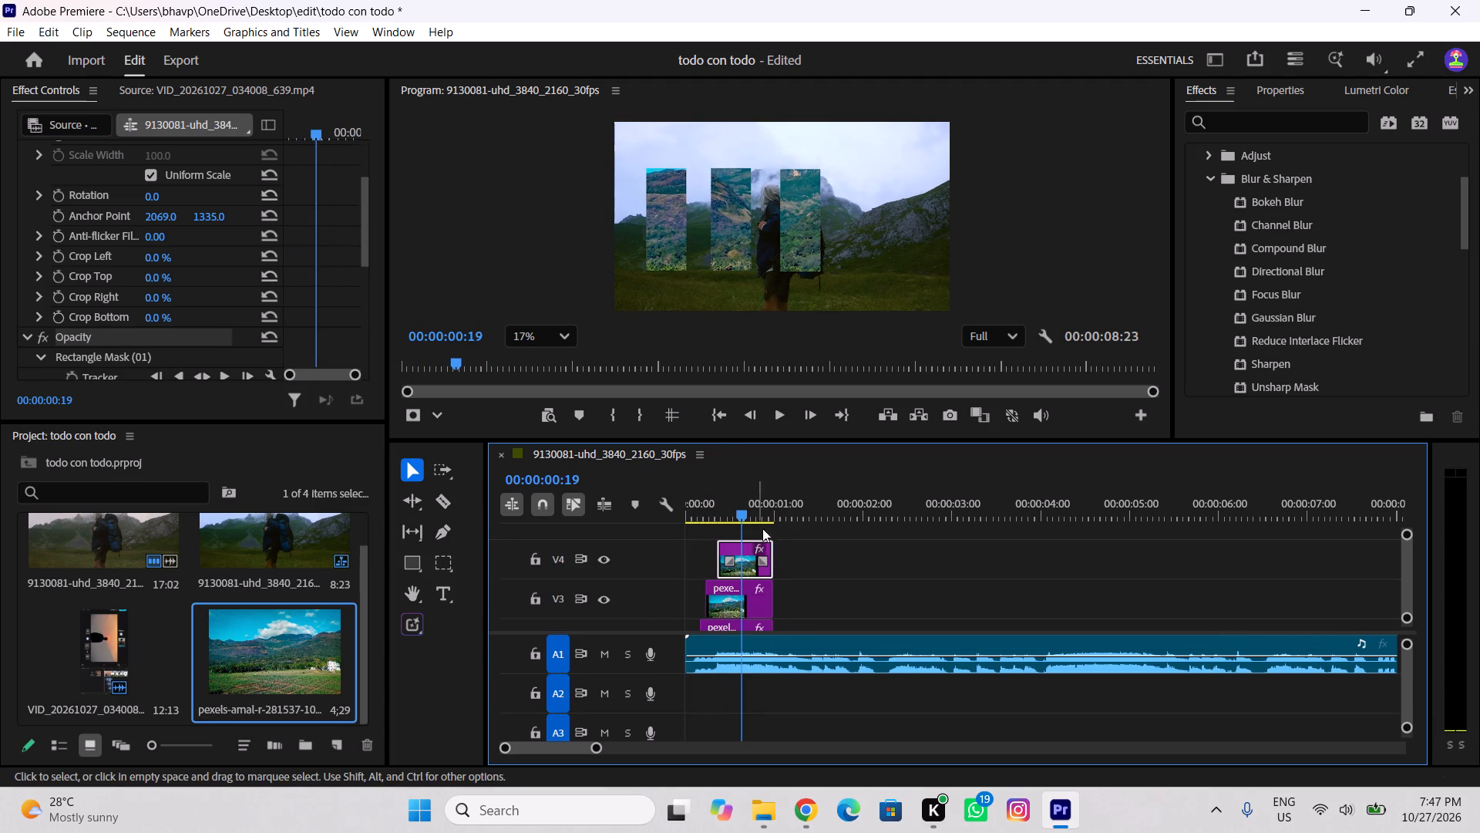
{"action": "left_click_drag", "start_coordinate": [764, 507], "coordinate": [621, 531]}
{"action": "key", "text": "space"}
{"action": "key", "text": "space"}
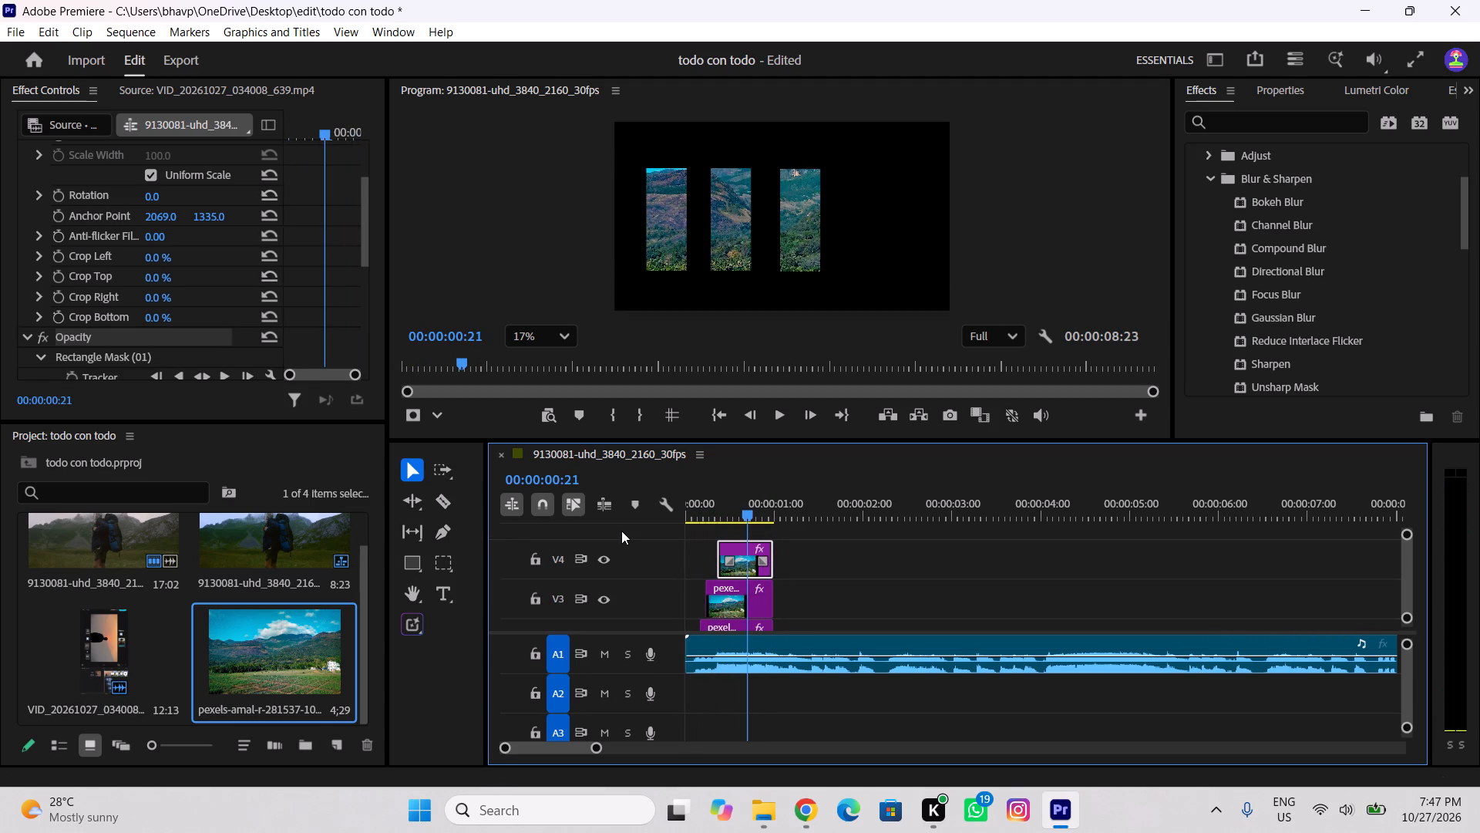
{"action": "left_click_drag", "start_coordinate": [748, 517], "coordinate": [606, 528]}
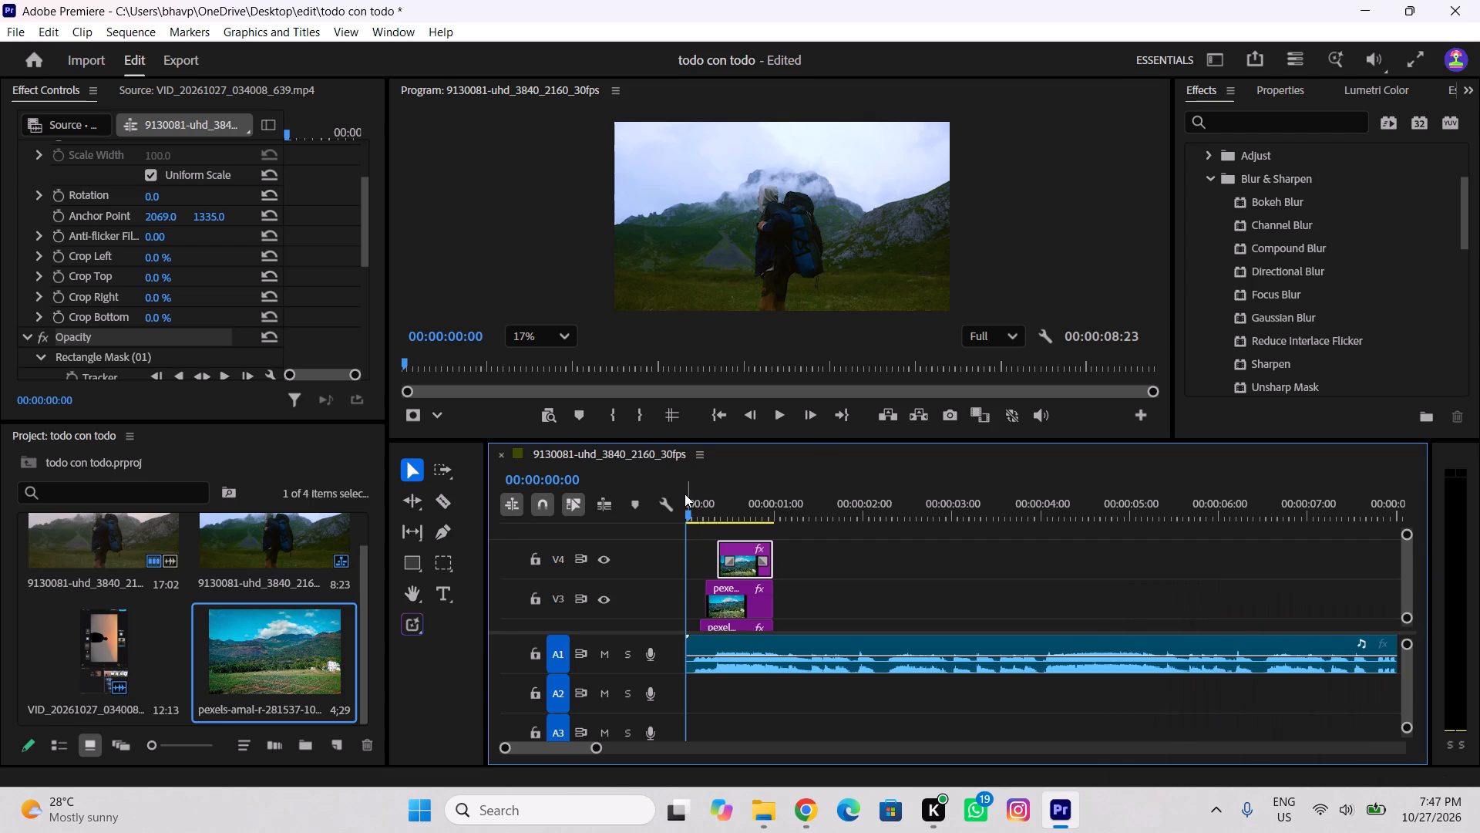
Duplicate the V4 photo clip onto a new V5 track starting at about 00:00:00:15, and select the copy.
{"action": "left_click_drag", "start_coordinate": [782, 511], "coordinate": [728, 524]}
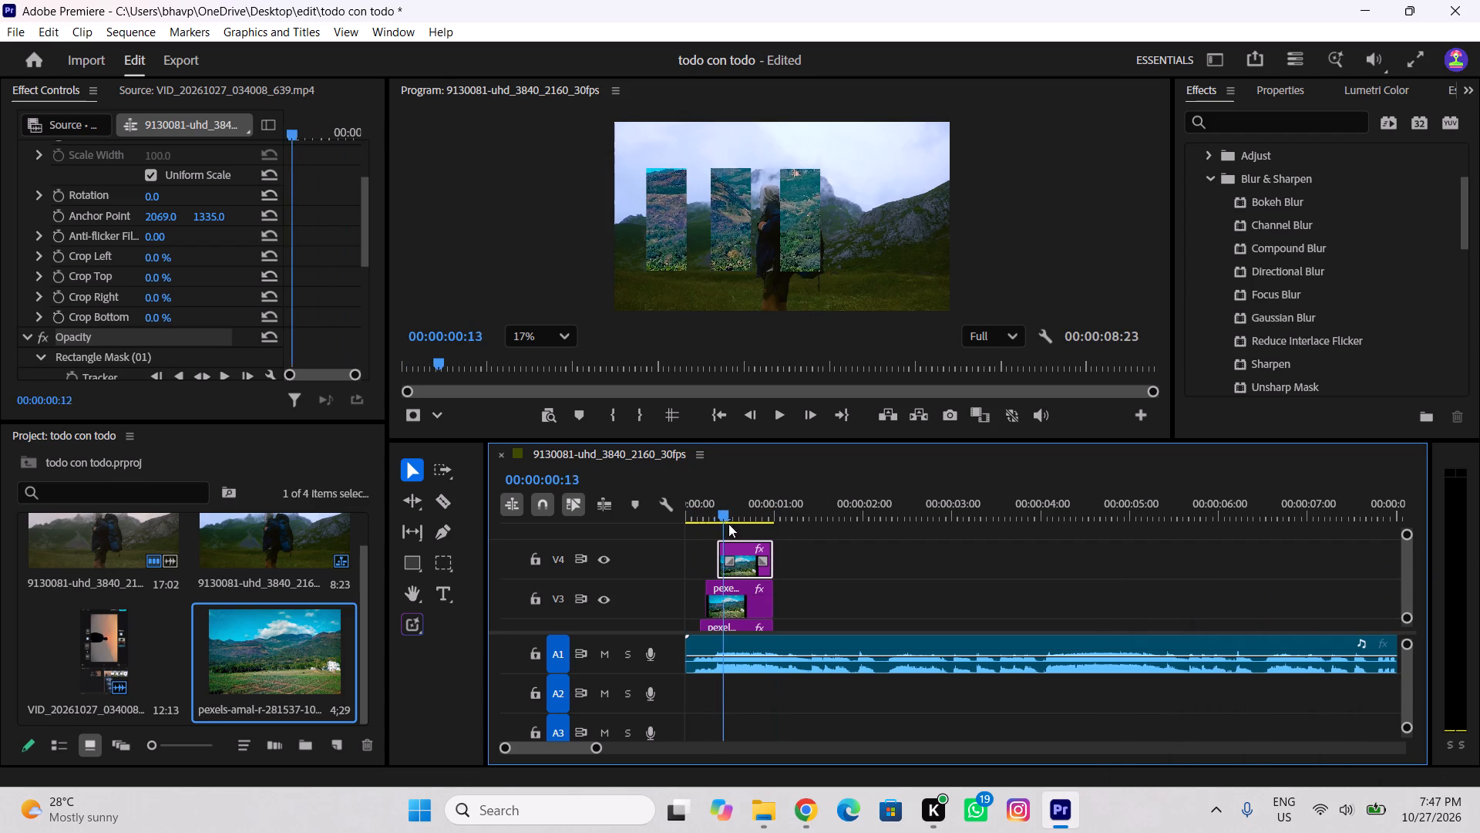
{"action": "left_click_drag", "start_coordinate": [728, 524], "coordinate": [733, 528]}
{"action": "left_click_drag", "start_coordinate": [740, 546], "coordinate": [756, 532], "text": "alt"}
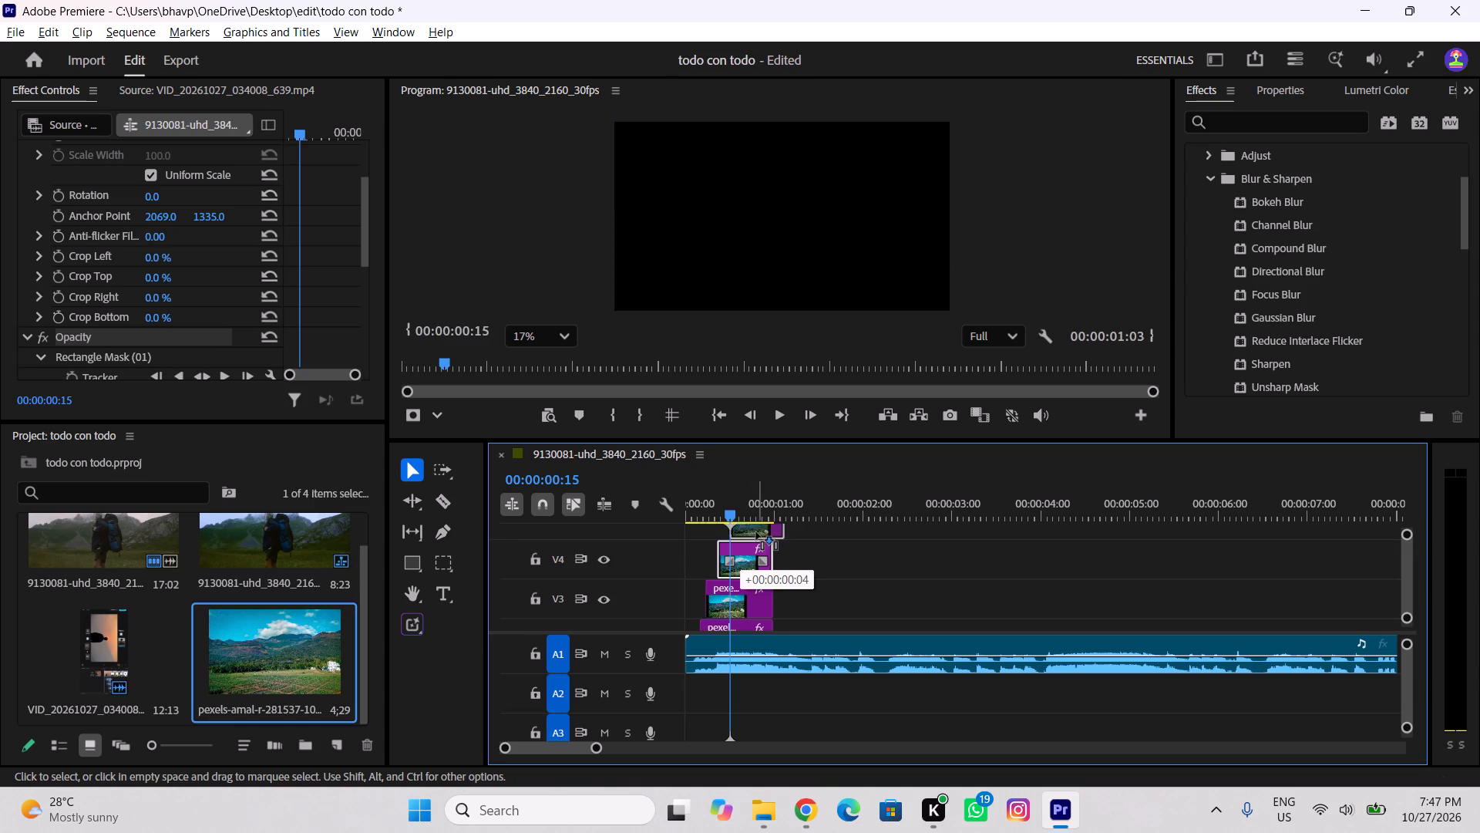
{"action": "left_click_drag", "start_coordinate": [756, 532], "coordinate": [769, 528], "text": "alt"}
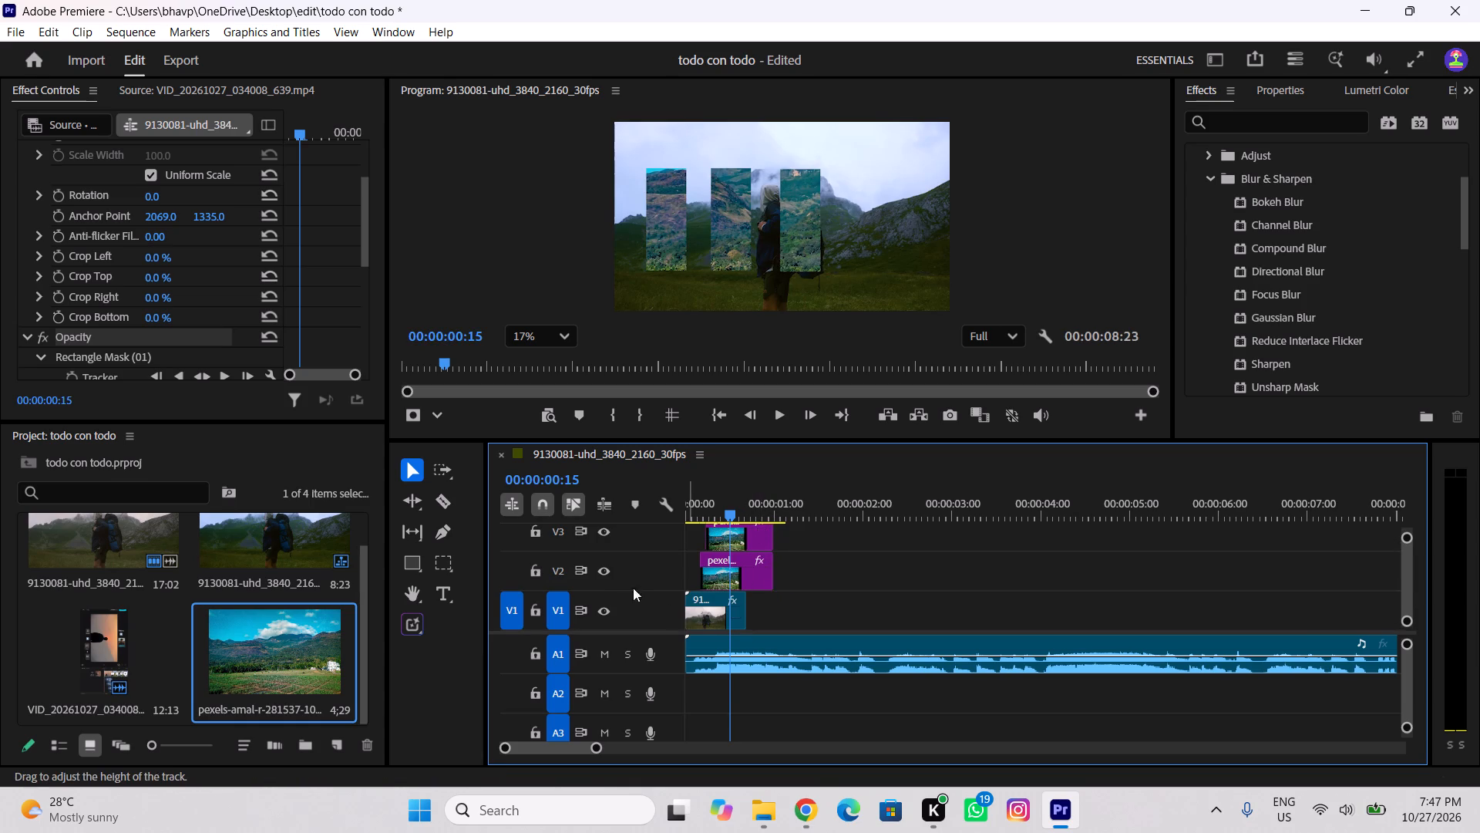
{"action": "scroll", "coordinate": [632, 578], "scroll_direction": "up", "scroll_amount": 13, "text": "ctrl"}
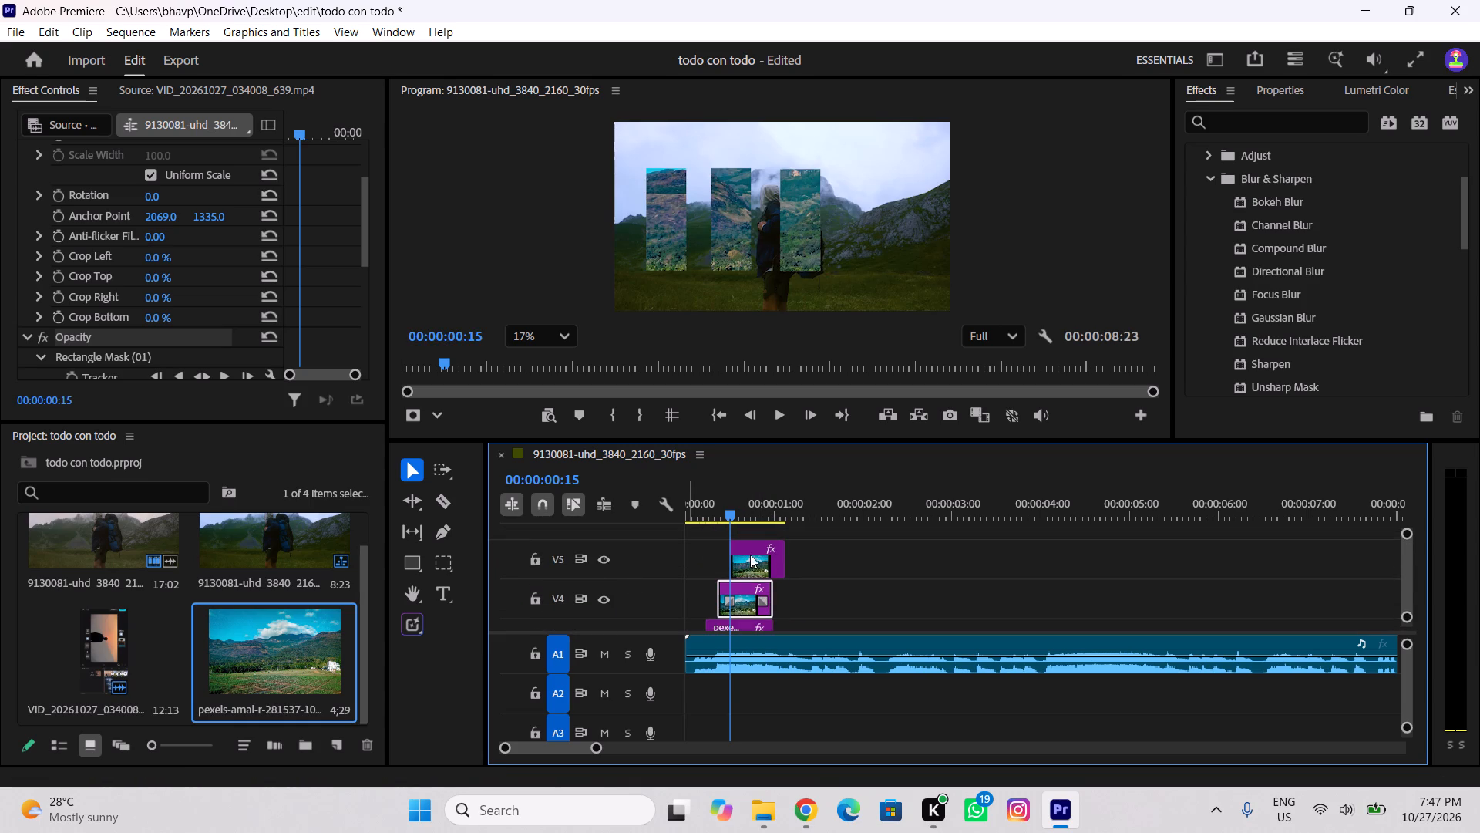
{"action": "left_click", "coordinate": [758, 551]}
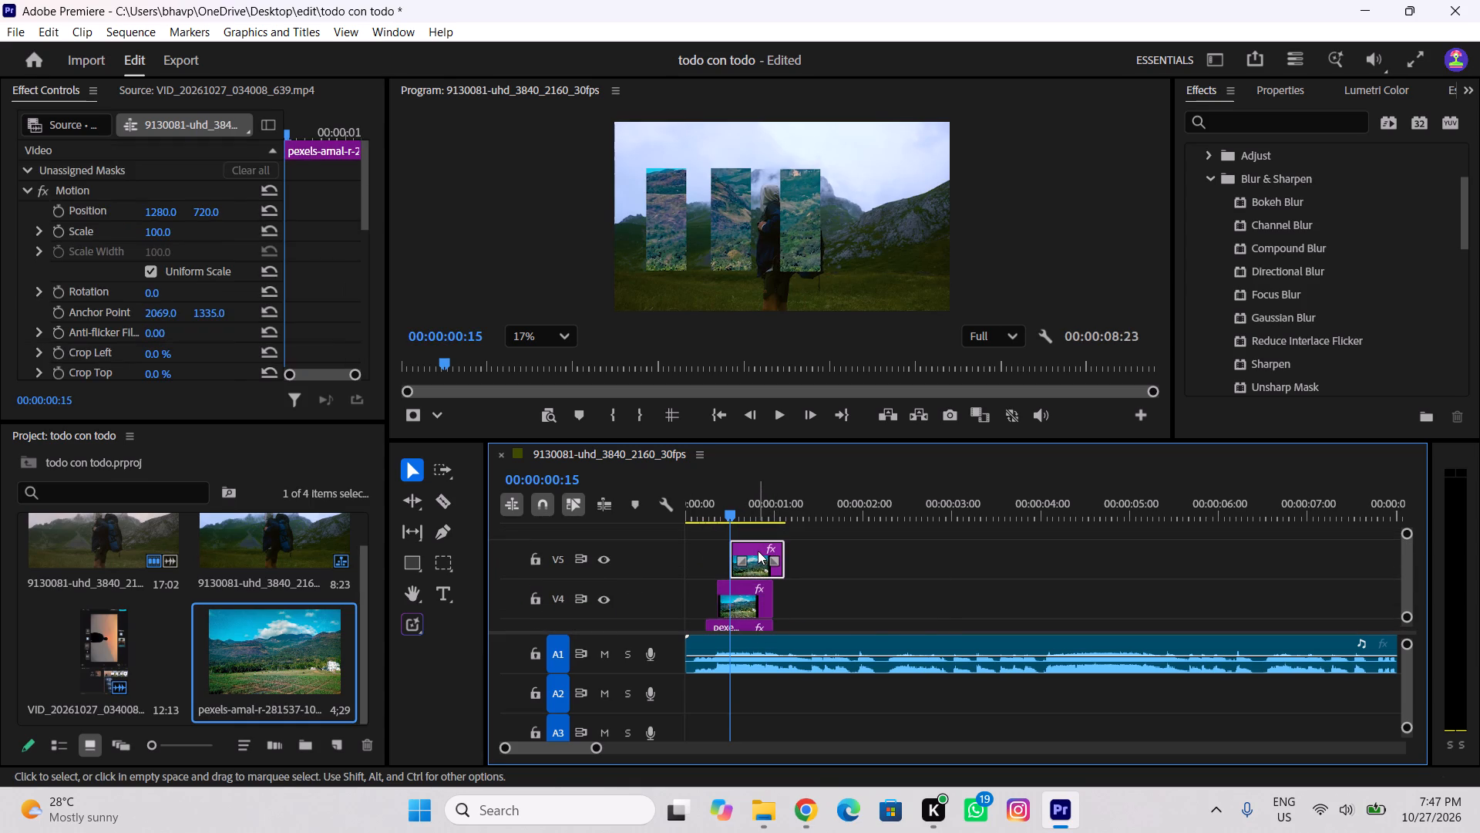
{"action": "right_click", "coordinate": [758, 551]}
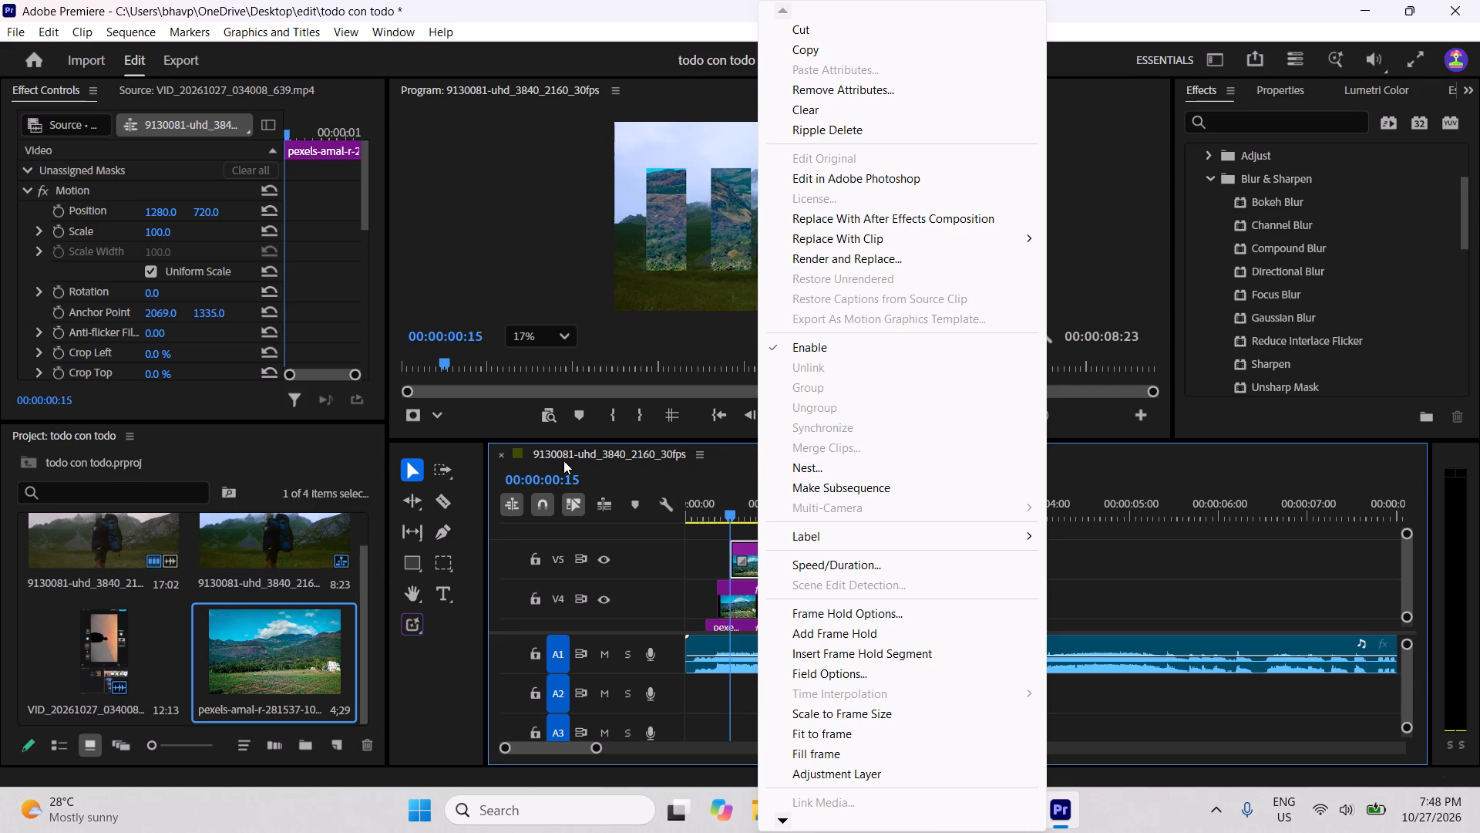
{"action": "left_click", "coordinate": [709, 476]}
Extend the V4 photo clip's end to line up with the end of the V5 clip.
{"action": "left_click_drag", "start_coordinate": [759, 505], "coordinate": [750, 541]}
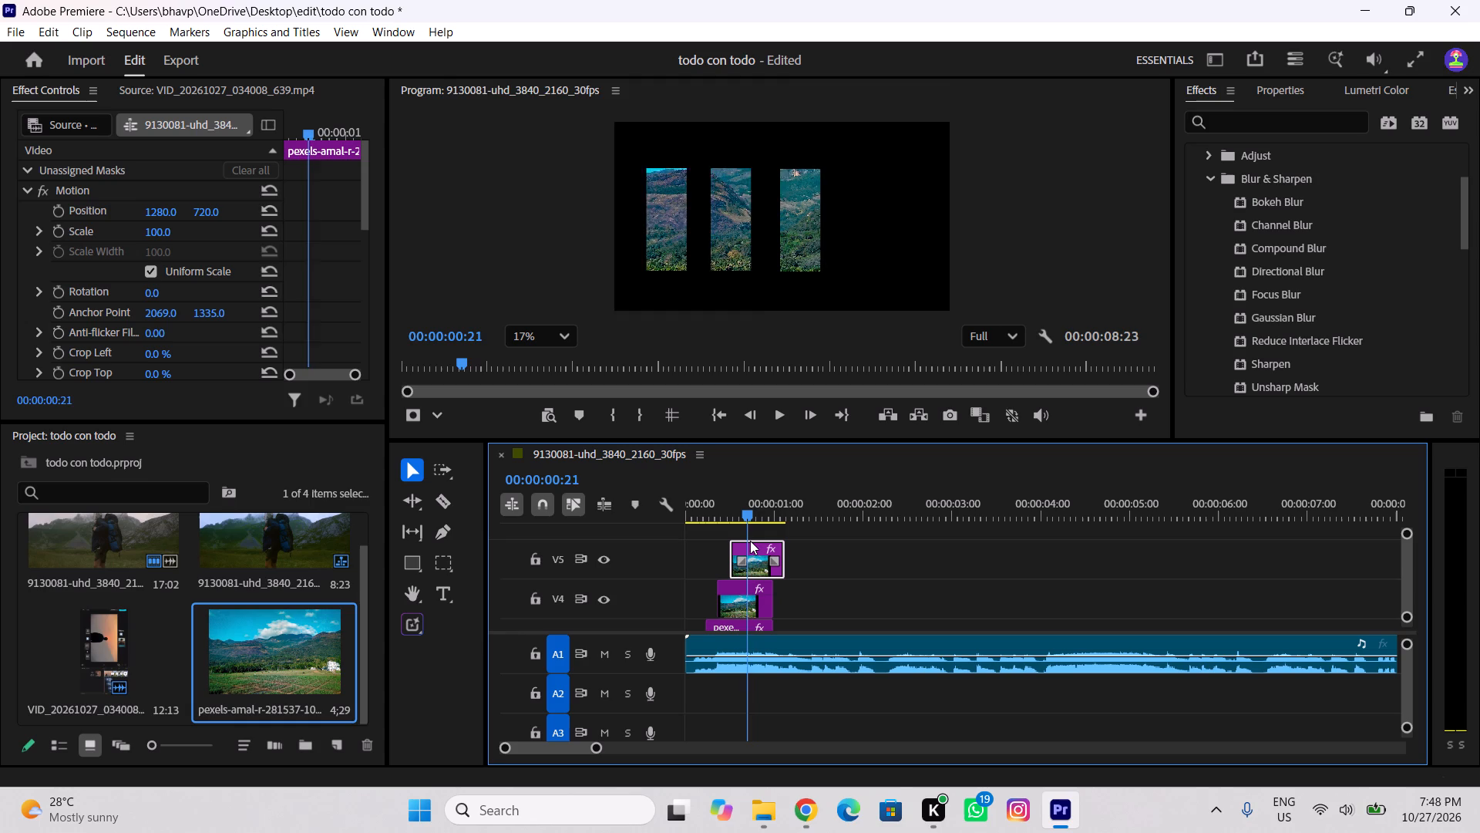
{"action": "left_click_drag", "start_coordinate": [750, 541], "coordinate": [753, 546]}
Extend the V4 photo clip's end by 4 frames to a duration of 00:00:00:23, aligned with the V5 clip's end.
{"action": "left_click_drag", "start_coordinate": [772, 599], "coordinate": [782, 599]}
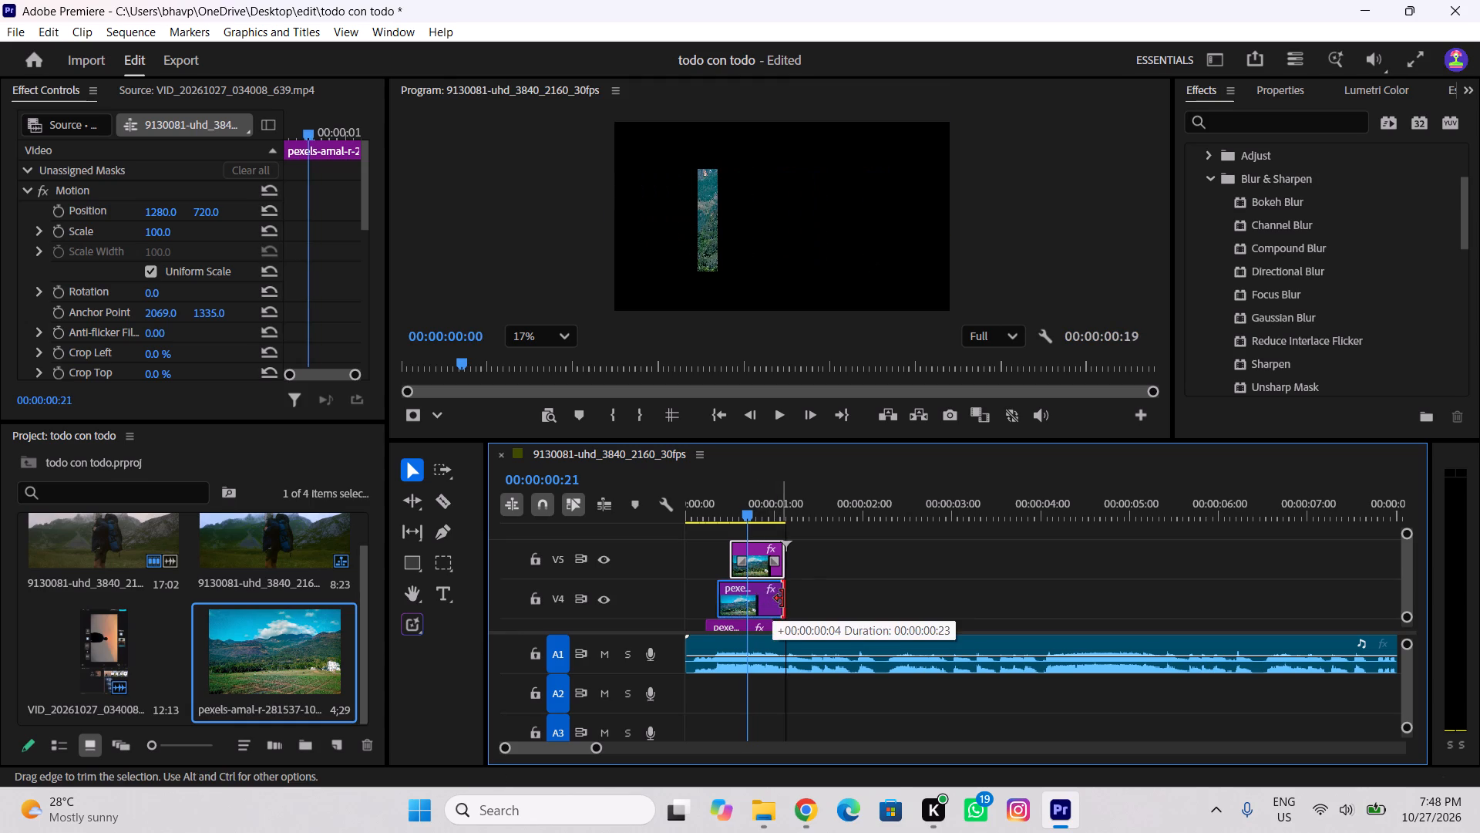
Extend the end of the V3 photo clip to line up with the ends of the V4 and V5 clips.
{"action": "left_click_drag", "start_coordinate": [782, 599], "coordinate": [782, 599]}
{"action": "scroll", "coordinate": [779, 545], "scroll_direction": "down", "scroll_amount": 5}
{"action": "scroll", "coordinate": [757, 554], "scroll_direction": "up", "scroll_amount": 6}
{"action": "scroll", "coordinate": [755, 578], "scroll_direction": "up", "scroll_amount": 3, "text": "ctrl"}
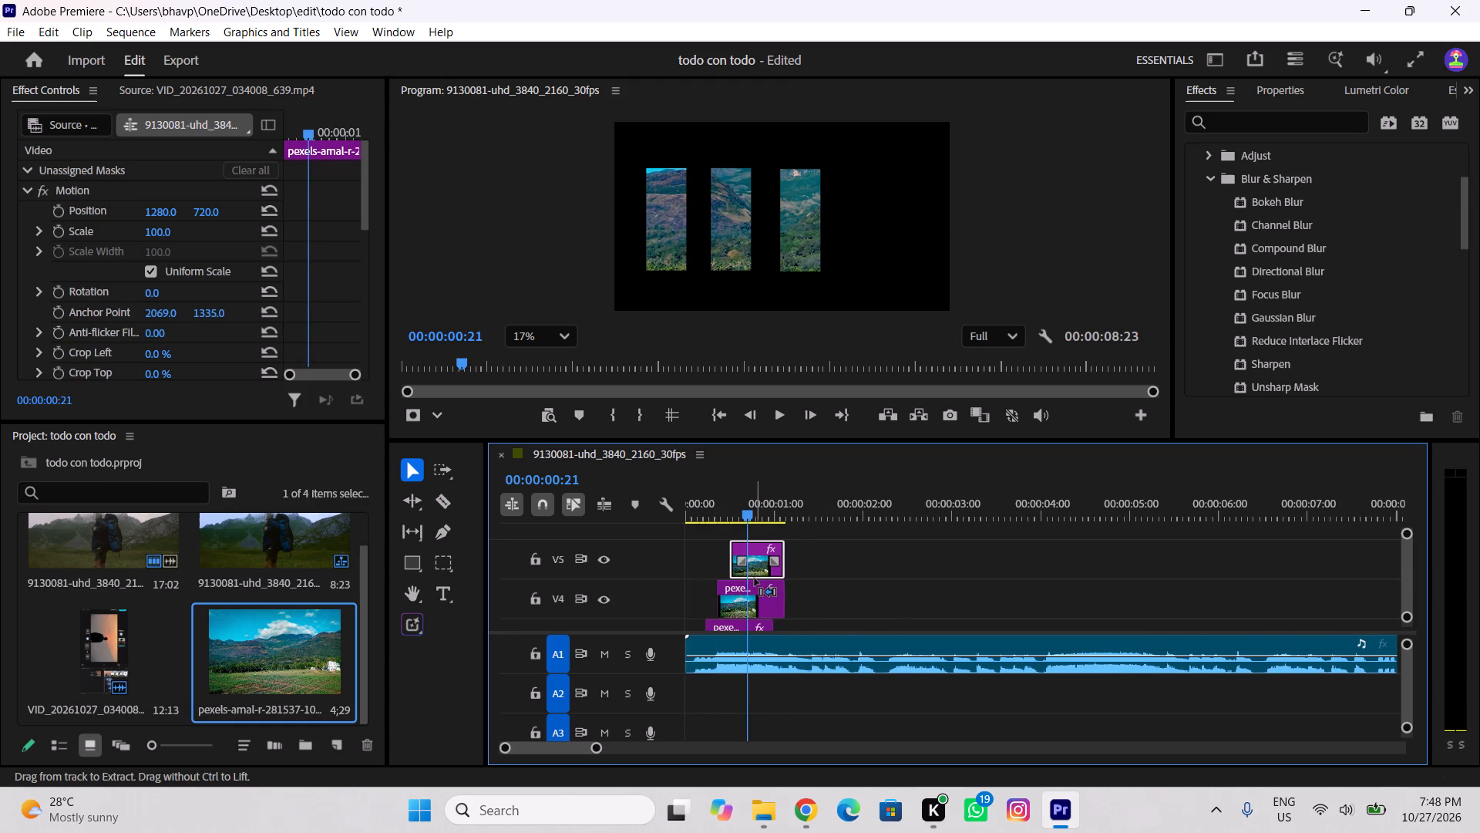
{"action": "scroll", "coordinate": [755, 578], "scroll_direction": "up", "scroll_amount": 2, "text": "ctrl"}
{"action": "scroll", "coordinate": [755, 578], "scroll_direction": "down", "scroll_amount": 4, "text": "ctrl"}
{"action": "scroll", "coordinate": [765, 575], "scroll_direction": "up", "scroll_amount": 2, "text": "ctrl"}
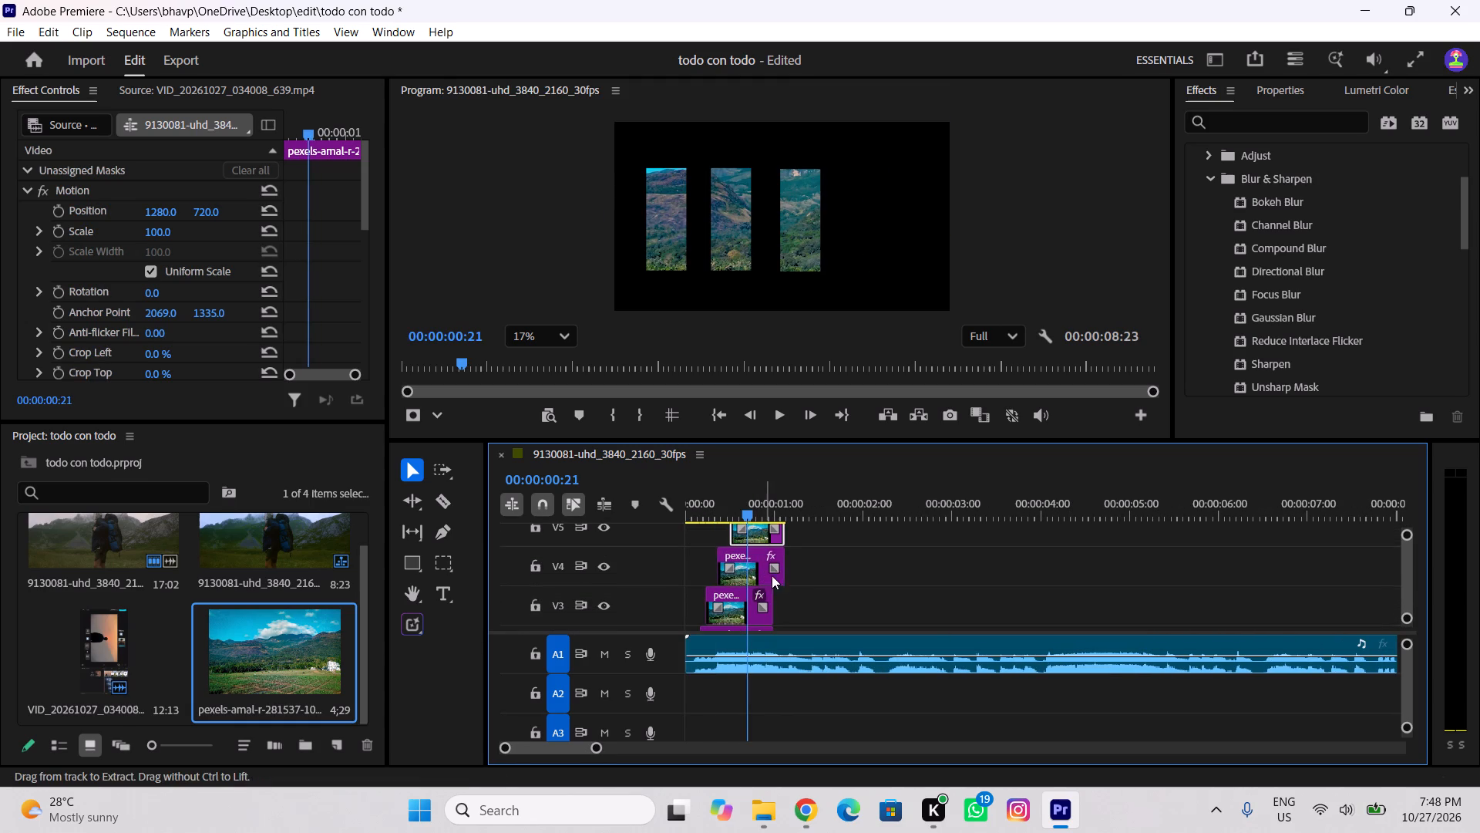
{"action": "left_click_drag", "start_coordinate": [772, 606], "coordinate": [782, 606]}
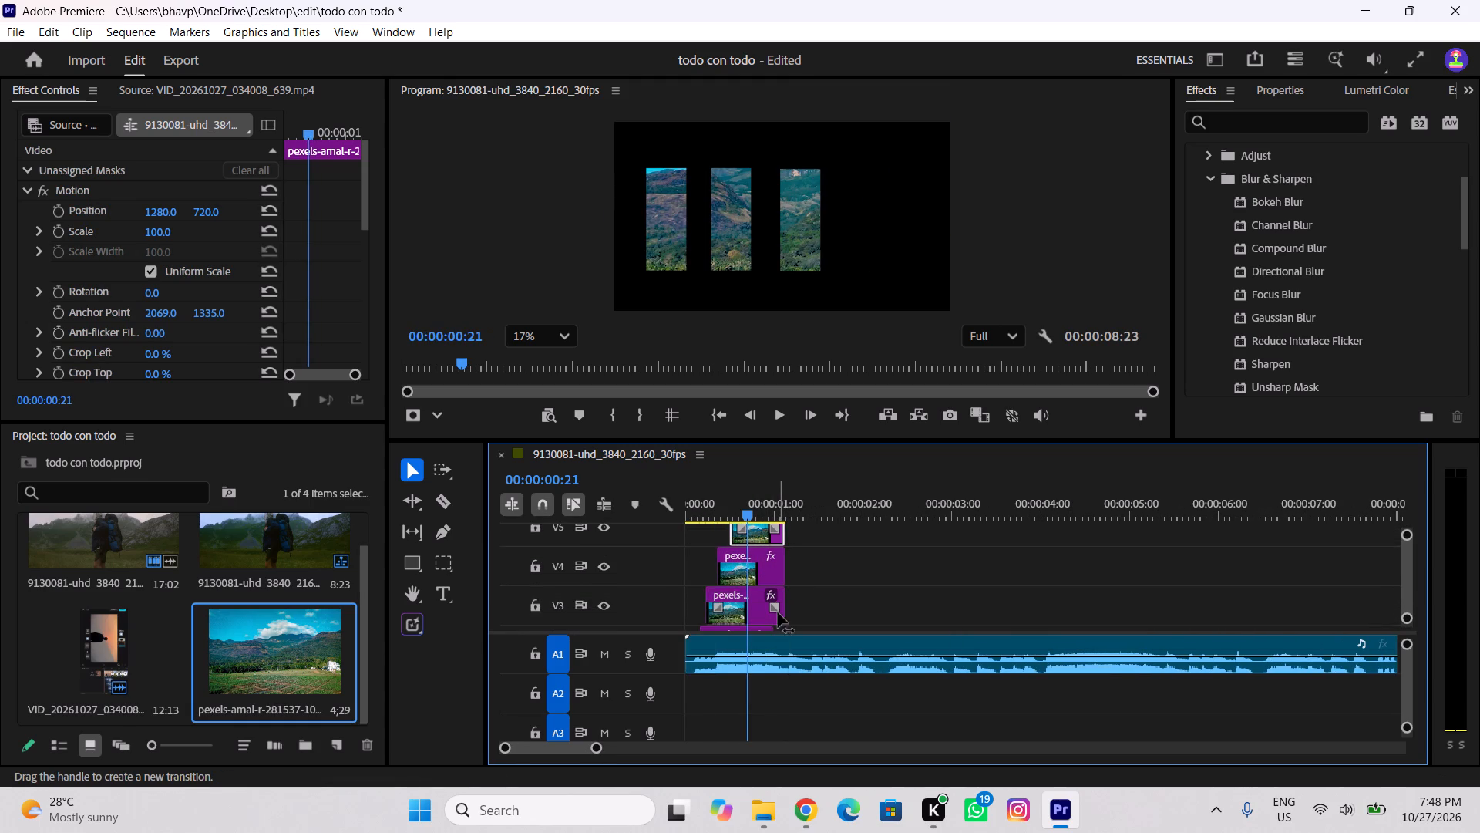
Extend the end of the V2 photo clip to line up with the ends of the photo clips above it.
{"action": "scroll", "coordinate": [777, 612], "scroll_direction": "down", "scroll_amount": 2}
{"action": "scroll", "coordinate": [775, 612], "scroll_direction": "up", "scroll_amount": 5}
{"action": "scroll", "coordinate": [774, 609], "scroll_direction": "up", "scroll_amount": 4, "text": "ctrl"}
{"action": "scroll", "coordinate": [774, 609], "scroll_direction": "down", "scroll_amount": 4, "text": "ctrl"}
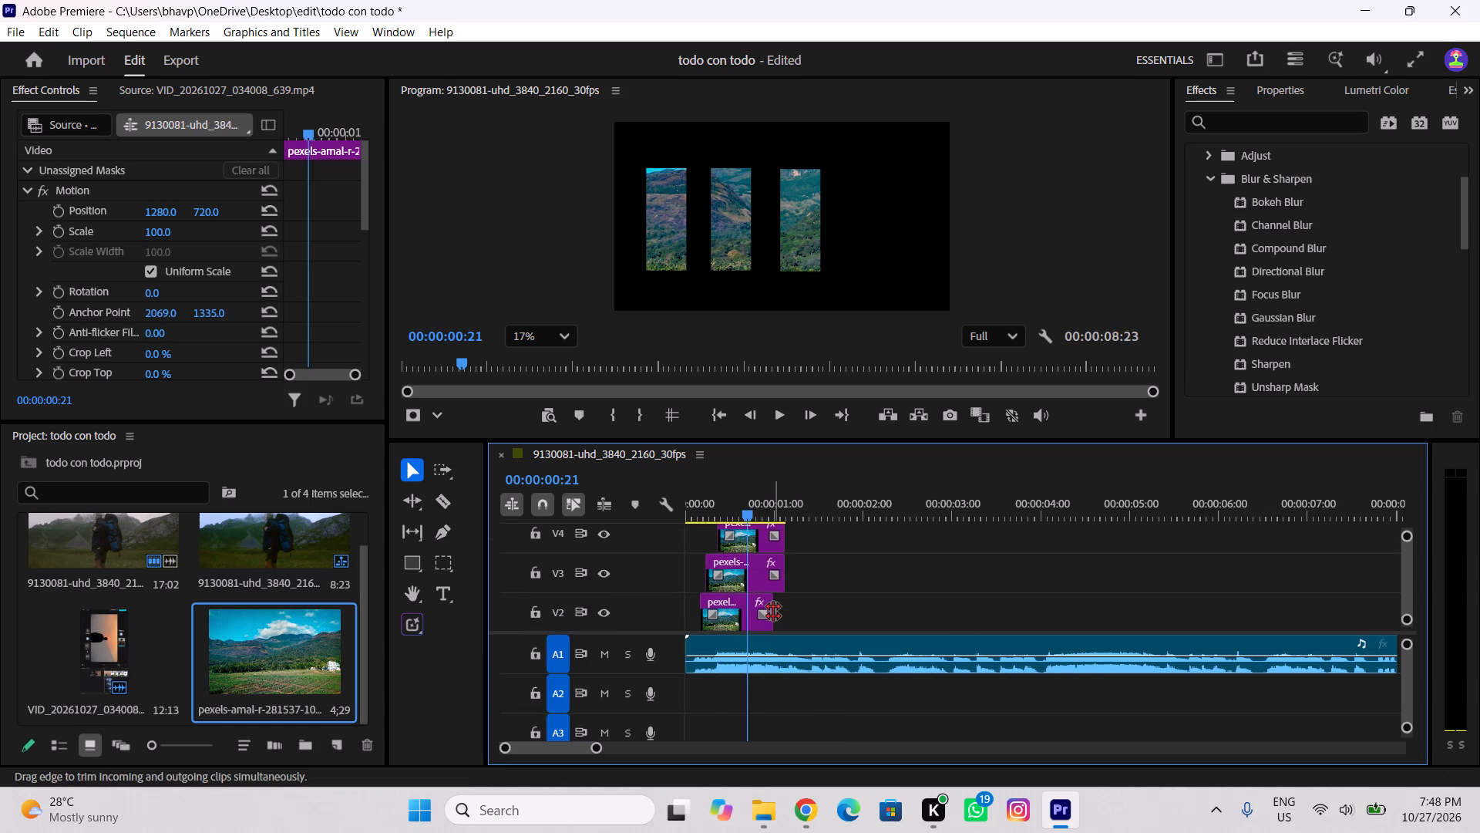
{"action": "left_click_drag", "start_coordinate": [772, 609], "coordinate": [785, 608]}
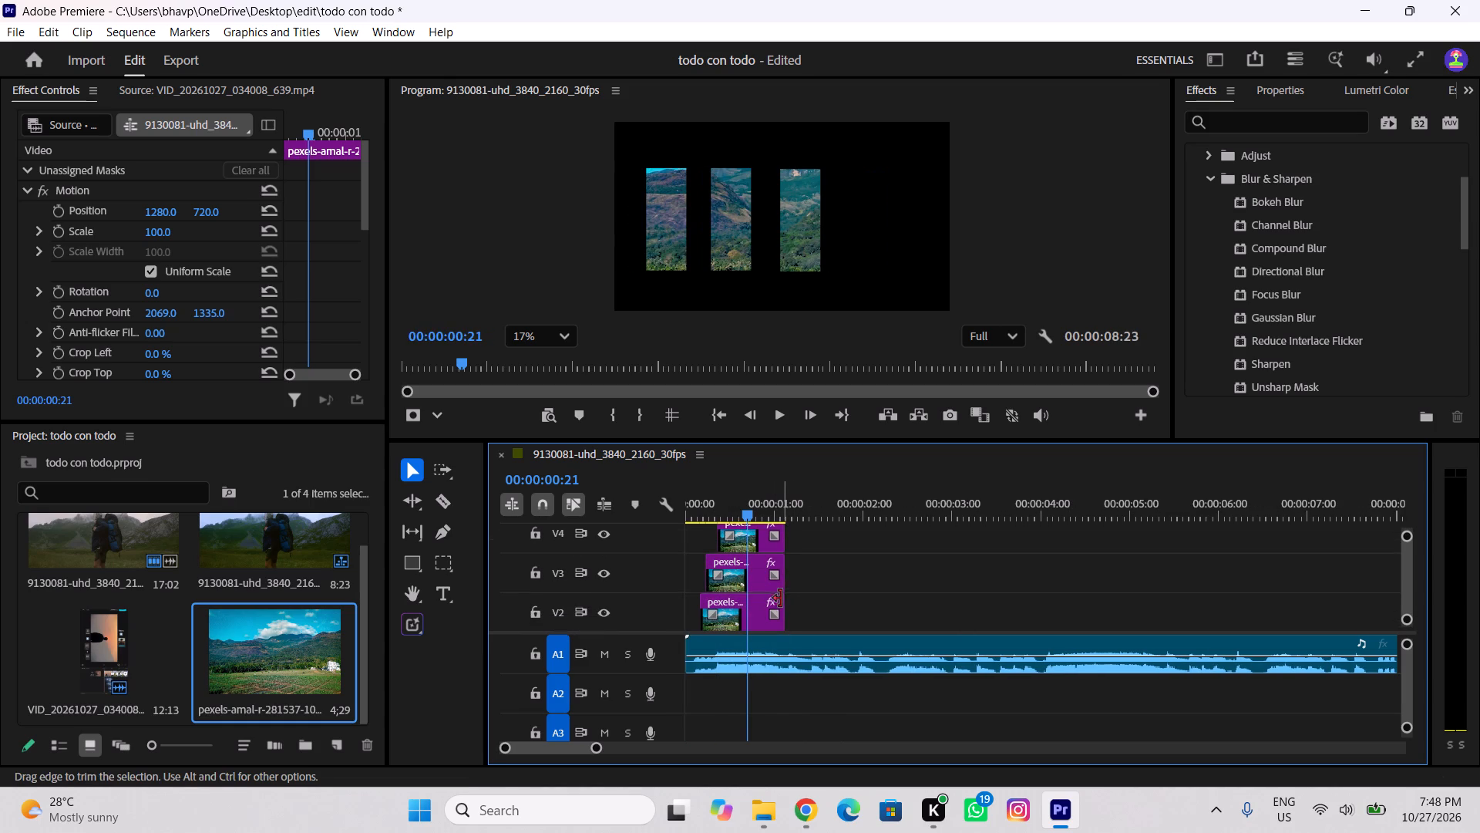
Move the V5 clip's rectangle mask to the right of the third strip, forming a fourth photo strip with a similar gap.
{"action": "scroll", "coordinate": [781, 598], "scroll_direction": "up", "scroll_amount": 6}
{"action": "scroll", "coordinate": [778, 595], "scroll_direction": "up", "scroll_amount": 8, "text": "ctrl"}
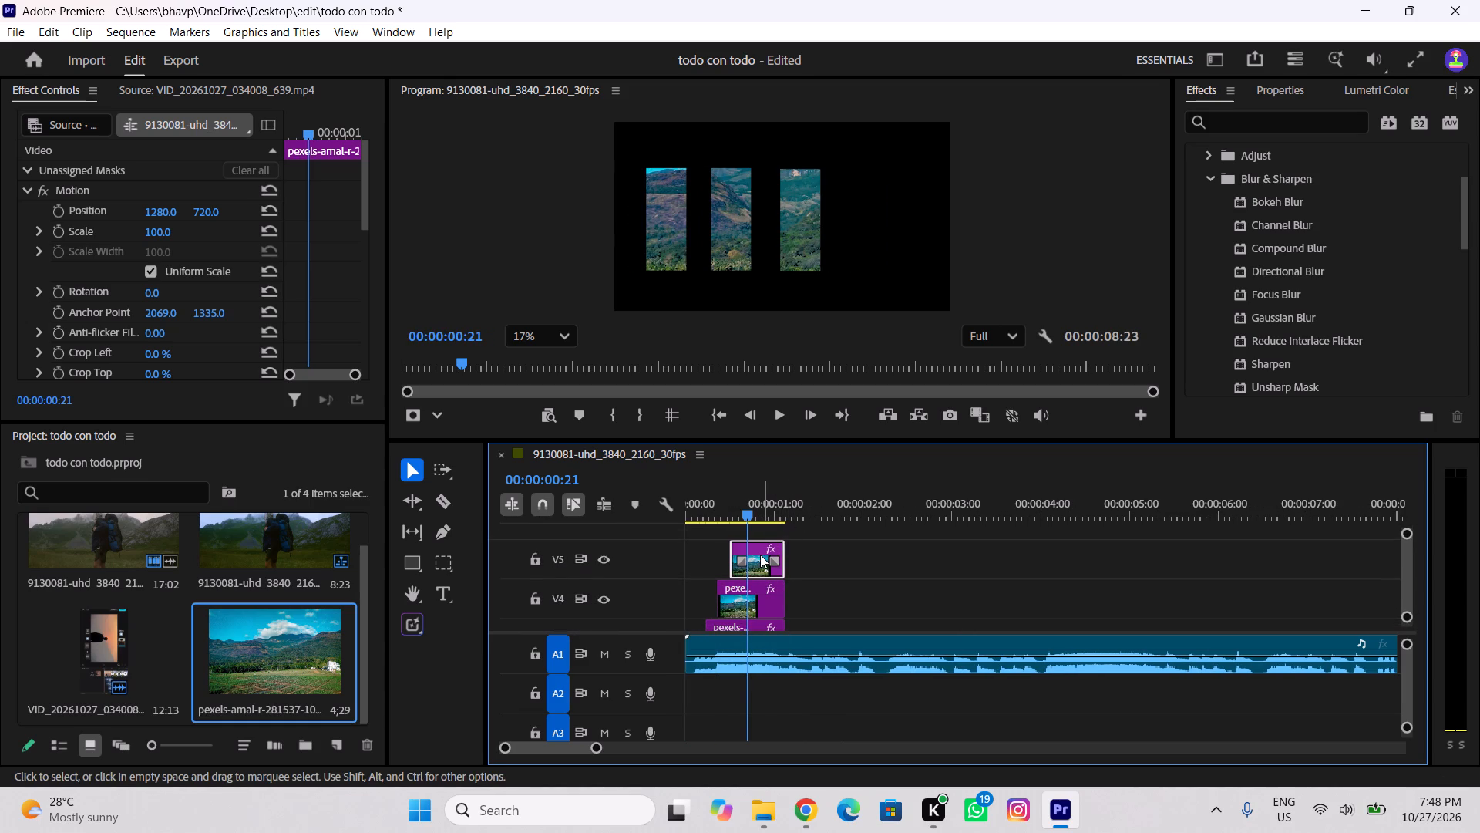
{"action": "scroll", "coordinate": [215, 364], "scroll_direction": "down", "scroll_amount": 5}
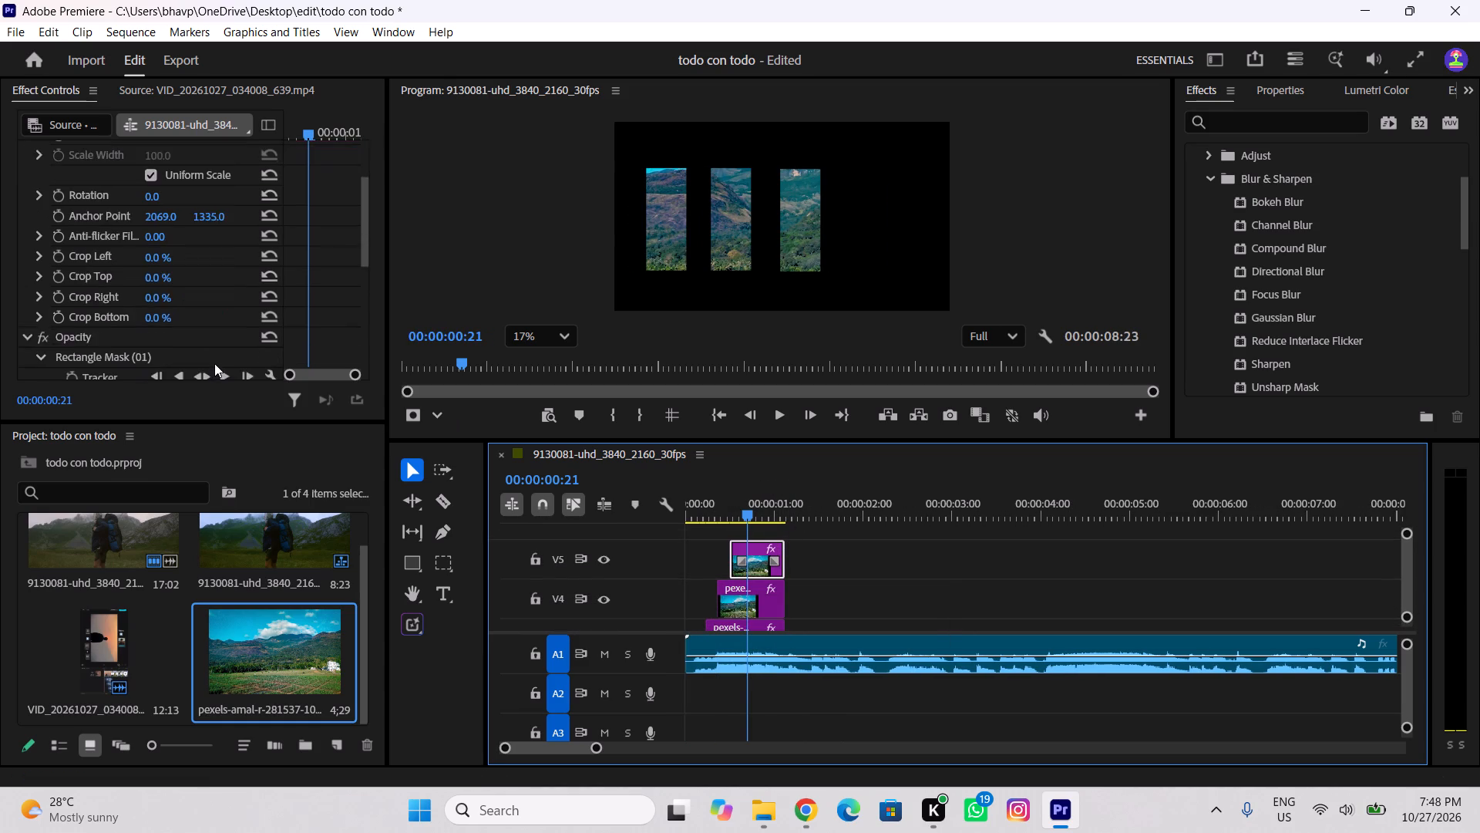
{"action": "scroll", "coordinate": [214, 363], "scroll_direction": "down", "scroll_amount": 3}
{"action": "left_click", "coordinate": [171, 305]}
{"action": "left_click_drag", "start_coordinate": [807, 219], "coordinate": [818, 221]}
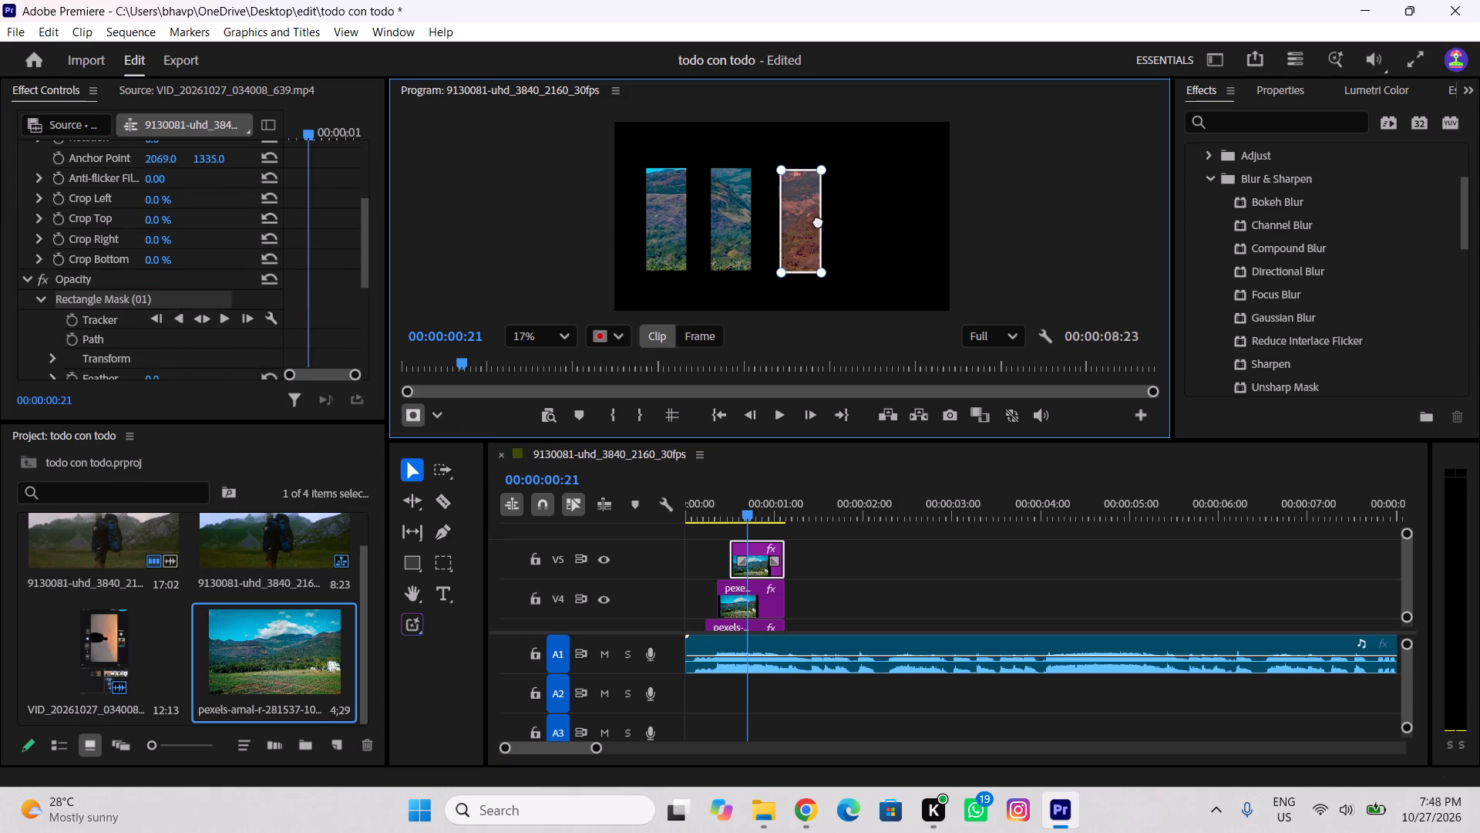
{"action": "left_click_drag", "start_coordinate": [818, 221], "coordinate": [866, 220]}
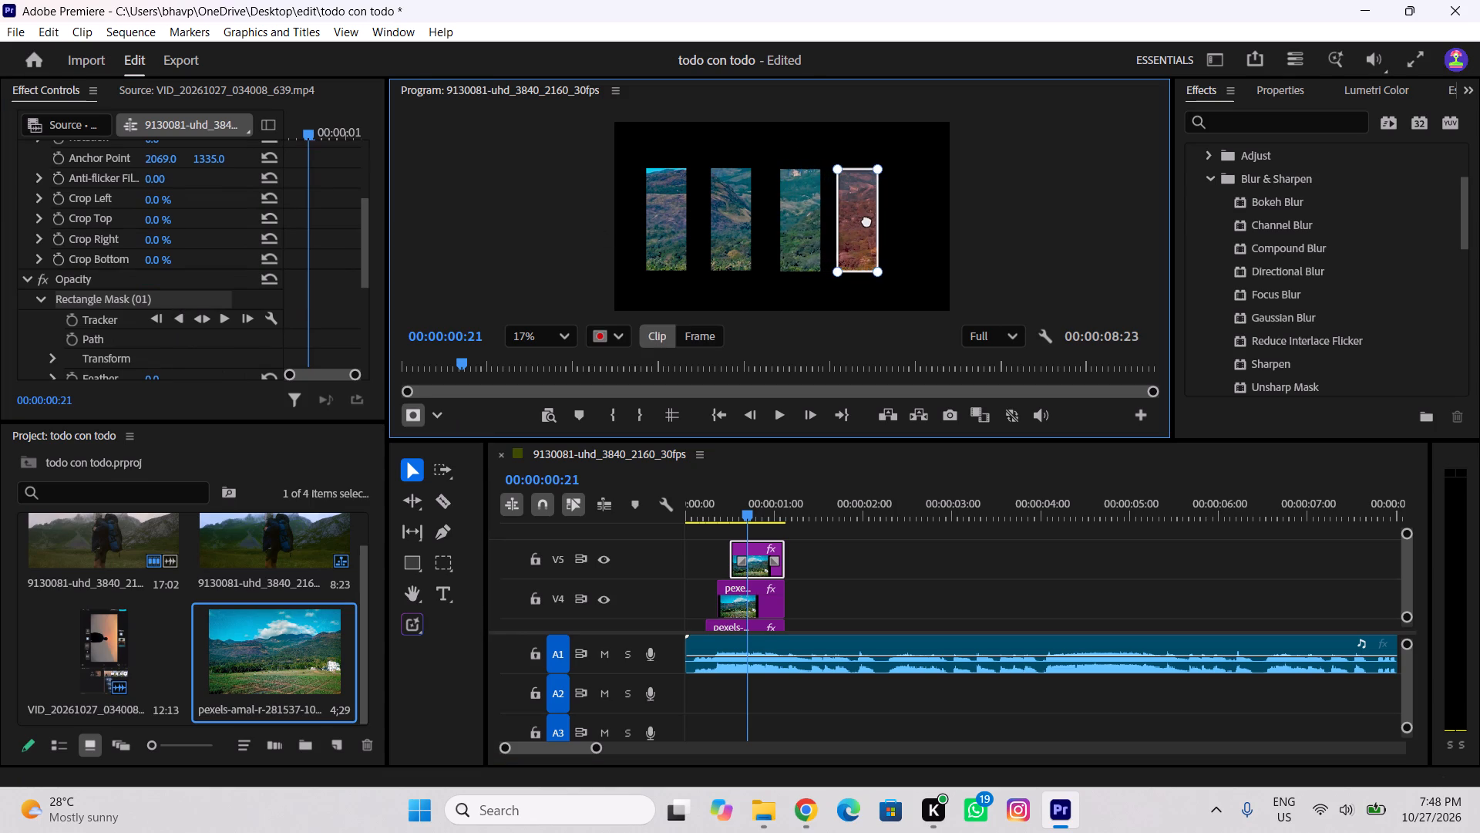
{"action": "left_click_drag", "start_coordinate": [866, 220], "coordinate": [879, 220]}
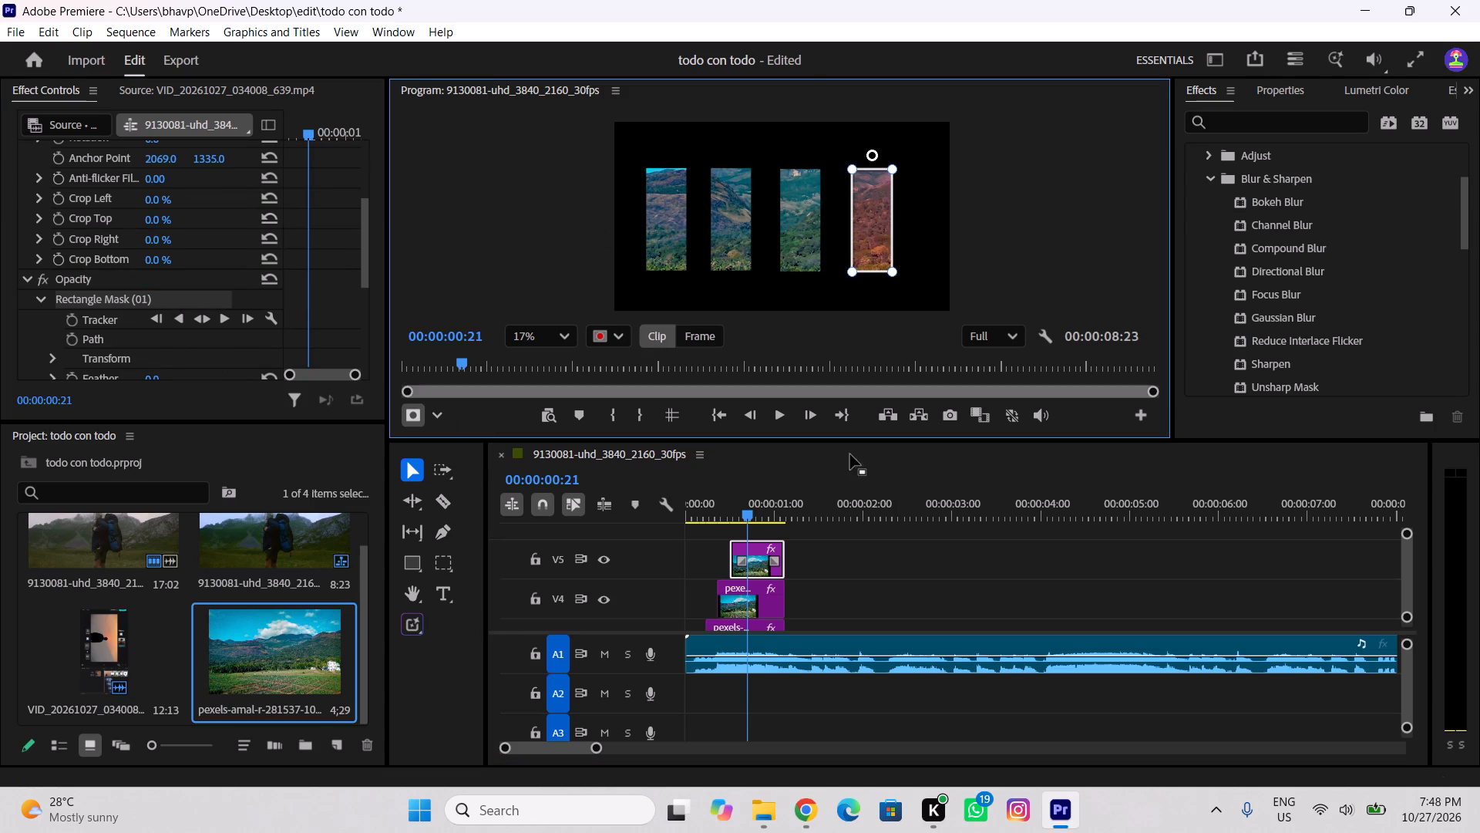
Deselect the V5 clip's mask and replay the opening several times to check the timing of the four strips.
{"action": "left_click_drag", "start_coordinate": [819, 503], "coordinate": [571, 526]}
{"action": "key", "text": "space"}
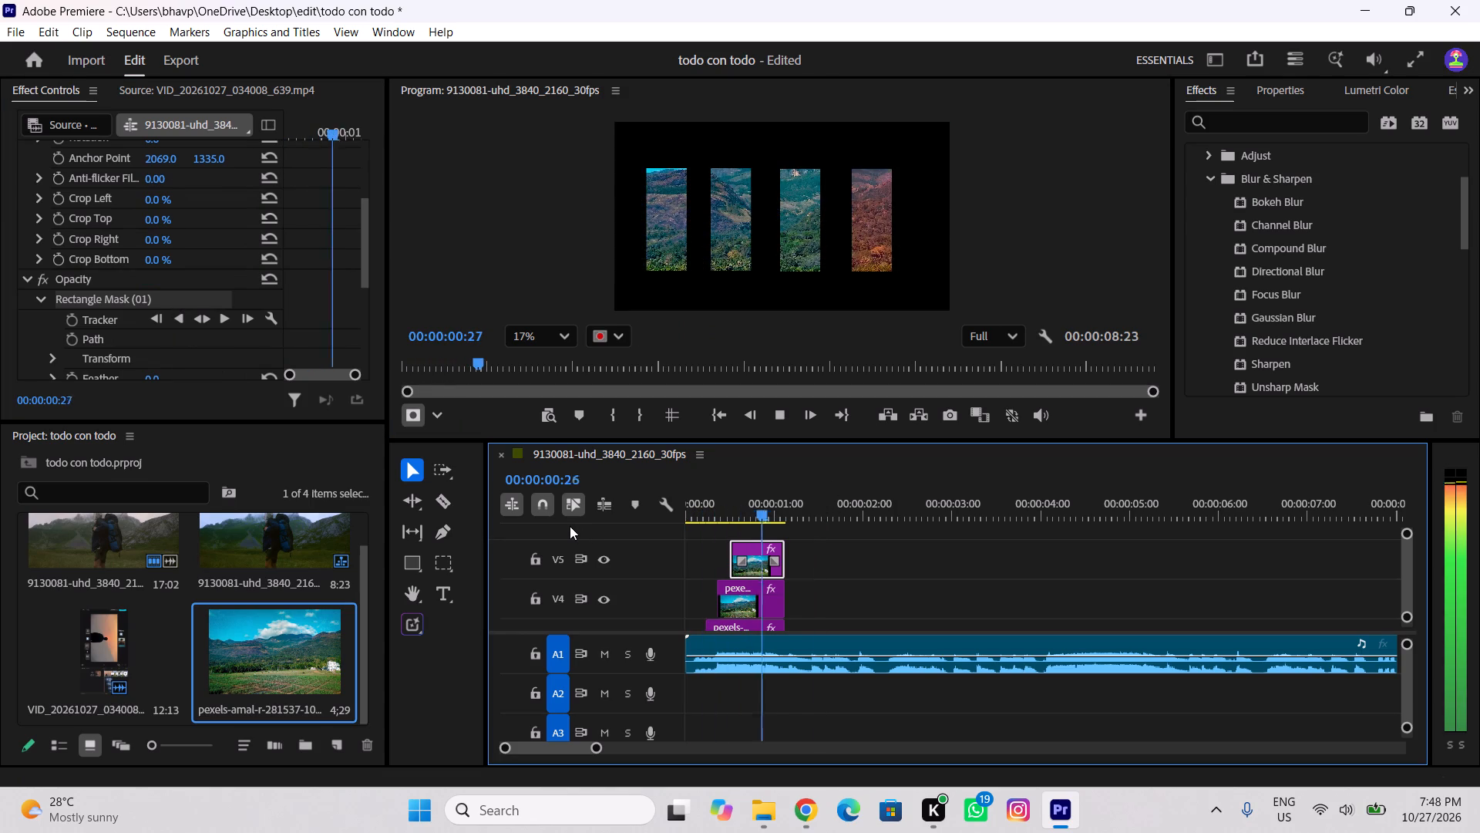
{"action": "key", "text": "space"}
{"action": "left_click", "coordinate": [102, 279]}
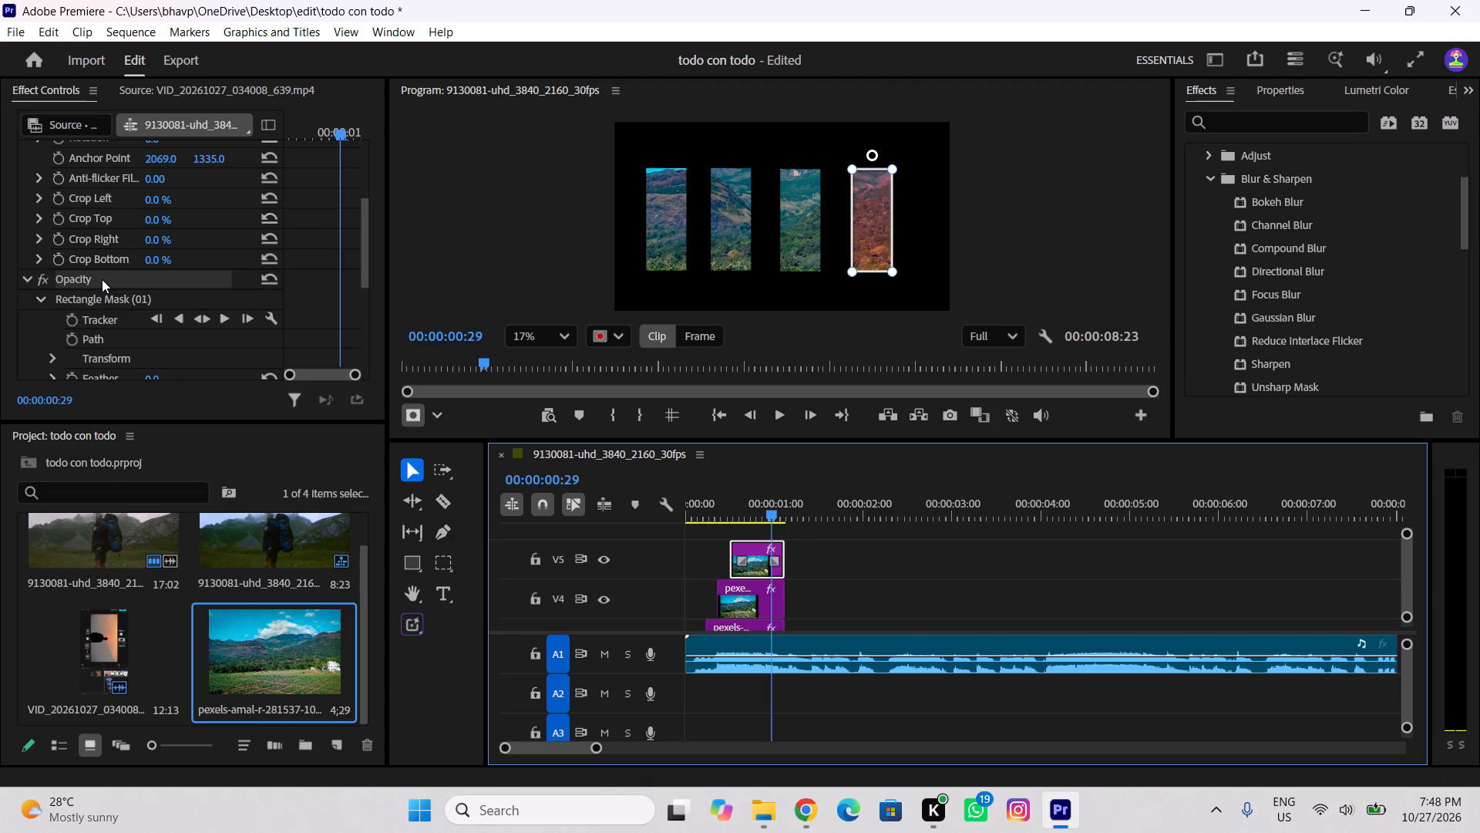
{"action": "left_click_drag", "start_coordinate": [792, 512], "coordinate": [642, 508]}
{"action": "key", "text": "space"}
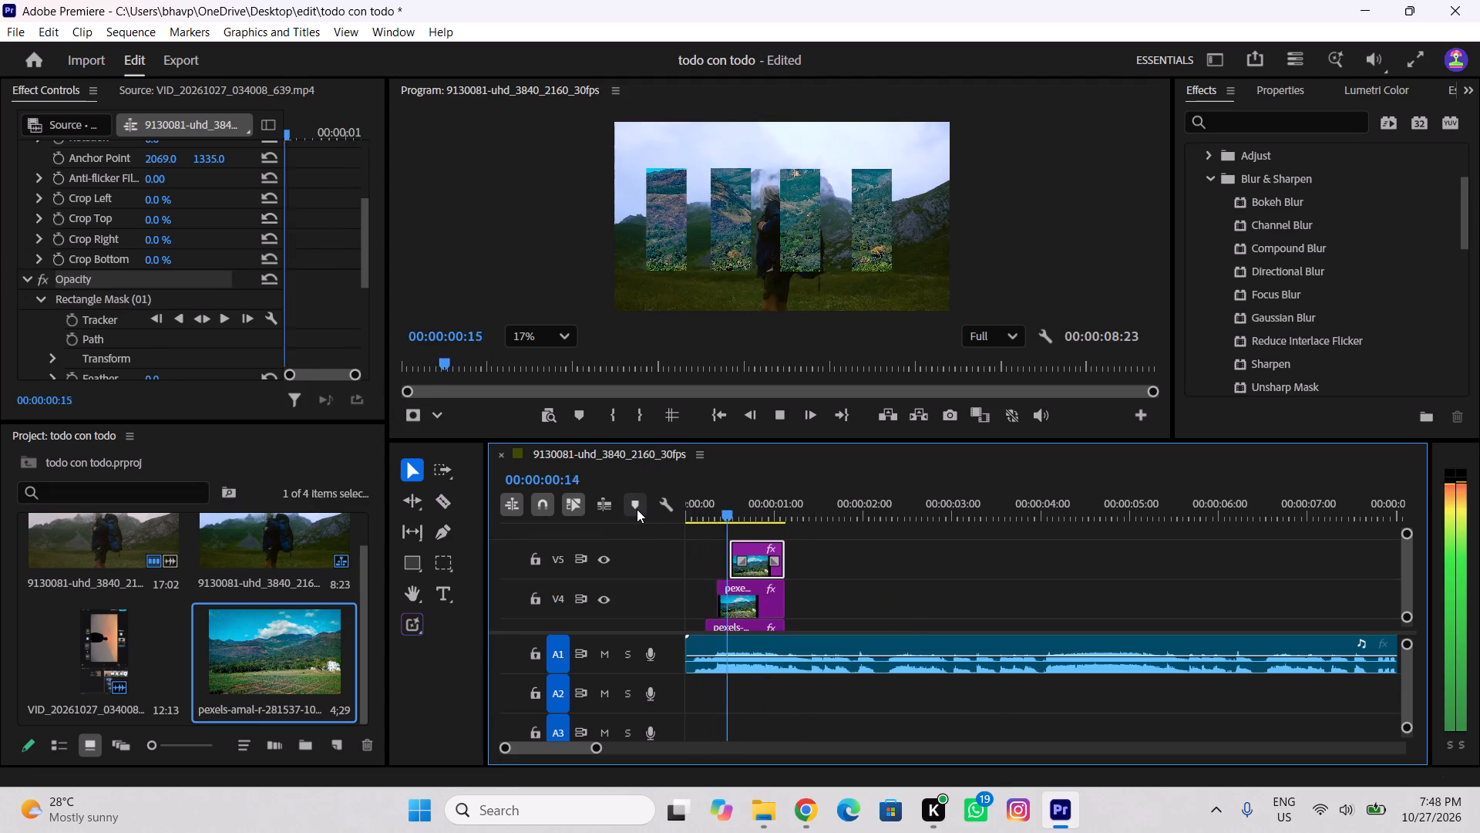
{"action": "key", "text": "space"}
{"action": "left_click_drag", "start_coordinate": [772, 512], "coordinate": [690, 521]}
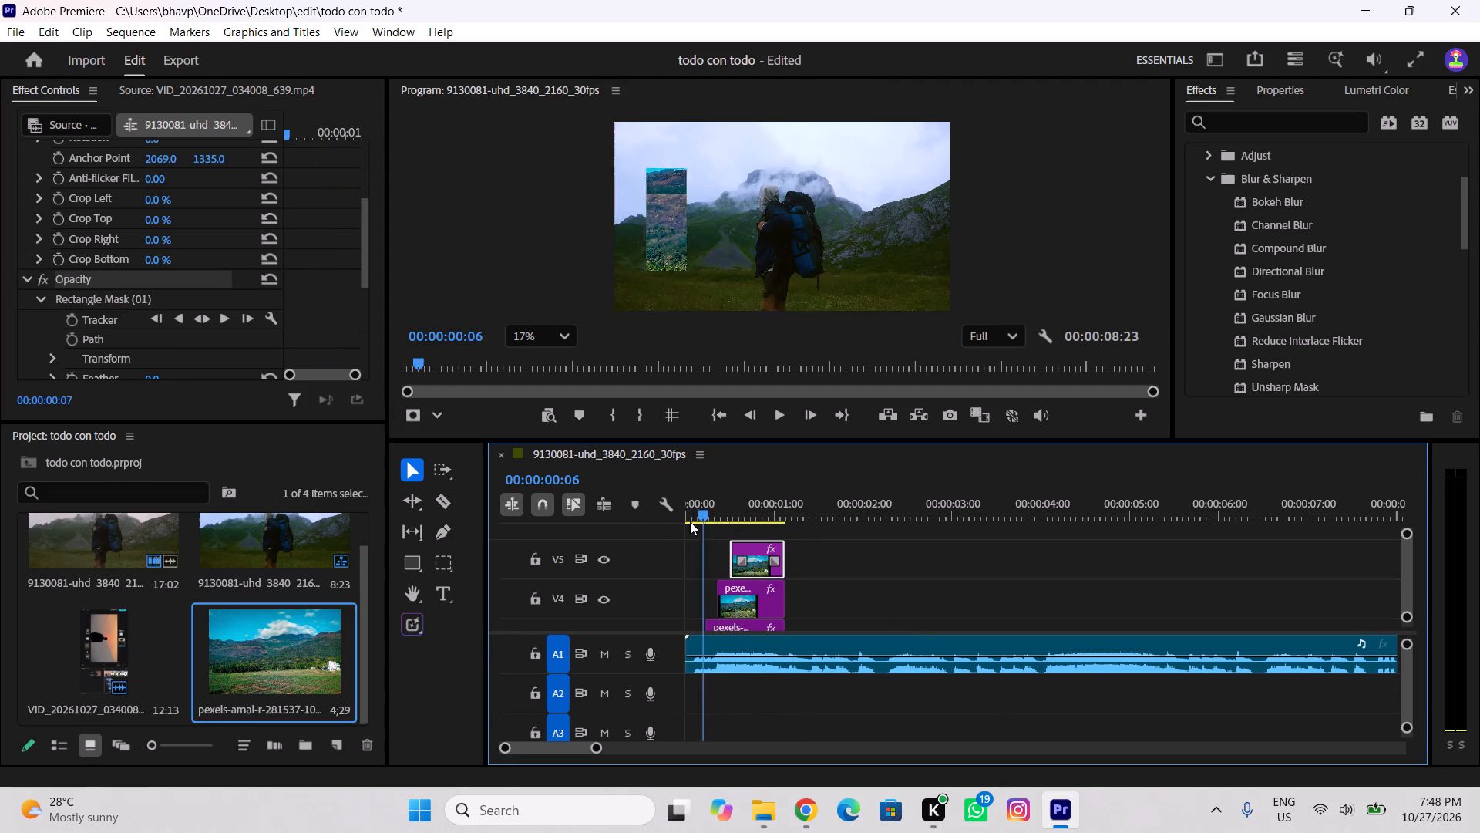
{"action": "left_click_drag", "start_coordinate": [690, 521], "coordinate": [659, 524]}
{"action": "key", "text": "space"}
{"action": "key", "text": "space"}
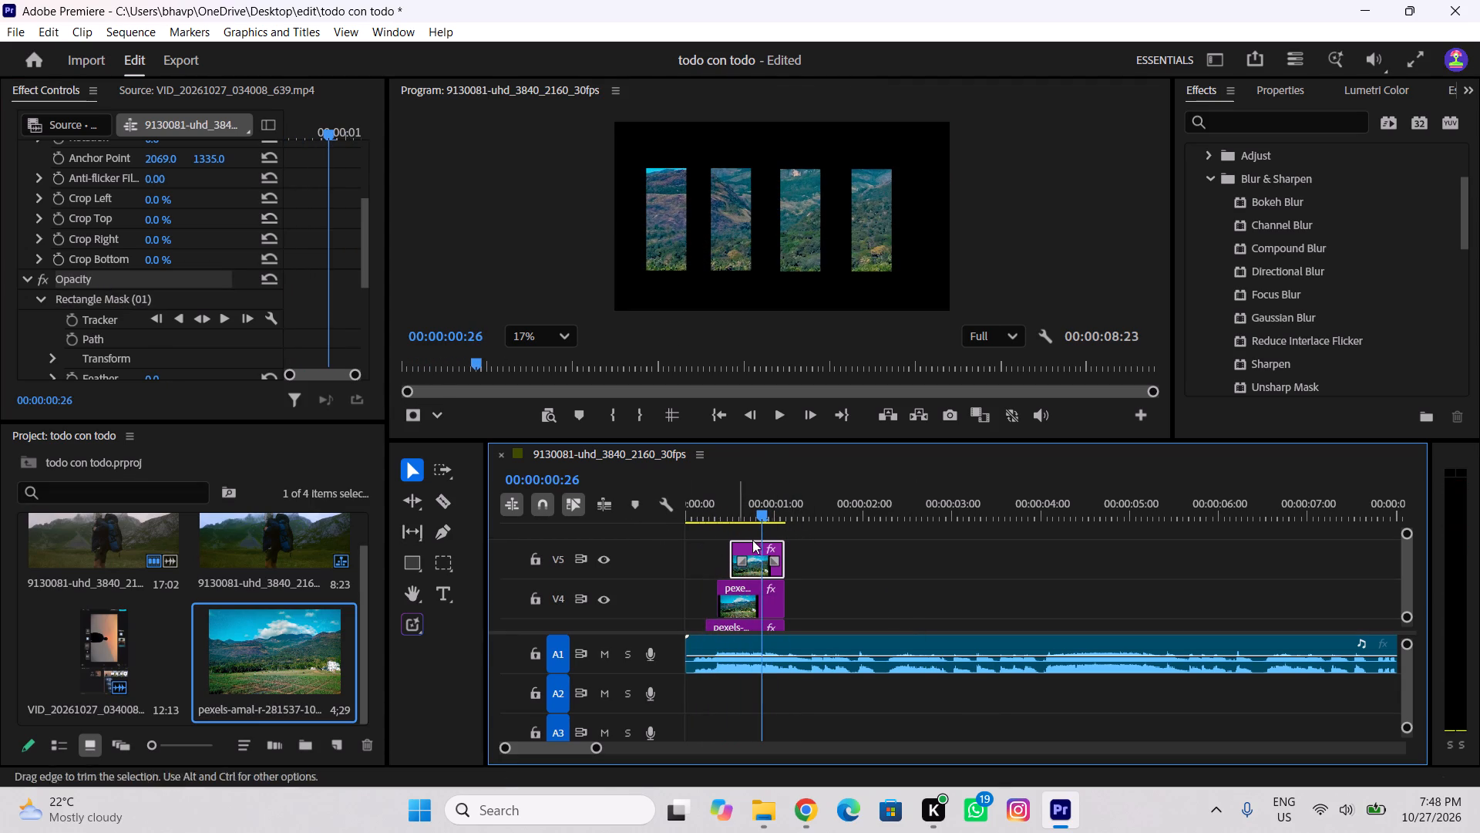
{"action": "left_click_drag", "start_coordinate": [762, 516], "coordinate": [722, 517]}
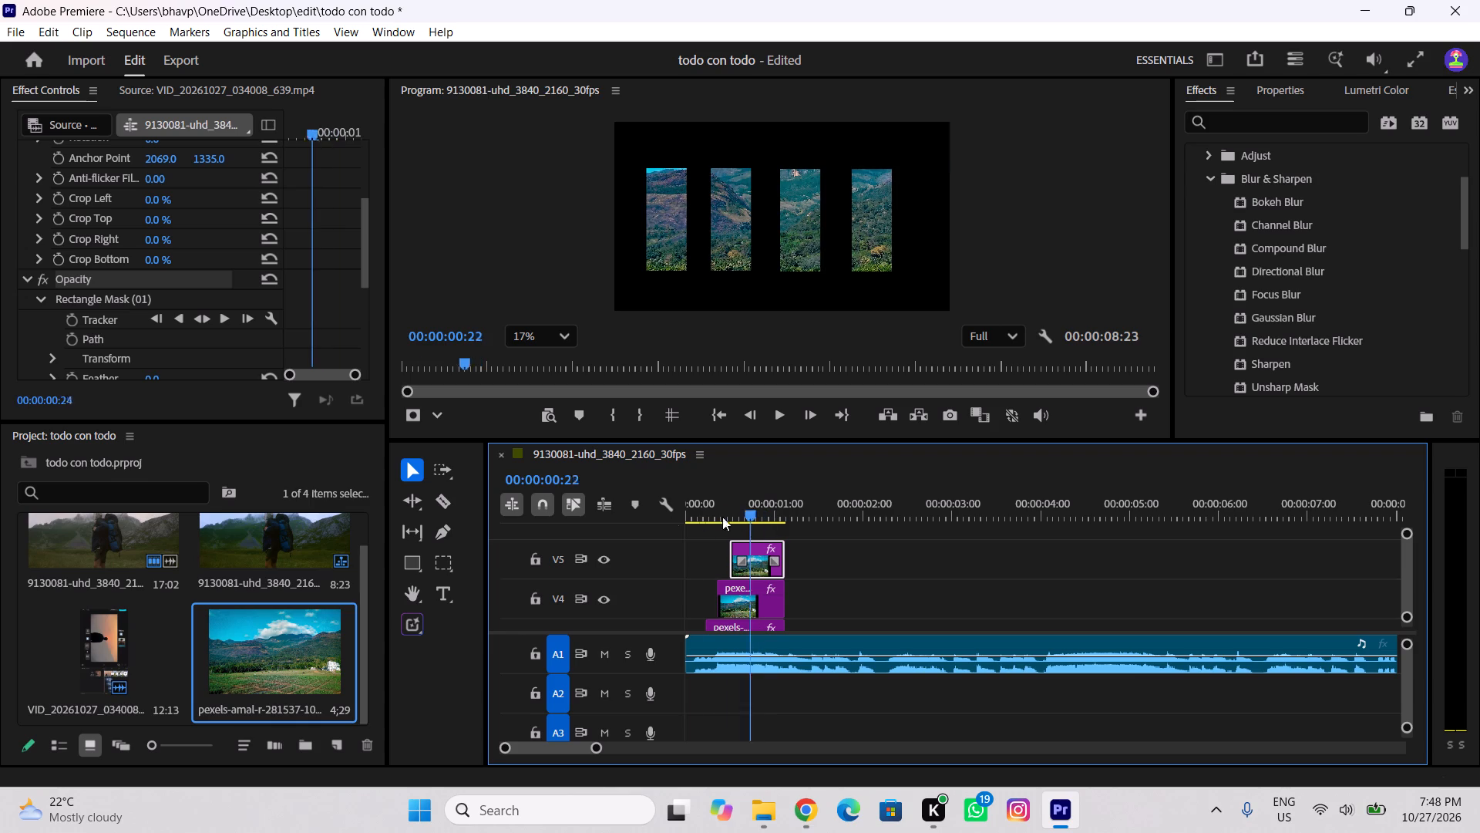
{"action": "left_click_drag", "start_coordinate": [722, 517], "coordinate": [639, 517]}
{"action": "key", "text": "space"}
{"action": "key", "text": "space"}
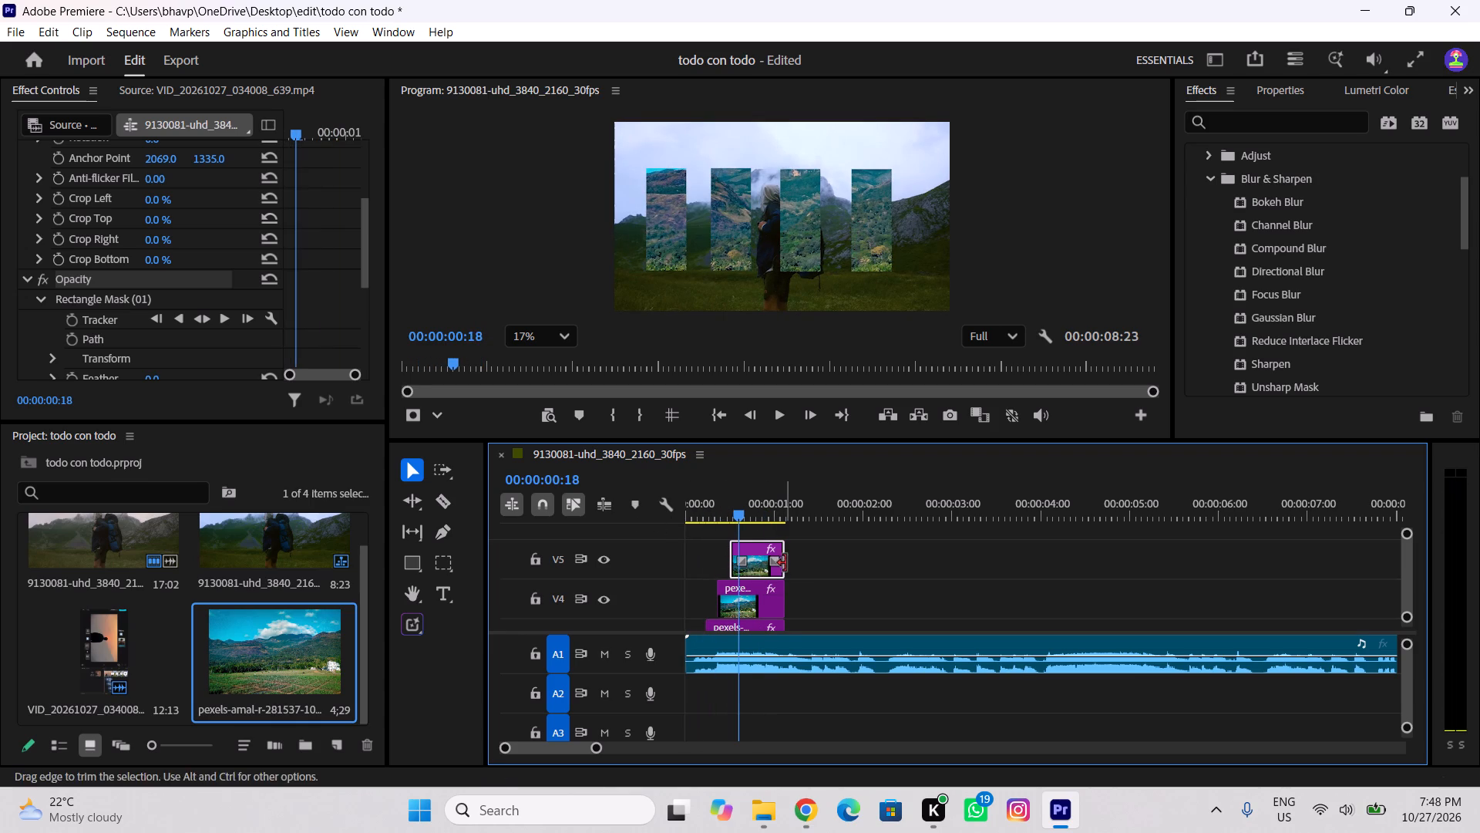
Move the V5 photo clip earlier so that it starts at 00:00:00:13.
{"action": "left_click", "coordinate": [758, 551]}
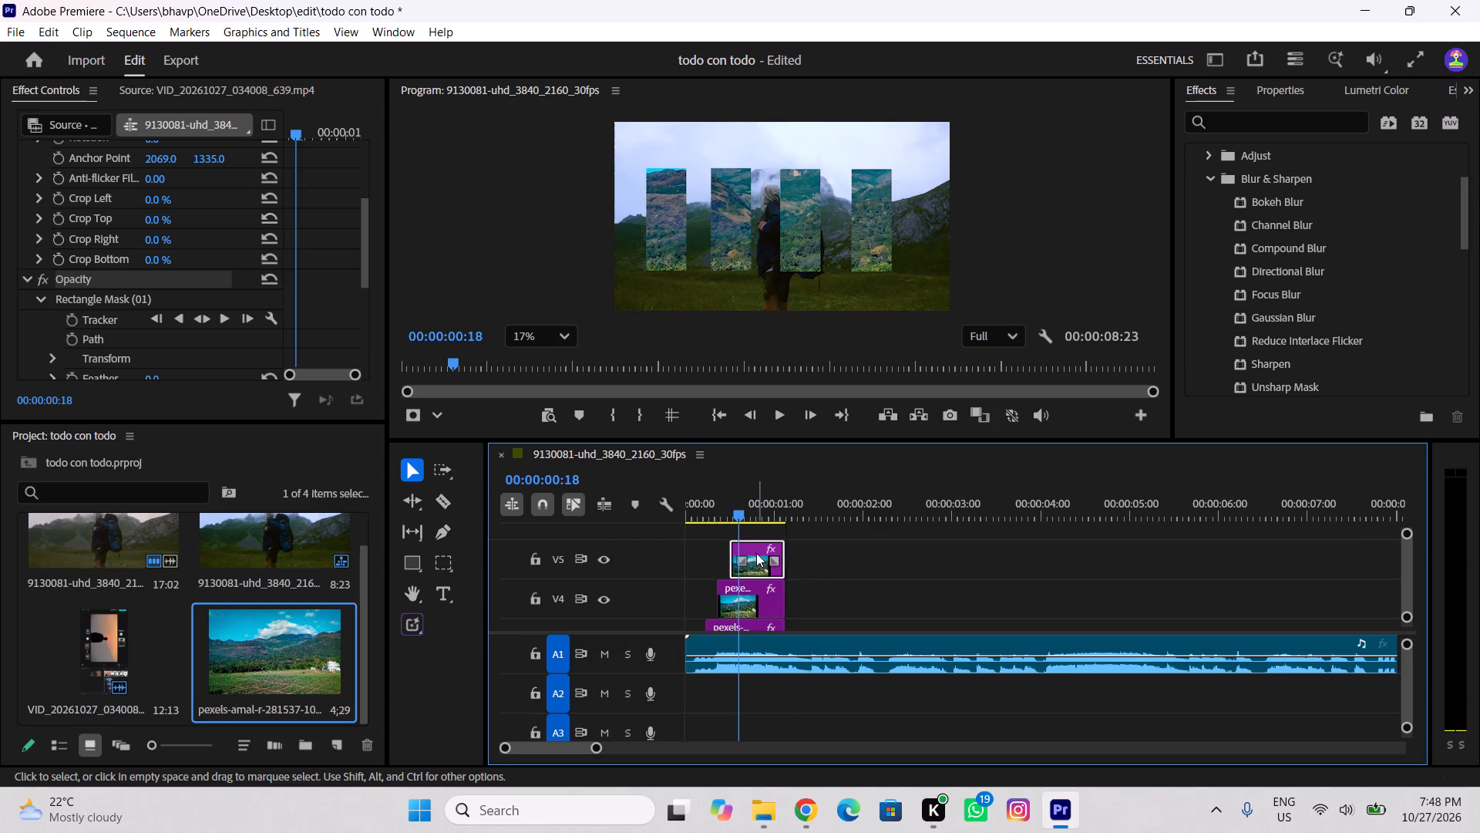
{"action": "scroll", "coordinate": [756, 554], "scroll_direction": "down", "scroll_amount": 5}
{"action": "scroll", "coordinate": [756, 554], "scroll_direction": "up", "scroll_amount": 6}
{"action": "left_click_drag", "start_coordinate": [742, 517], "coordinate": [722, 518]}
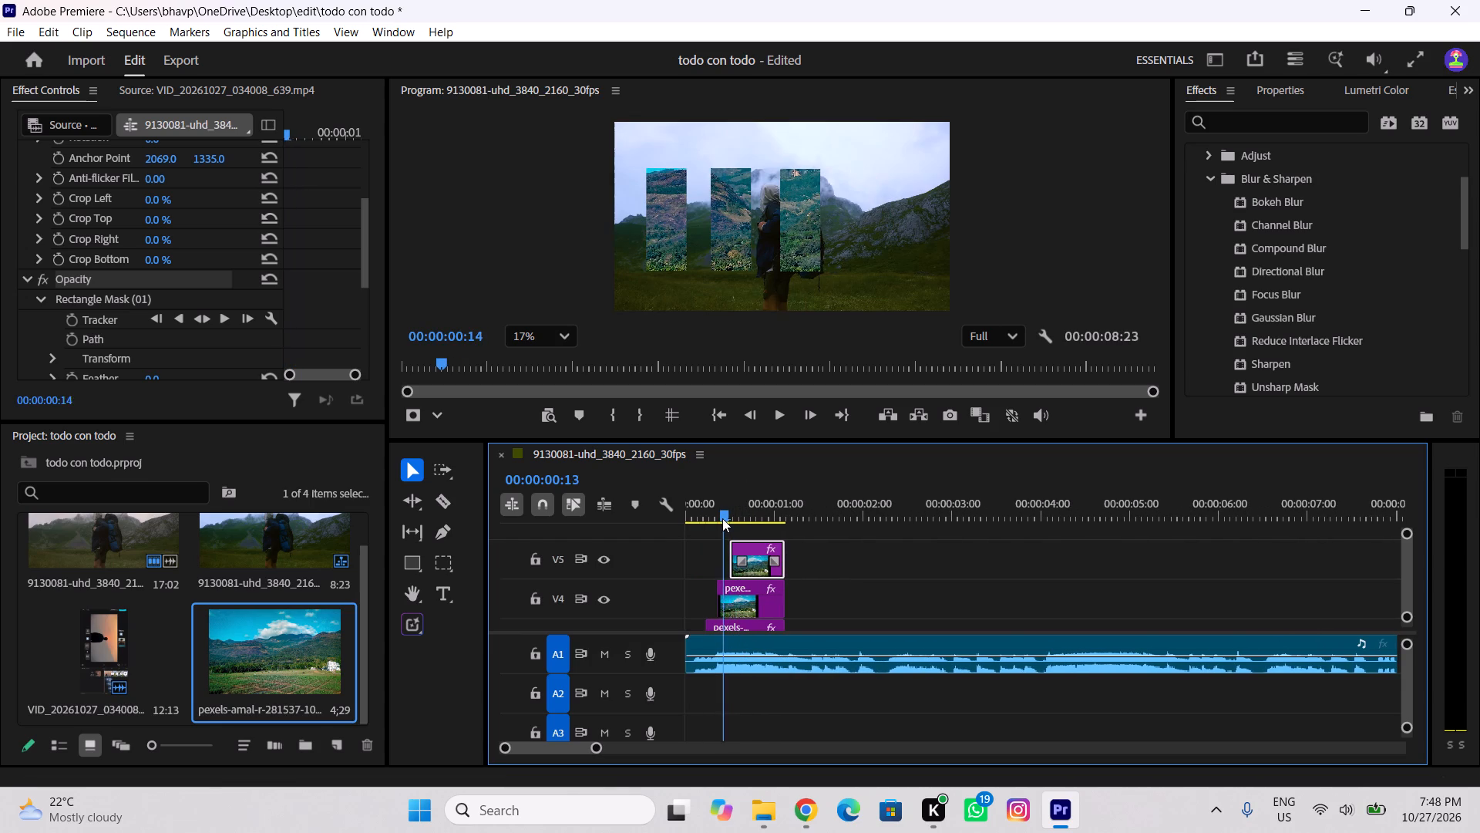
{"action": "left_click_drag", "start_coordinate": [722, 518], "coordinate": [720, 519]}
{"action": "key", "text": "Right"}
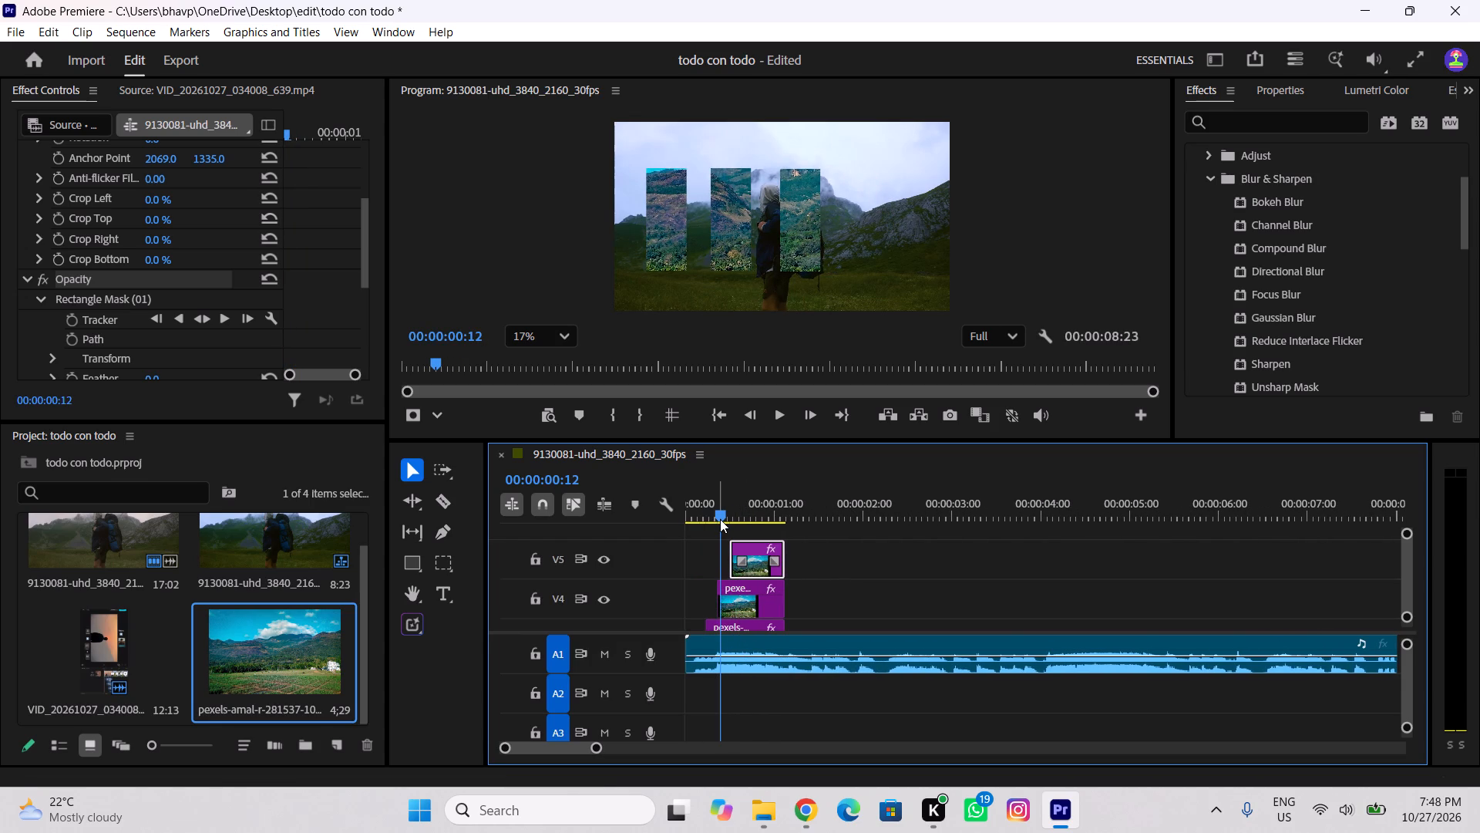
{"action": "key", "text": "Right"}
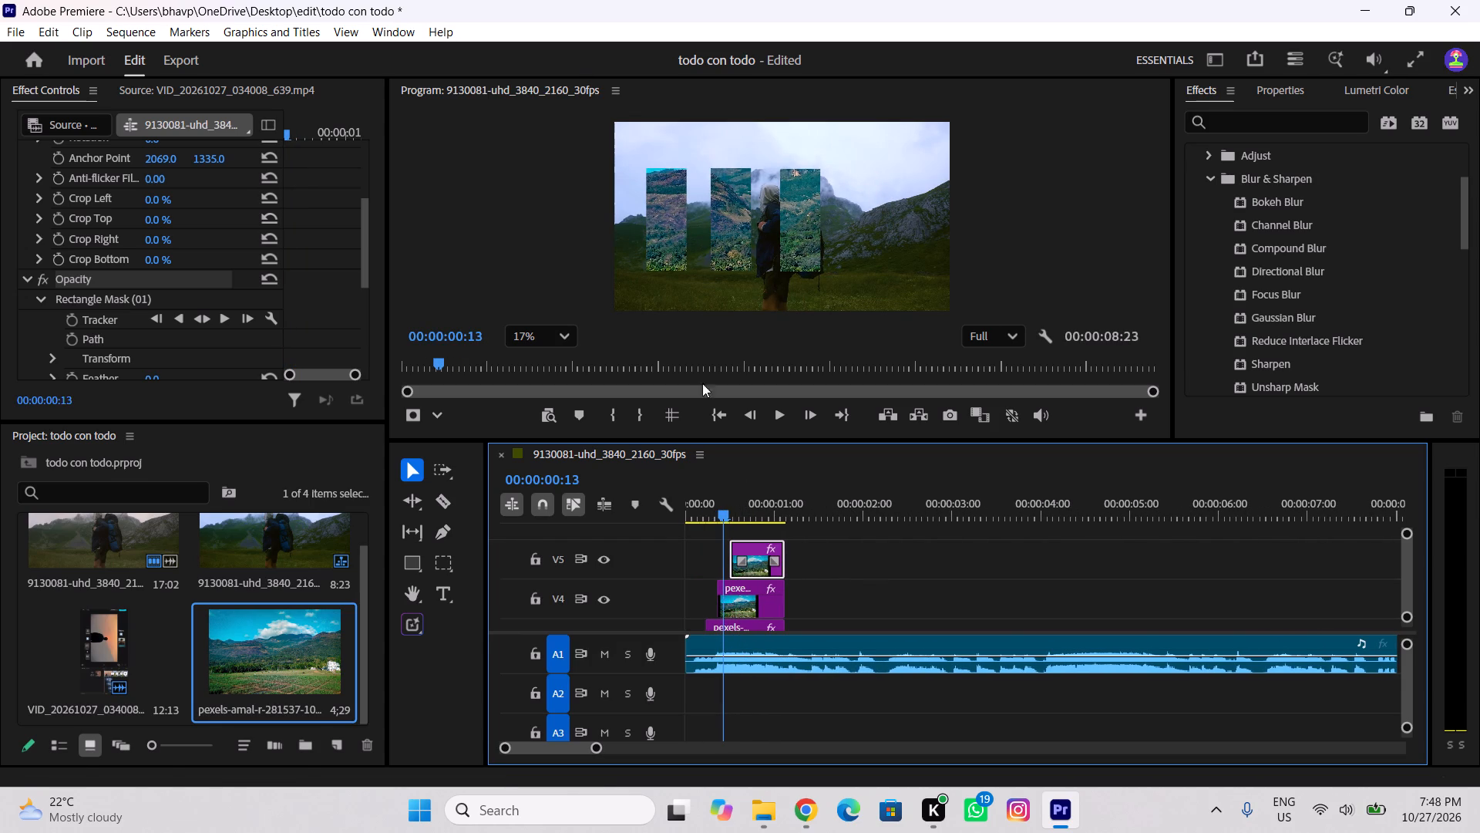
{"action": "left_click", "coordinate": [756, 542]}
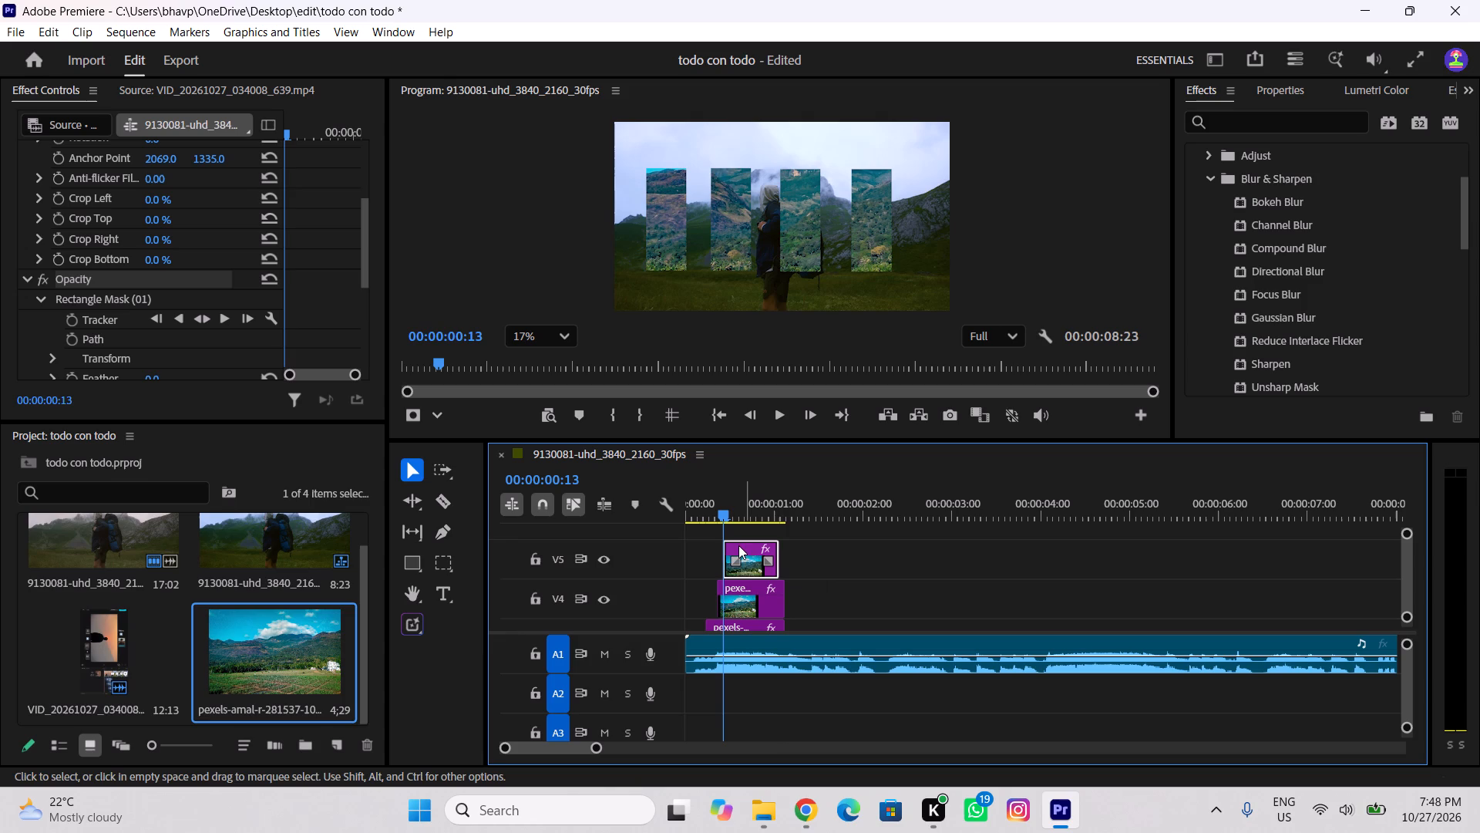
Shift the V4 and V5 photo clips together about 2 frames earlier so that the V4 clip starts at 00:00:00:09.
{"action": "left_click_drag", "start_coordinate": [721, 511], "coordinate": [710, 517]}
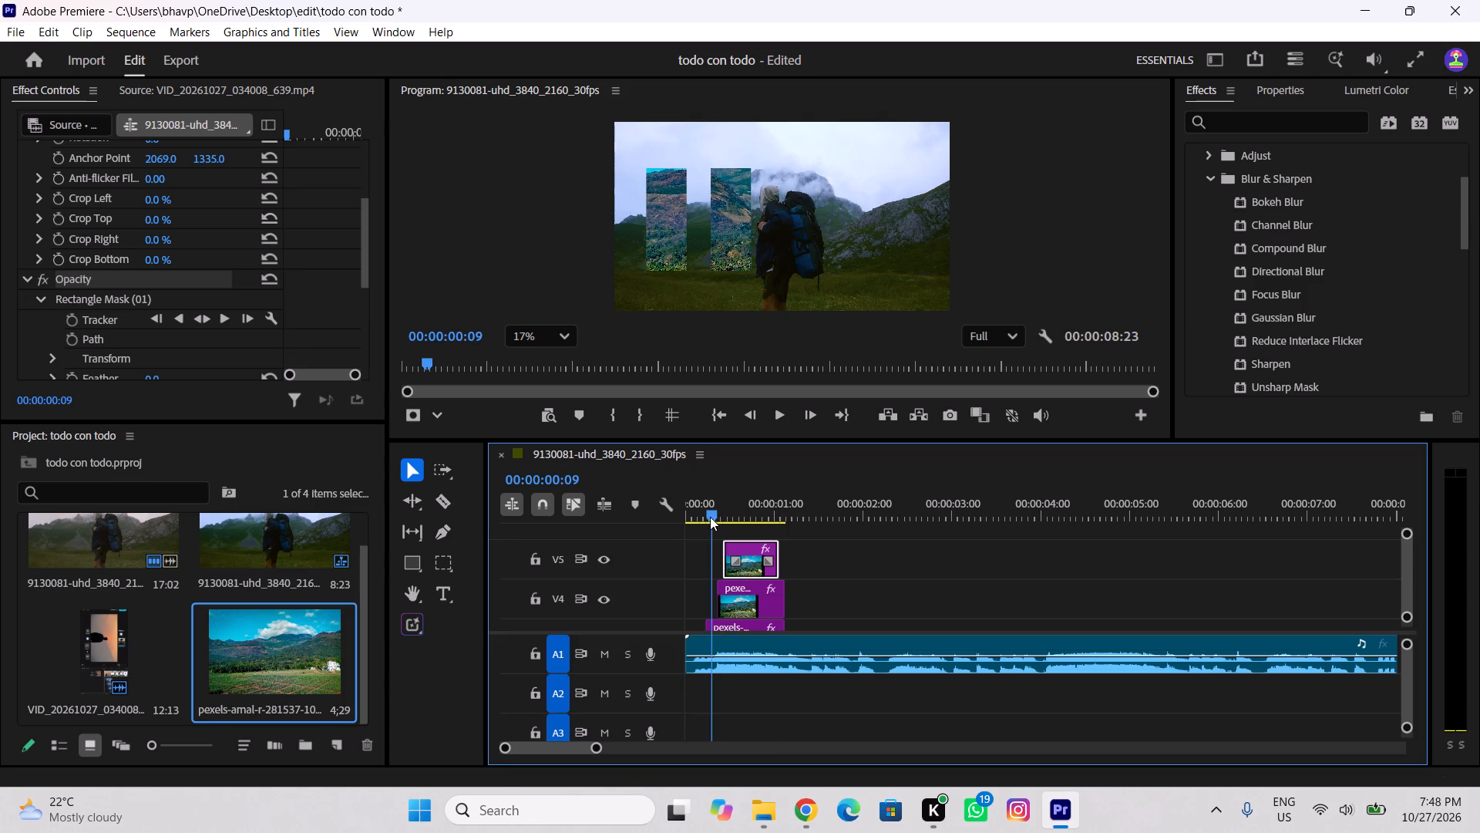
{"action": "left_click_drag", "start_coordinate": [710, 517], "coordinate": [705, 542]}
{"action": "key", "text": "Right"}
{"action": "key", "text": "Right"}
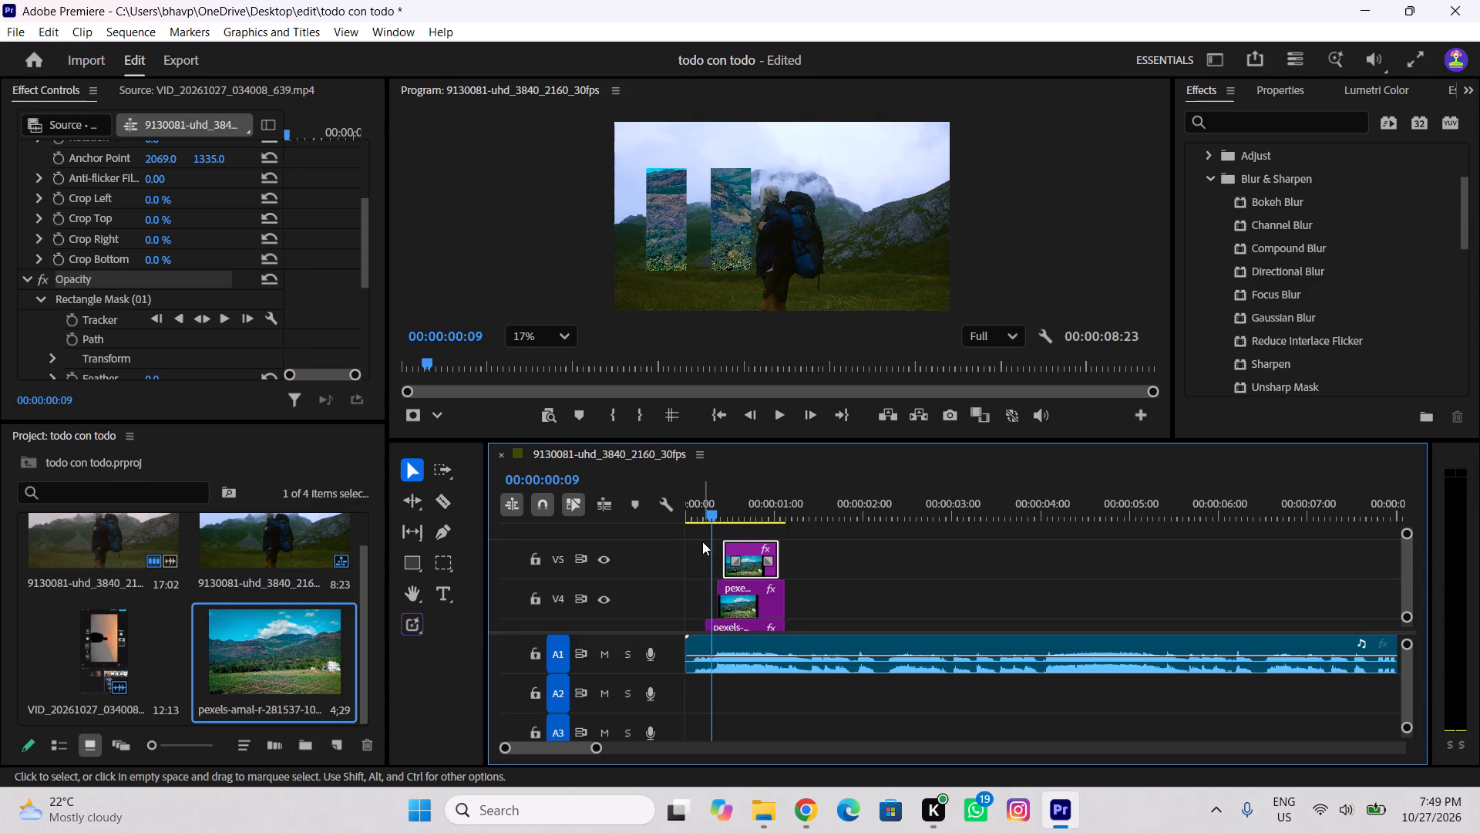
{"action": "left_click_drag", "start_coordinate": [724, 530], "coordinate": [745, 561]}
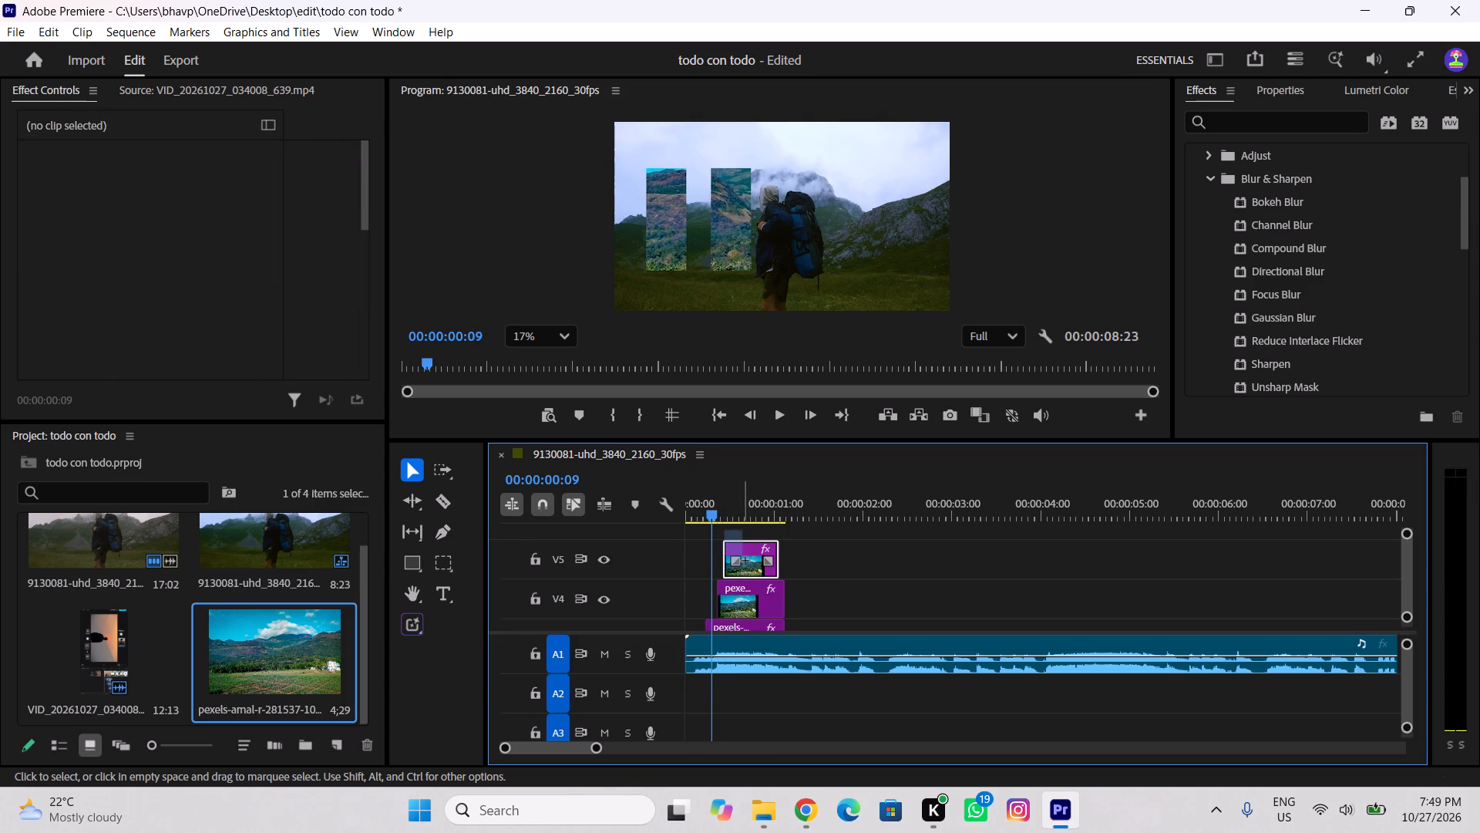
{"action": "left_click_drag", "start_coordinate": [745, 561], "coordinate": [764, 596]}
{"action": "left_click", "coordinate": [754, 588]}
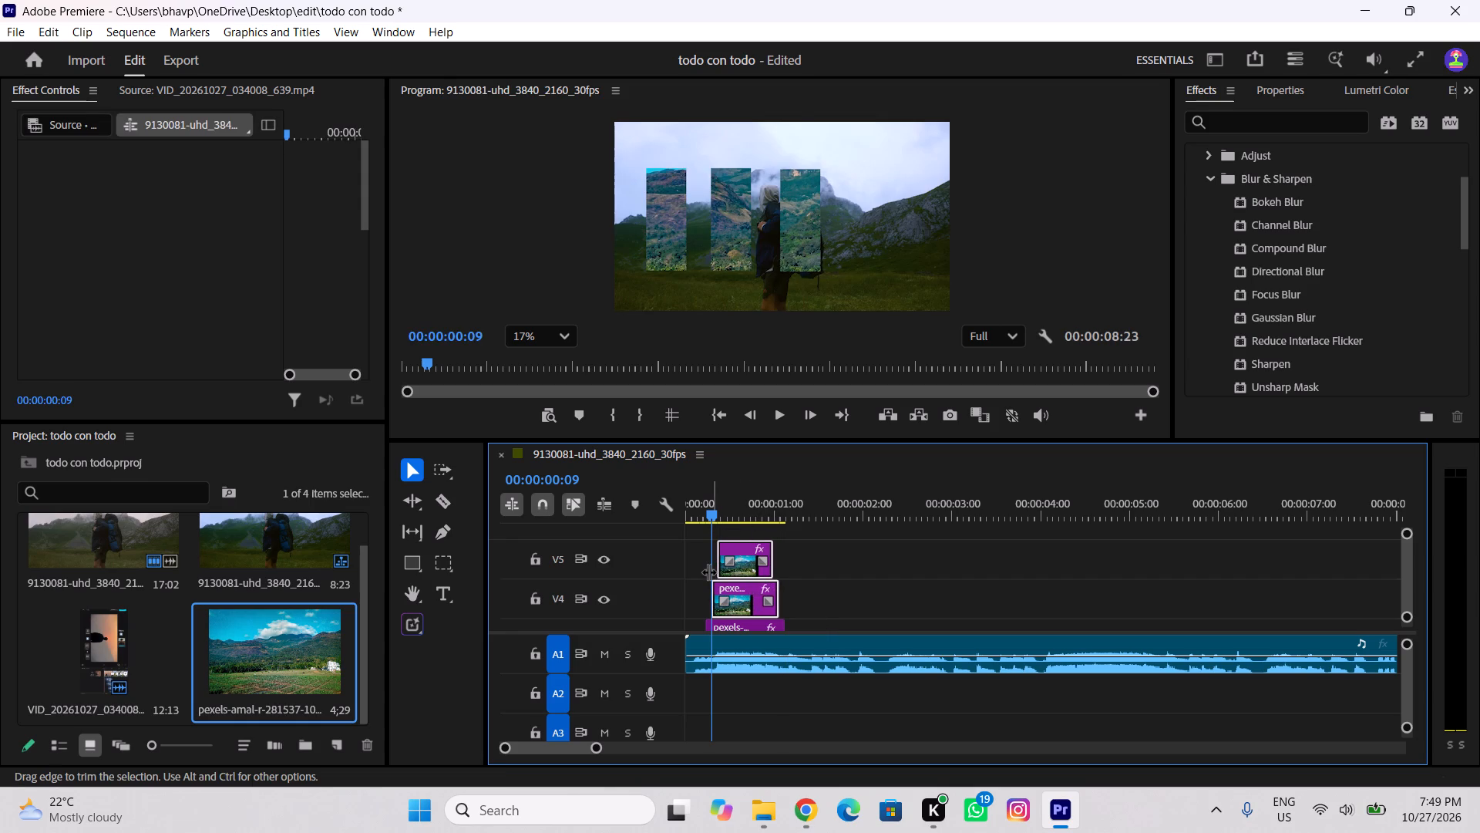
Check the V2 and V3 clip starts frame by frame around 00:00:00:07 and replay the opening.
{"action": "scroll", "coordinate": [708, 572], "scroll_direction": "up", "scroll_amount": 4, "text": "ctrl"}
{"action": "scroll", "coordinate": [708, 572], "scroll_direction": "down", "scroll_amount": 4, "text": "ctrl"}
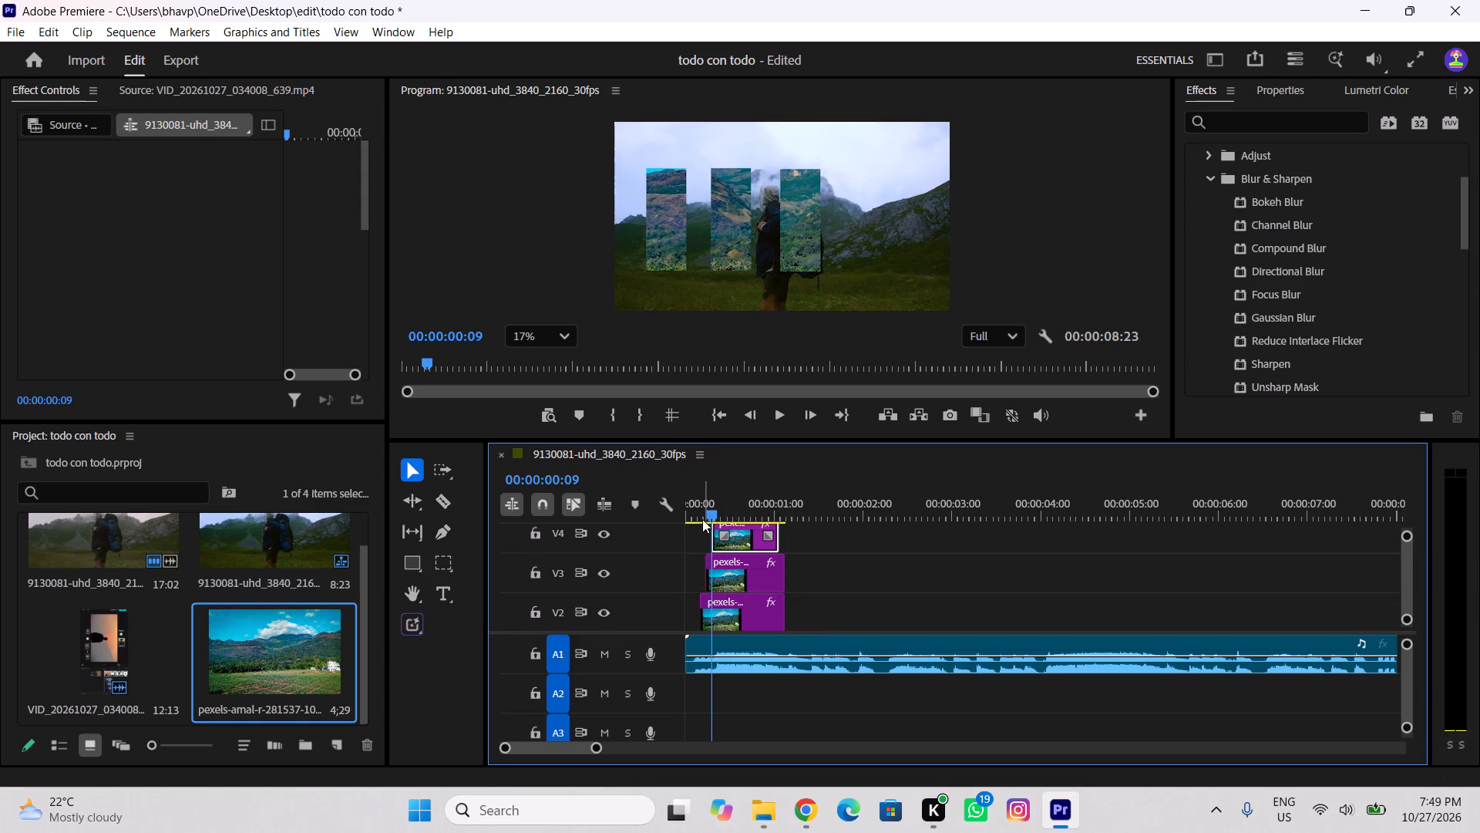
{"action": "left_click_drag", "start_coordinate": [702, 517], "coordinate": [701, 522]}
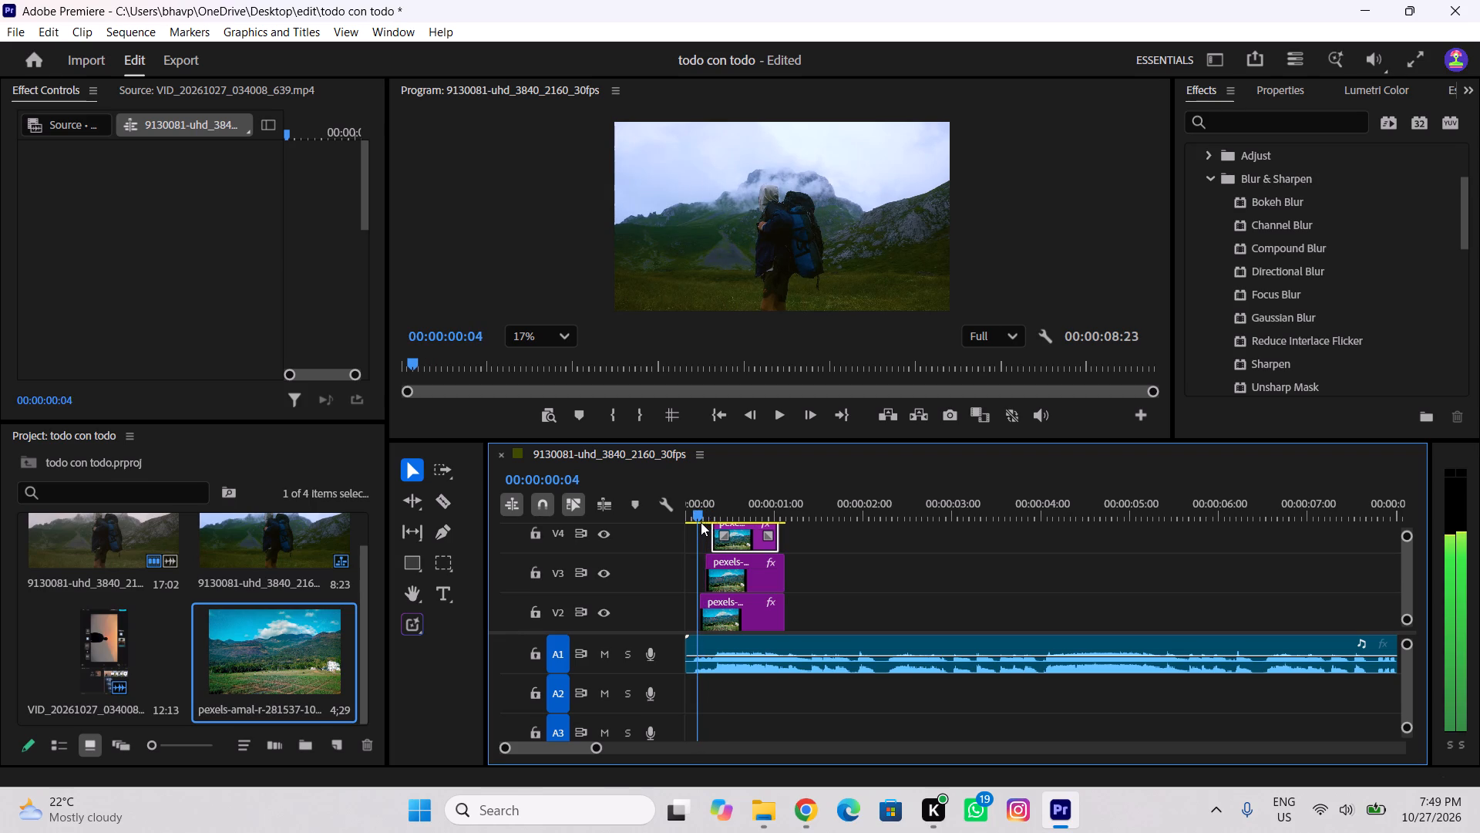
{"action": "left_click_drag", "start_coordinate": [701, 522], "coordinate": [702, 527]}
{"action": "key", "text": "Right"}
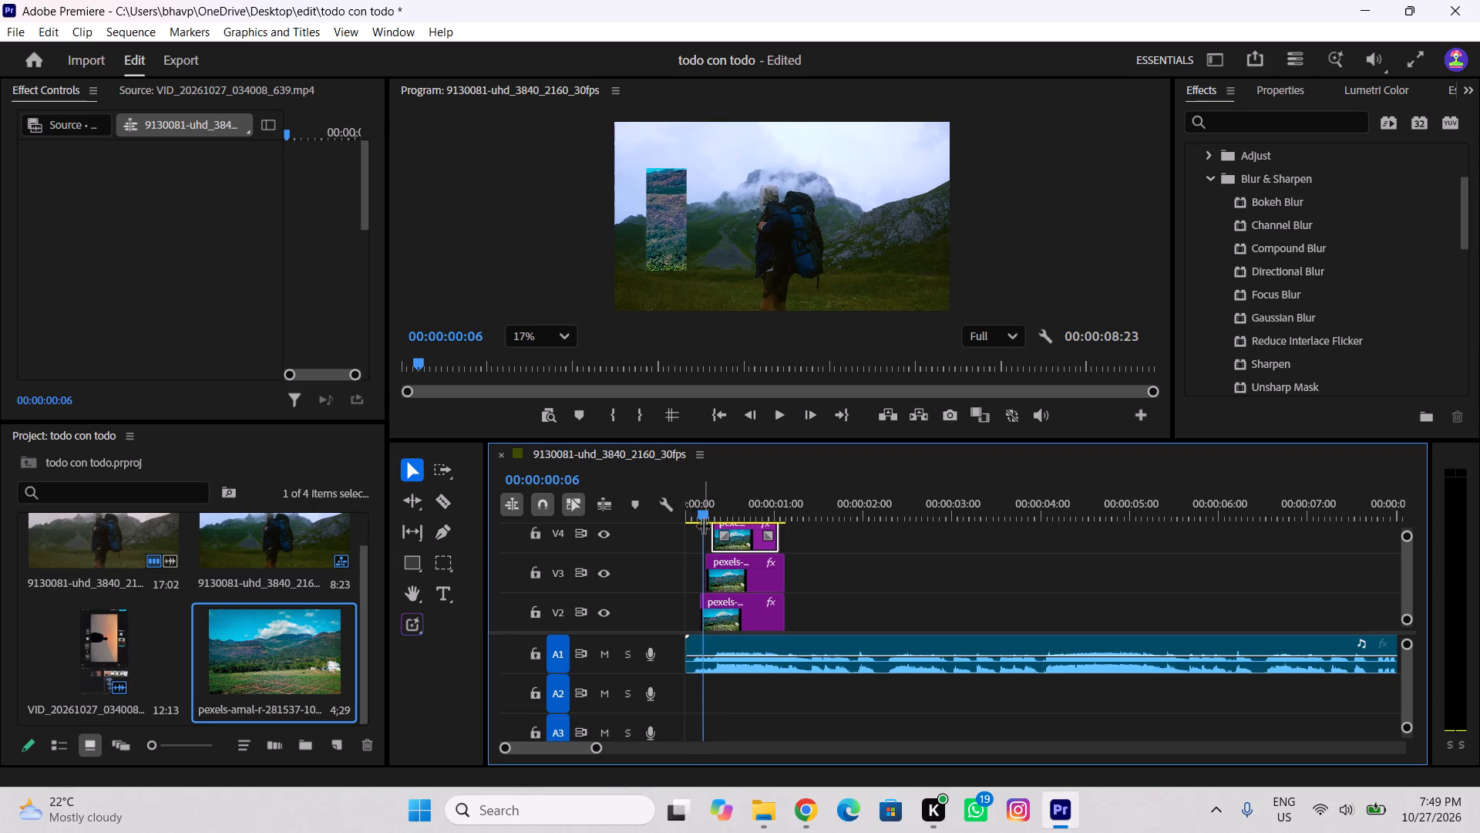
{"action": "key", "text": "Right"}
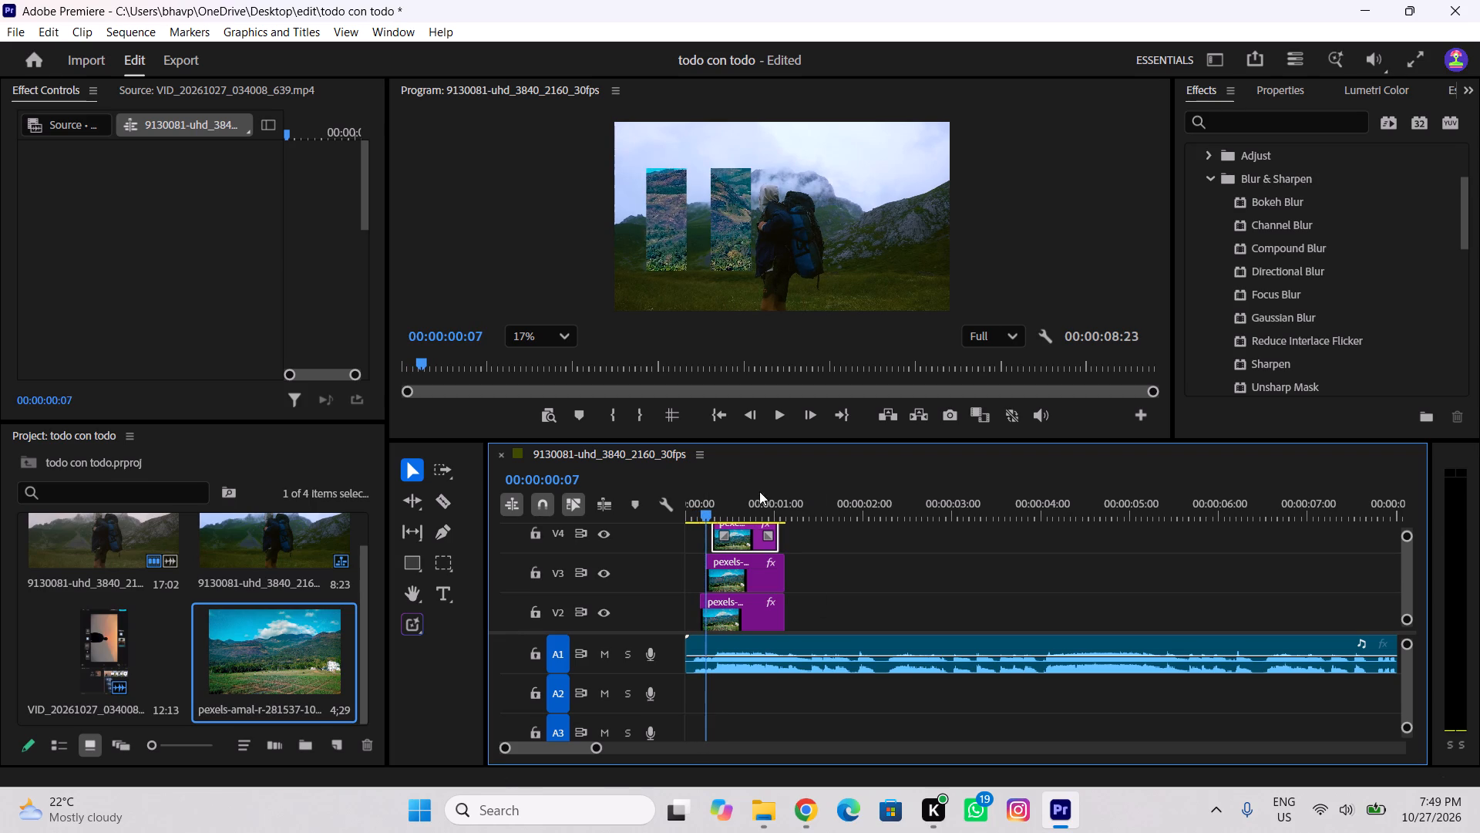
{"action": "left_click_drag", "start_coordinate": [759, 497], "coordinate": [661, 505]}
{"action": "key", "text": "space"}
{"action": "key", "text": "space"}
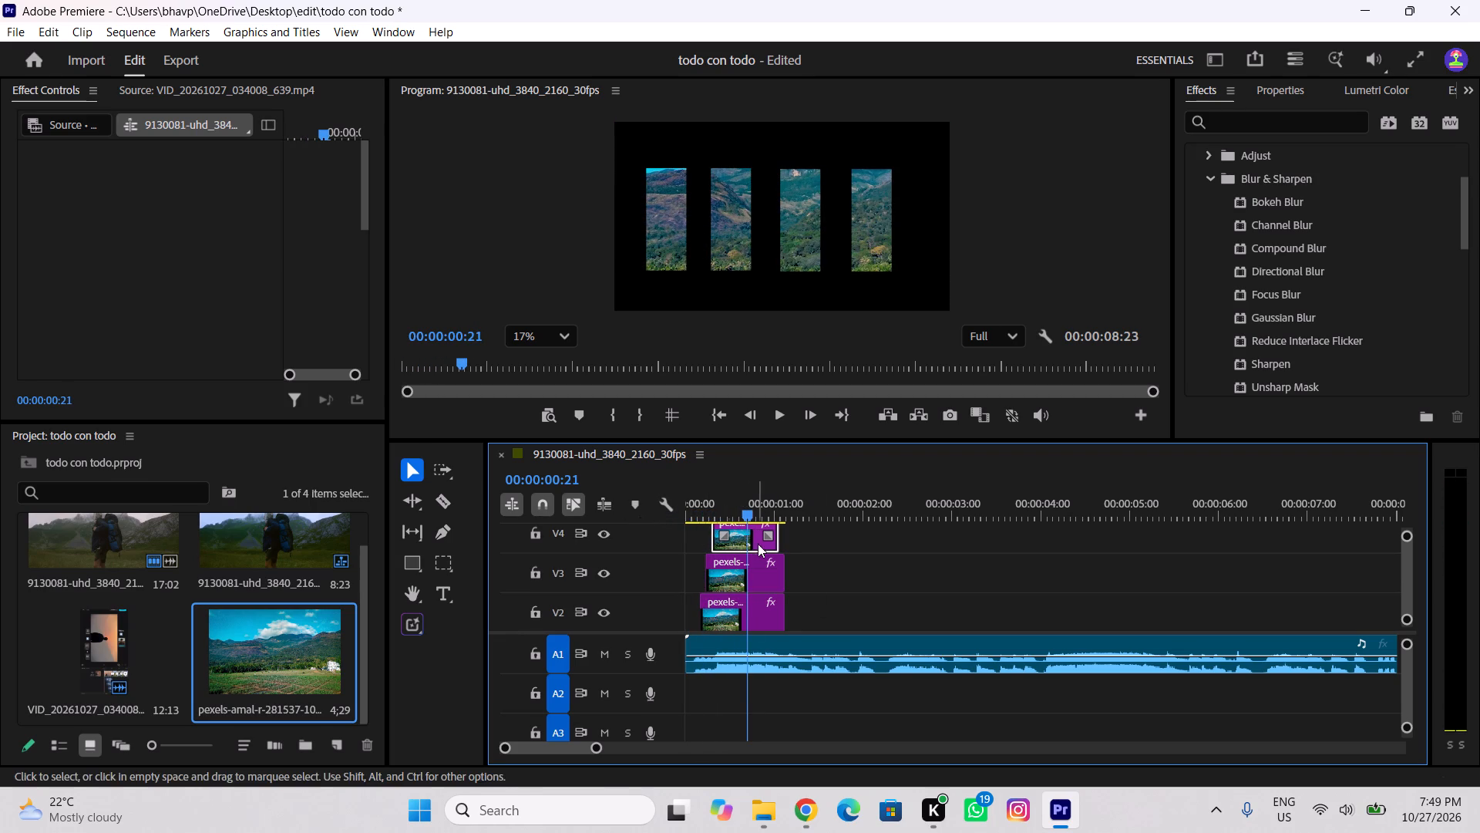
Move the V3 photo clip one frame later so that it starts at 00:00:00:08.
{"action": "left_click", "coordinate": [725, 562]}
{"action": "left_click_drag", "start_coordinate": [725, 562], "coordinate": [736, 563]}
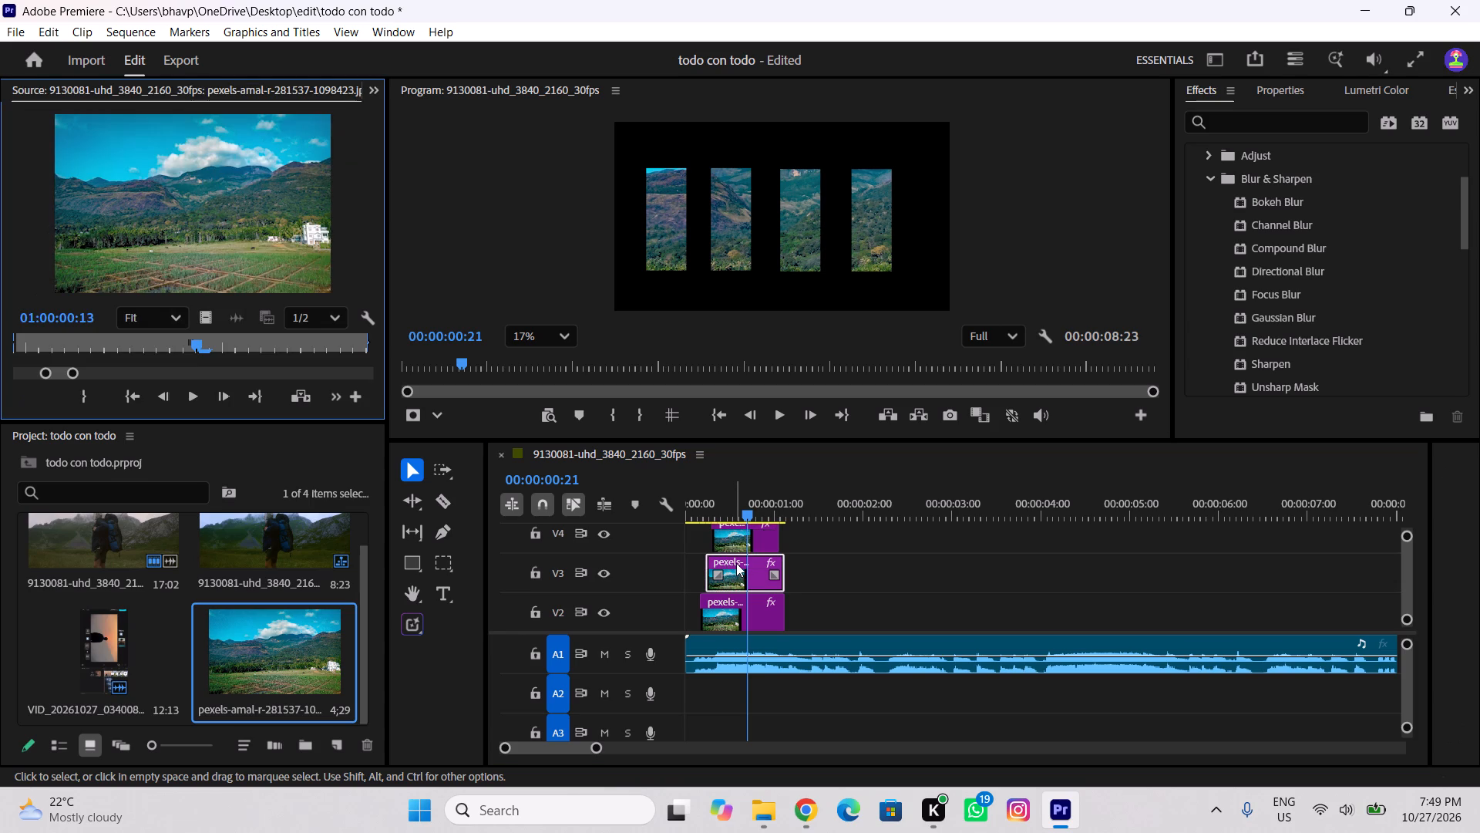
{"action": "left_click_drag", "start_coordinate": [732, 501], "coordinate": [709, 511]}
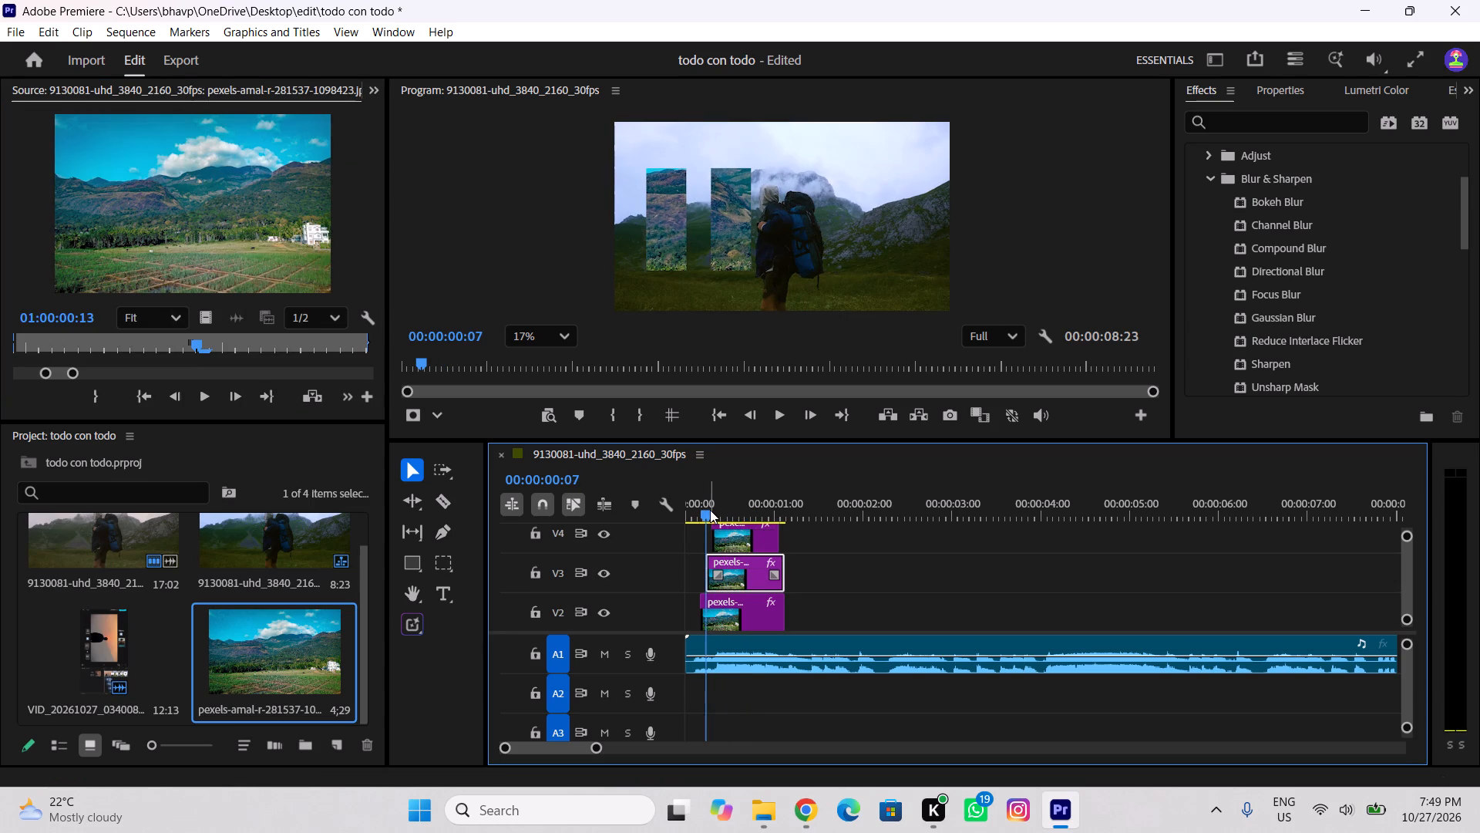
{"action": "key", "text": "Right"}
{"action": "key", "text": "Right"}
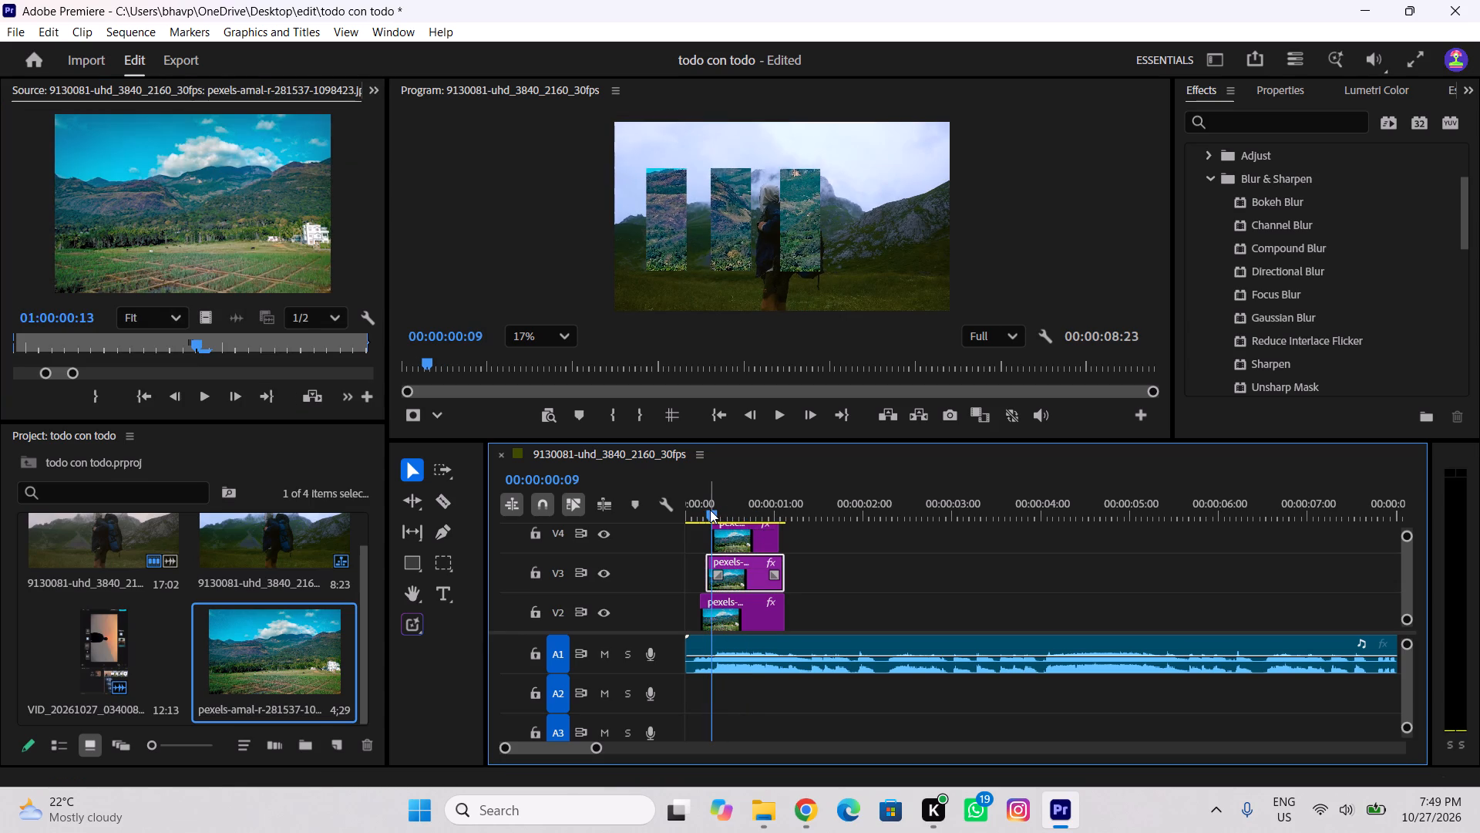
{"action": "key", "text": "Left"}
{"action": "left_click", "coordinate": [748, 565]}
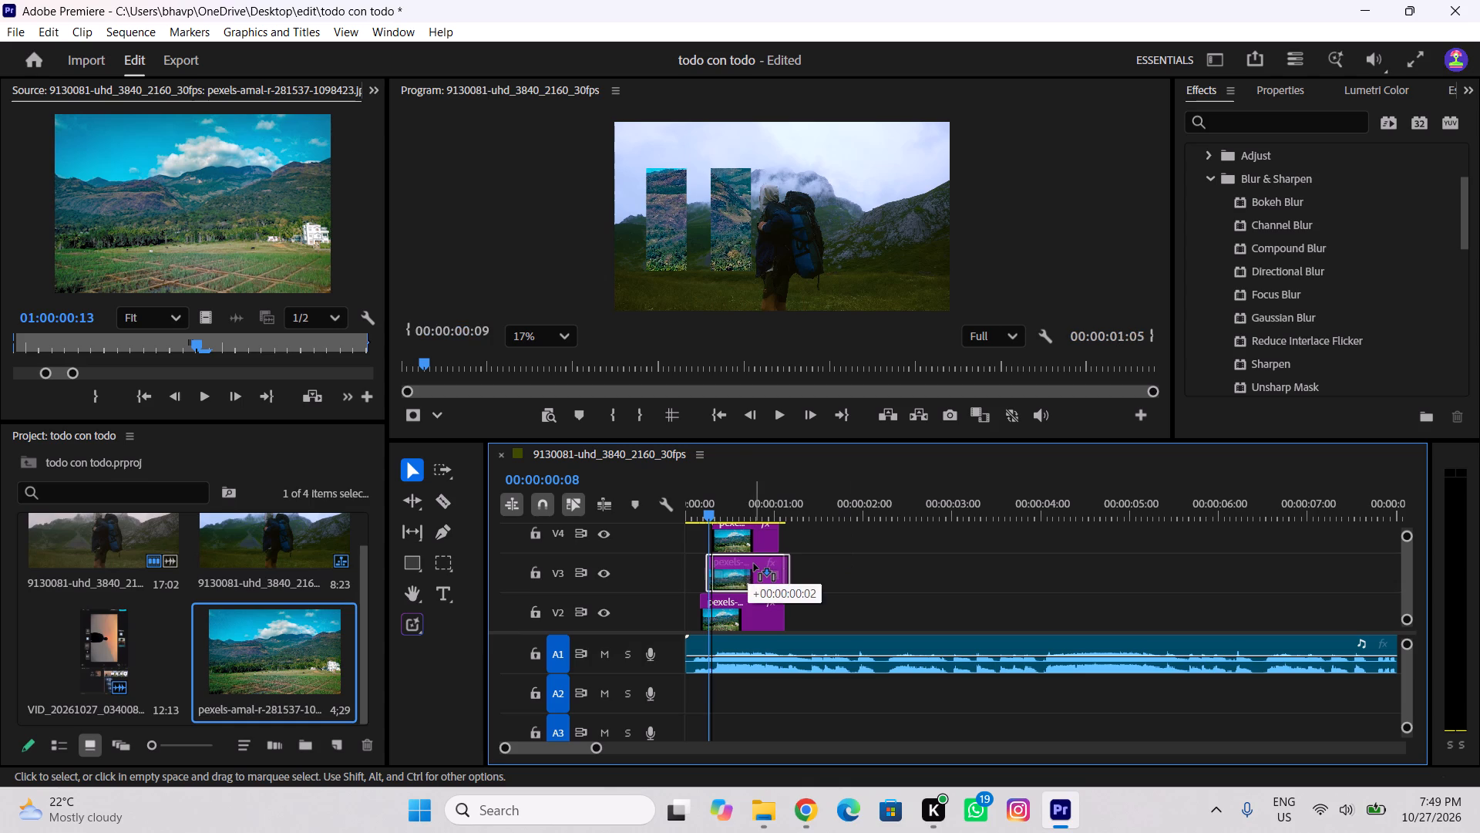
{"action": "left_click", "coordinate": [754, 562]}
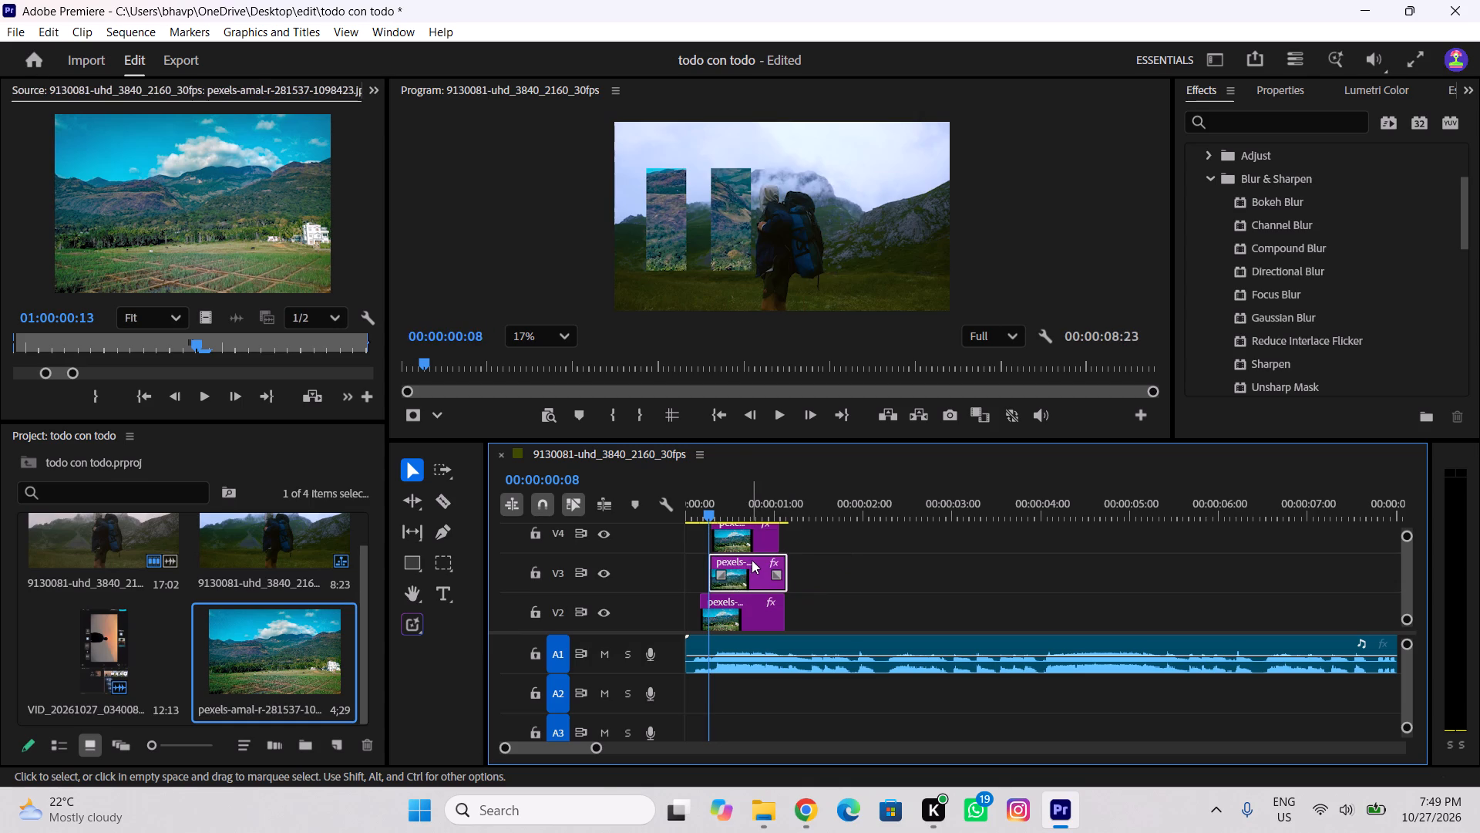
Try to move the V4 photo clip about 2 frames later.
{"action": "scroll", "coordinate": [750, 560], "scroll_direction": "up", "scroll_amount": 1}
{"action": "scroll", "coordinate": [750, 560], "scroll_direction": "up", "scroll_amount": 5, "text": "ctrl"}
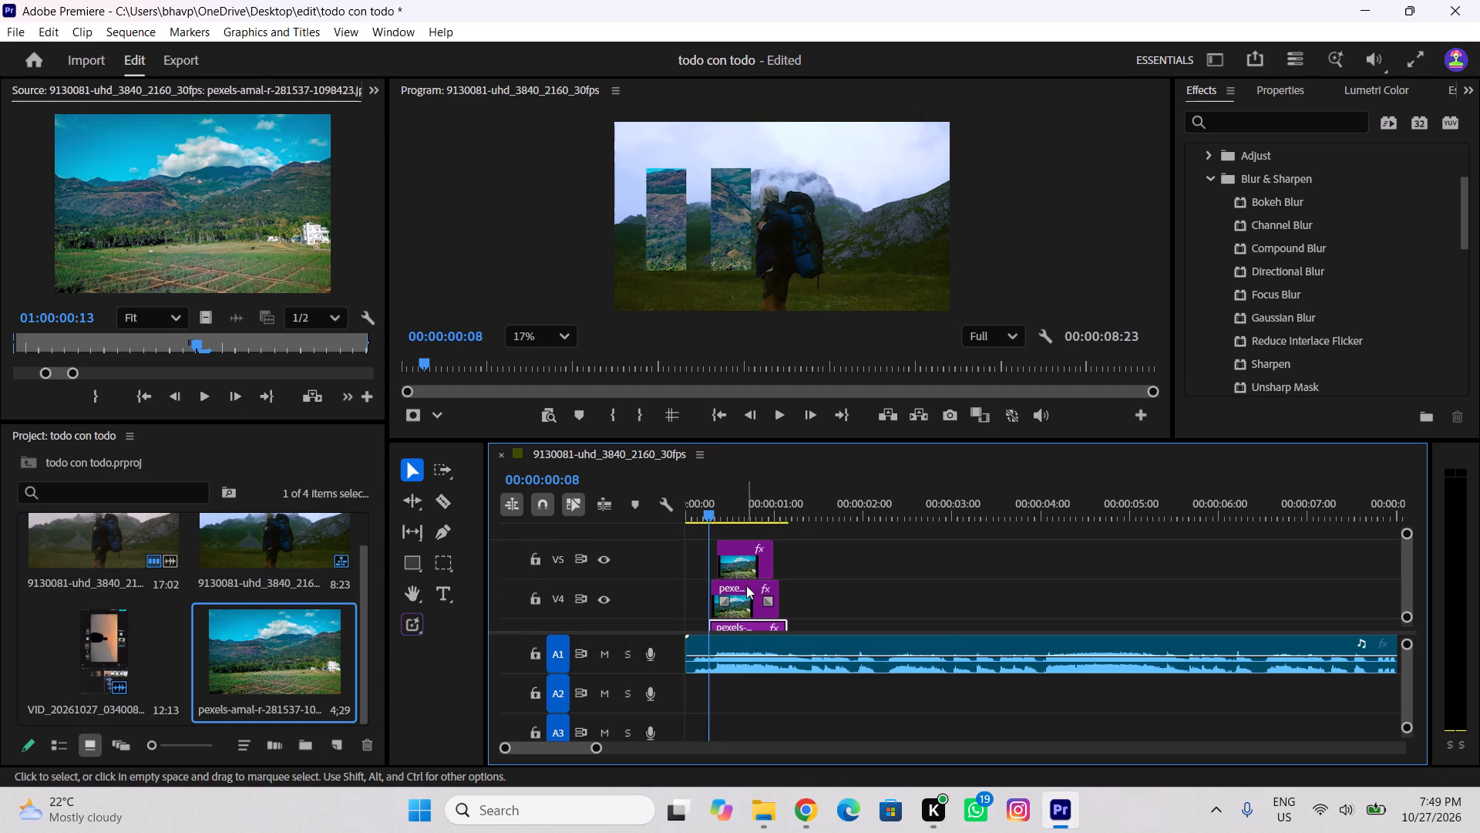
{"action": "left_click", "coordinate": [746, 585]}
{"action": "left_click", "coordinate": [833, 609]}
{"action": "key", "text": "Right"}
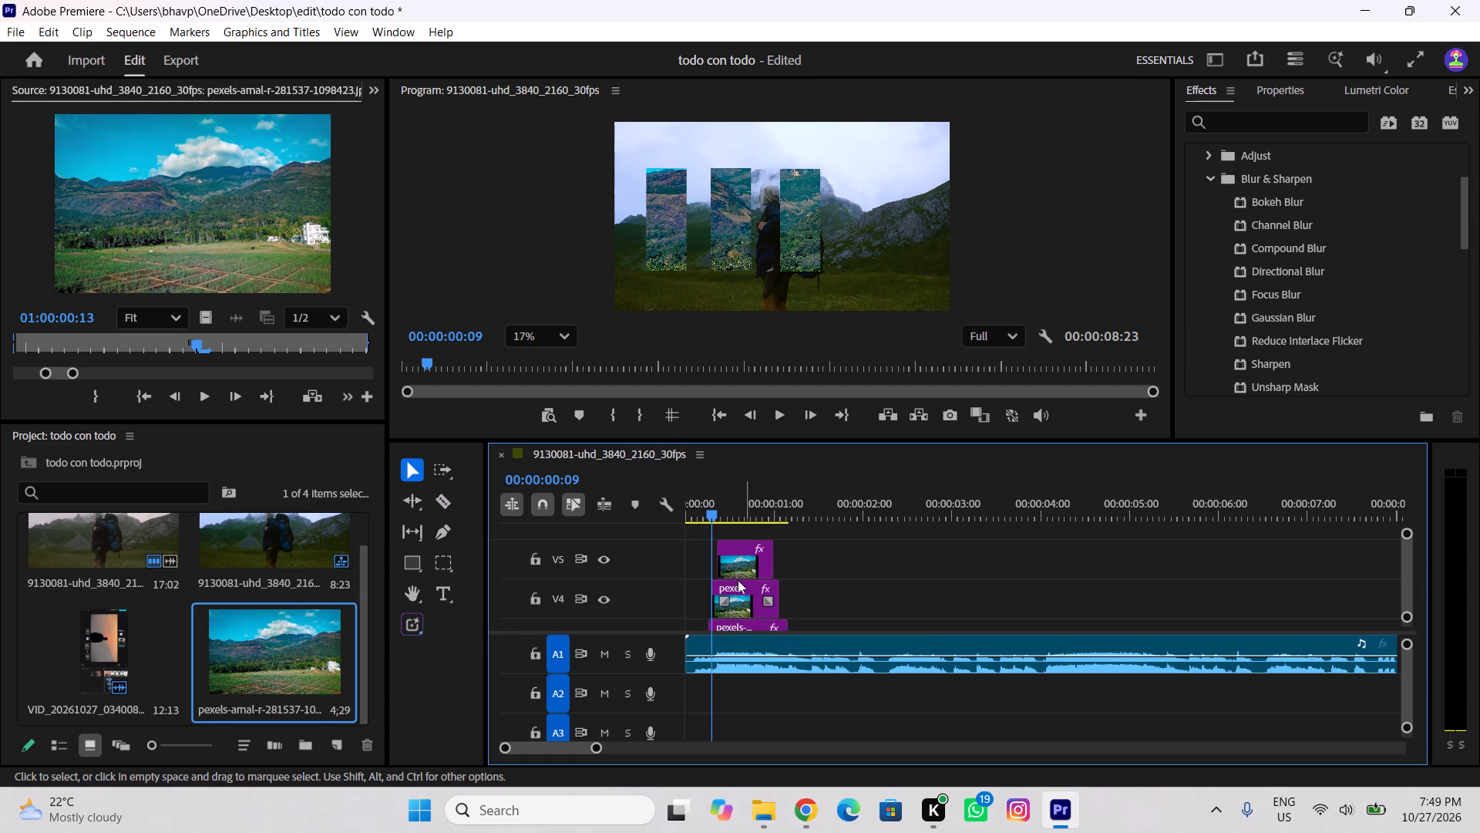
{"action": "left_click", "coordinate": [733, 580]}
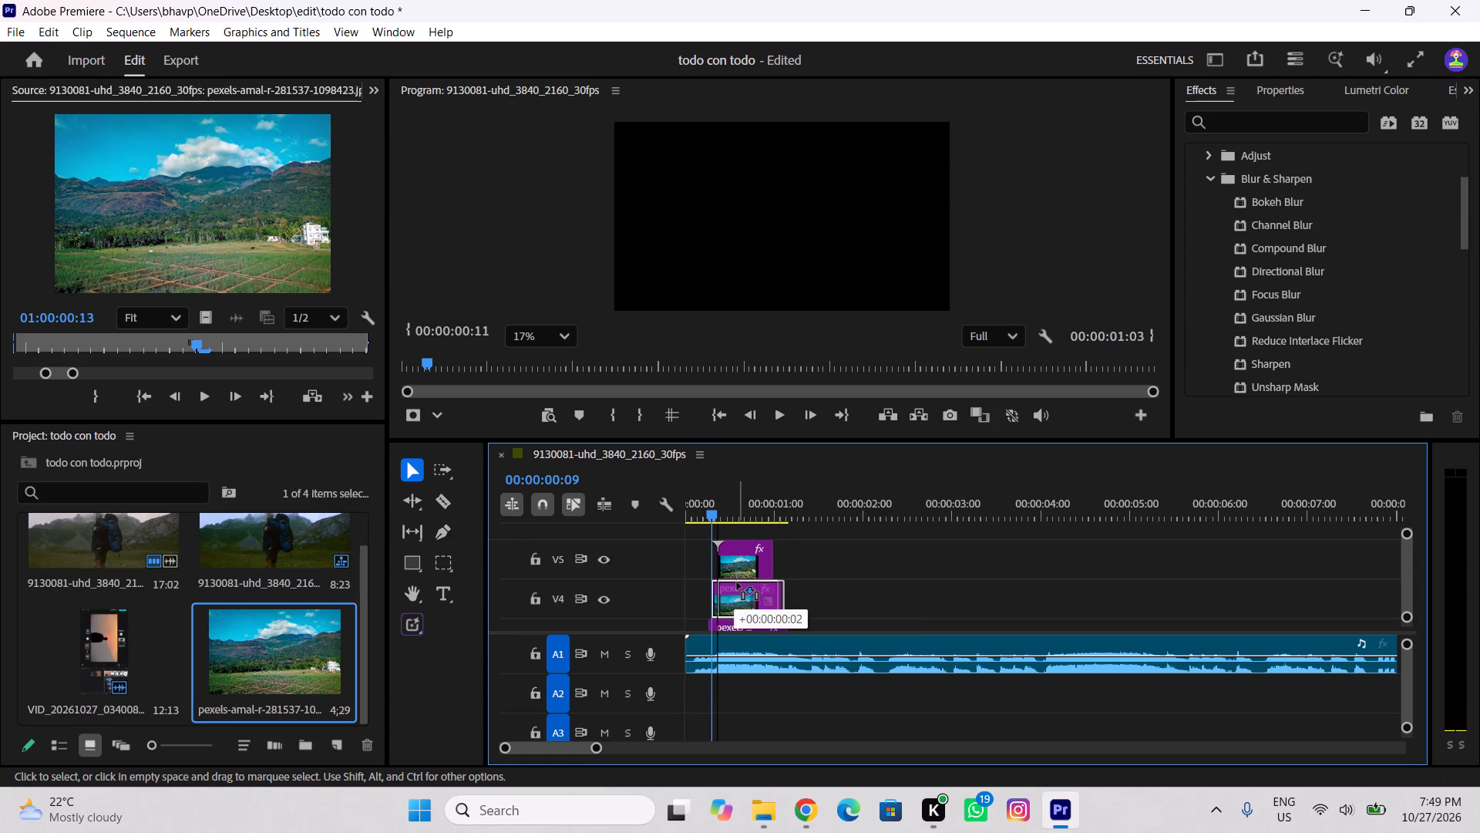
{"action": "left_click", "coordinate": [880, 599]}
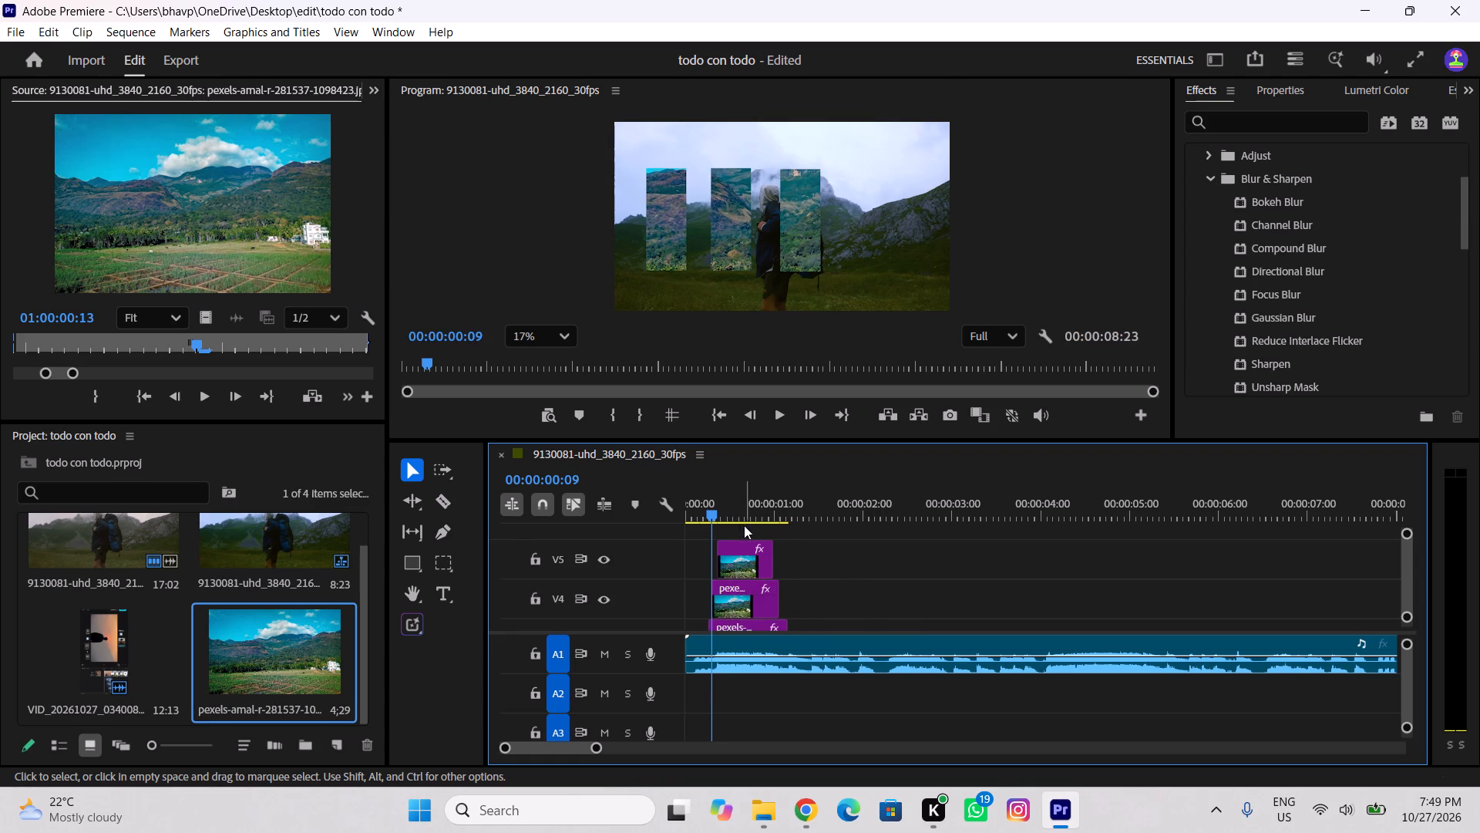
Check frame by frame from 00:00:00:00 to 00:00:00:21 where the V1, V2 and V3 clips start and end.
{"action": "left_click_drag", "start_coordinate": [718, 504], "coordinate": [673, 510]}
{"action": "left_click_drag", "start_coordinate": [682, 516], "coordinate": [701, 528]}
{"action": "scroll", "coordinate": [715, 538], "scroll_direction": "down", "scroll_amount": 5}
{"action": "scroll", "coordinate": [715, 538], "scroll_direction": "up", "scroll_amount": 7}
{"action": "scroll", "coordinate": [706, 558], "scroll_direction": "up", "scroll_amount": 7, "text": "ctrl"}
{"action": "scroll", "coordinate": [705, 559], "scroll_direction": "down", "scroll_amount": 5, "text": "ctrl"}
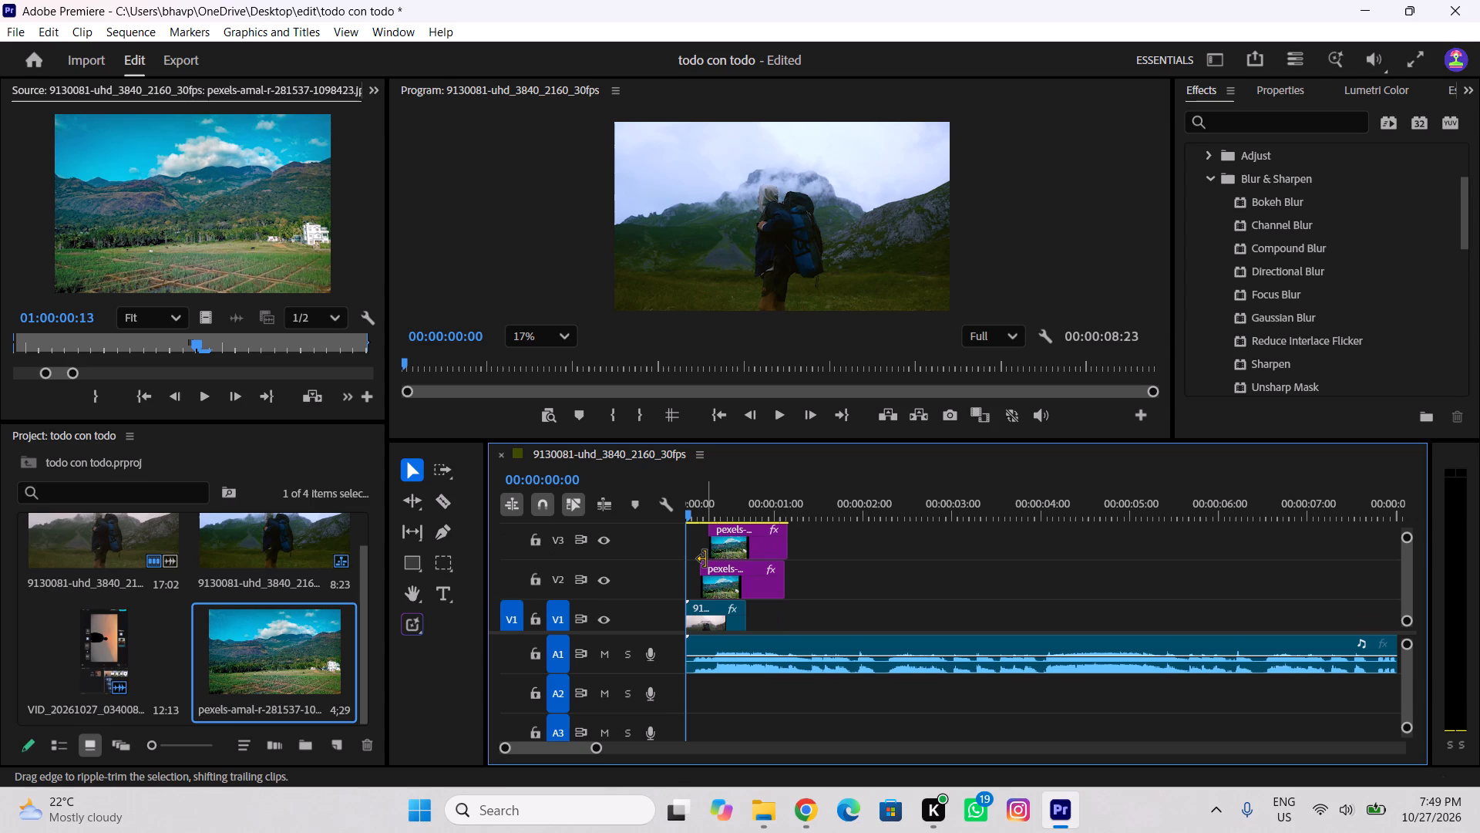
{"action": "scroll", "coordinate": [705, 559], "scroll_direction": "down", "scroll_amount": 1, "text": "ctrl"}
{"action": "left_click", "coordinate": [705, 515]}
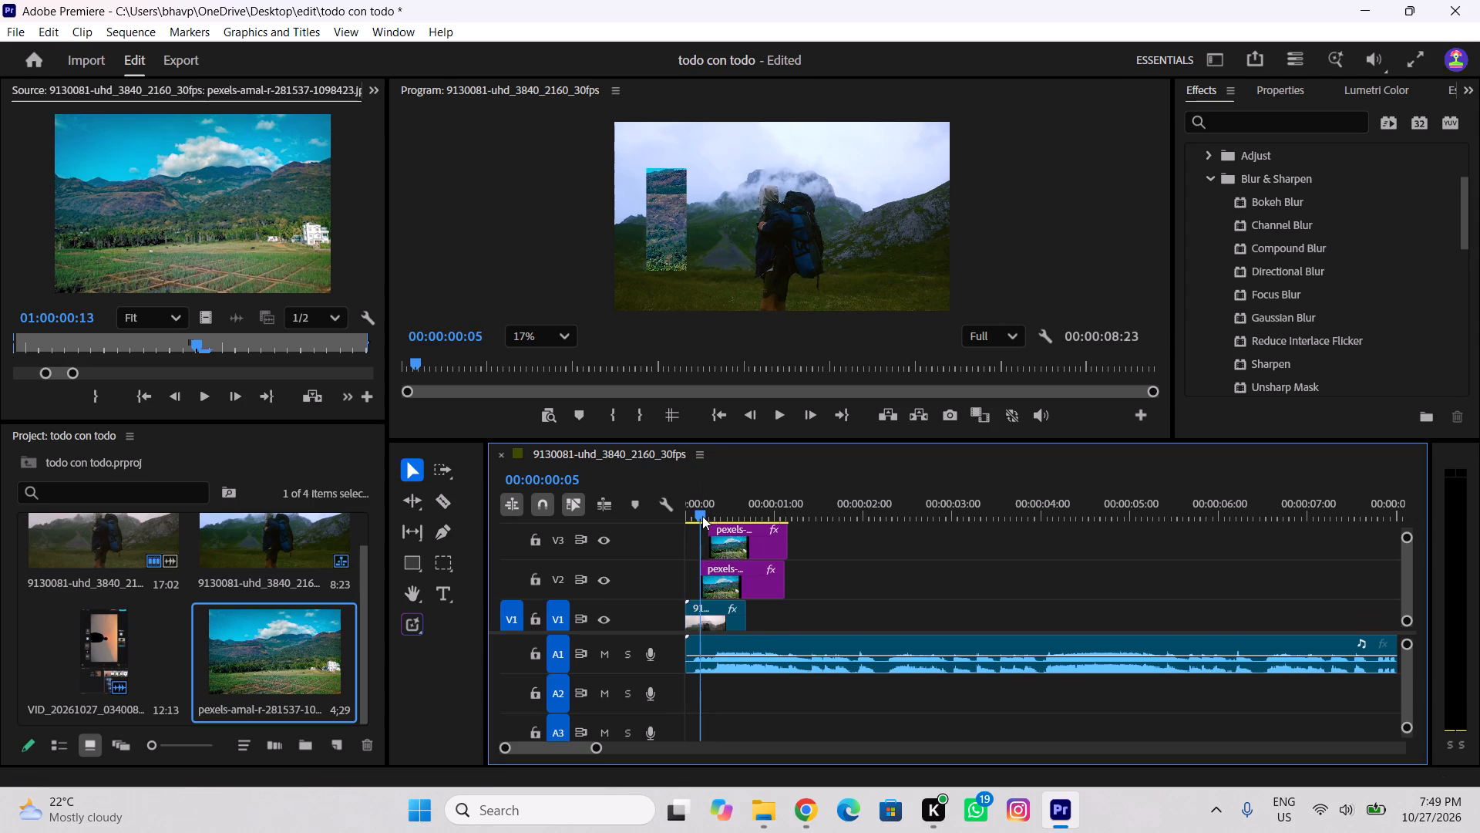
{"action": "key", "text": "Right"}
{"action": "key", "text": "Right"}
{"action": "key", "text": "Up"}
{"action": "key", "text": "Down"}
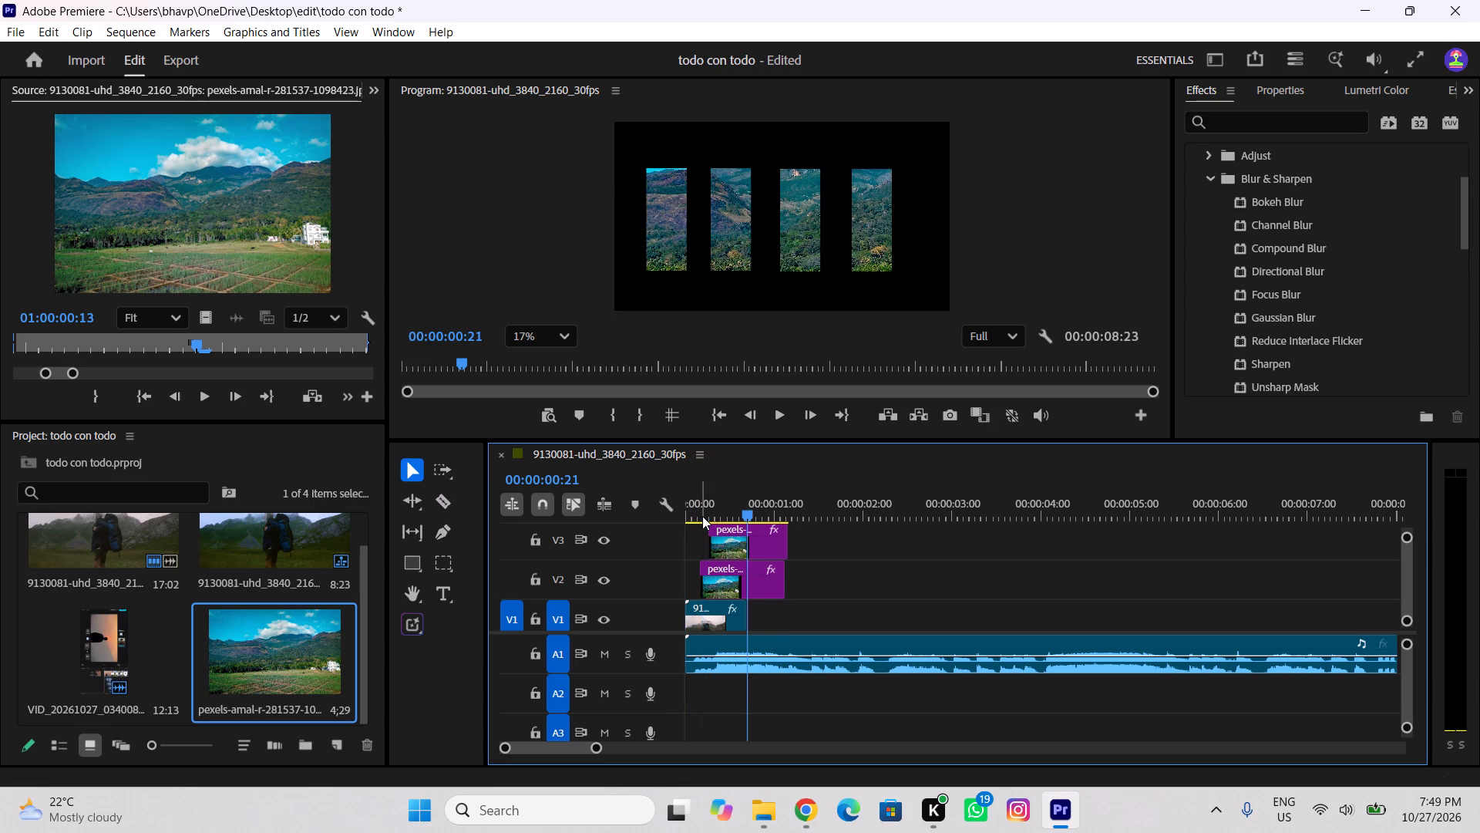
{"action": "key", "text": "Left"}
{"action": "key", "text": "Left"}
{"action": "key", "text": "Left"}
{"action": "key", "text": "Left"}
{"action": "key", "text": "Left"}
{"action": "key", "text": "Left"}
{"action": "key", "text": "Left"}
{"action": "key", "text": "Left"}
{"action": "key", "text": "Left"}
{"action": "key", "text": "Left"}
{"action": "key", "text": "Left"}
{"action": "key", "text": "Left"}
{"action": "key", "text": "Left"}
{"action": "key", "text": "Left"}
{"action": "key", "text": "Left"}
{"action": "key", "text": "Left"}
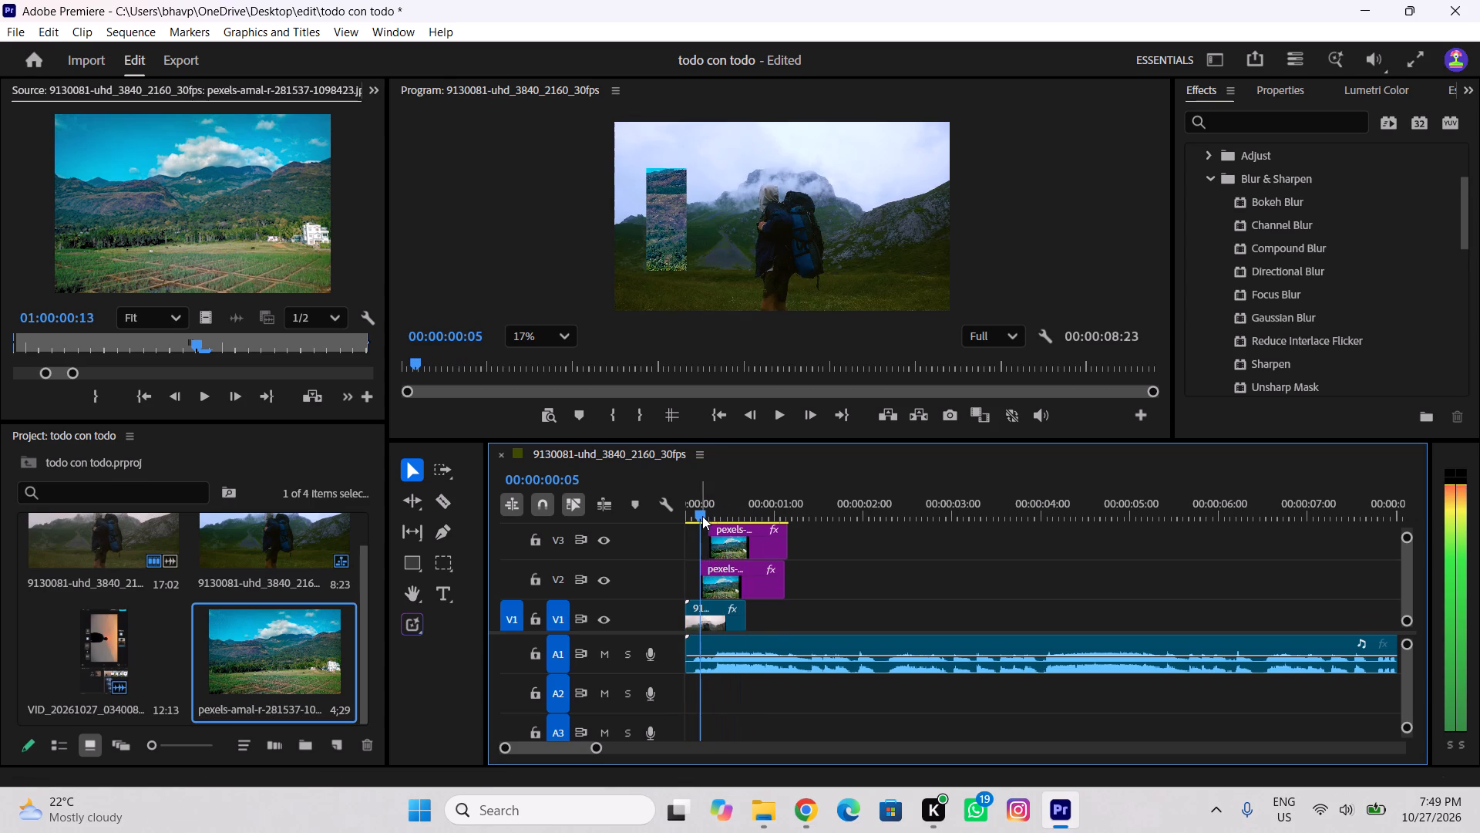
{"action": "key", "text": "Left"}
{"action": "key", "text": "Right"}
Move the V3 photo clip one frame later so that it starts at 00:00:00:09.
{"action": "key", "text": "Right"}
{"action": "key", "text": "Right"}
{"action": "key", "text": "Right"}
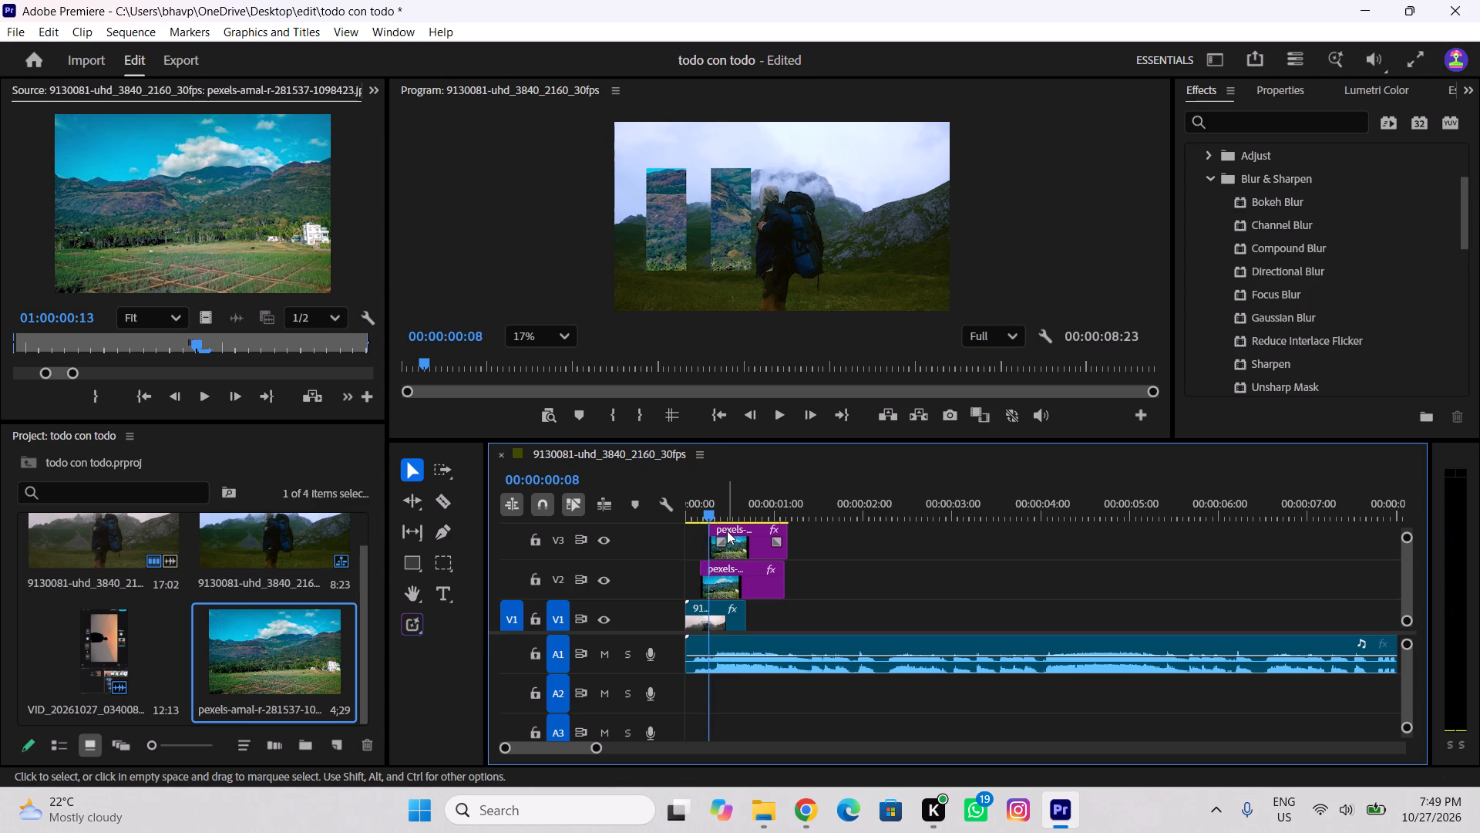
{"action": "left_click", "coordinate": [727, 531]}
{"action": "left_click", "coordinate": [727, 531]}
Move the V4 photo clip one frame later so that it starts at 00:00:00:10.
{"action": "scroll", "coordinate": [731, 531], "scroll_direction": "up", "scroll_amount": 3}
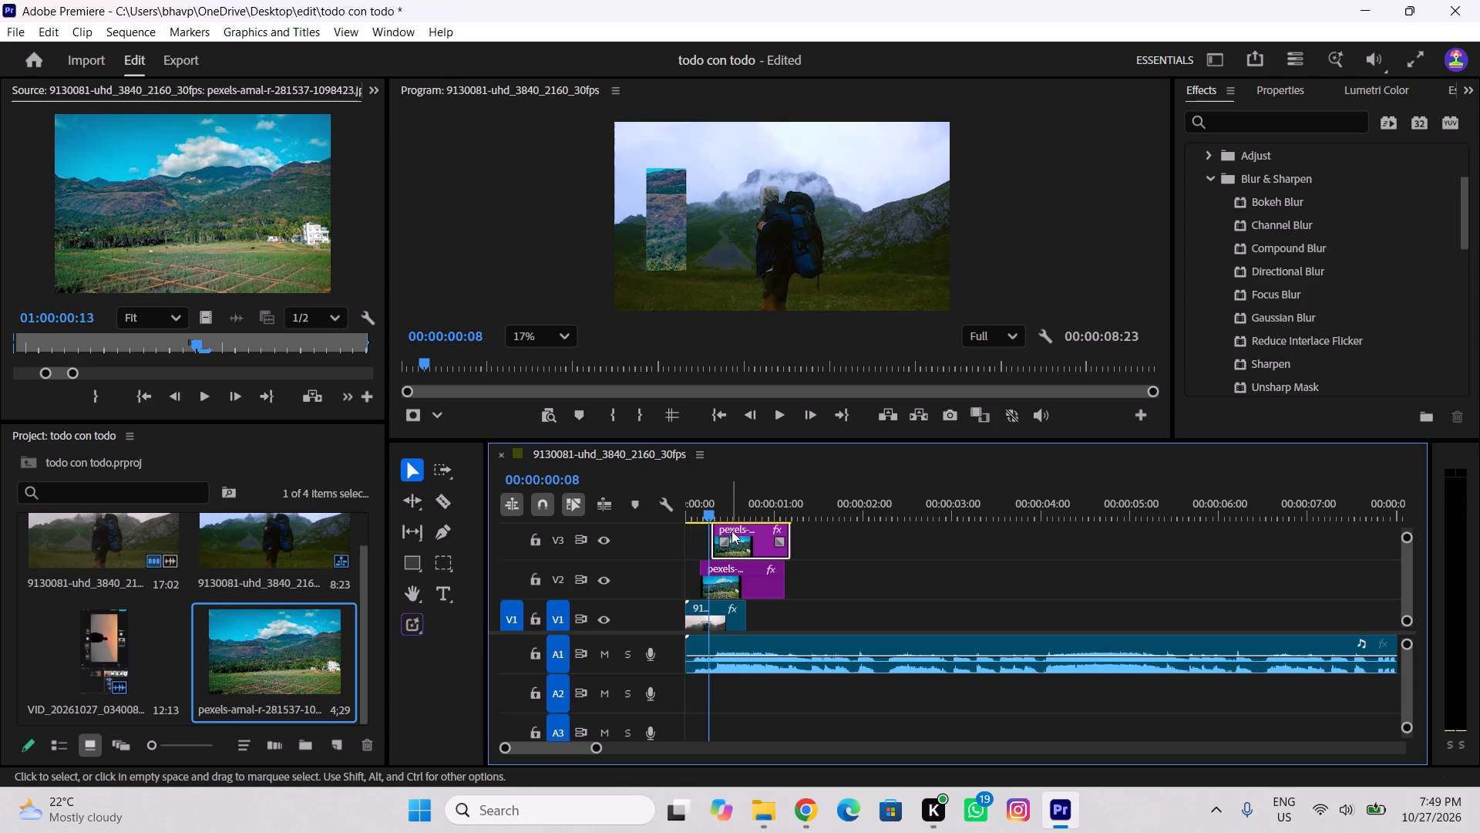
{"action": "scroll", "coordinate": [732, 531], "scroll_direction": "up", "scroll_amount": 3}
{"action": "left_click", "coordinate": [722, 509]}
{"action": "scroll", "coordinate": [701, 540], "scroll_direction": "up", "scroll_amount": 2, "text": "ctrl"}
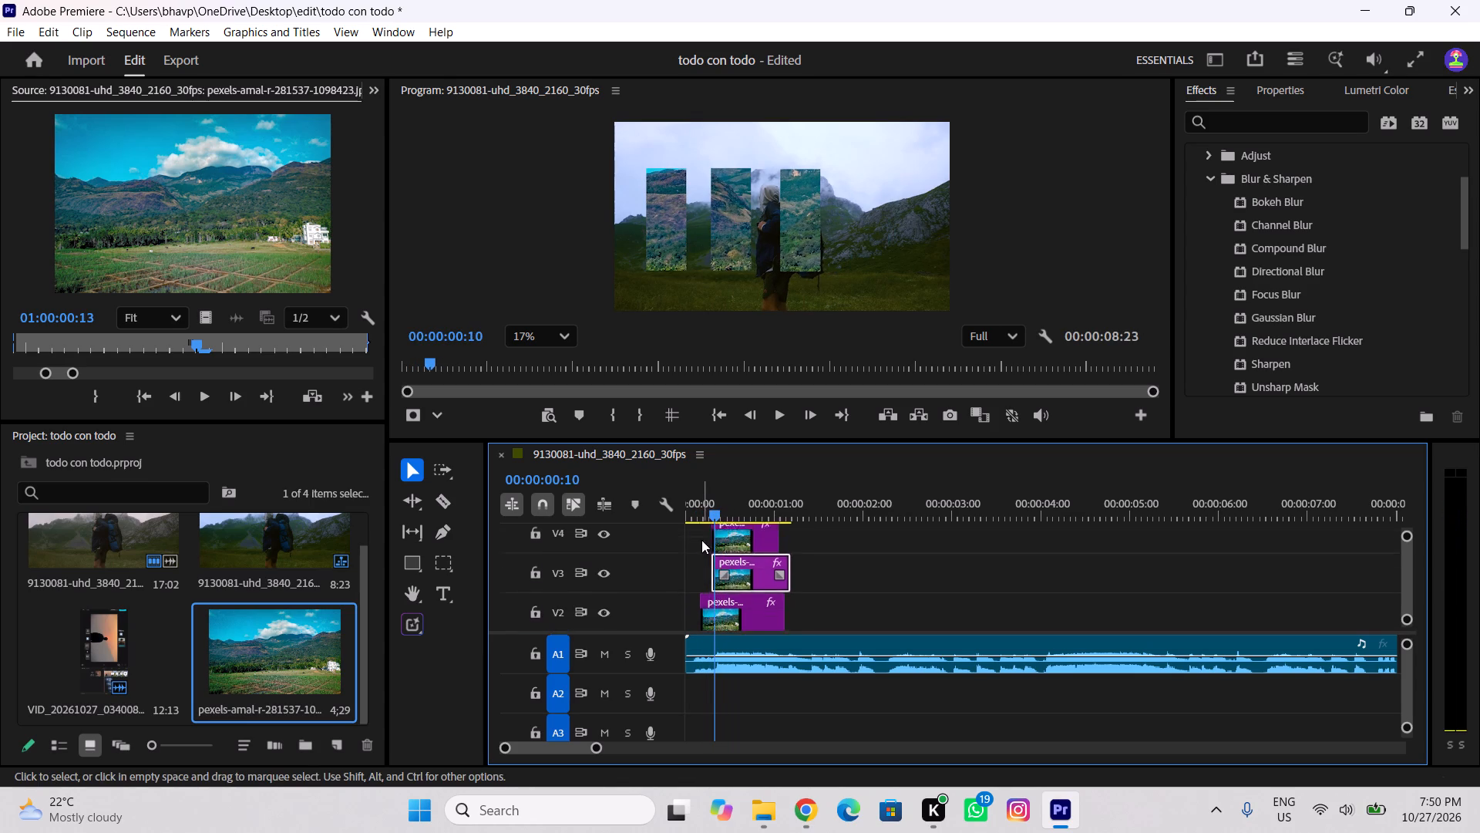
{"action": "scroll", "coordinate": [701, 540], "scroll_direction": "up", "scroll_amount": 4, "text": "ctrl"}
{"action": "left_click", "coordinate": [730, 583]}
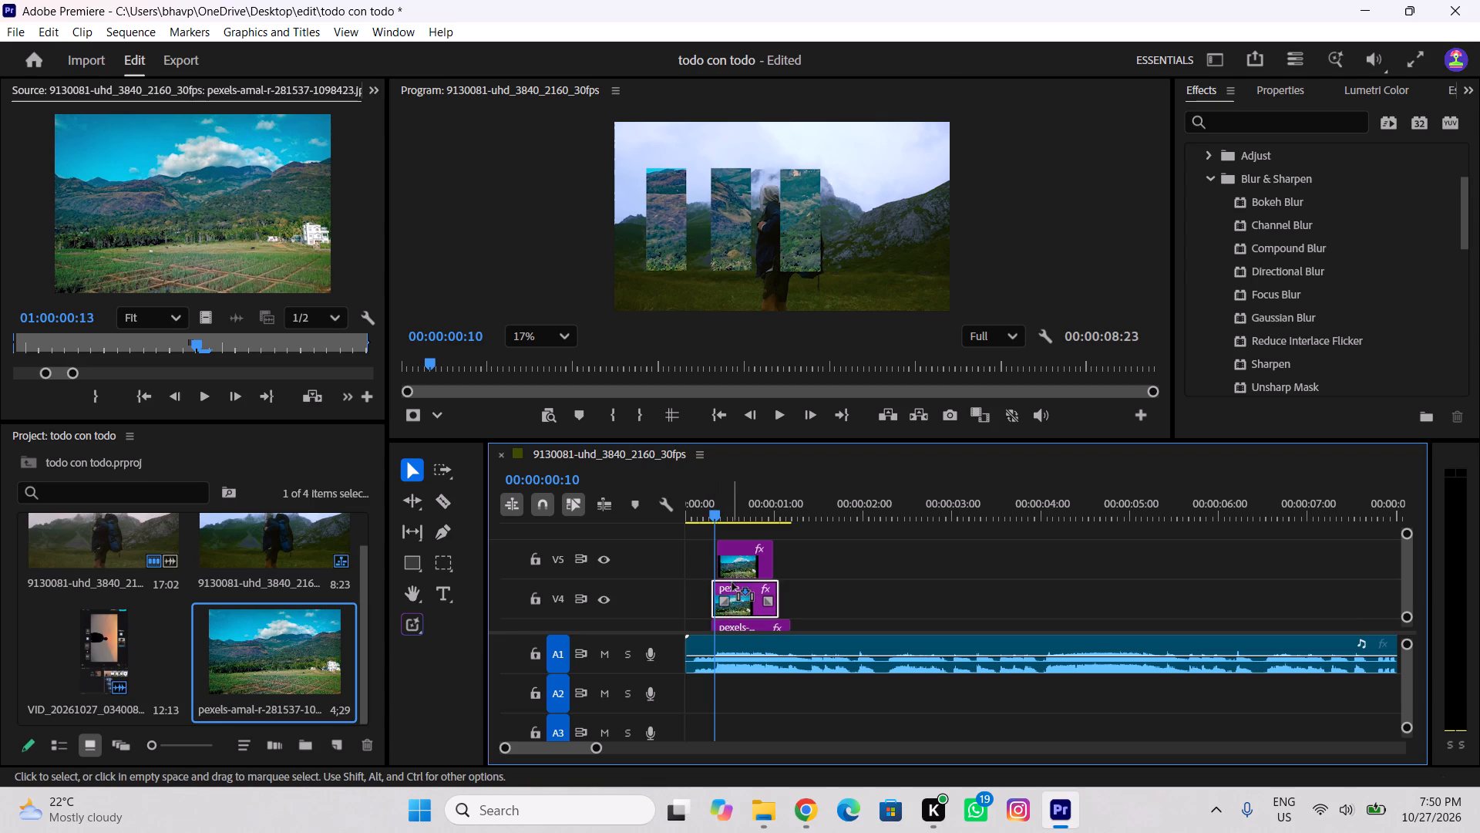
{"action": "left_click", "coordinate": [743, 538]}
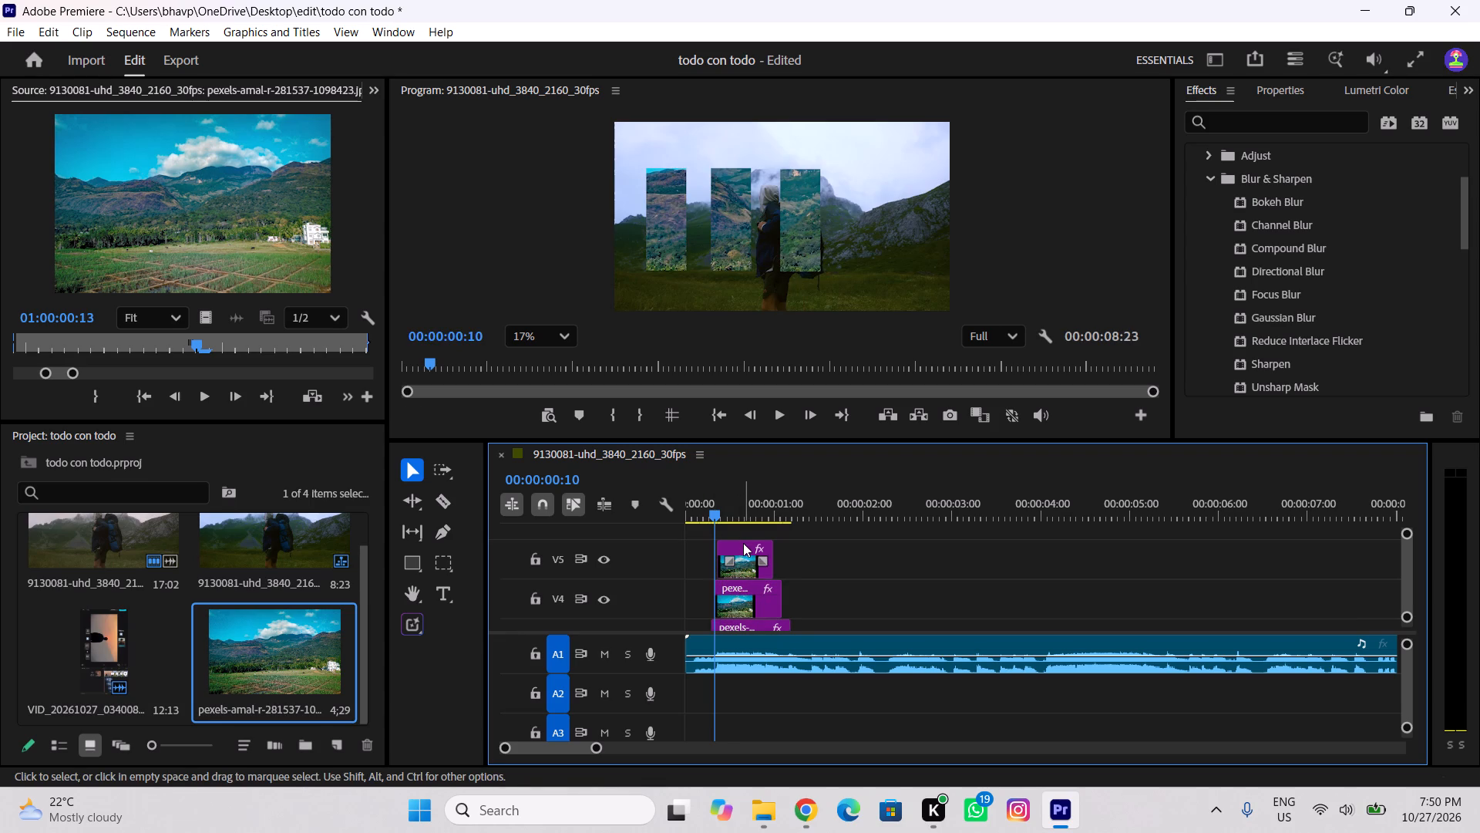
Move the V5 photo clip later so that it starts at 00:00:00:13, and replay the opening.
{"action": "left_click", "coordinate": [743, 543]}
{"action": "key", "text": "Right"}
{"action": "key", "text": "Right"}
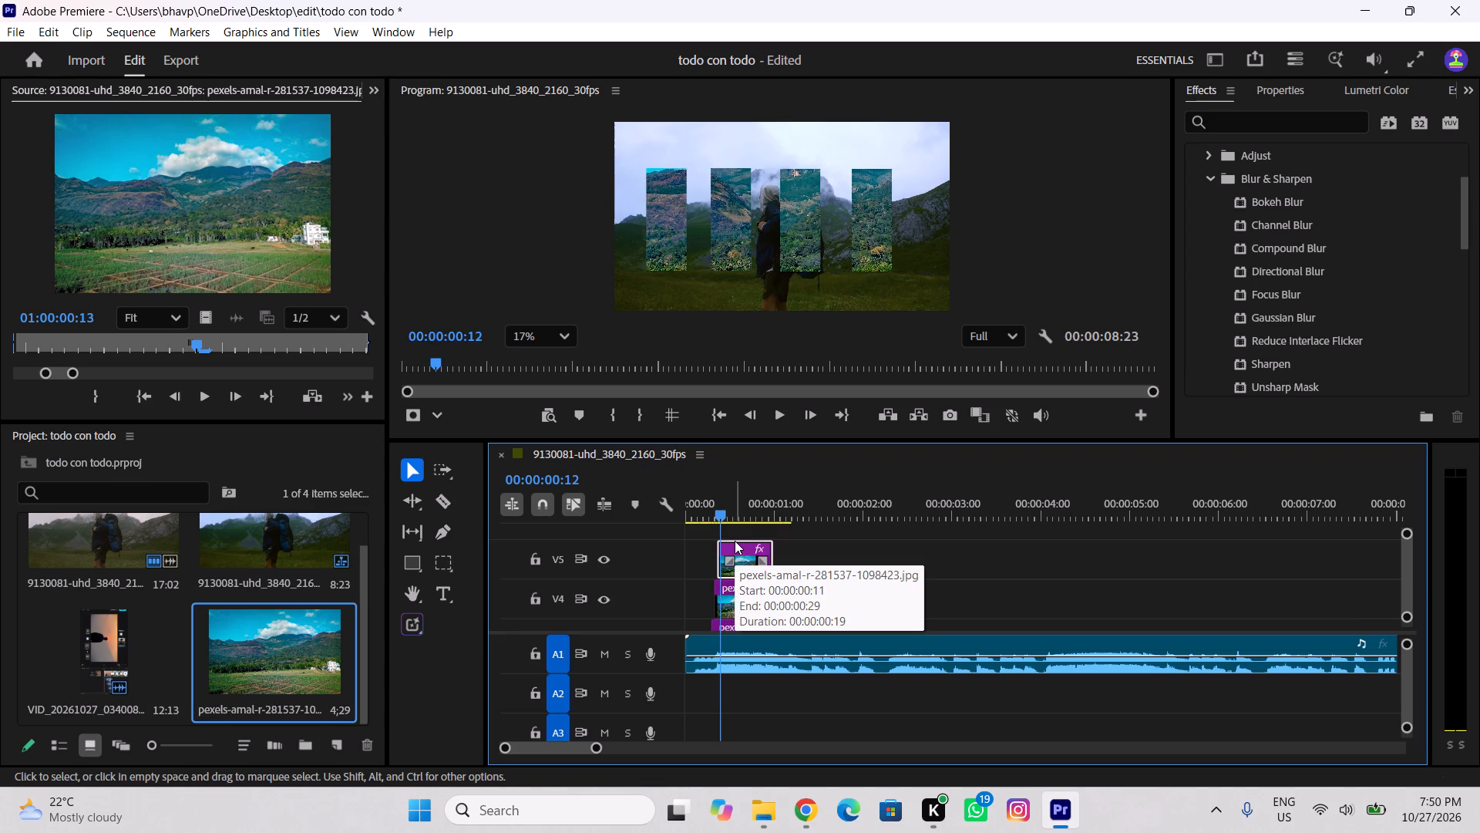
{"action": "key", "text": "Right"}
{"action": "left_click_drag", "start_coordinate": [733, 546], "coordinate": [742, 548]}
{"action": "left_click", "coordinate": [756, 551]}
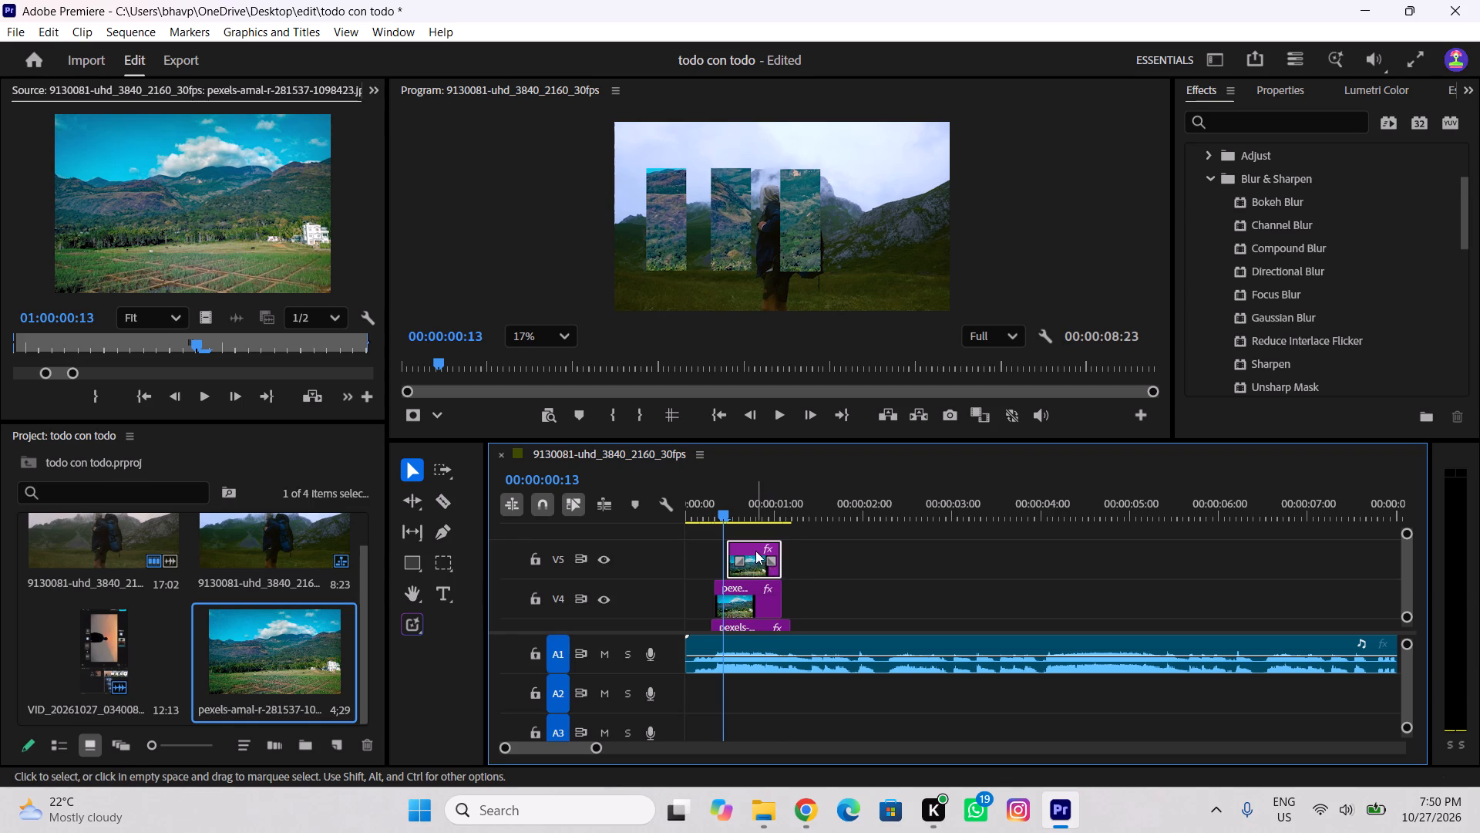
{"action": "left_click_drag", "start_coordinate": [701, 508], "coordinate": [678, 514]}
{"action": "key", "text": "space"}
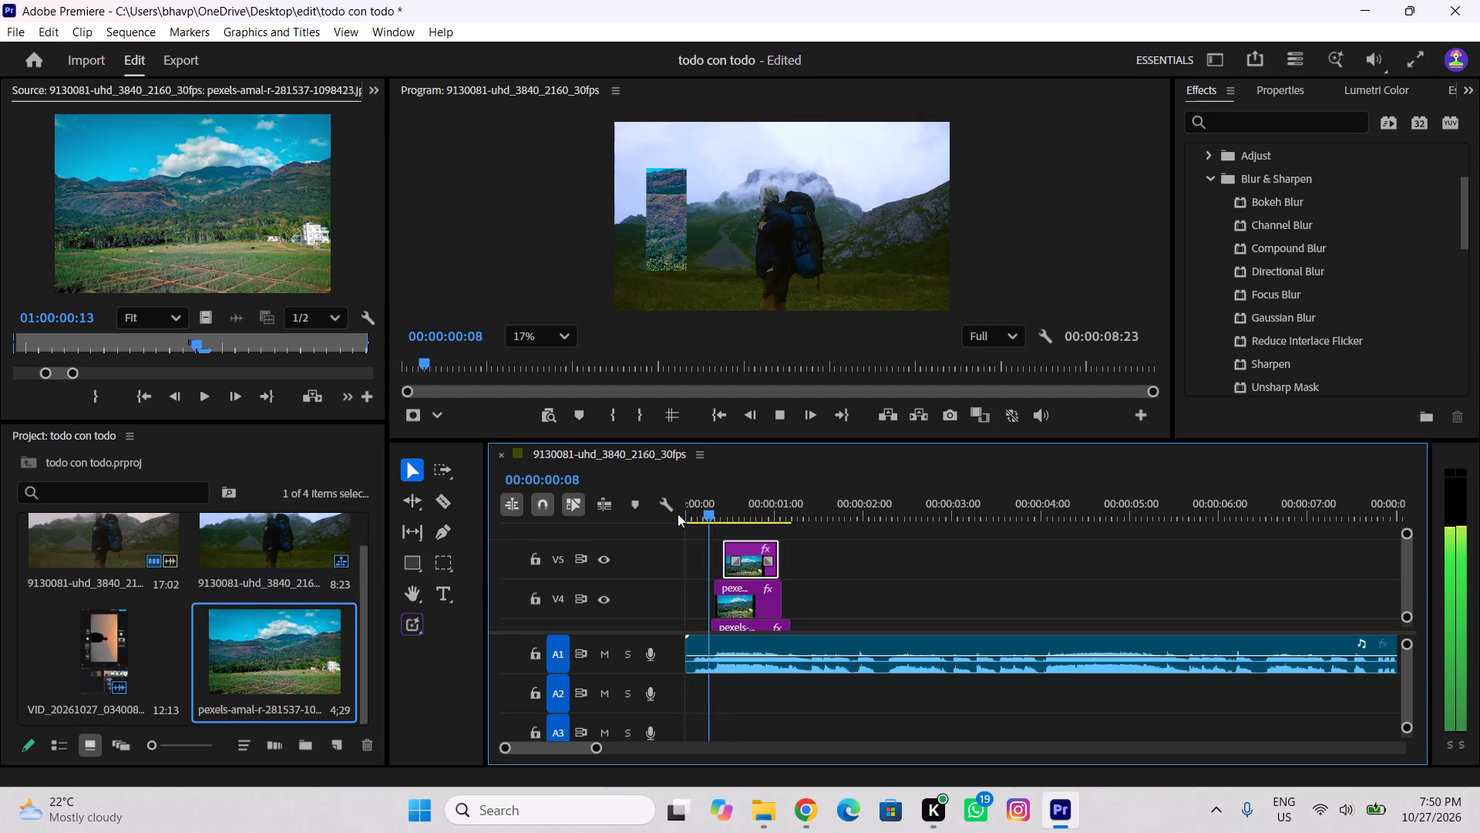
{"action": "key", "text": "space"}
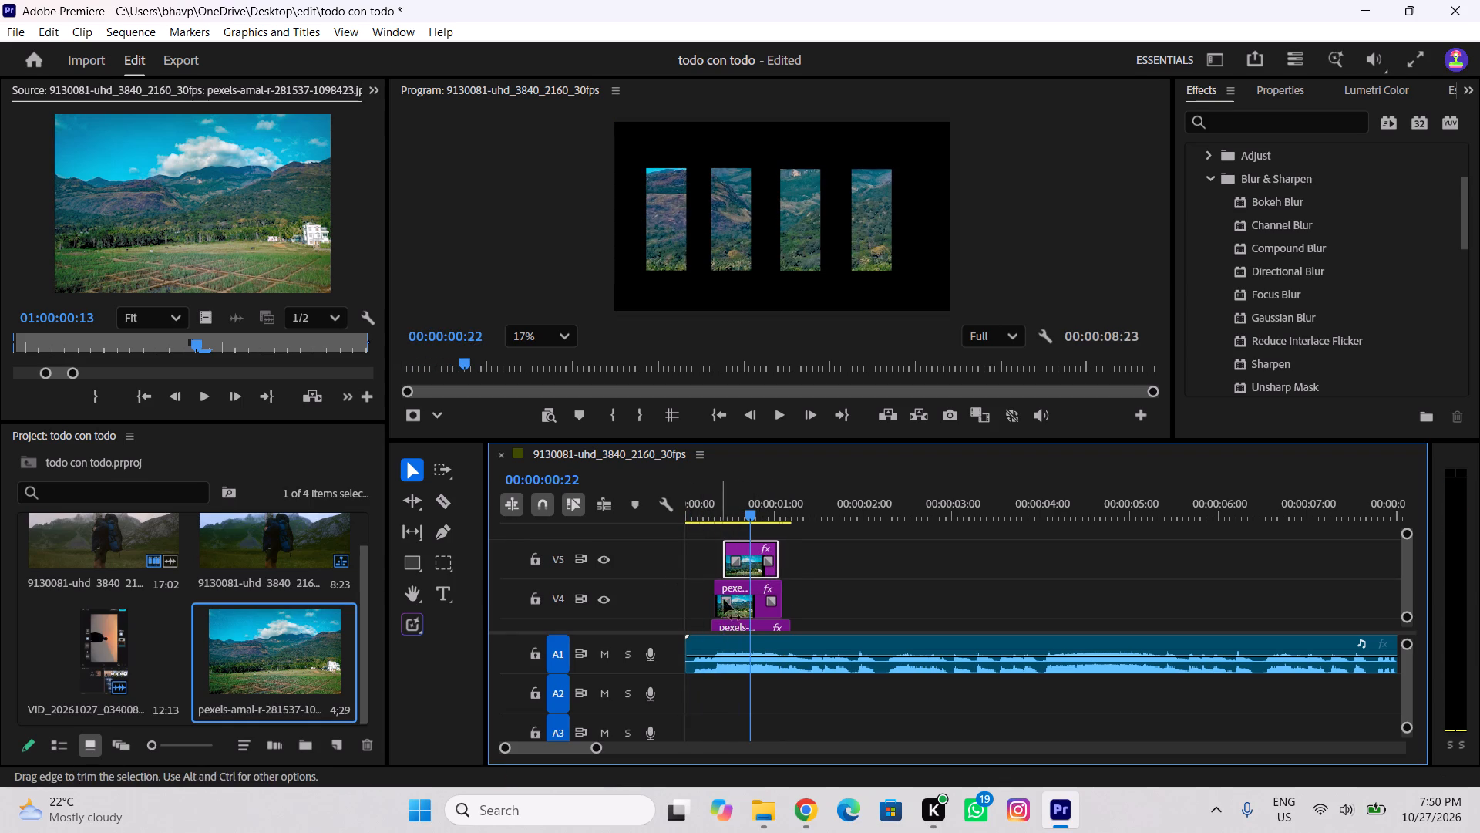
Move the V4 photo clip about 2 frames later so that it starts at 00:00:00:12.
{"action": "left_click", "coordinate": [715, 517]}
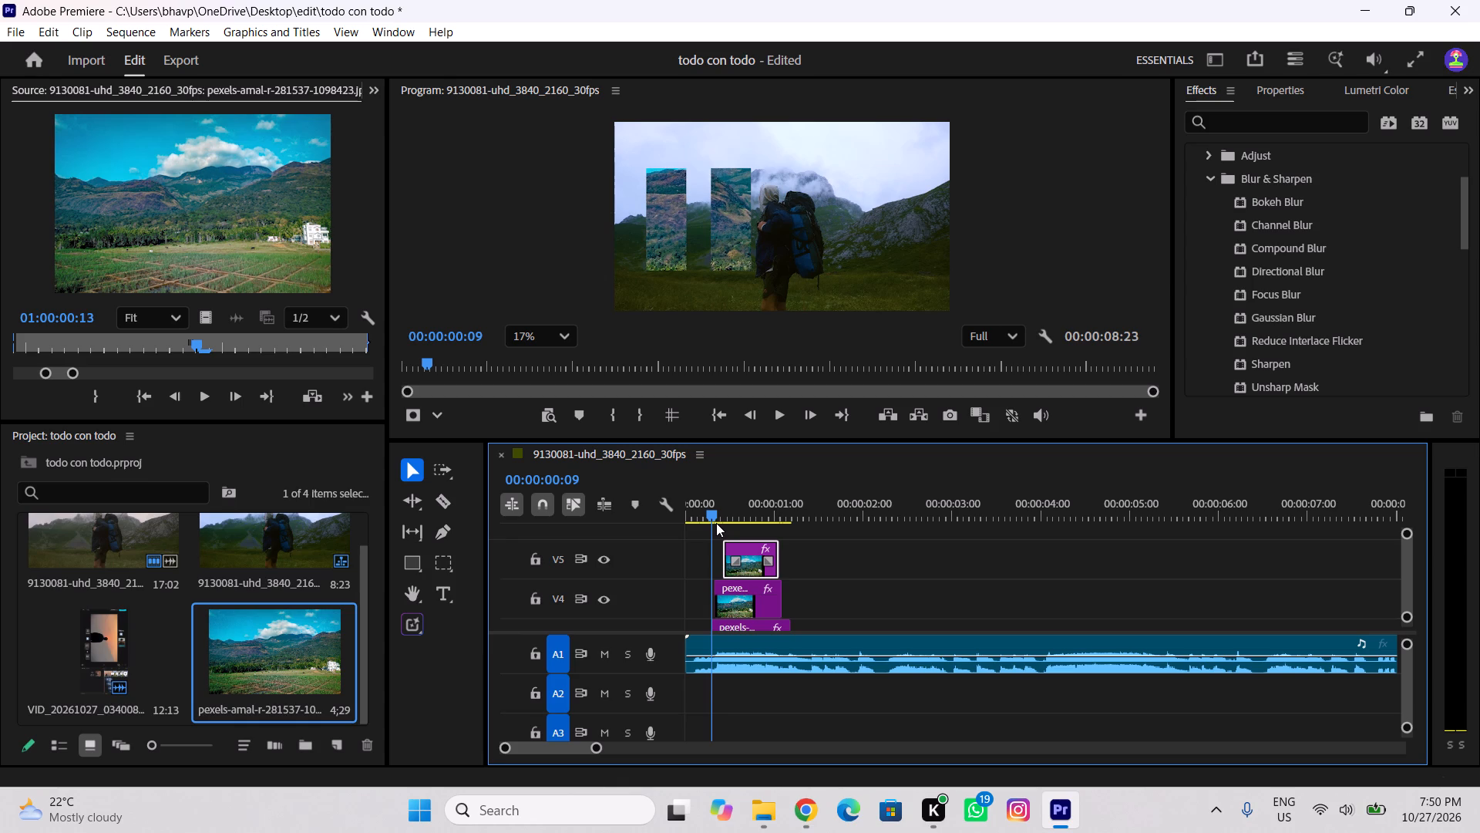
{"action": "key", "text": "Right"}
{"action": "key", "text": "Right"}
{"action": "key", "text": "Right"}
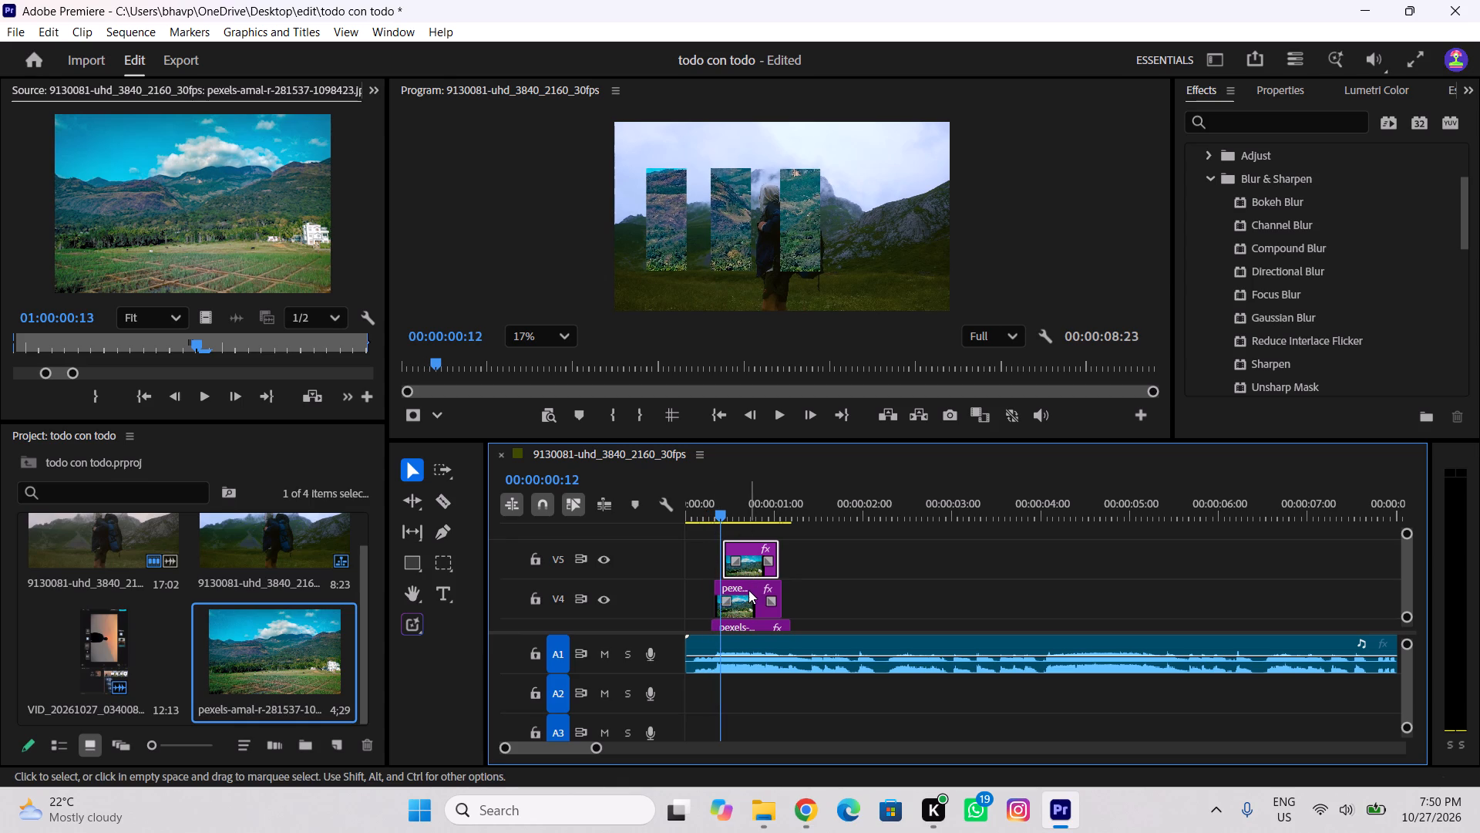
{"action": "left_click", "coordinate": [746, 587]}
{"action": "left_click_drag", "start_coordinate": [745, 585], "coordinate": [758, 588]}
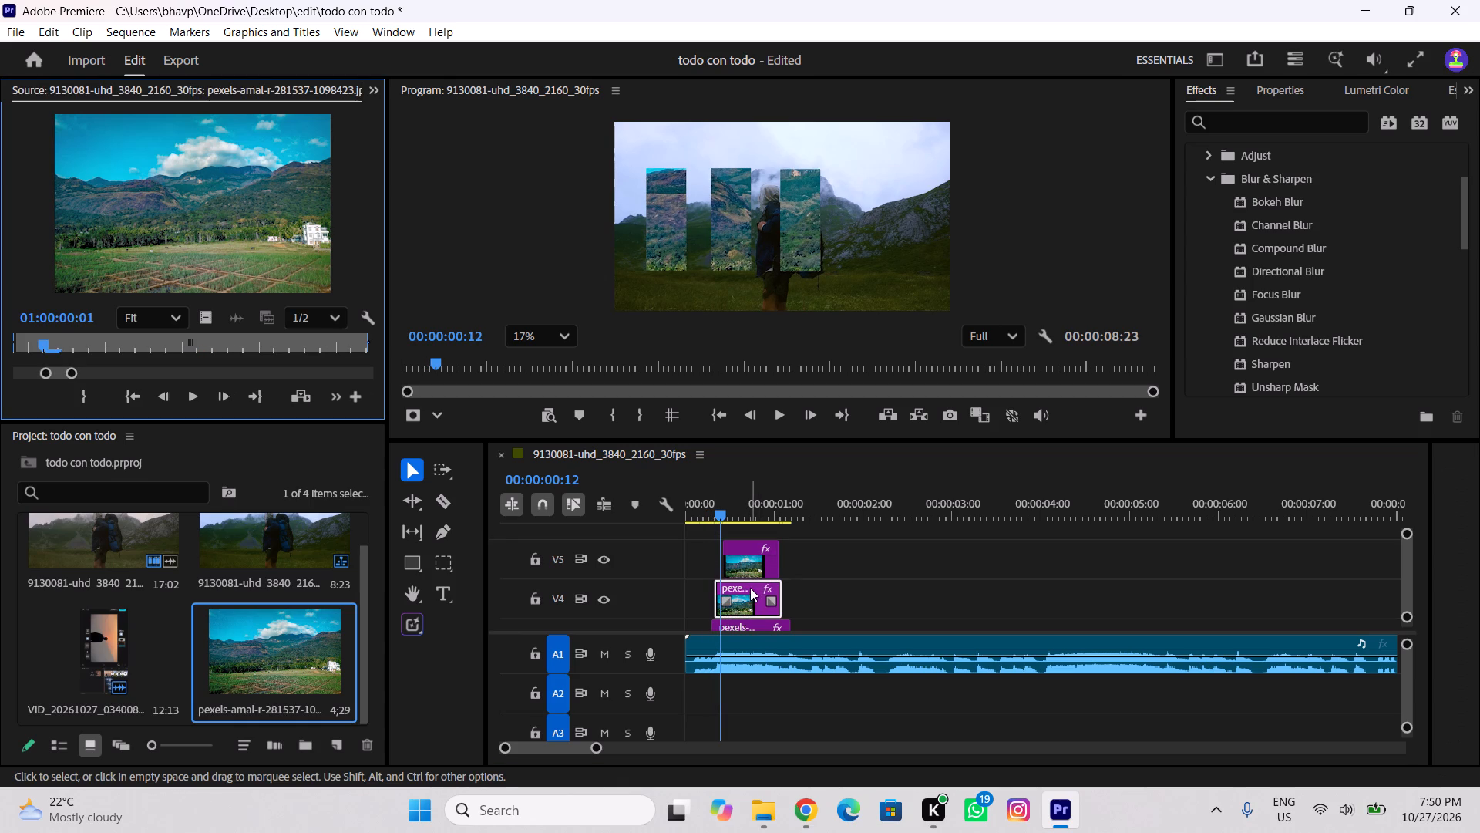
{"action": "left_click_drag", "start_coordinate": [749, 587], "coordinate": [764, 590]}
{"action": "left_click_drag", "start_coordinate": [740, 587], "coordinate": [749, 588]}
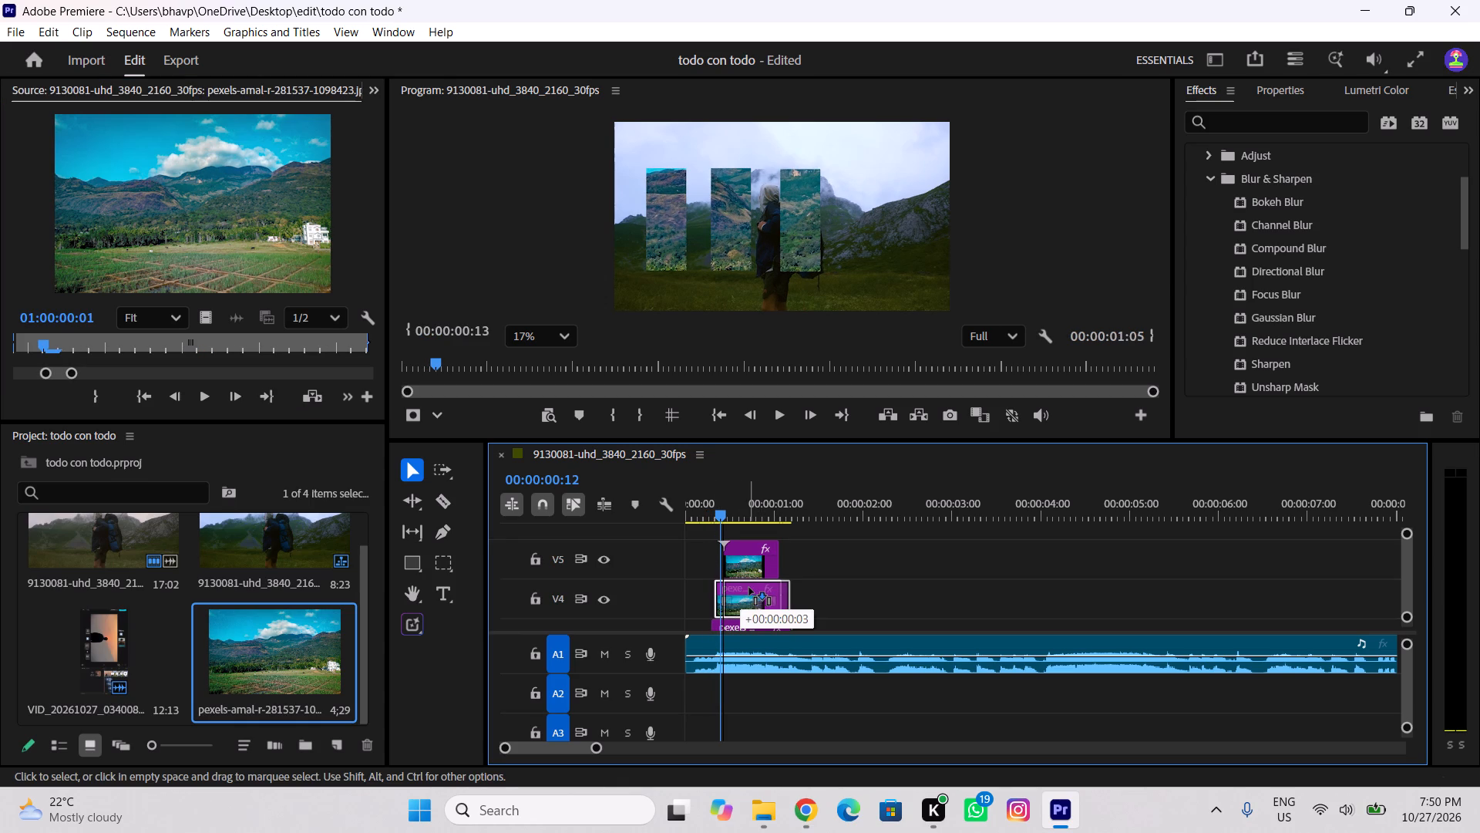
{"action": "left_click_drag", "start_coordinate": [749, 588], "coordinate": [749, 588]}
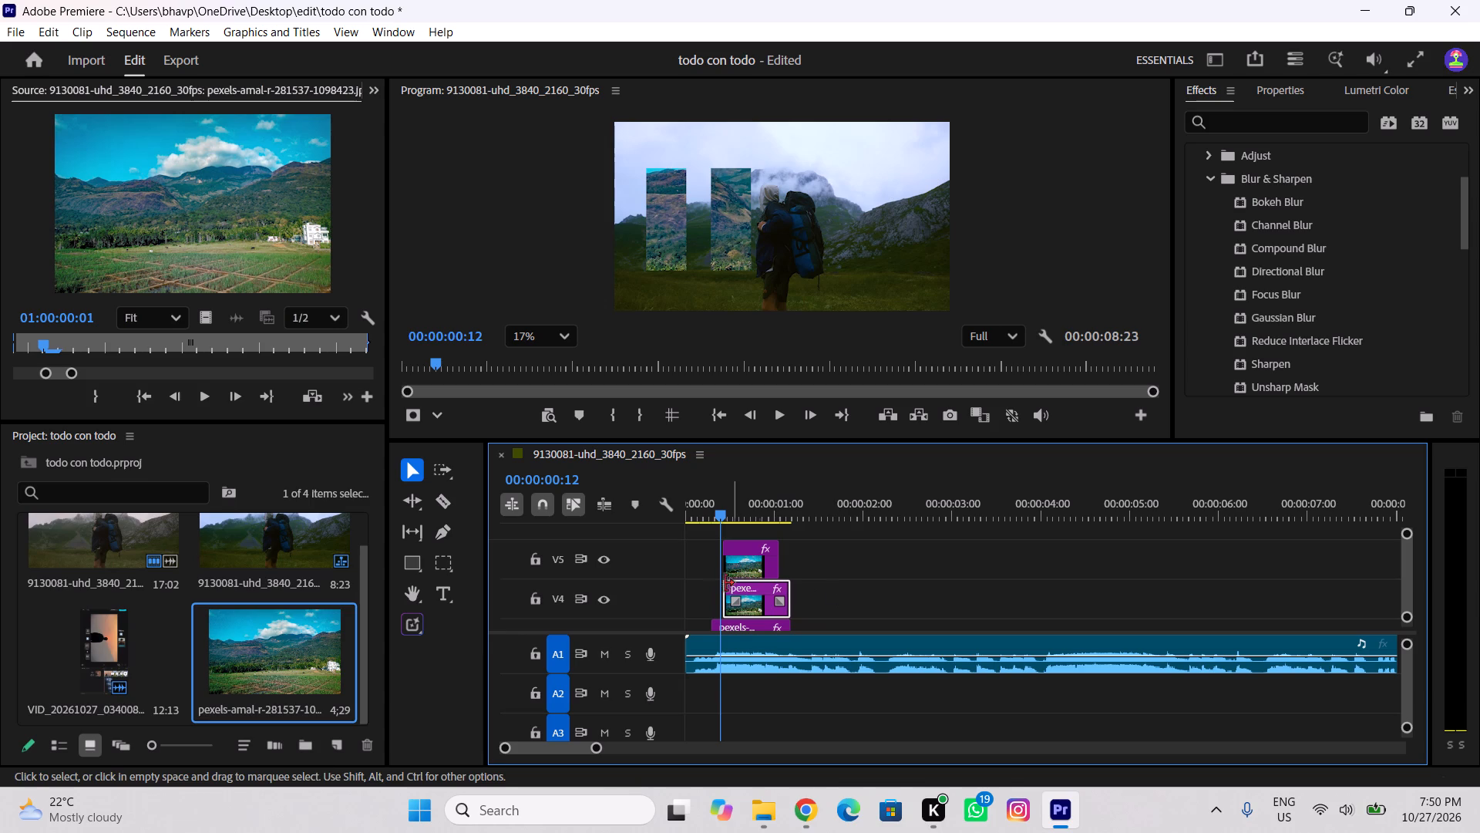
{"action": "left_click", "coordinate": [736, 583]}
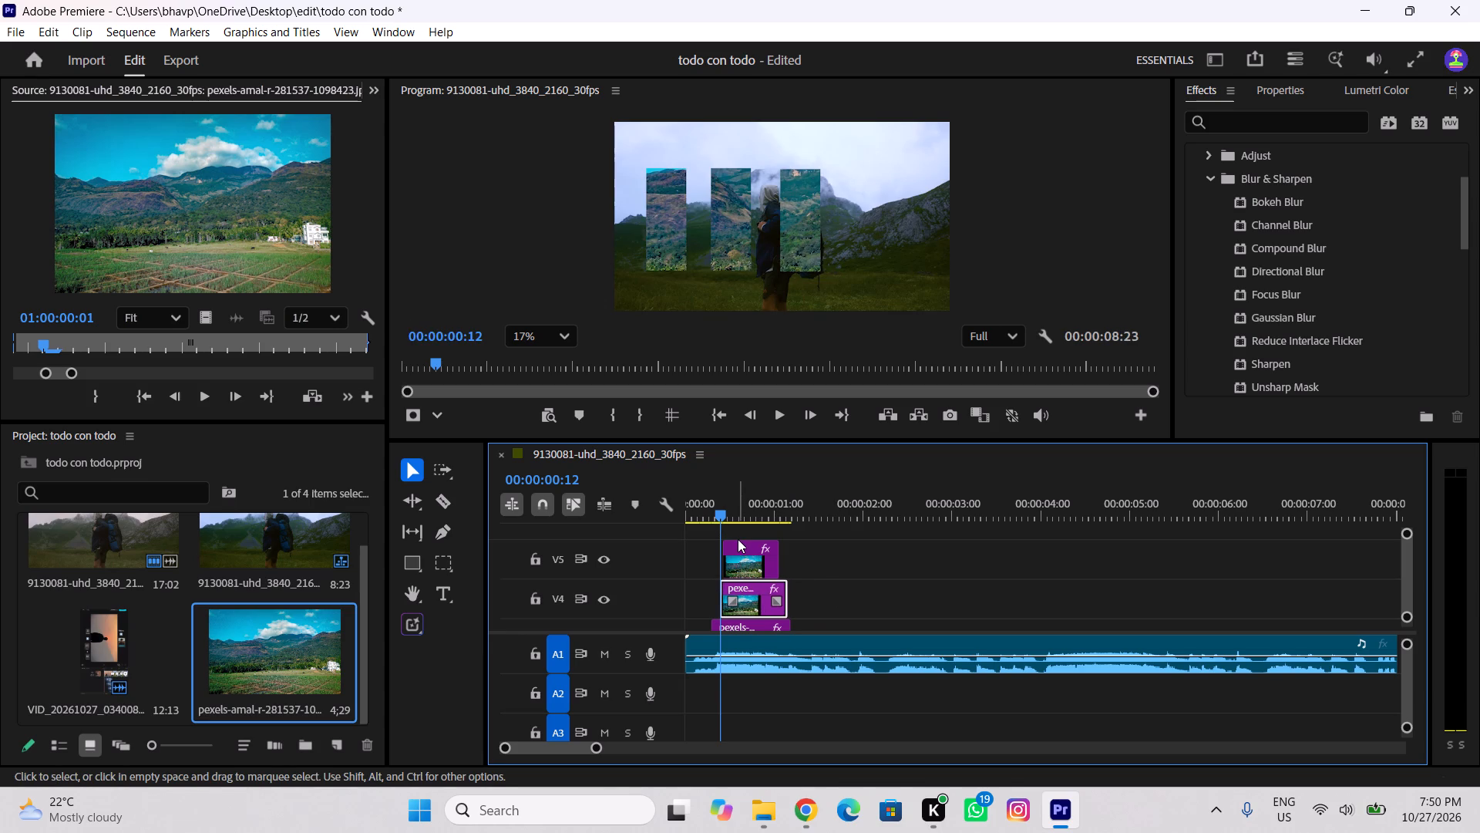
Move the V5 photo clip about 2 frames later so that it starts at 00:00:00:15, and replay the opening.
{"action": "key", "text": "Right"}
{"action": "key", "text": "Right"}
{"action": "key", "text": "Right"}
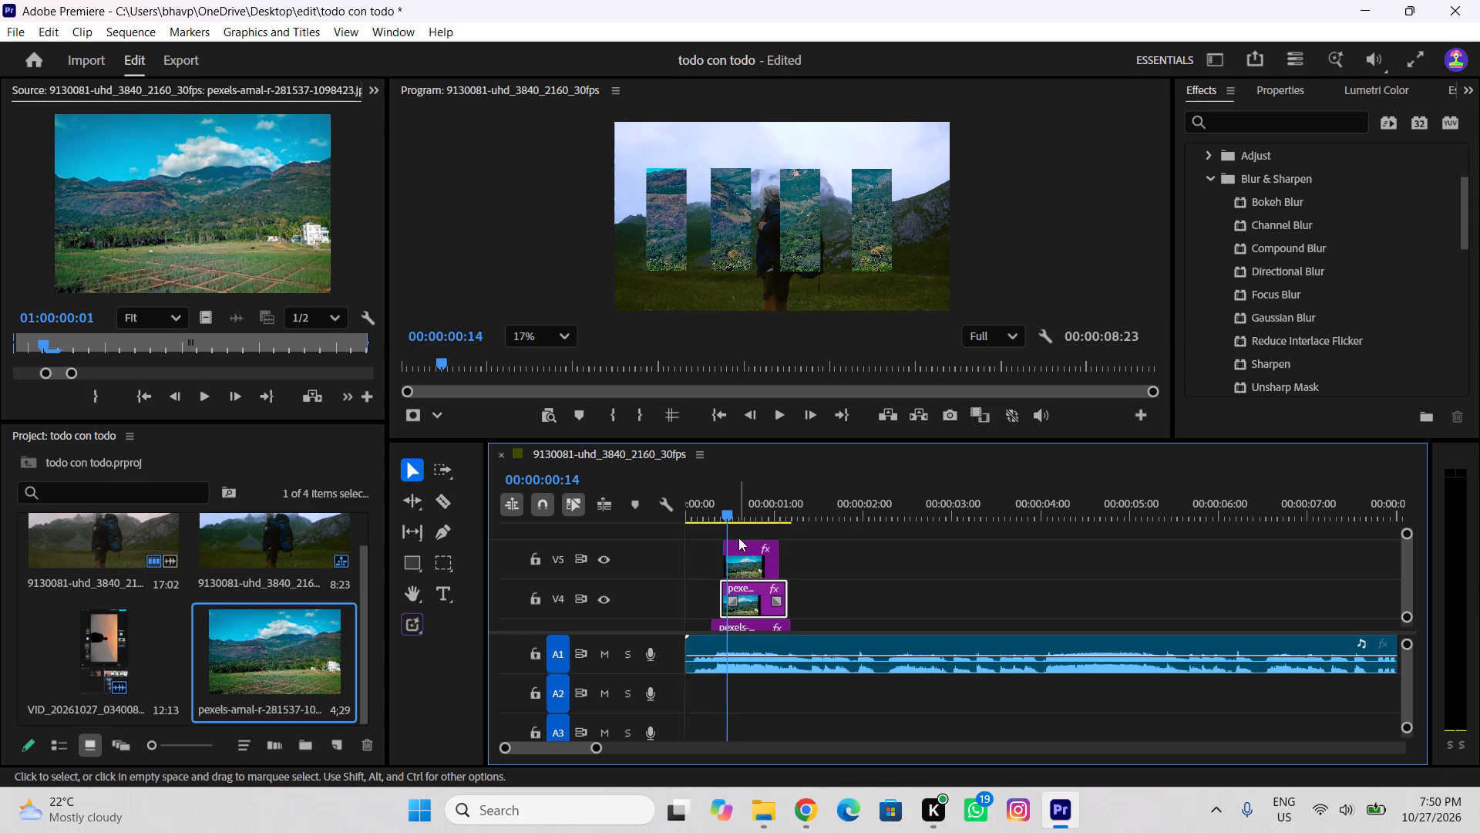
{"action": "left_click", "coordinate": [753, 542]}
{"action": "left_click_drag", "start_coordinate": [752, 541], "coordinate": [772, 541]}
{"action": "left_click", "coordinate": [748, 541]}
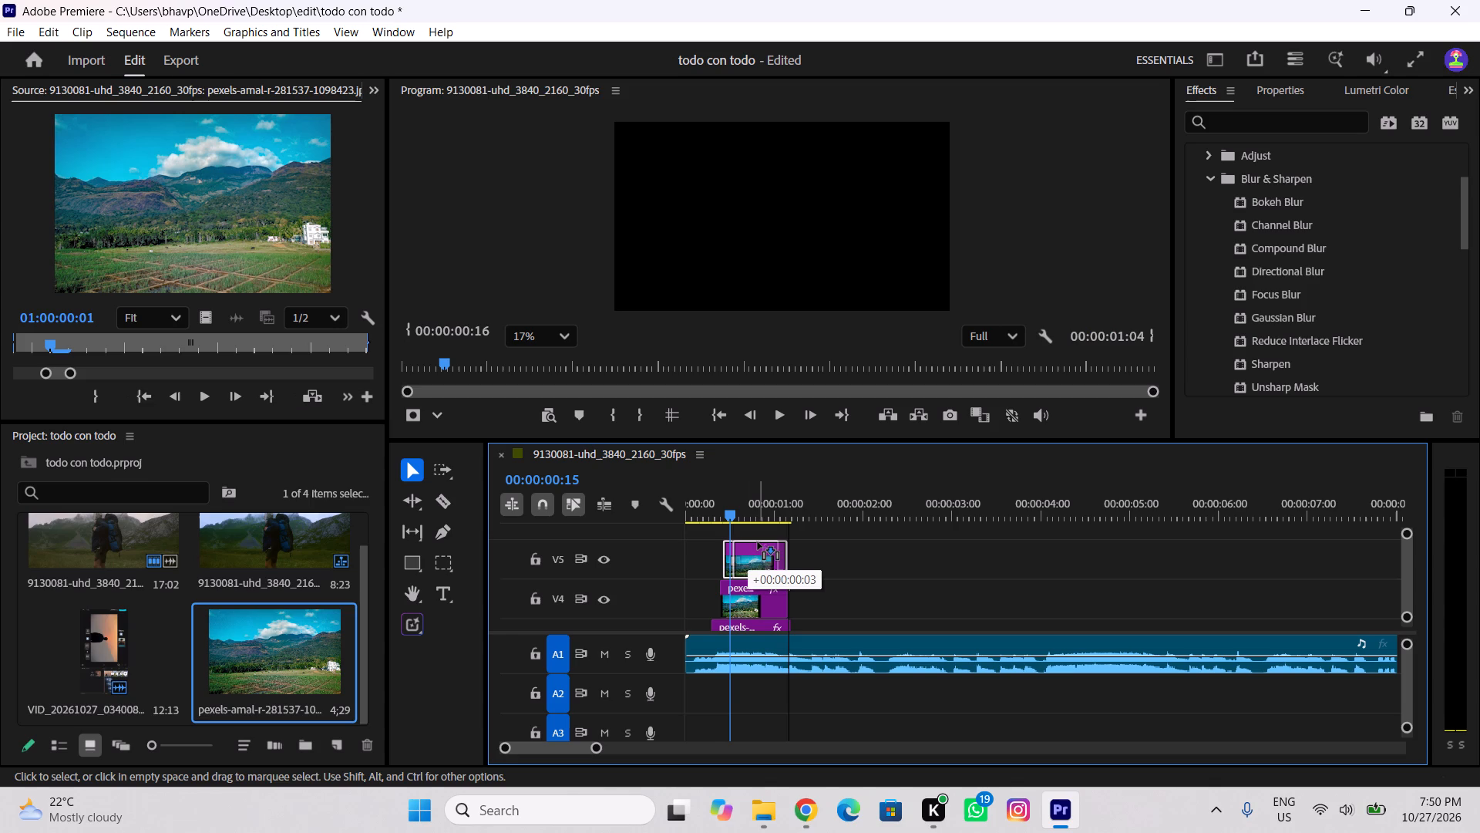
{"action": "left_click_drag", "start_coordinate": [746, 507], "coordinate": [634, 530]}
{"action": "key", "text": "space"}
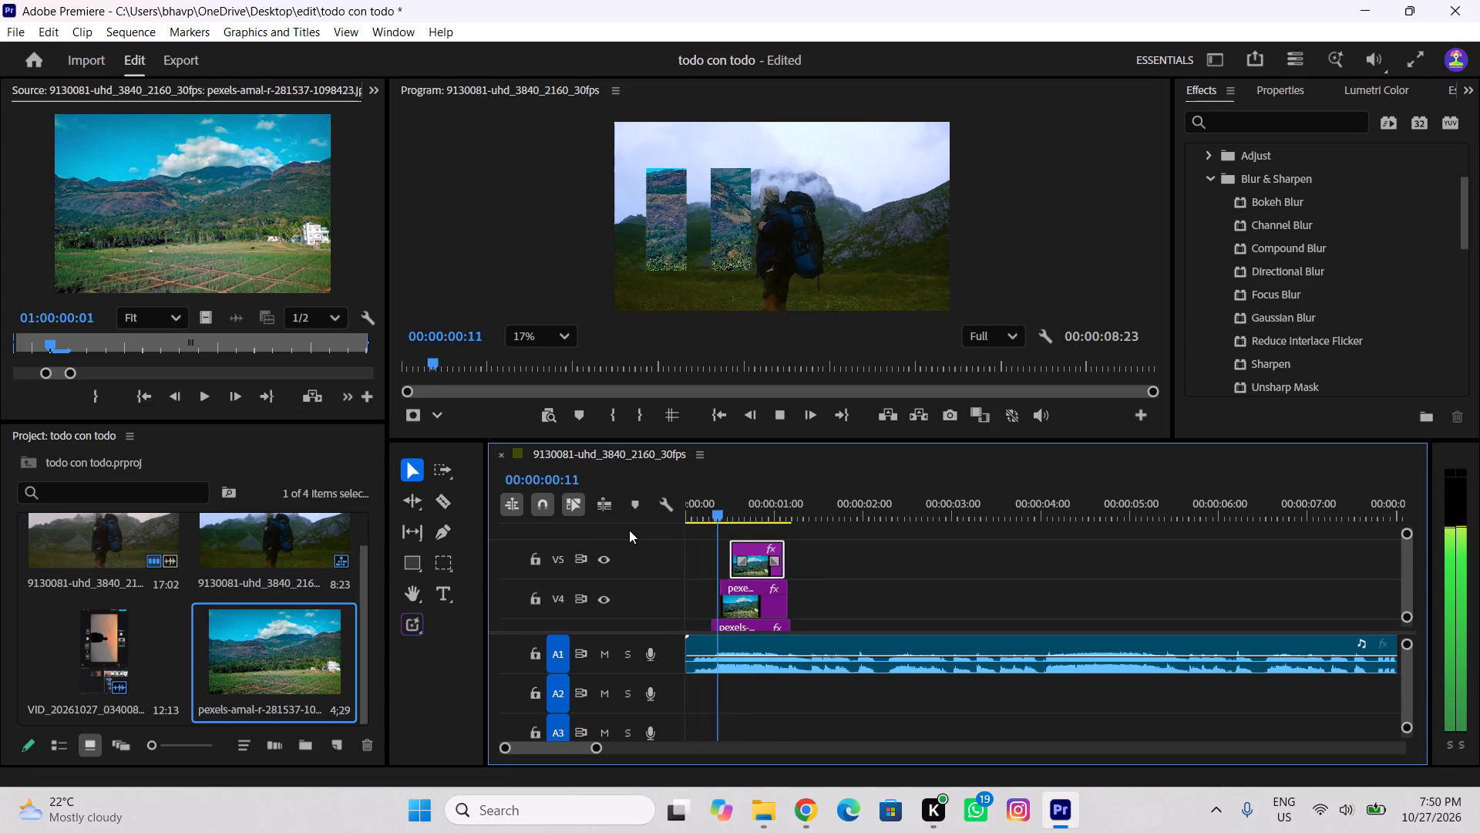
{"action": "key", "text": "space"}
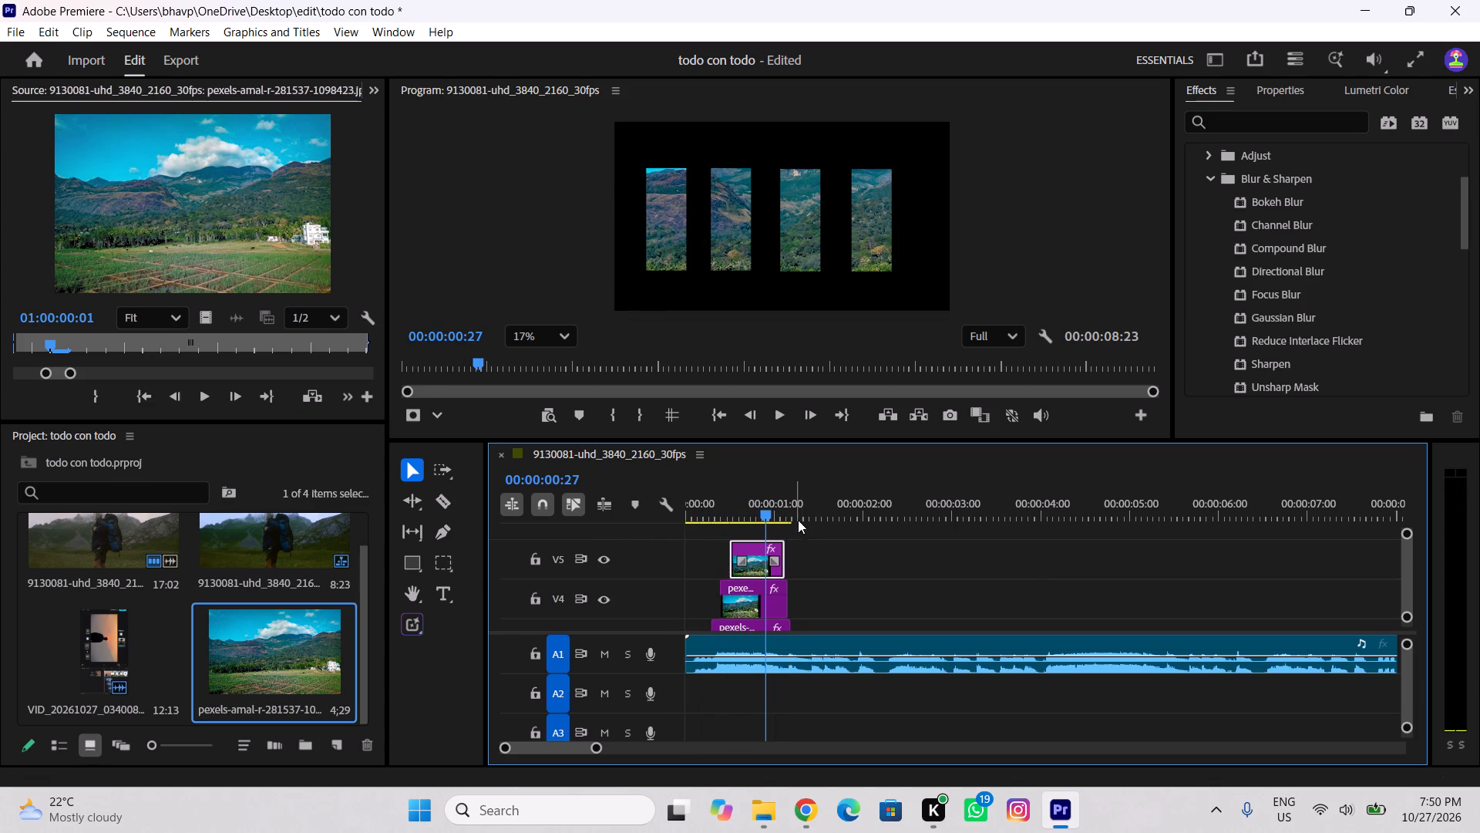
Place the full Pexels photo on a new V6 track above the strips, starting at about 00:00:01:04.
{"action": "left_click_drag", "start_coordinate": [286, 644], "coordinate": [793, 530]}
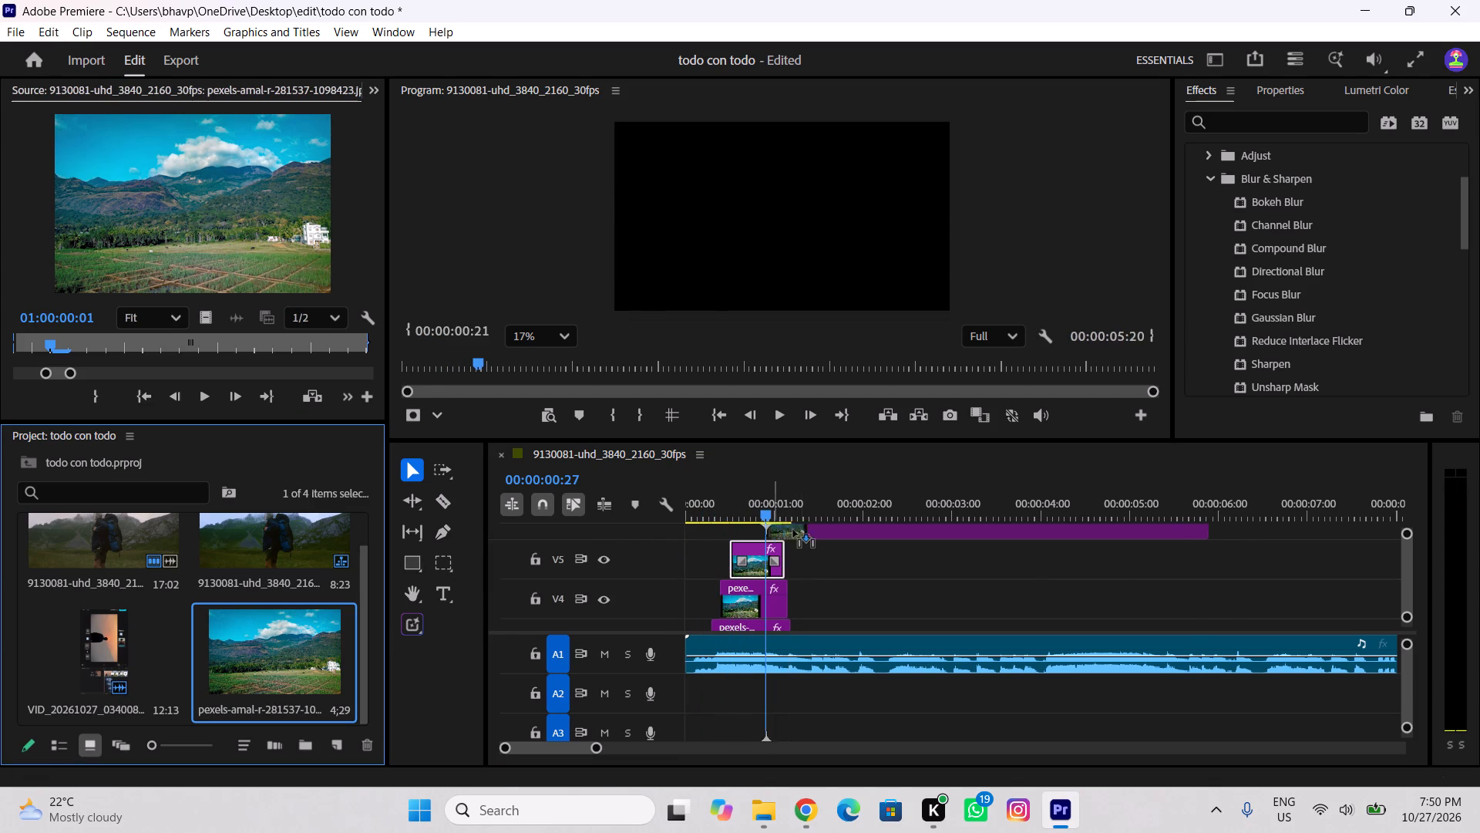
{"action": "left_click_drag", "start_coordinate": [793, 530], "coordinate": [784, 529]}
{"action": "scroll", "coordinate": [723, 573], "scroll_direction": "up", "scroll_amount": 8, "text": "ctrl"}
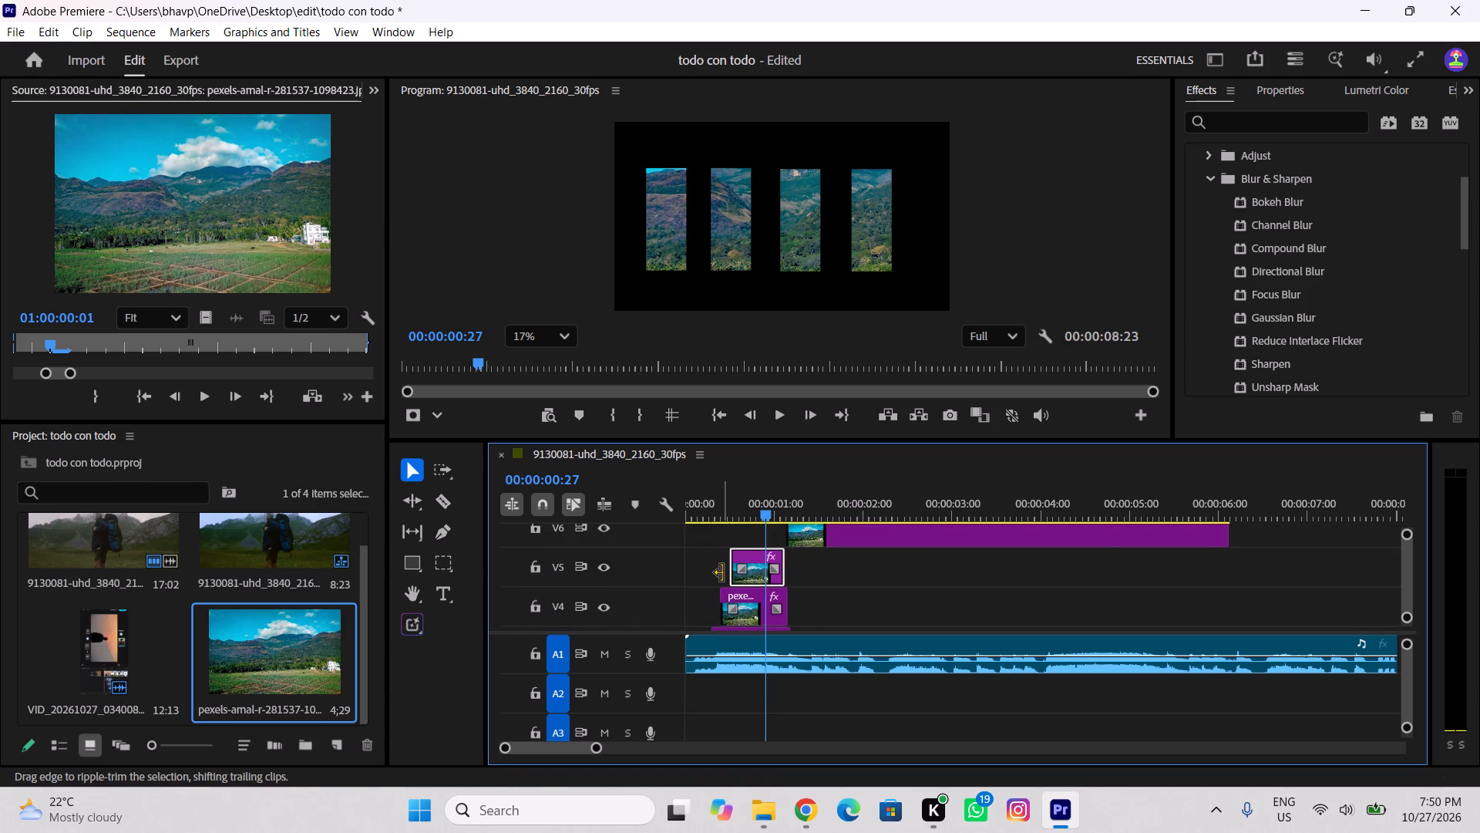
Trim the end of the V6 photo clip back to about 00:00:01:10 and replay the opening.
{"action": "left_click_drag", "start_coordinate": [1226, 537], "coordinate": [823, 615]}
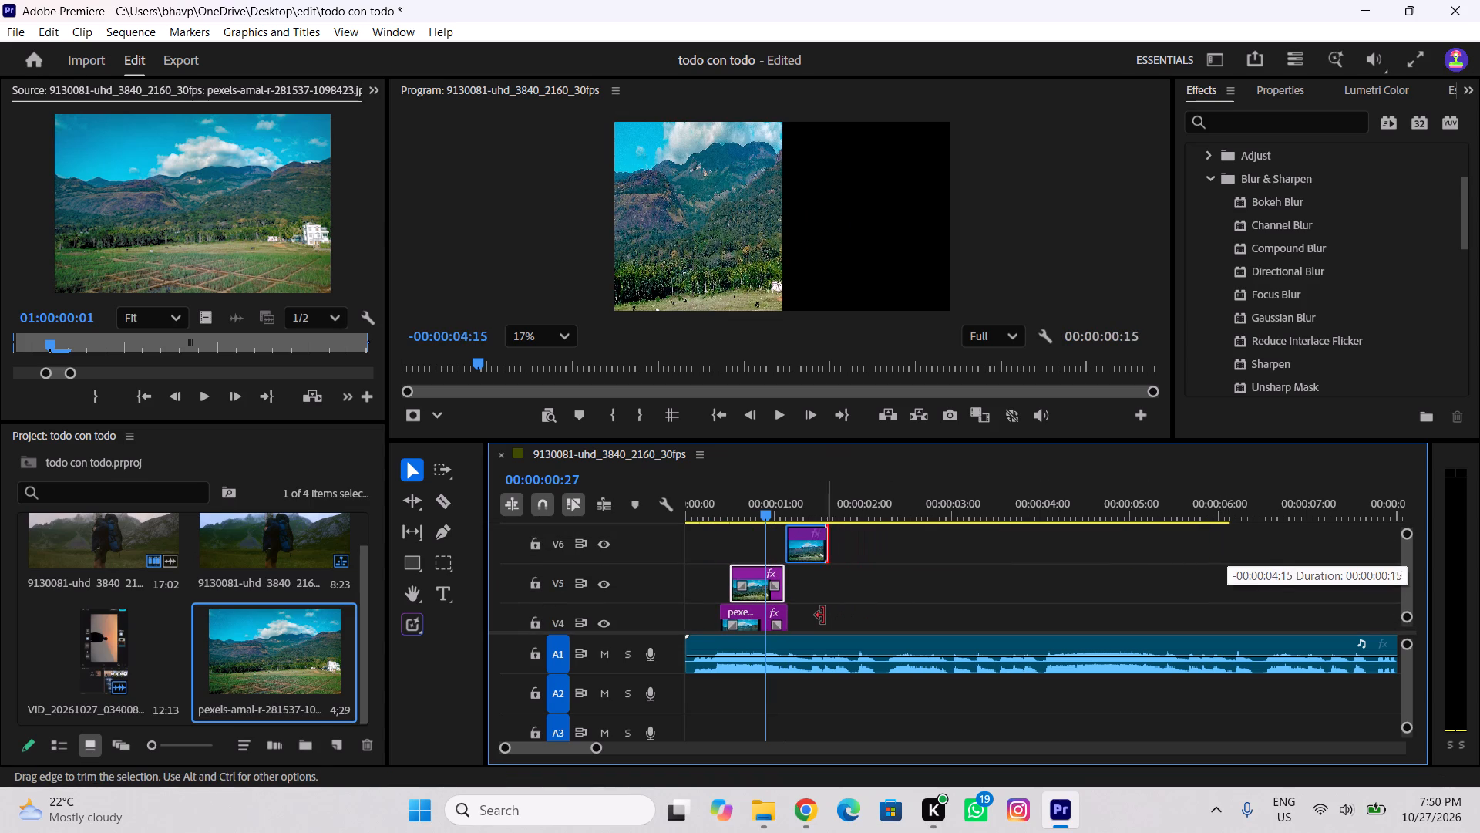
{"action": "left_click_drag", "start_coordinate": [823, 615], "coordinate": [799, 625]}
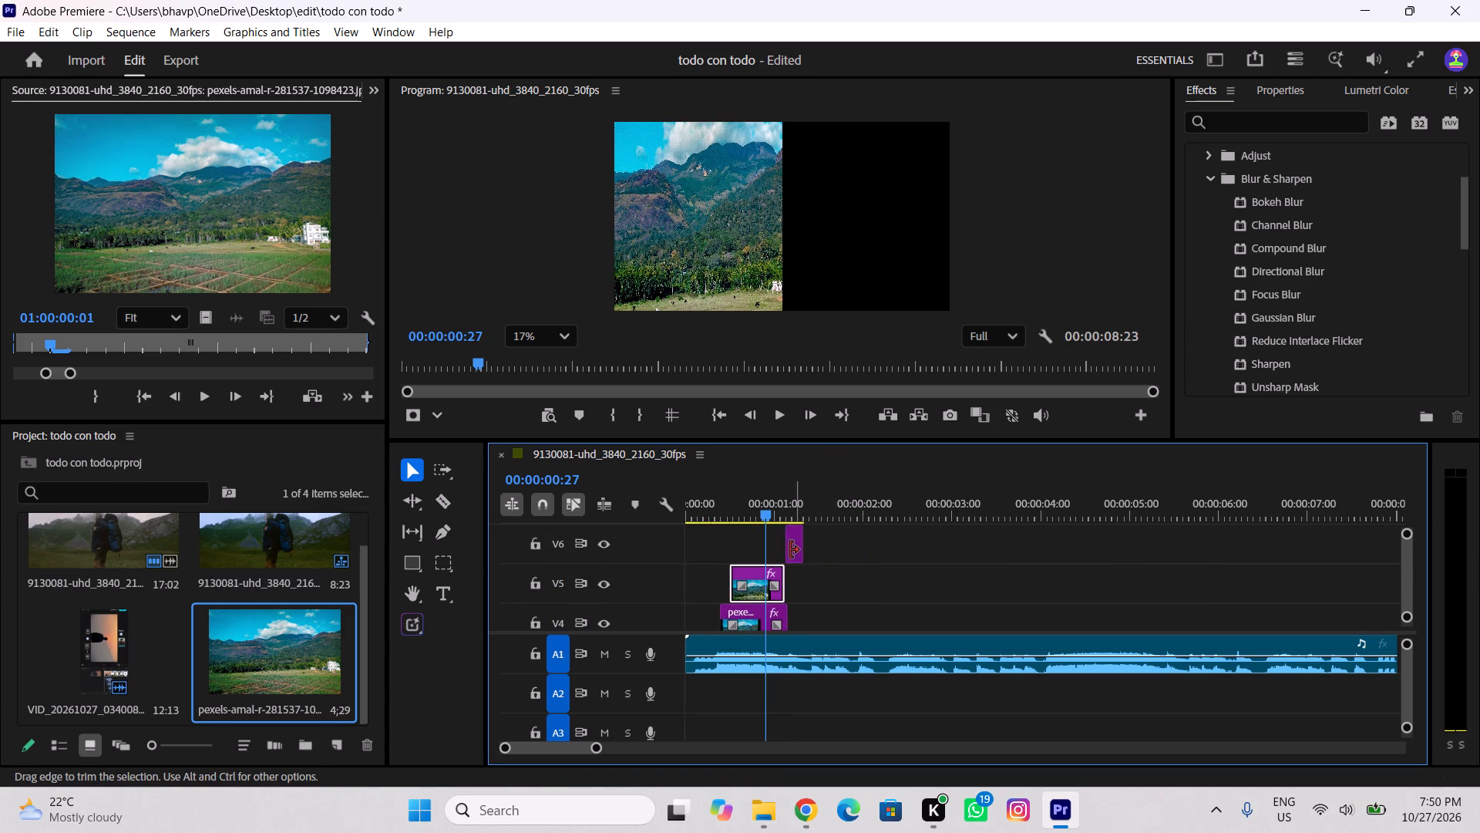
{"action": "left_click_drag", "start_coordinate": [782, 515], "coordinate": [615, 515]}
{"action": "key", "text": "space"}
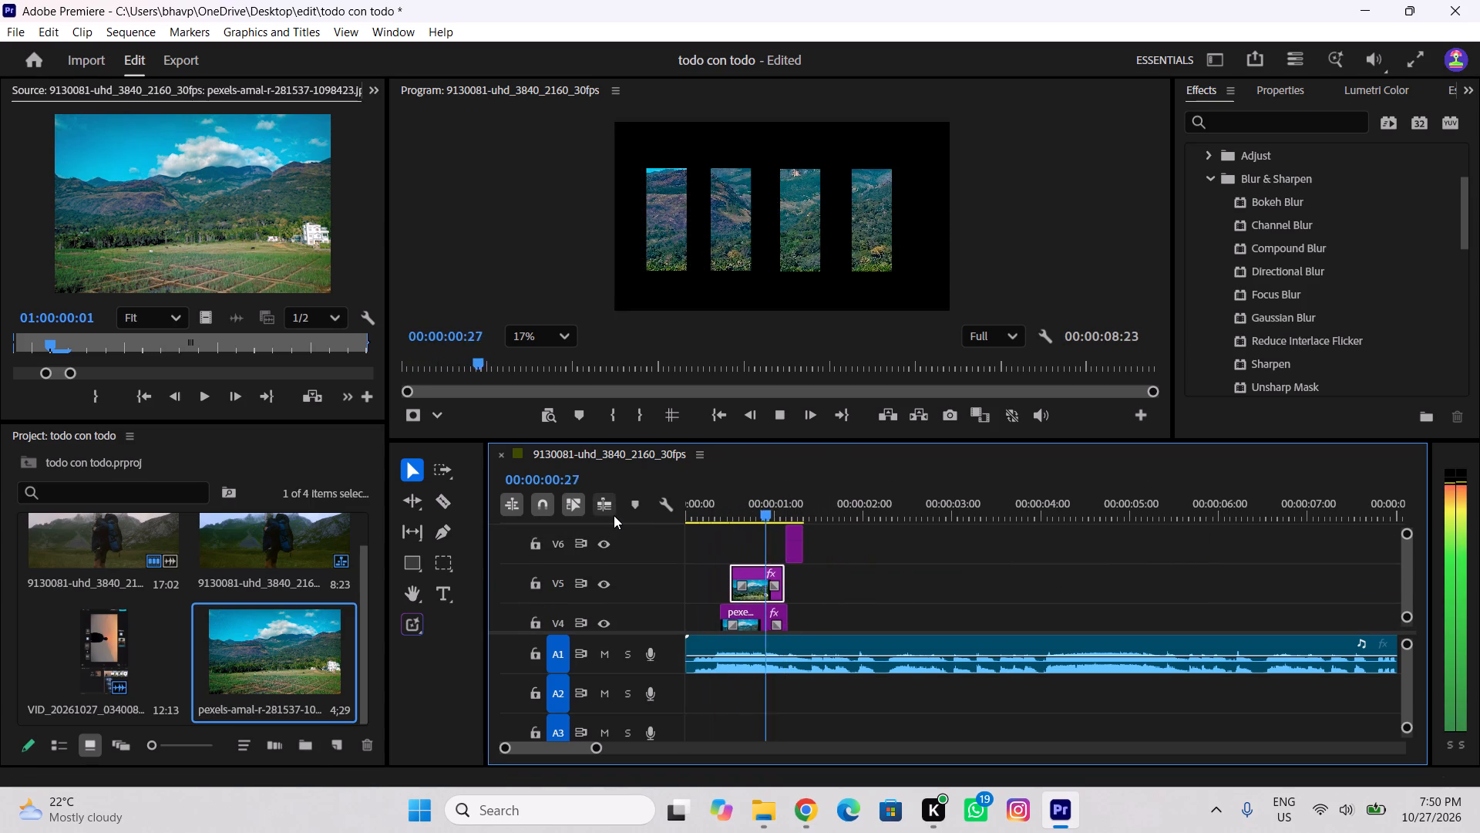
{"action": "key", "text": "space"}
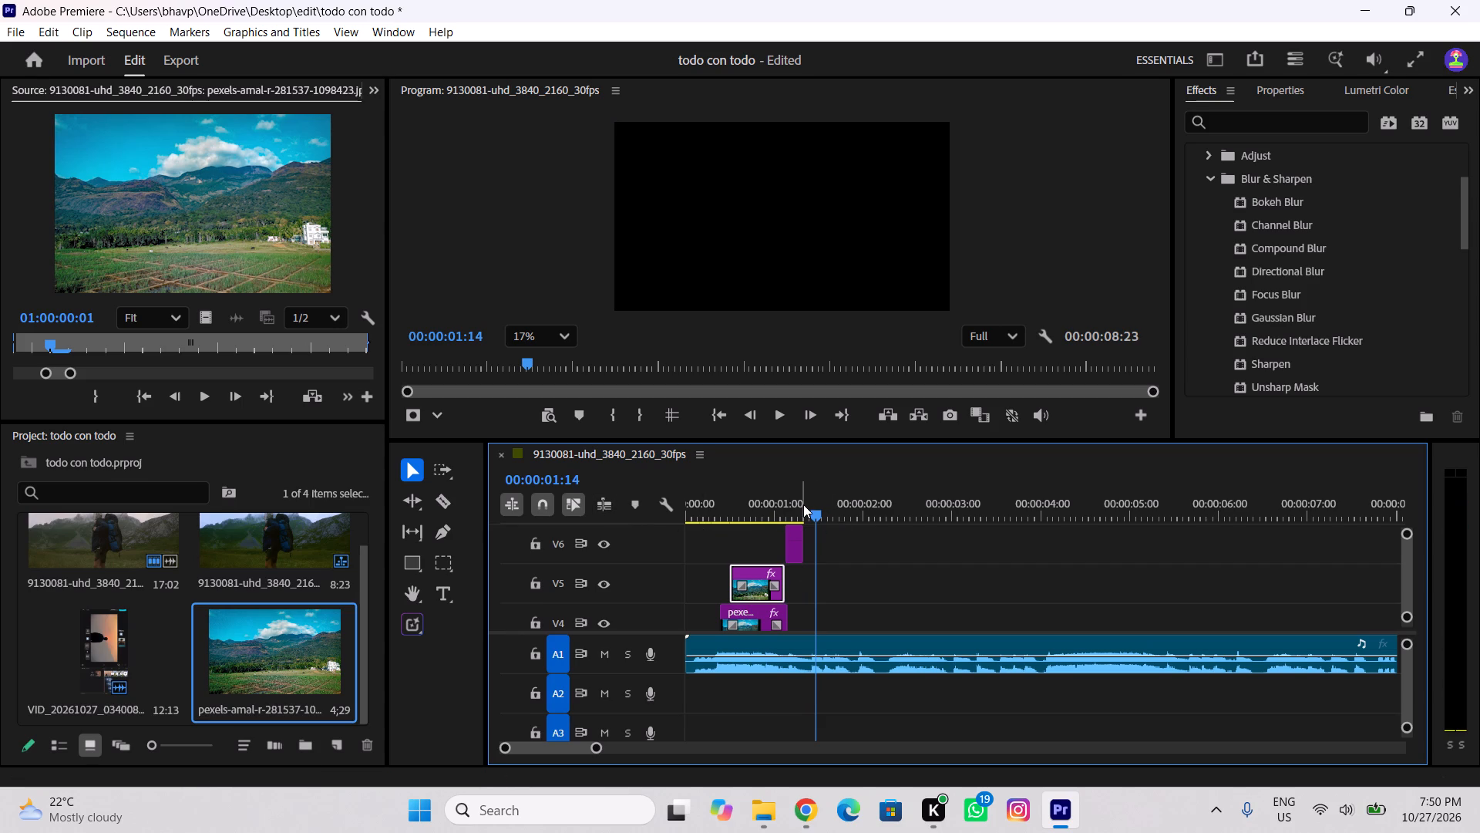
Extend the V5 photo clip's end to meet the start of the V6 photo, and replay the opening.
{"action": "left_click_drag", "start_coordinate": [783, 581], "coordinate": [791, 582]}
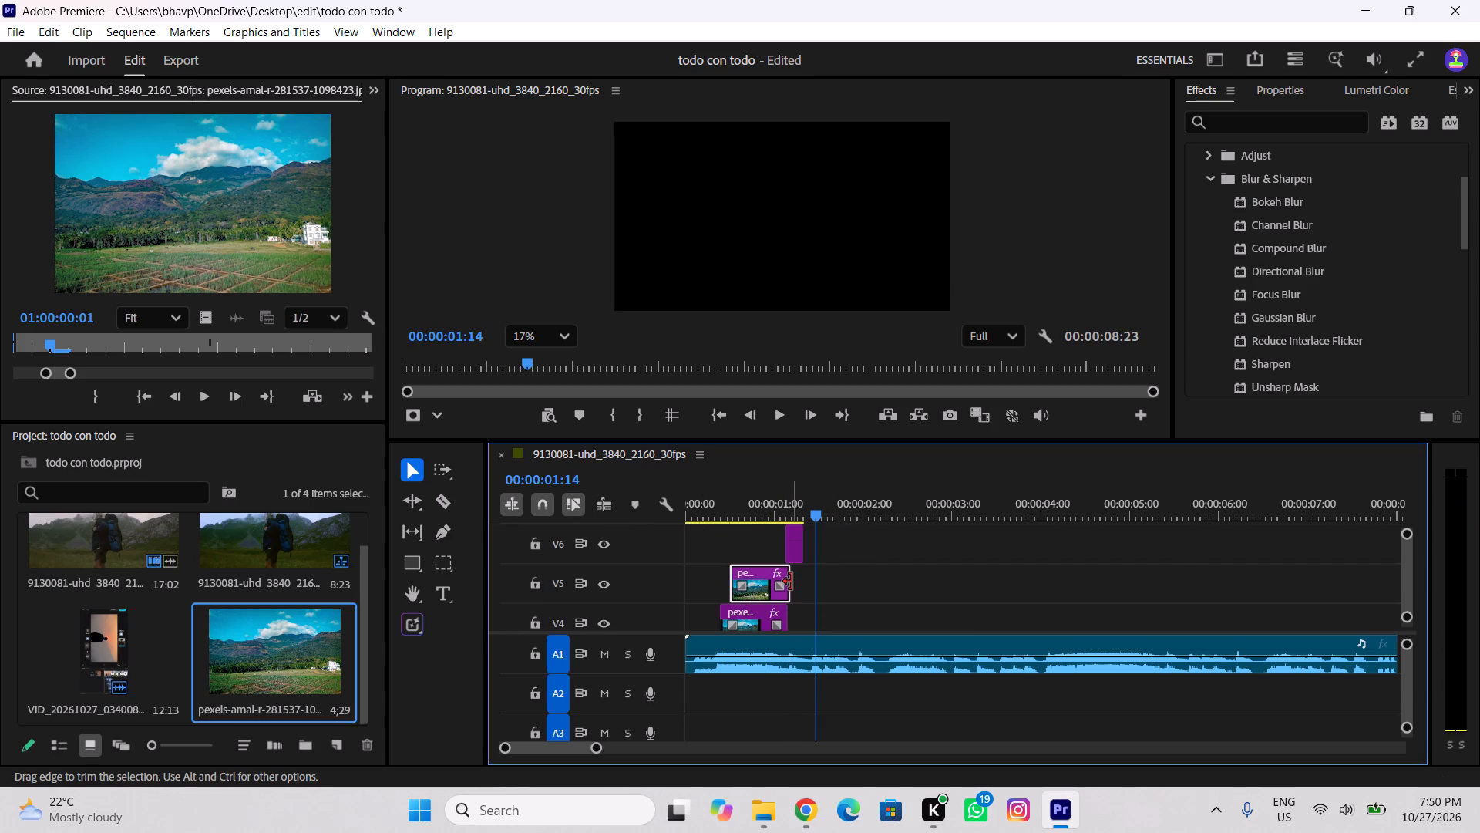
{"action": "left_click", "coordinate": [791, 581]}
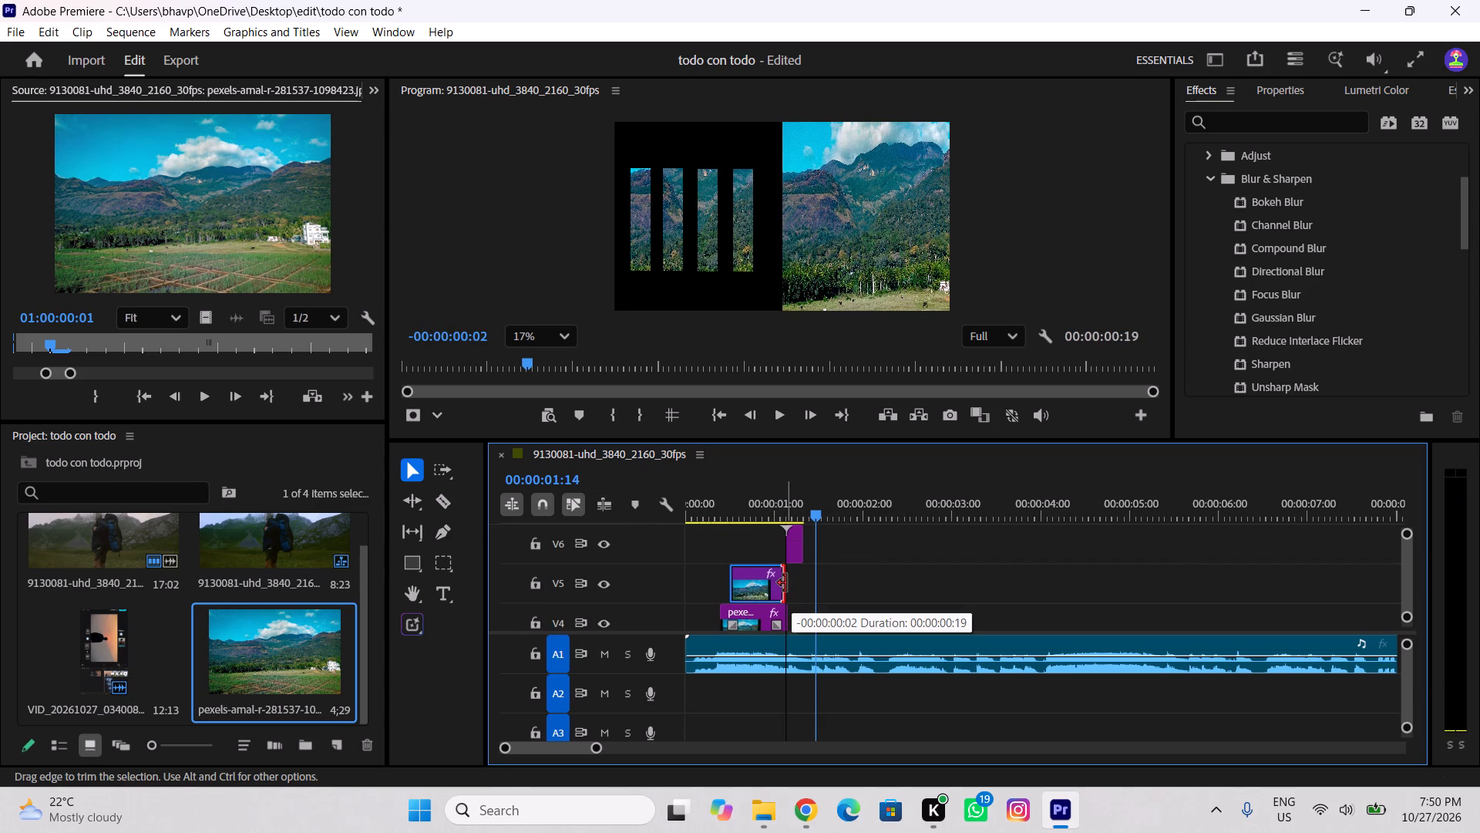
{"action": "left_click_drag", "start_coordinate": [809, 524], "coordinate": [741, 518]}
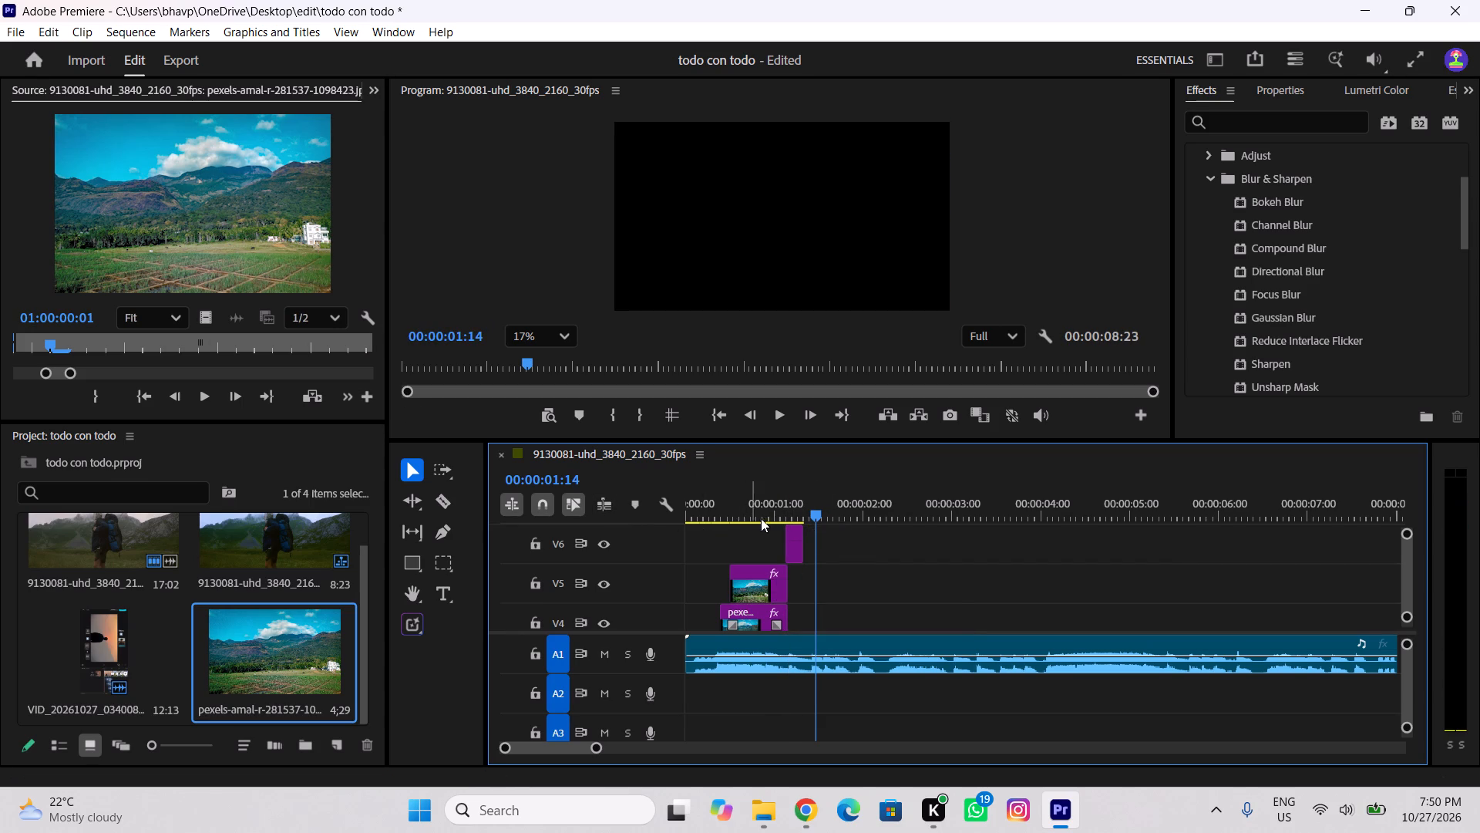
{"action": "left_click_drag", "start_coordinate": [765, 518], "coordinate": [650, 532]}
{"action": "key", "text": "space"}
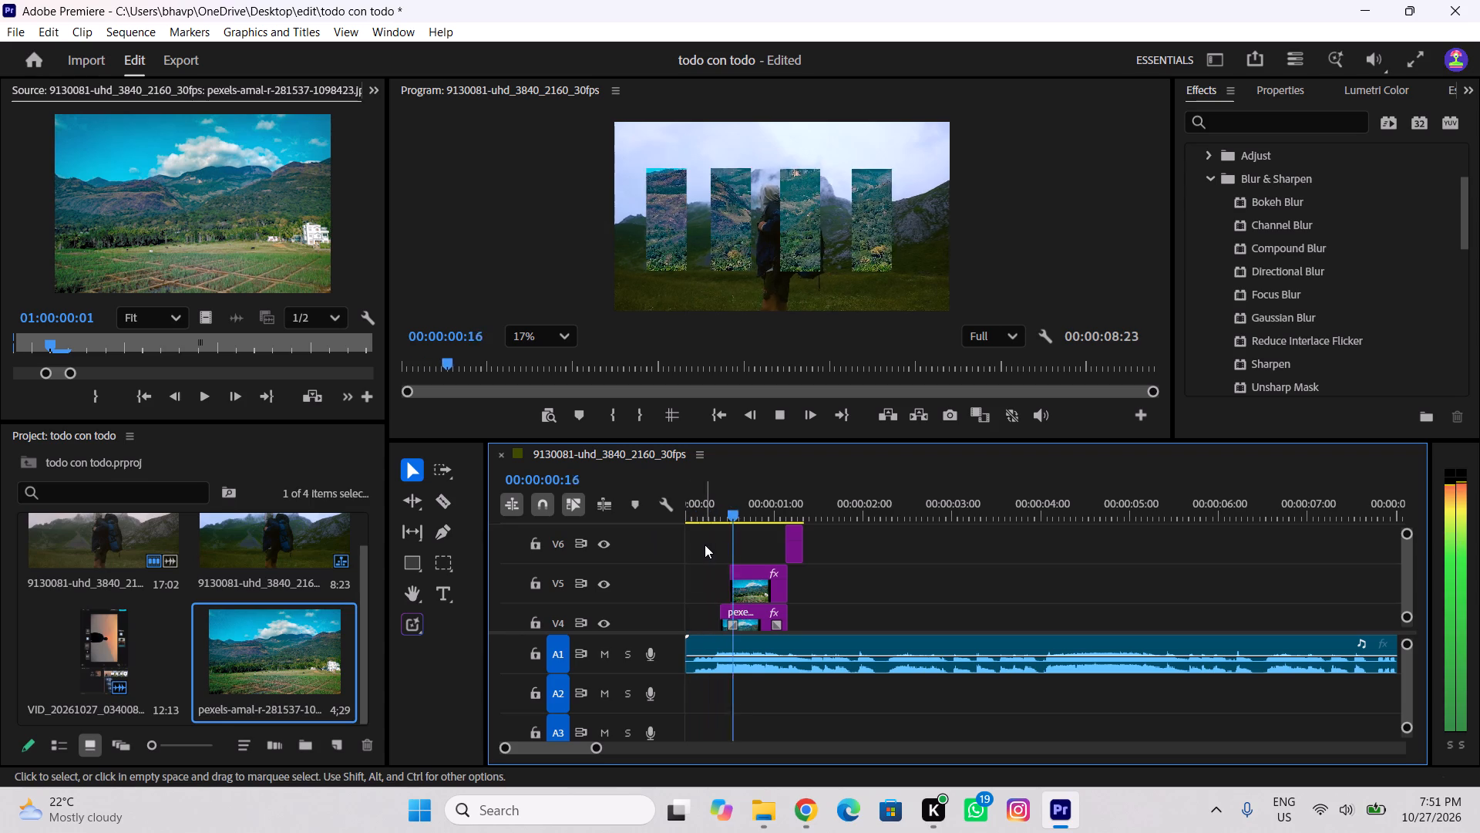
{"action": "key", "text": "space"}
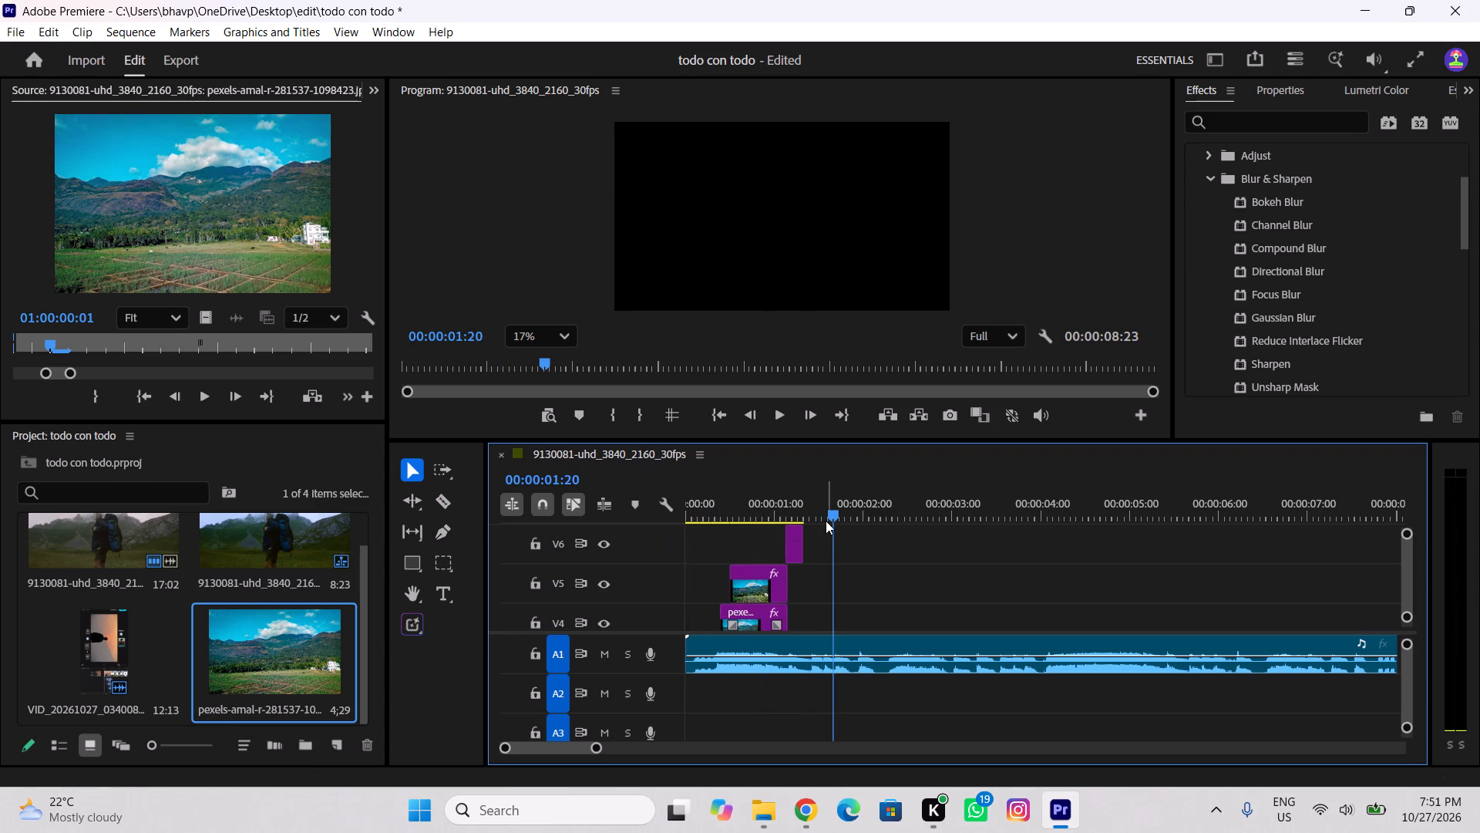
{"action": "left_click_drag", "start_coordinate": [826, 518], "coordinate": [636, 533]}
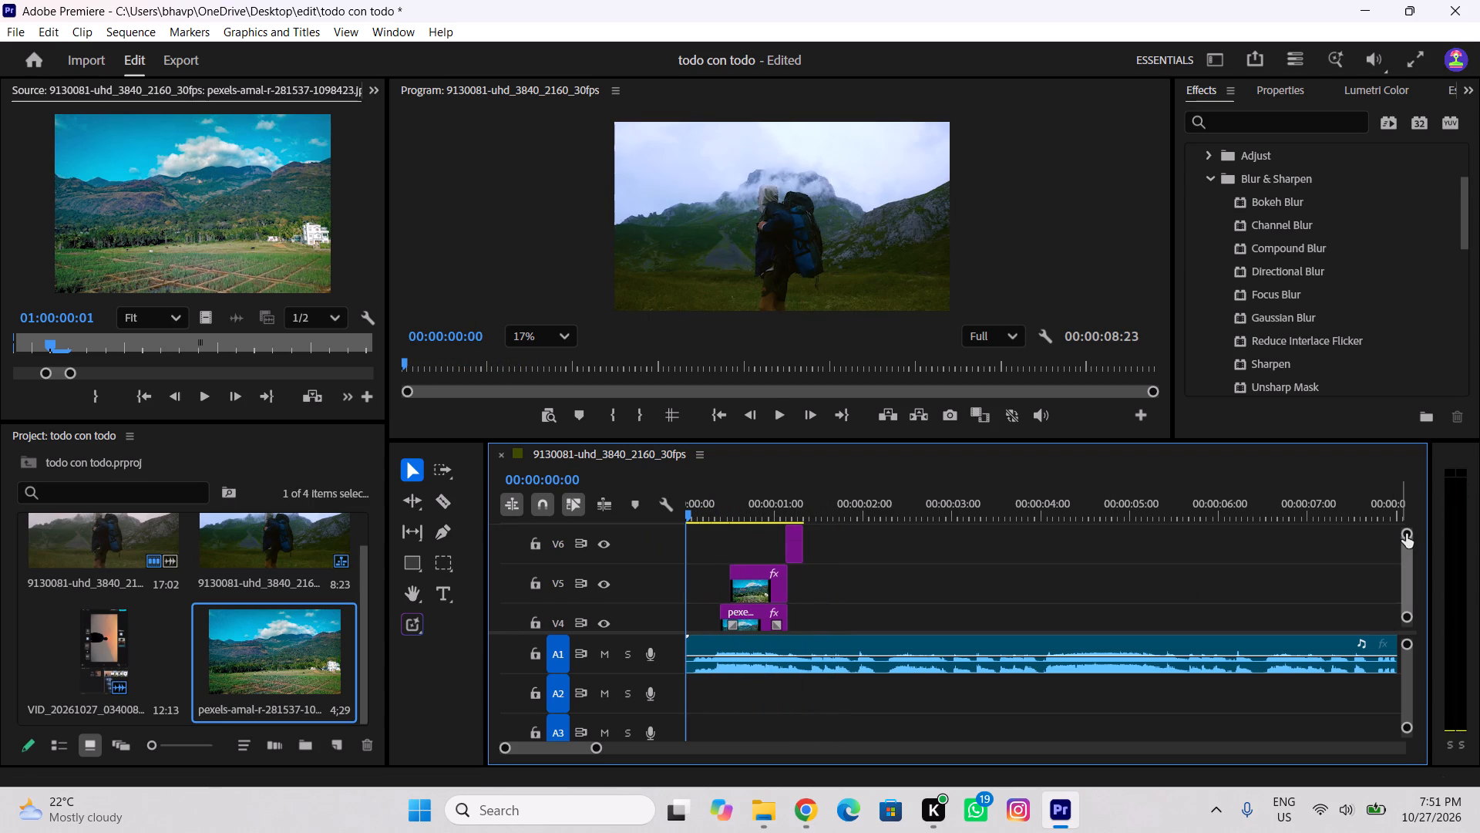
Reduce the video track heights and enlarge the video track area to bring the stacked photo tracks into view together.
{"action": "left_click_drag", "start_coordinate": [1406, 534], "coordinate": [1408, 507]}
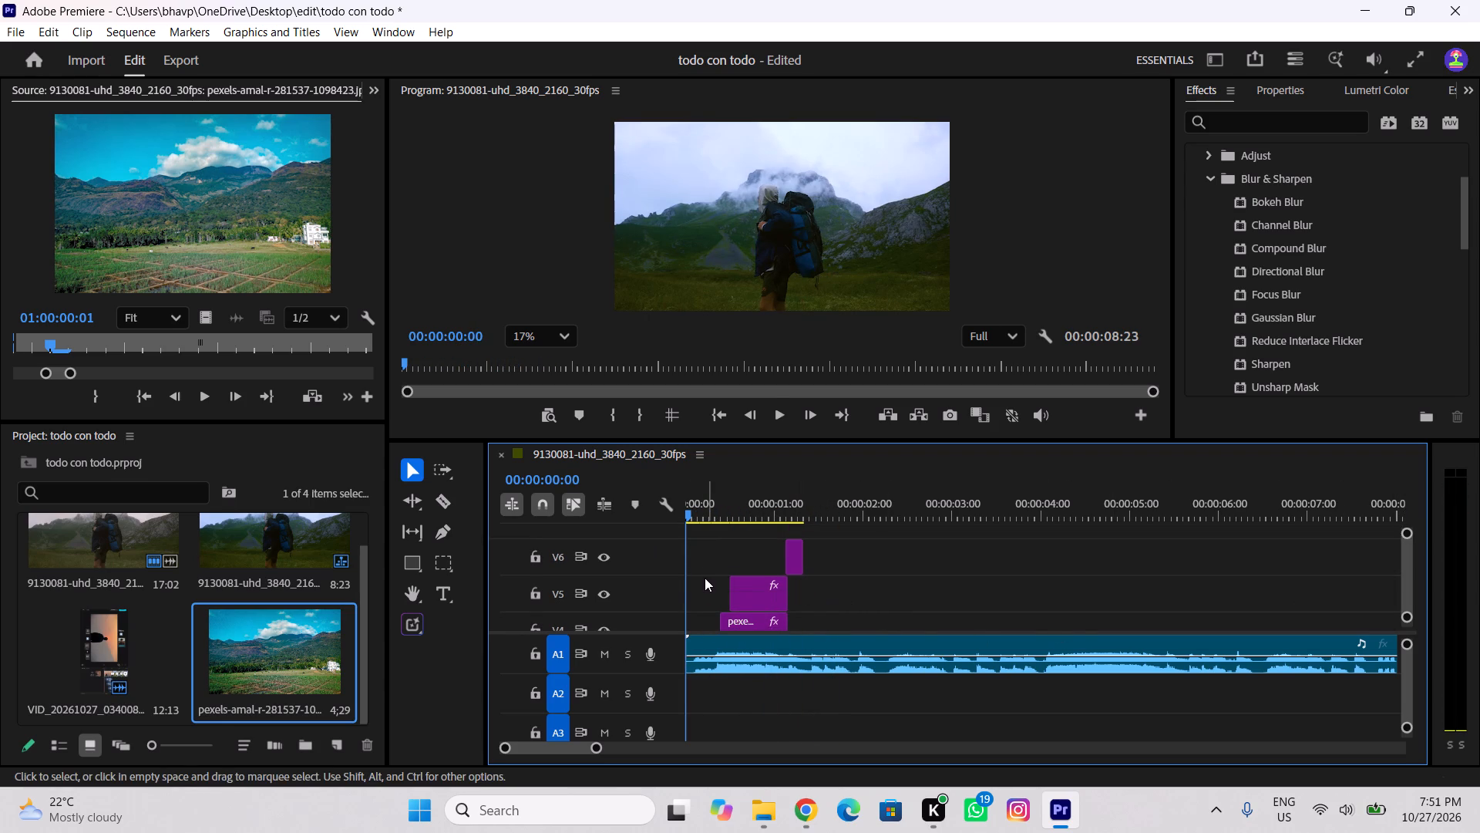
{"action": "scroll", "coordinate": [705, 578], "scroll_direction": "down", "scroll_amount": 11, "text": "ctrl"}
{"action": "left_click_drag", "start_coordinate": [757, 513], "coordinate": [748, 513]}
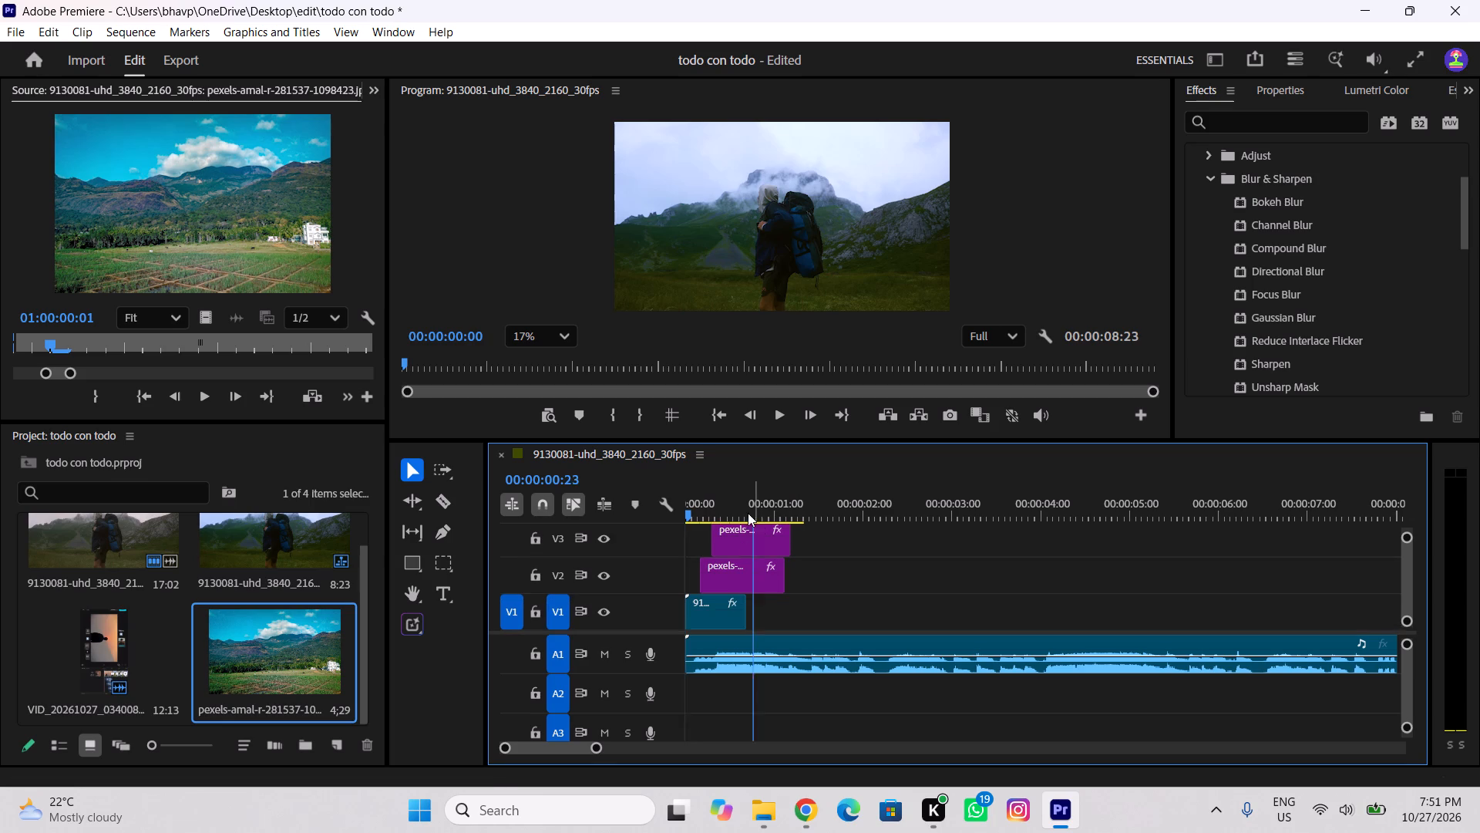
{"action": "left_click_drag", "start_coordinate": [748, 513], "coordinate": [654, 518]}
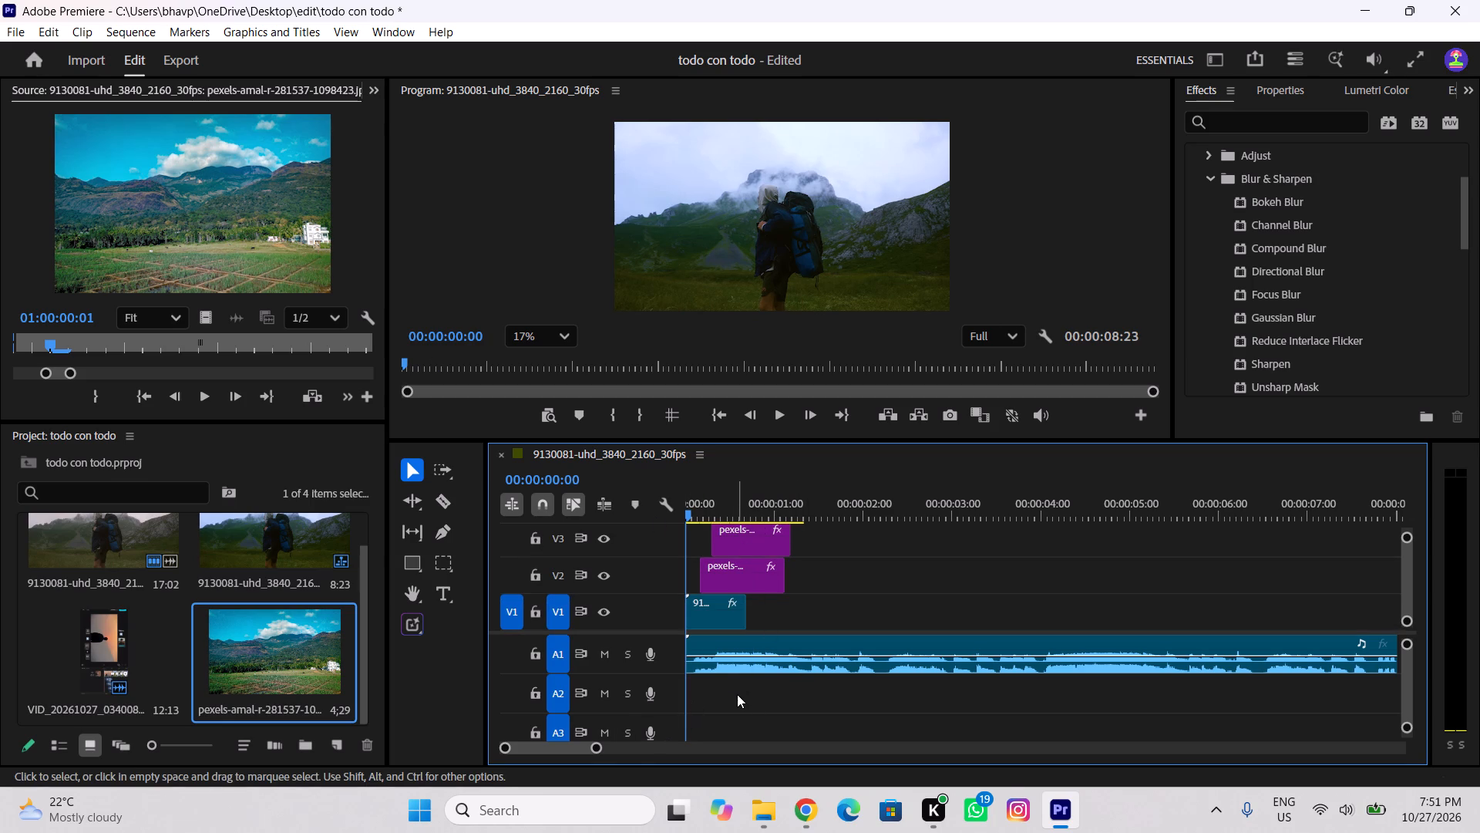
{"action": "left_click_drag", "start_coordinate": [629, 630], "coordinate": [628, 653]}
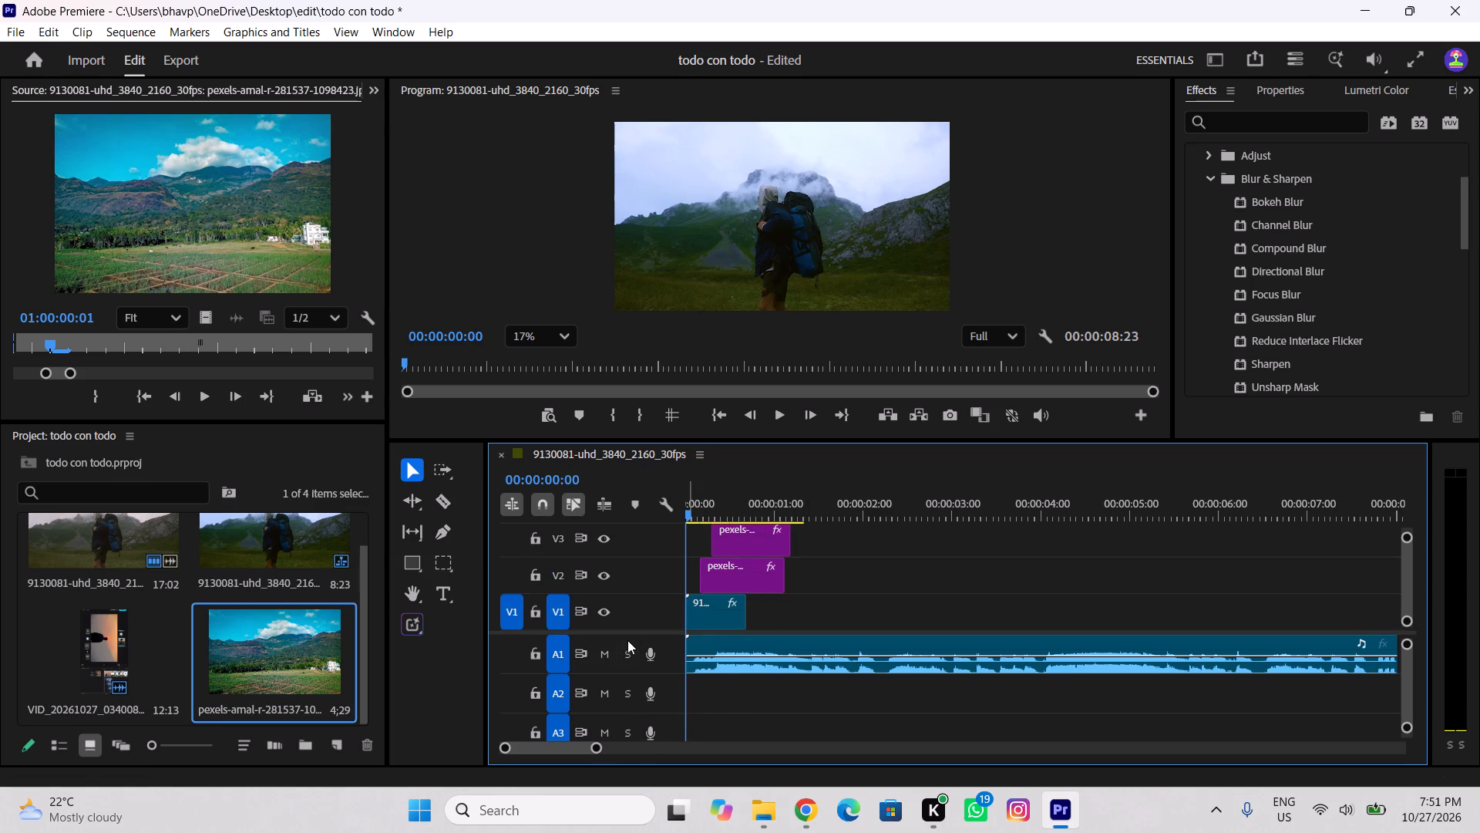
{"action": "left_click_drag", "start_coordinate": [627, 632], "coordinate": [624, 728]}
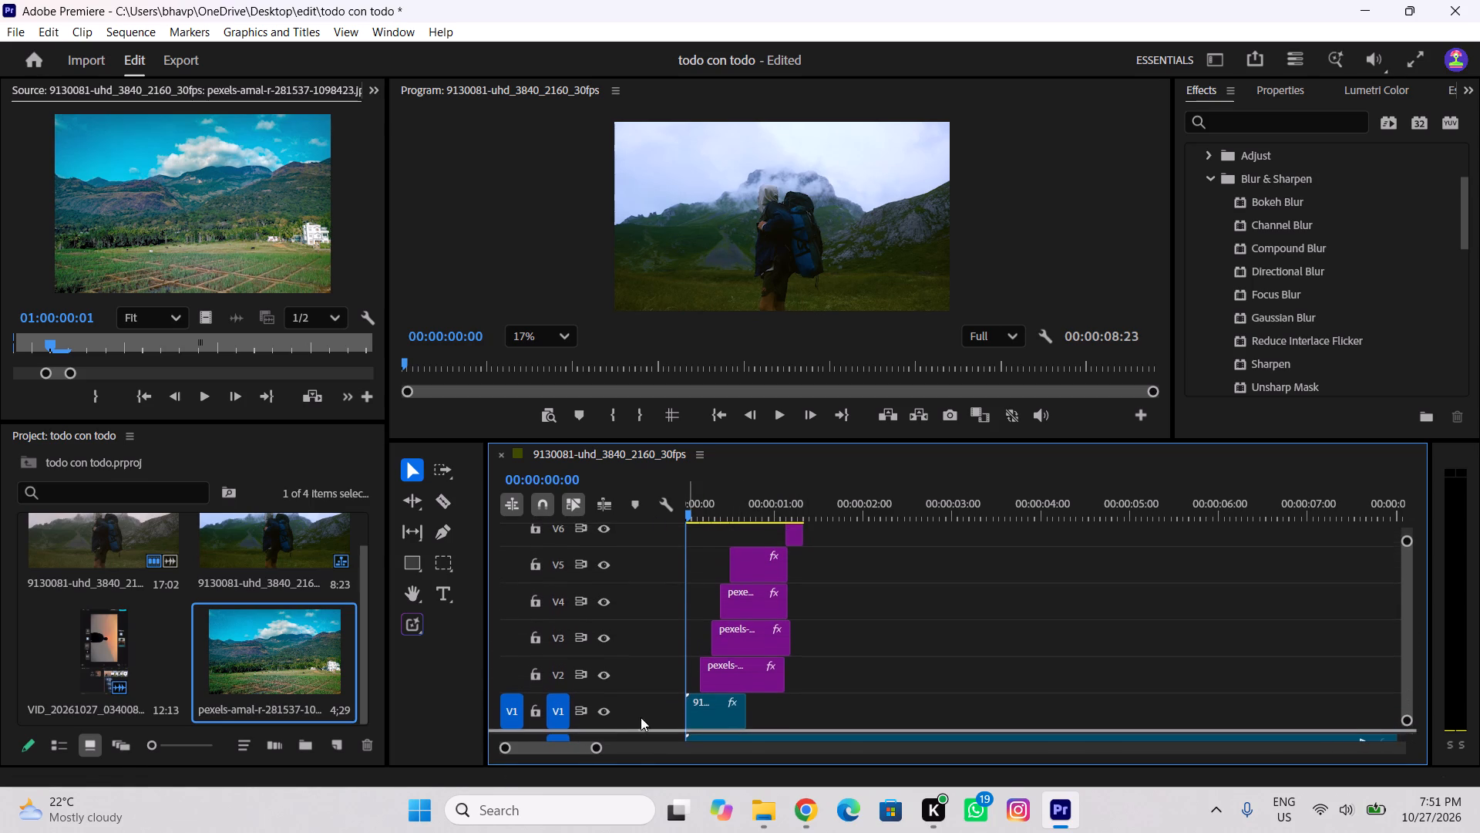
{"action": "scroll", "coordinate": [763, 675], "scroll_direction": "up", "scroll_amount": 3}
{"action": "scroll", "coordinate": [763, 675], "scroll_direction": "down", "scroll_amount": 3}
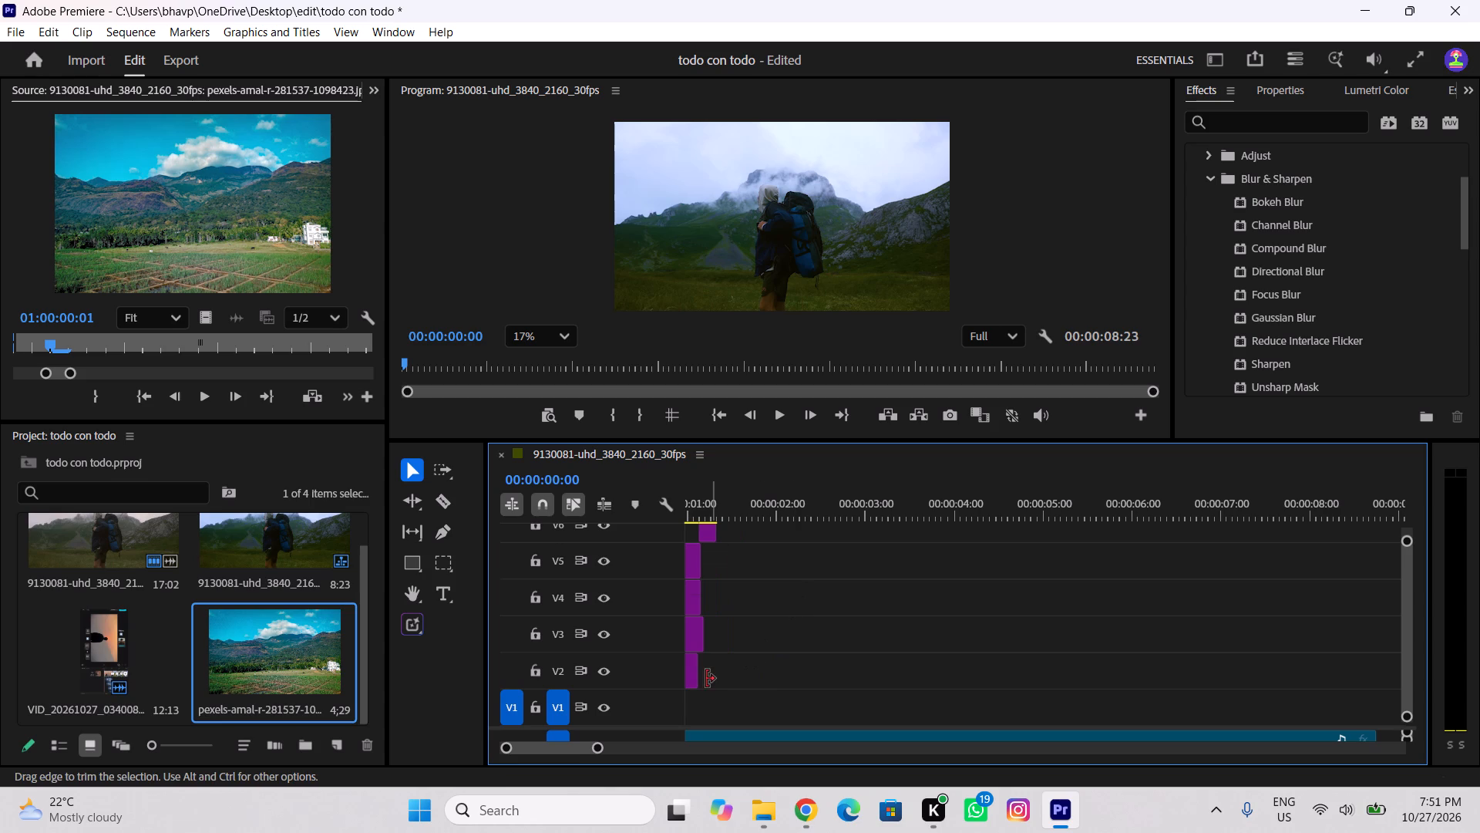
Trim the V3 photo clip's end and extend the V2 photo clip's end to line up with the V4 and V5 clip ends.
{"action": "left_click_drag", "start_coordinate": [705, 636], "coordinate": [769, 638]}
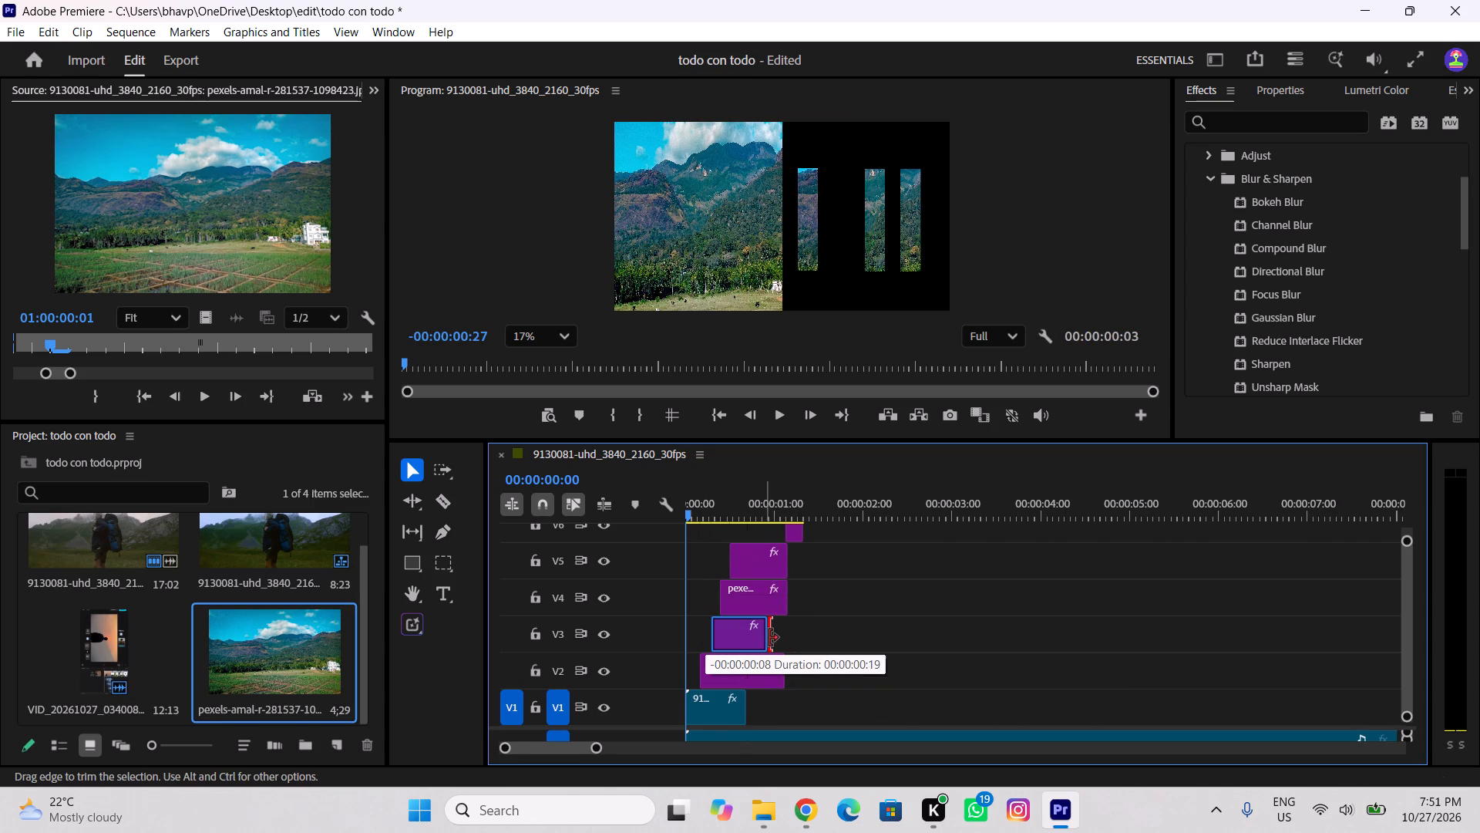
{"action": "left_click_drag", "start_coordinate": [769, 638], "coordinate": [780, 639]}
{"action": "left_click", "coordinate": [786, 639]}
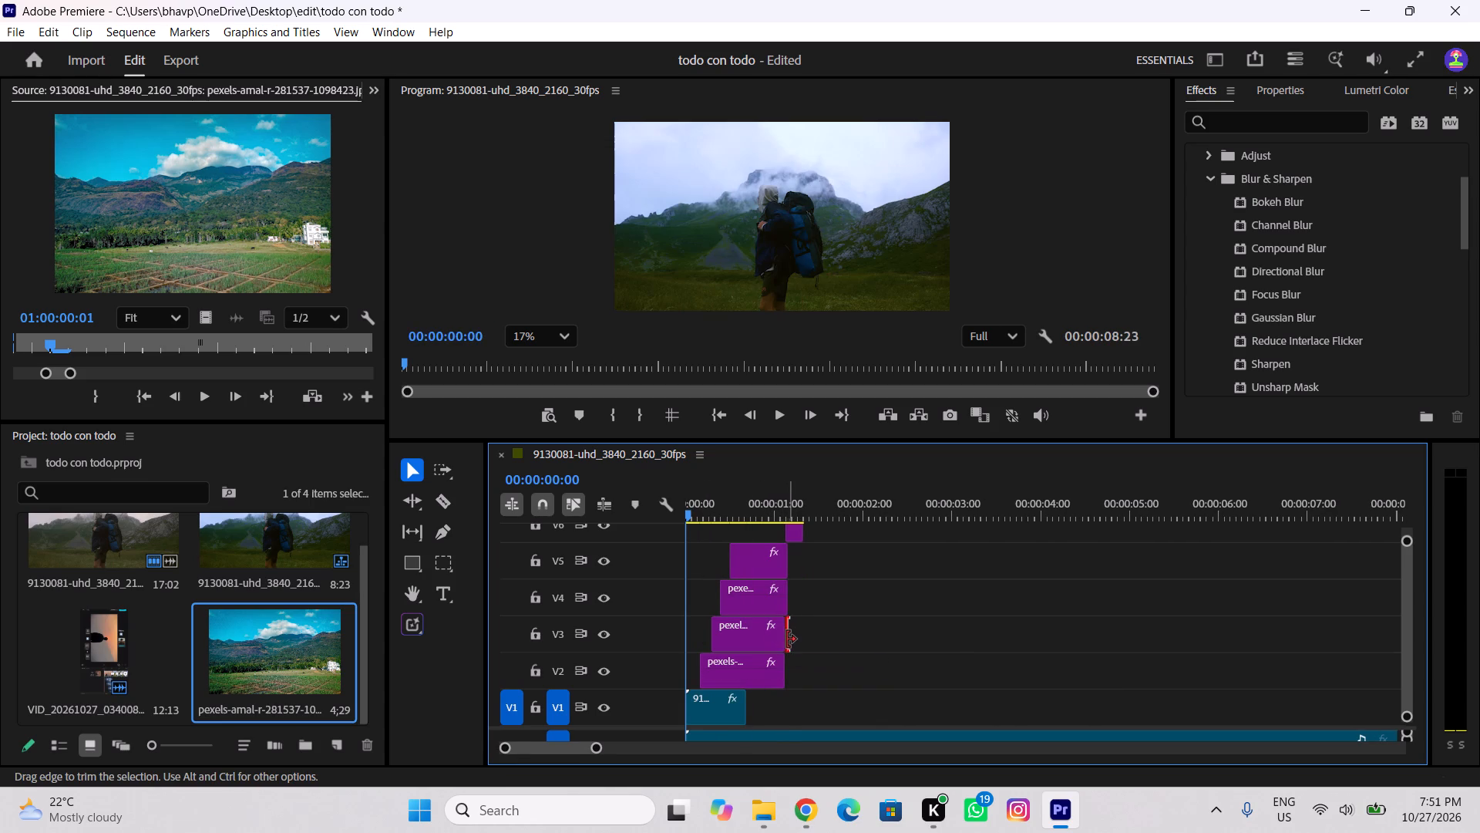
{"action": "left_click", "coordinate": [786, 665]}
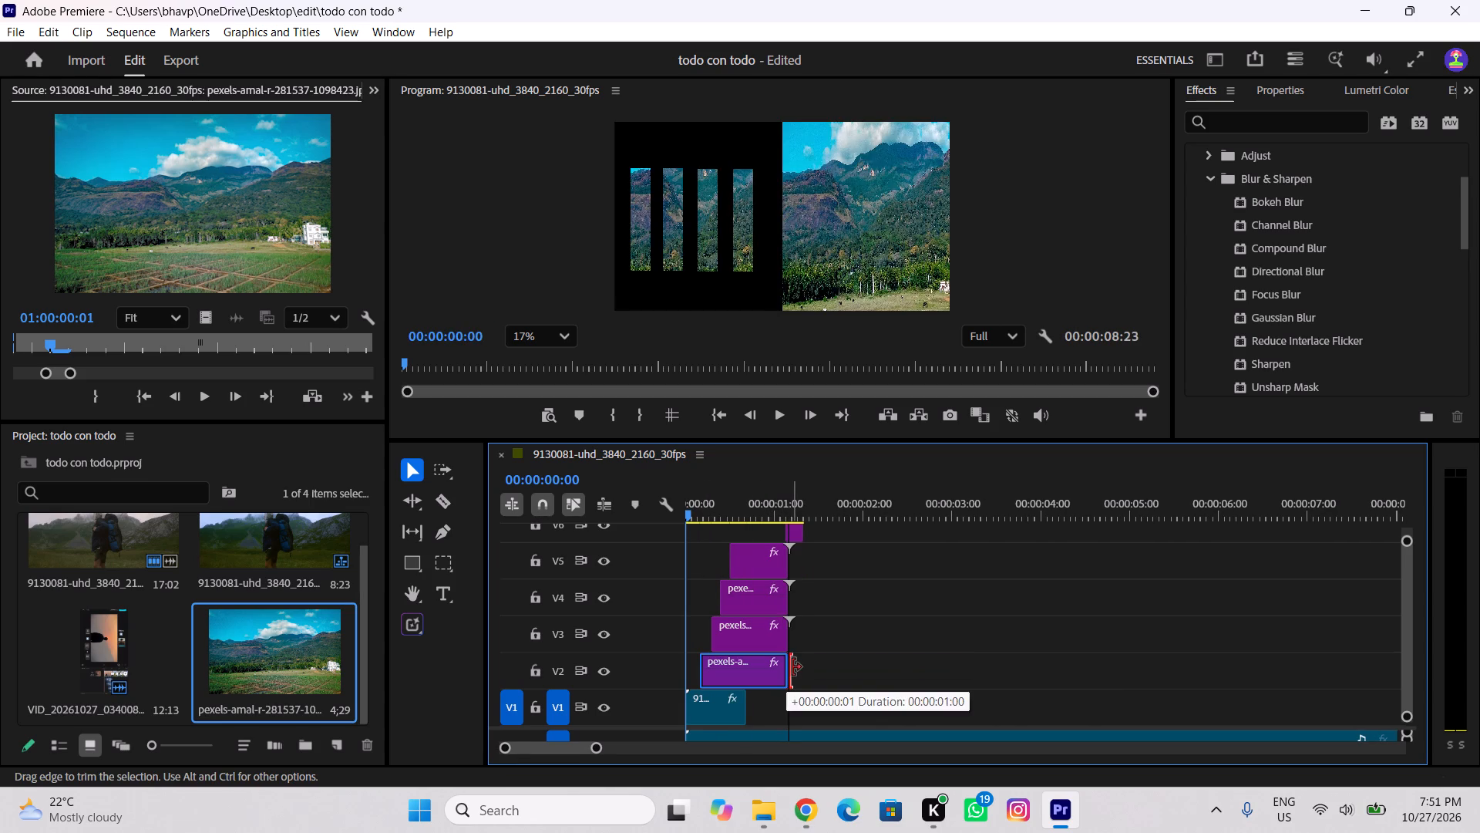
Replay the opening several times to check the timing of the strips and the full photo against the audio.
{"action": "left_click_drag", "start_coordinate": [807, 500], "coordinate": [656, 513]}
{"action": "key", "text": "space"}
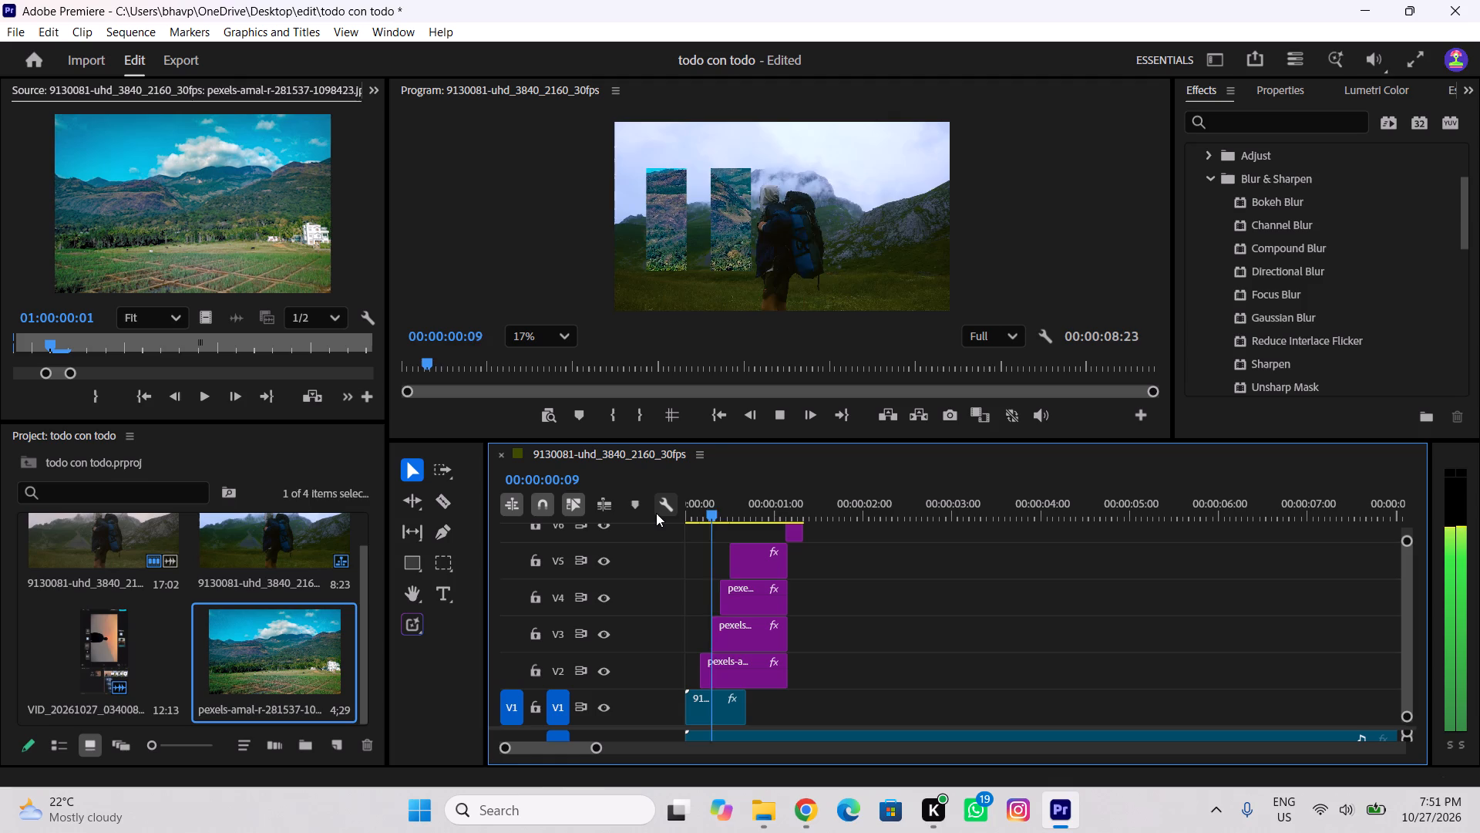
{"action": "key", "text": "space"}
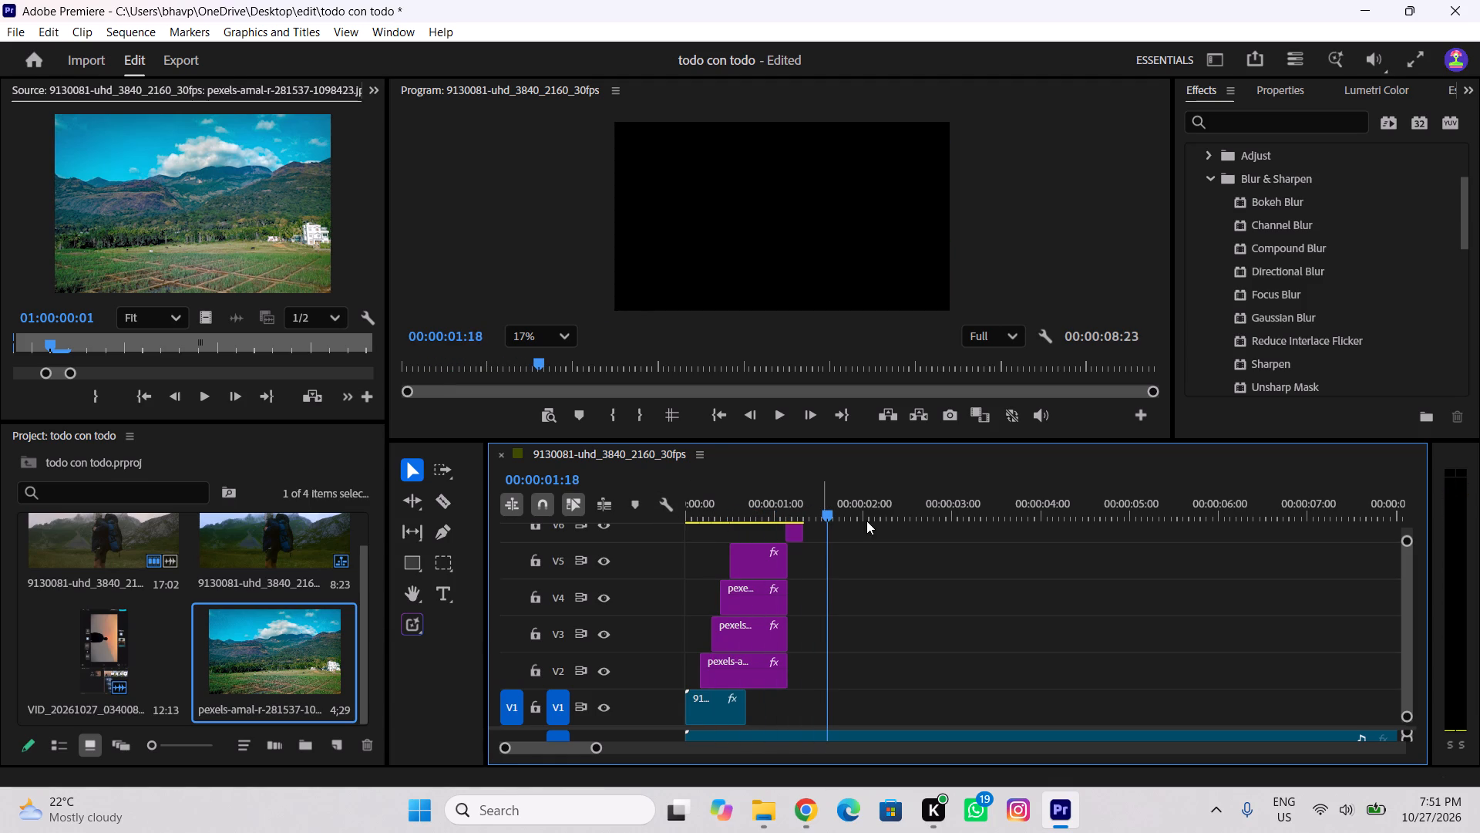
{"action": "left_click_drag", "start_coordinate": [819, 508], "coordinate": [635, 535]}
{"action": "key", "text": "space"}
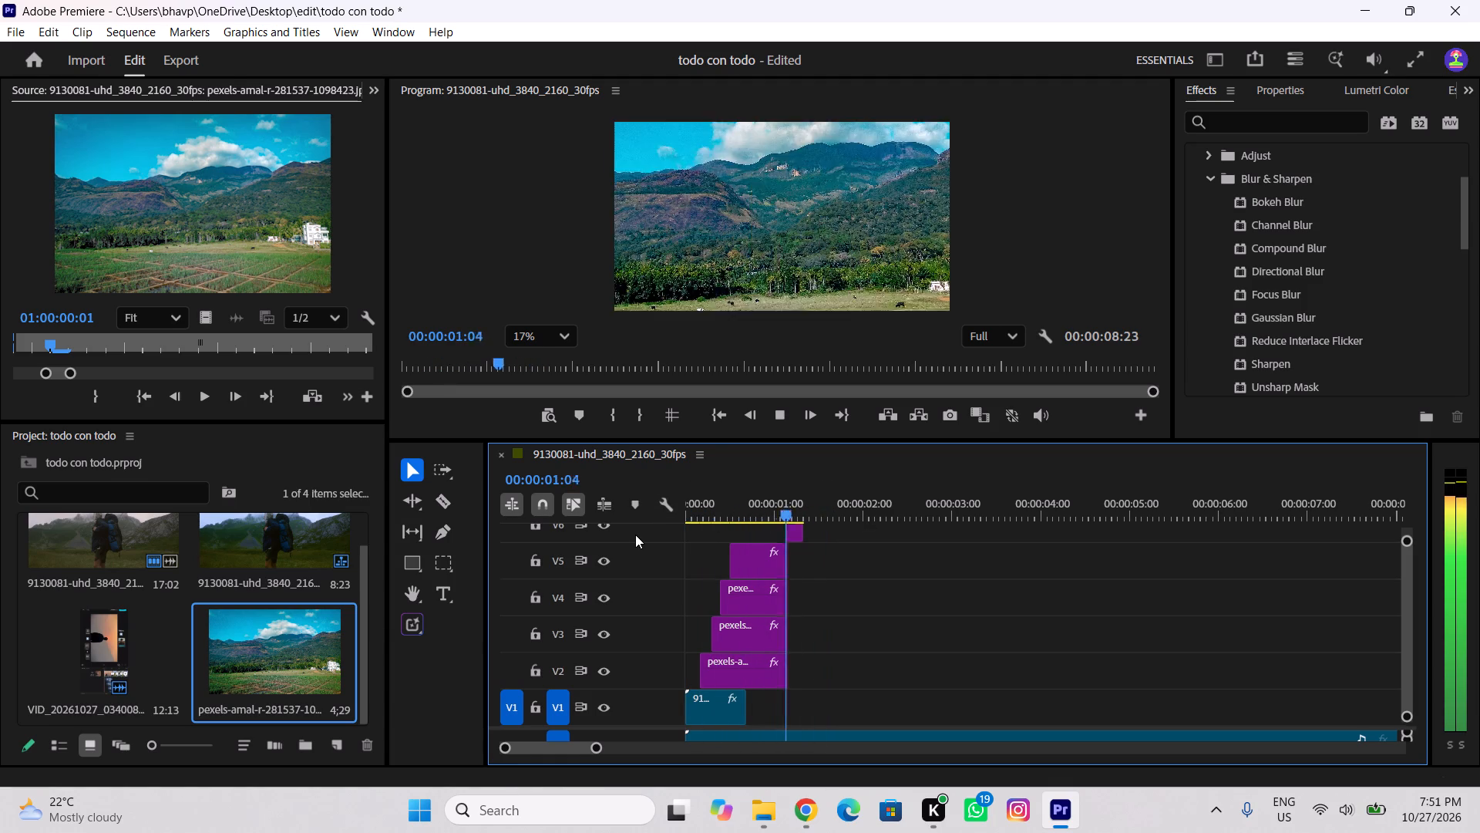
{"action": "key", "text": "space"}
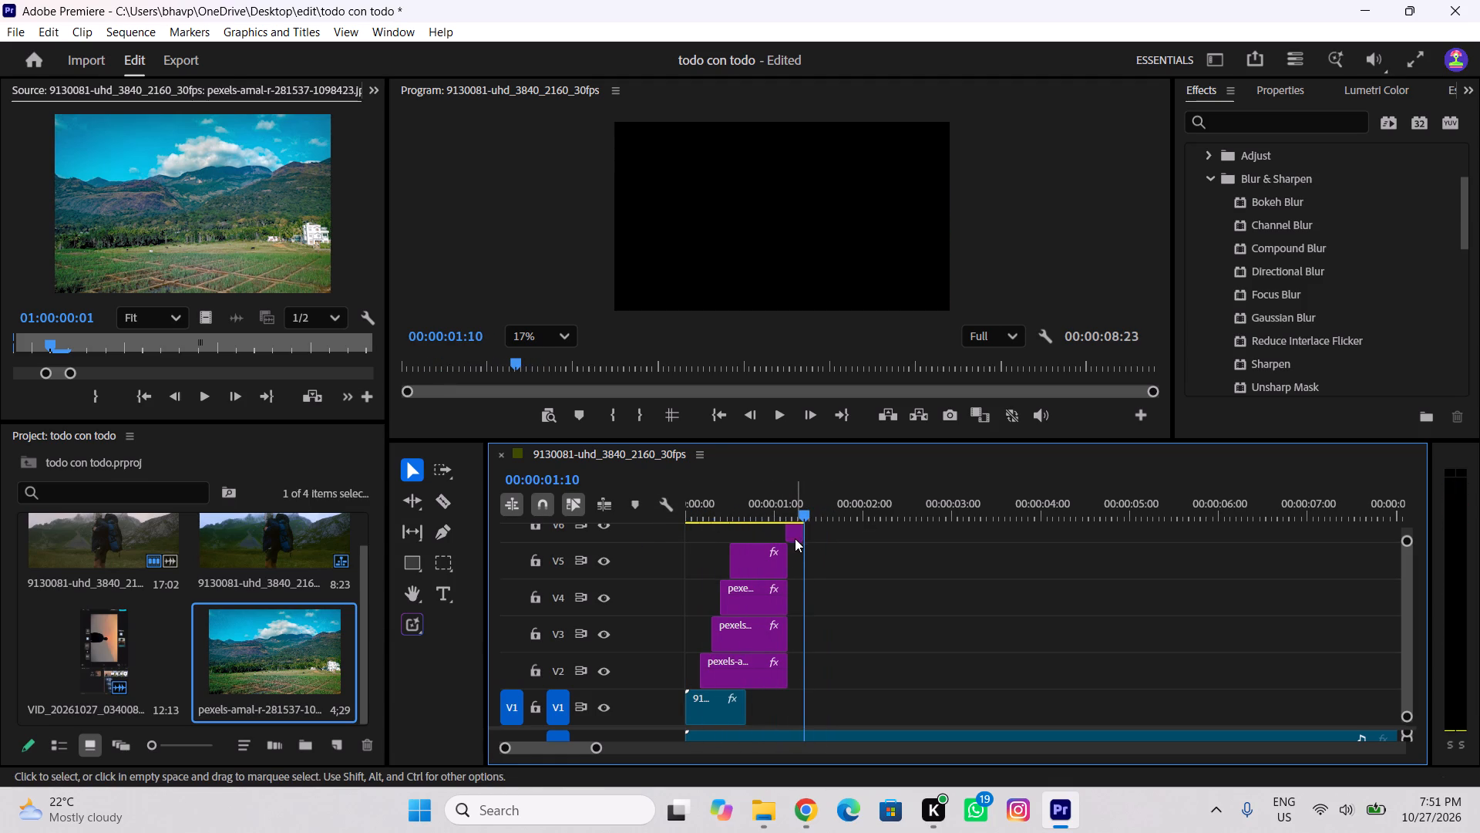
{"action": "left_click", "coordinate": [795, 535]}
{"action": "left_click_drag", "start_coordinate": [801, 511], "coordinate": [704, 514]}
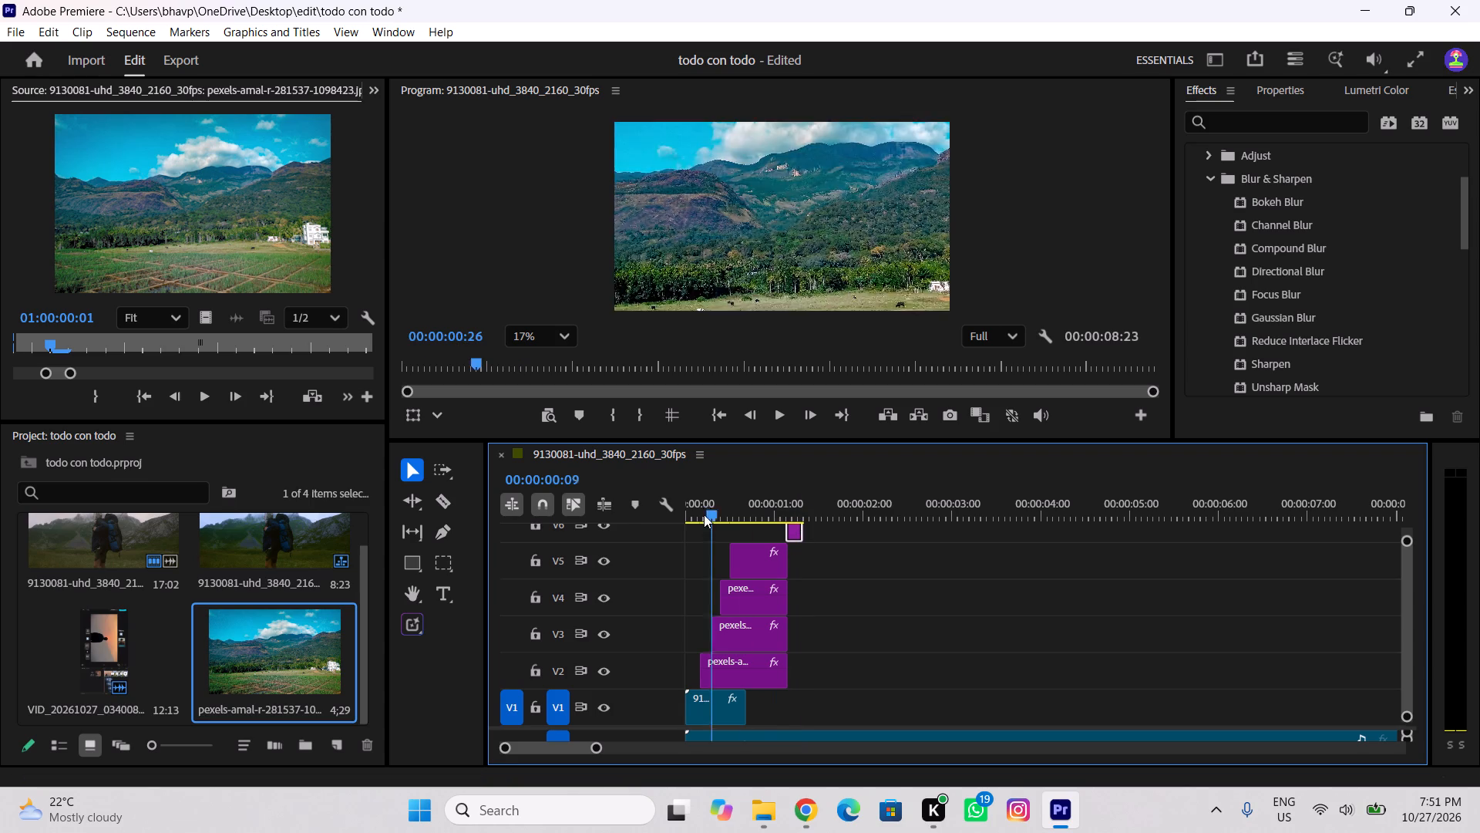
{"action": "left_click_drag", "start_coordinate": [704, 514], "coordinate": [621, 521]}
{"action": "key", "text": "space"}
{"action": "key", "text": "space"}
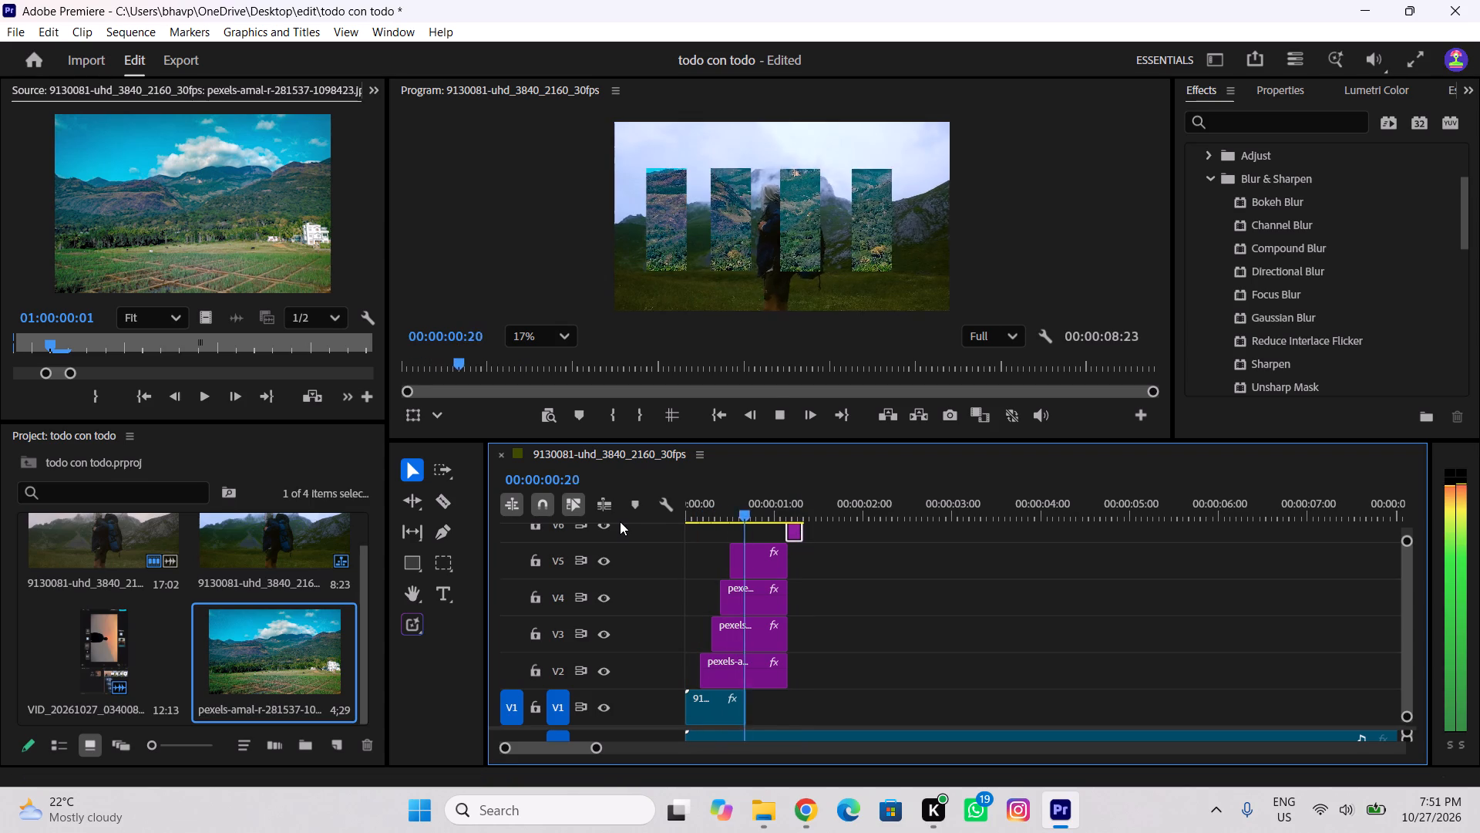
{"action": "key", "text": "space"}
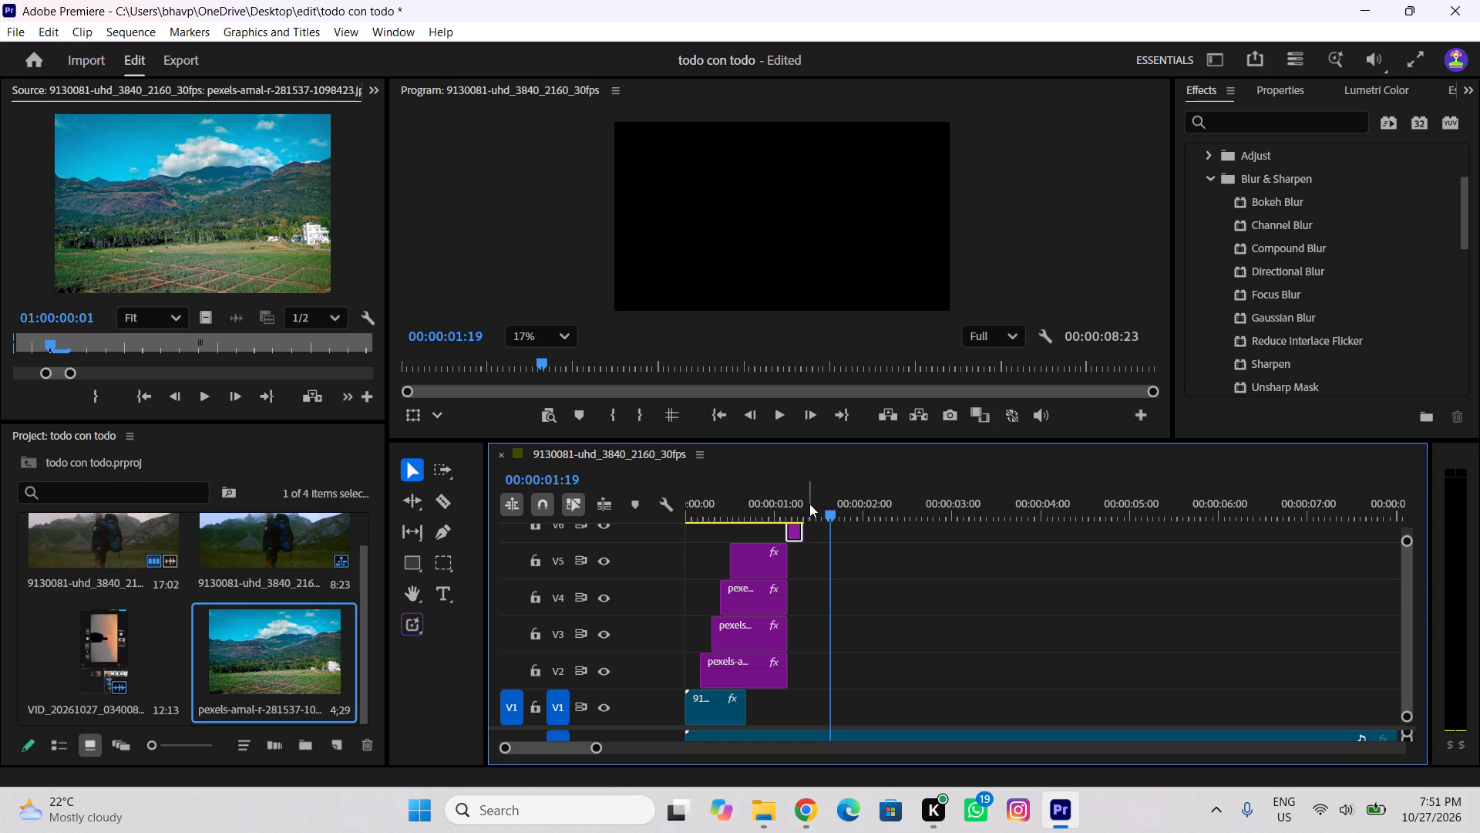
Examine the reference video VID_20261027_034008_639.mp4 near its beginning and at 00:00:05:14, zooming its preview and setting it back to Fit.
{"action": "double_click", "coordinate": [96, 671]}
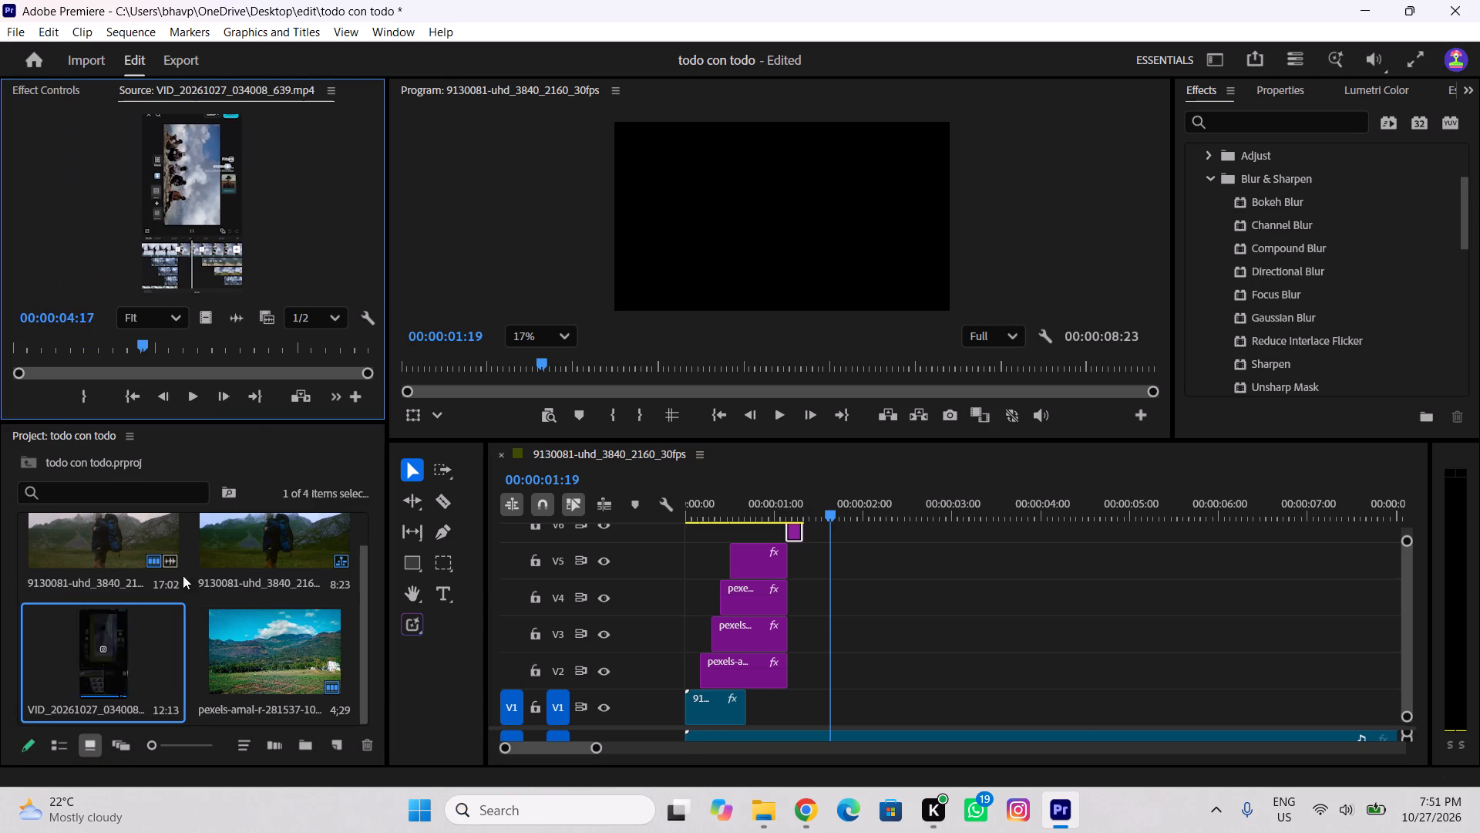
{"action": "left_click_drag", "start_coordinate": [145, 353], "coordinate": [27, 368]}
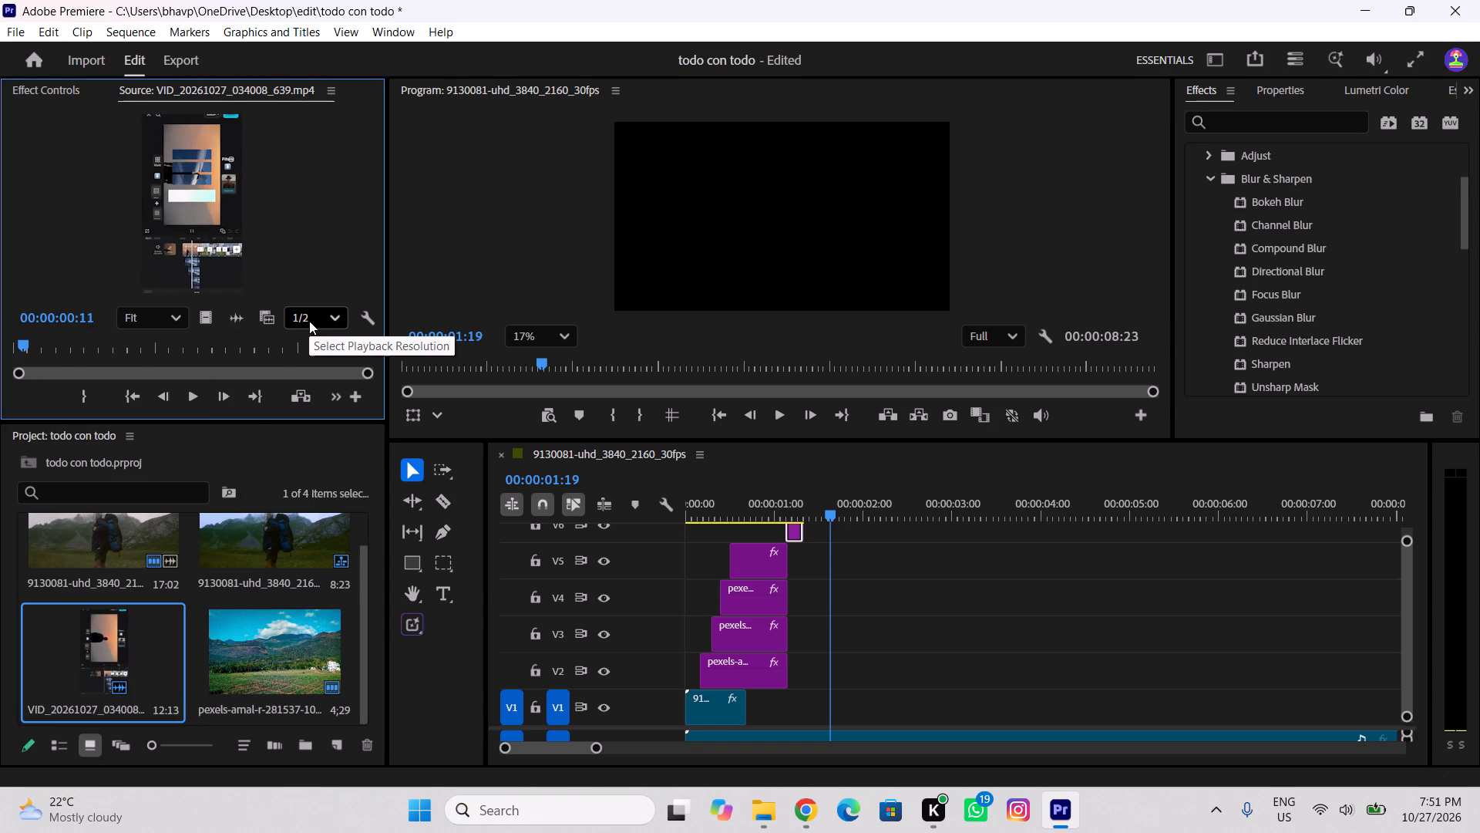
{"action": "left_click", "coordinate": [156, 319]}
{"action": "scroll", "coordinate": [168, 213], "scroll_direction": "up", "scroll_amount": 5}
{"action": "scroll", "coordinate": [131, 129], "scroll_direction": "up", "scroll_amount": 3}
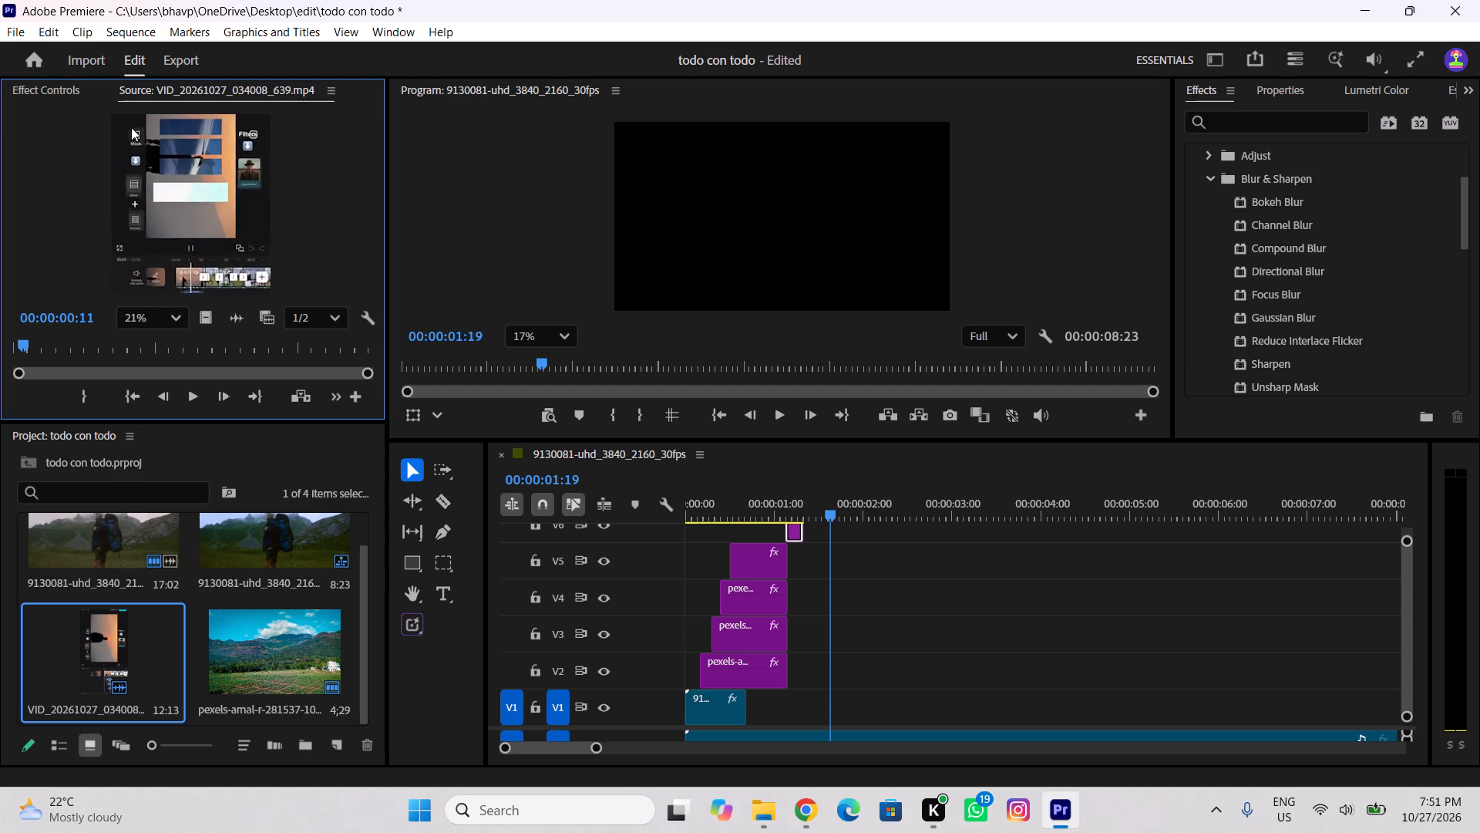
{"action": "scroll", "coordinate": [131, 127], "scroll_direction": "up", "scroll_amount": 7}
{"action": "scroll", "coordinate": [126, 126], "scroll_direction": "down", "scroll_amount": 17}
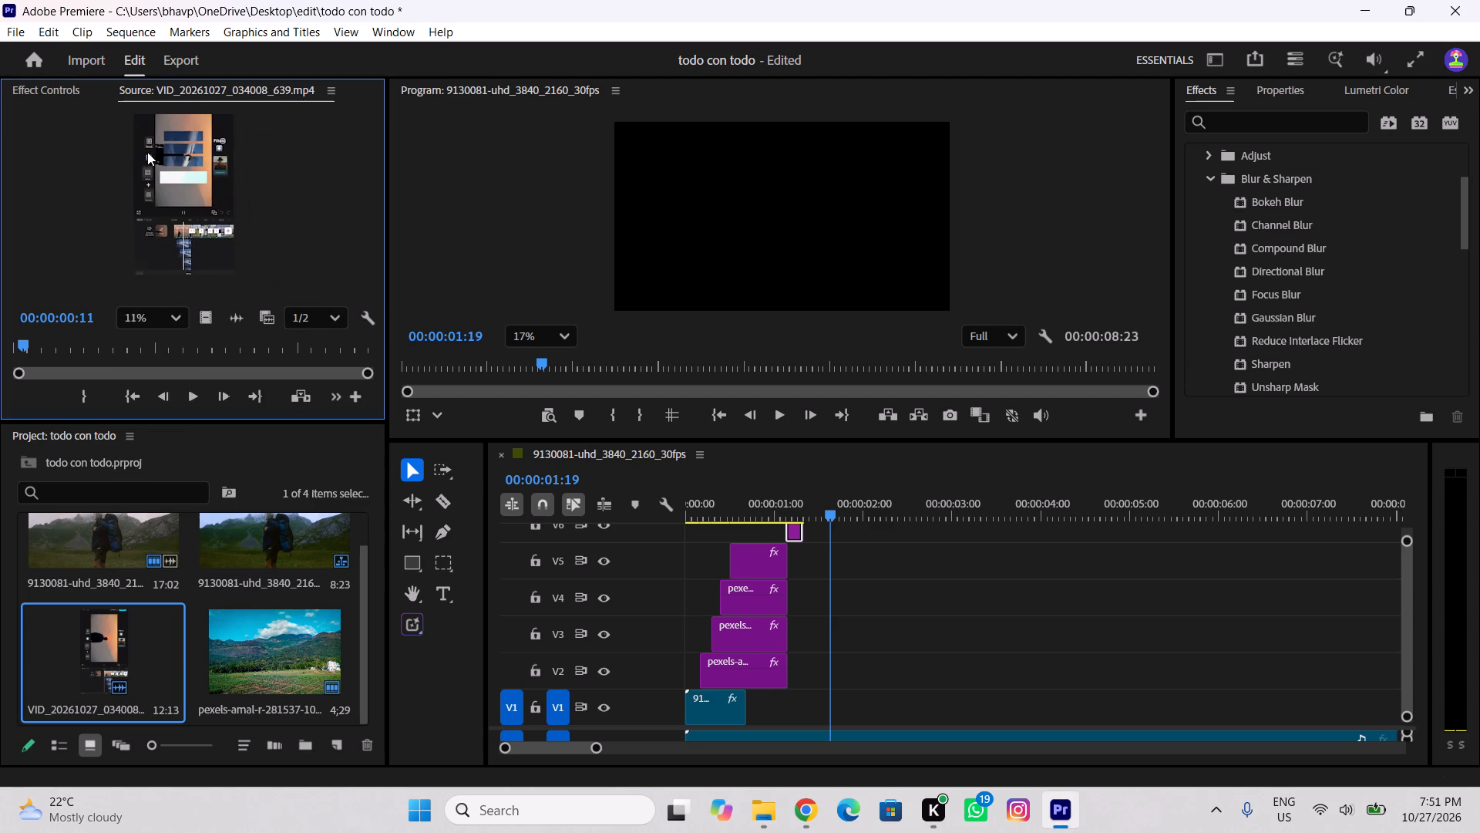
{"action": "scroll", "coordinate": [147, 149], "scroll_direction": "down", "scroll_amount": 10}
{"action": "left_click", "coordinate": [170, 334]}
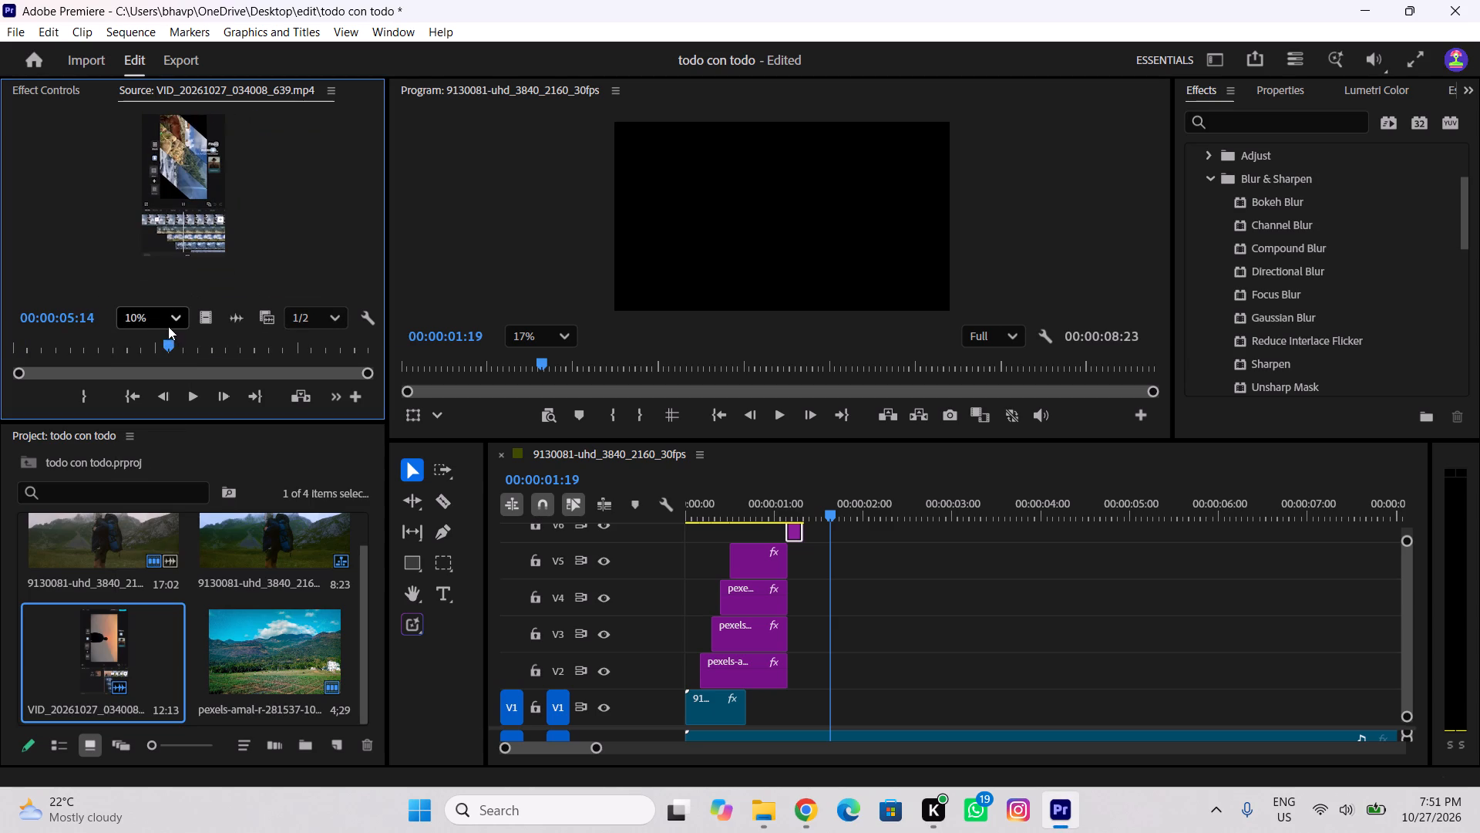
{"action": "left_click", "coordinate": [168, 326]}
{"action": "left_click", "coordinate": [158, 363]}
{"action": "left_click", "coordinate": [158, 356]}
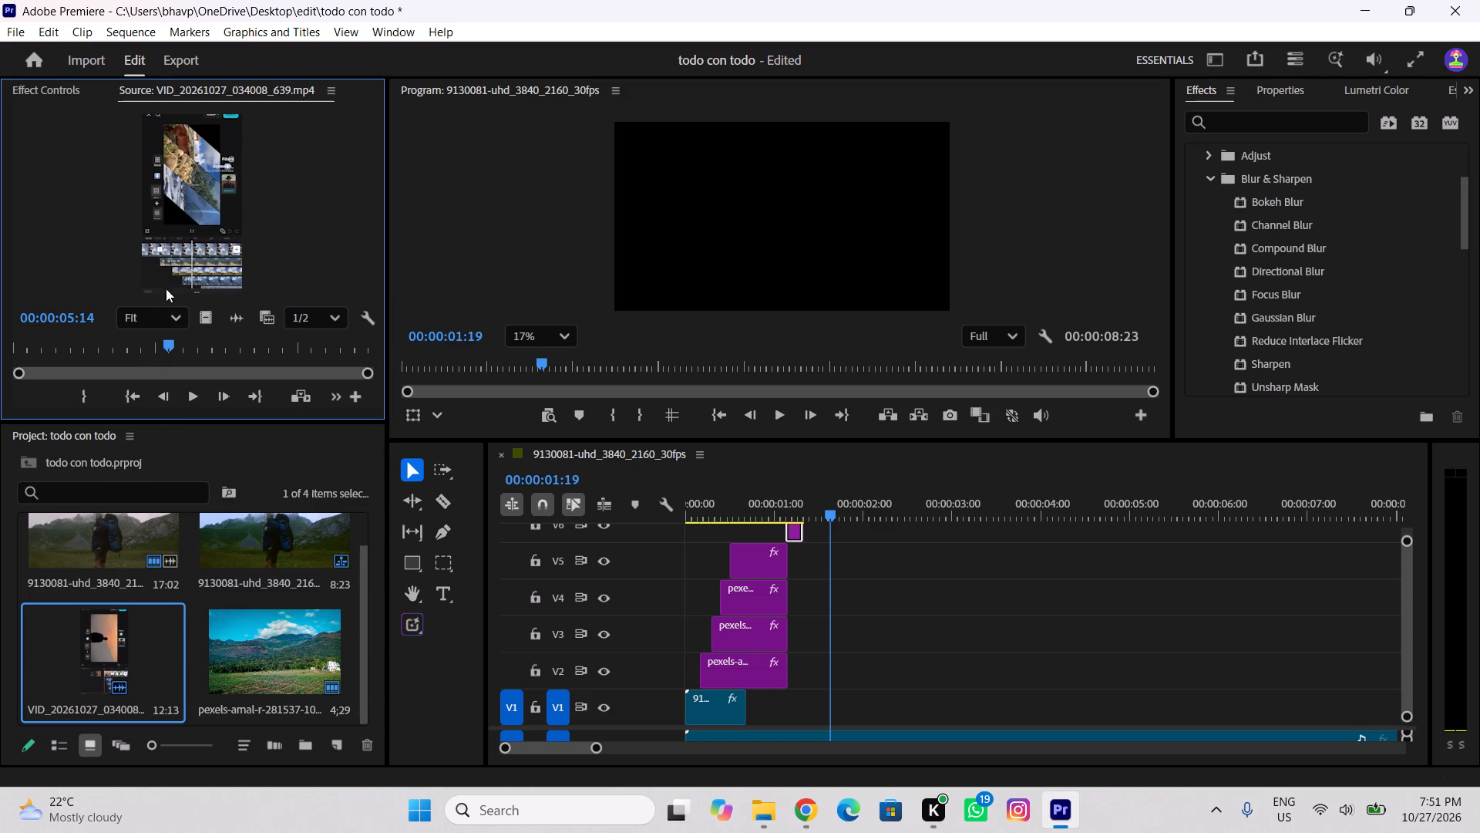
Enlarge the reference video's preview to 23% and play it from the beginning to examine the opening strip effect.
{"action": "scroll", "coordinate": [146, 133], "scroll_direction": "up", "scroll_amount": 10}
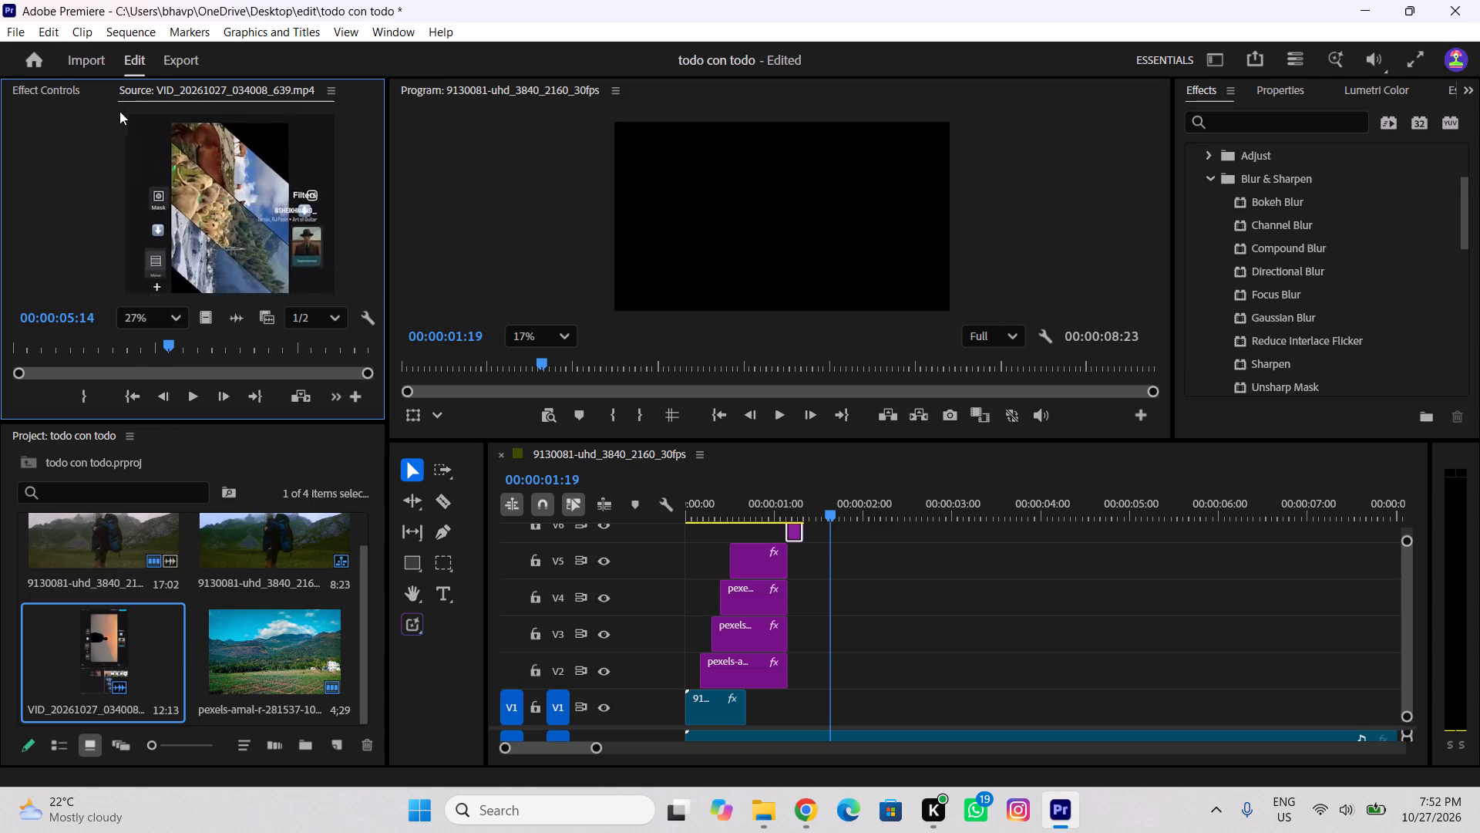
{"action": "scroll", "coordinate": [146, 197], "scroll_direction": "down", "scroll_amount": 2}
{"action": "left_click_drag", "start_coordinate": [169, 352], "coordinate": [67, 352]}
{"action": "key", "text": "Left"}
{"action": "key", "text": "Left"}
{"action": "key", "text": "Left"}
{"action": "key", "text": "Left"}
{"action": "key", "text": "Left"}
{"action": "key", "text": "Left"}
{"action": "key", "text": "Left"}
{"action": "key", "text": "Left"}
{"action": "key", "text": "Left"}
{"action": "key", "text": "Left"}
{"action": "key", "text": "Left"}
{"action": "key", "text": "Left"}
{"action": "key", "text": "Left"}
{"action": "key", "text": "Left"}
{"action": "key", "text": "Left"}
{"action": "key", "text": "Left"}
{"action": "key", "text": "Left"}
{"action": "key", "text": "Left"}
{"action": "key", "text": "Left"}
{"action": "key", "text": "Left"}
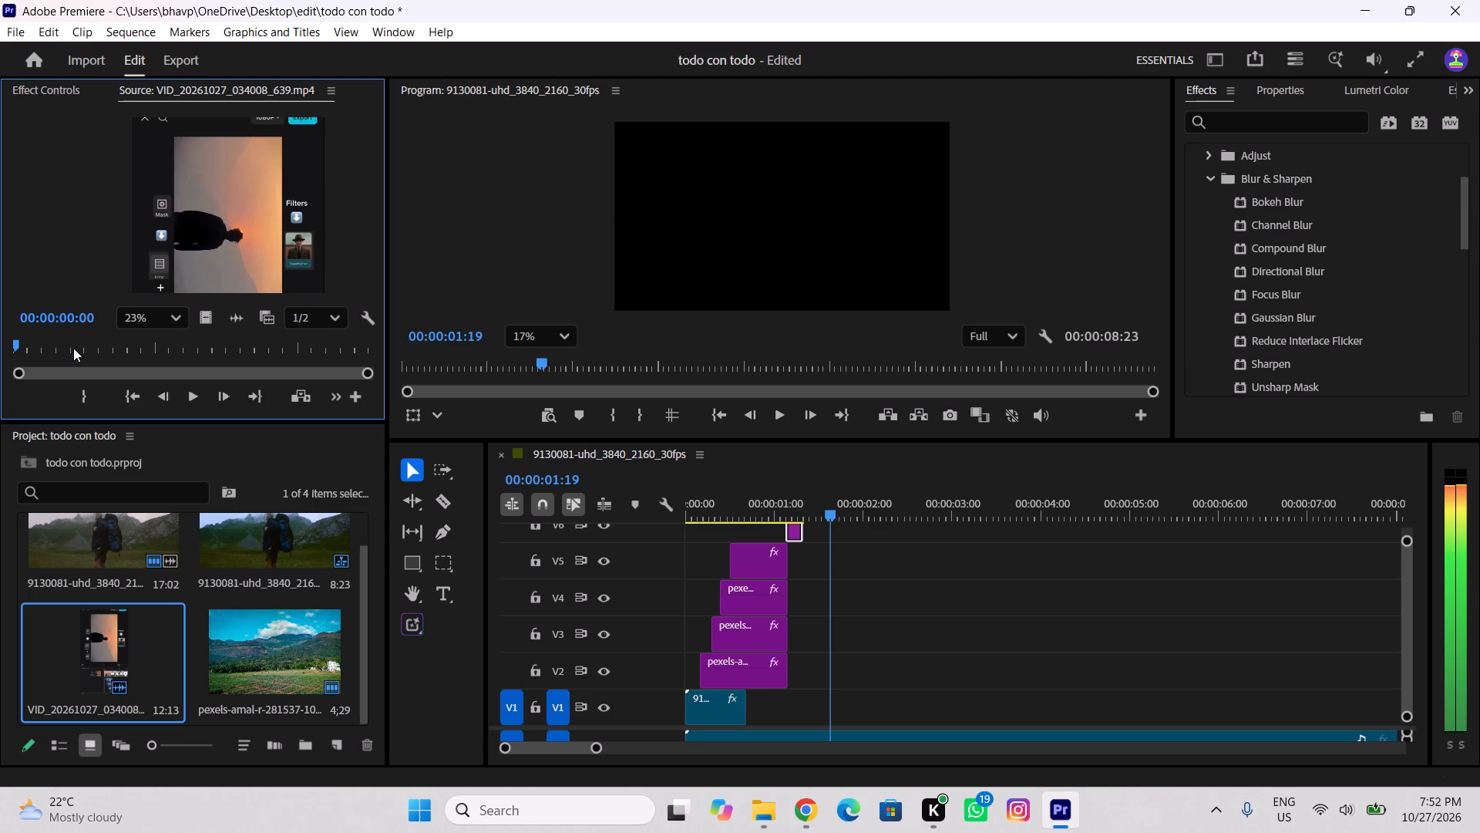
{"action": "key", "text": "space"}
{"action": "key", "text": "space"}
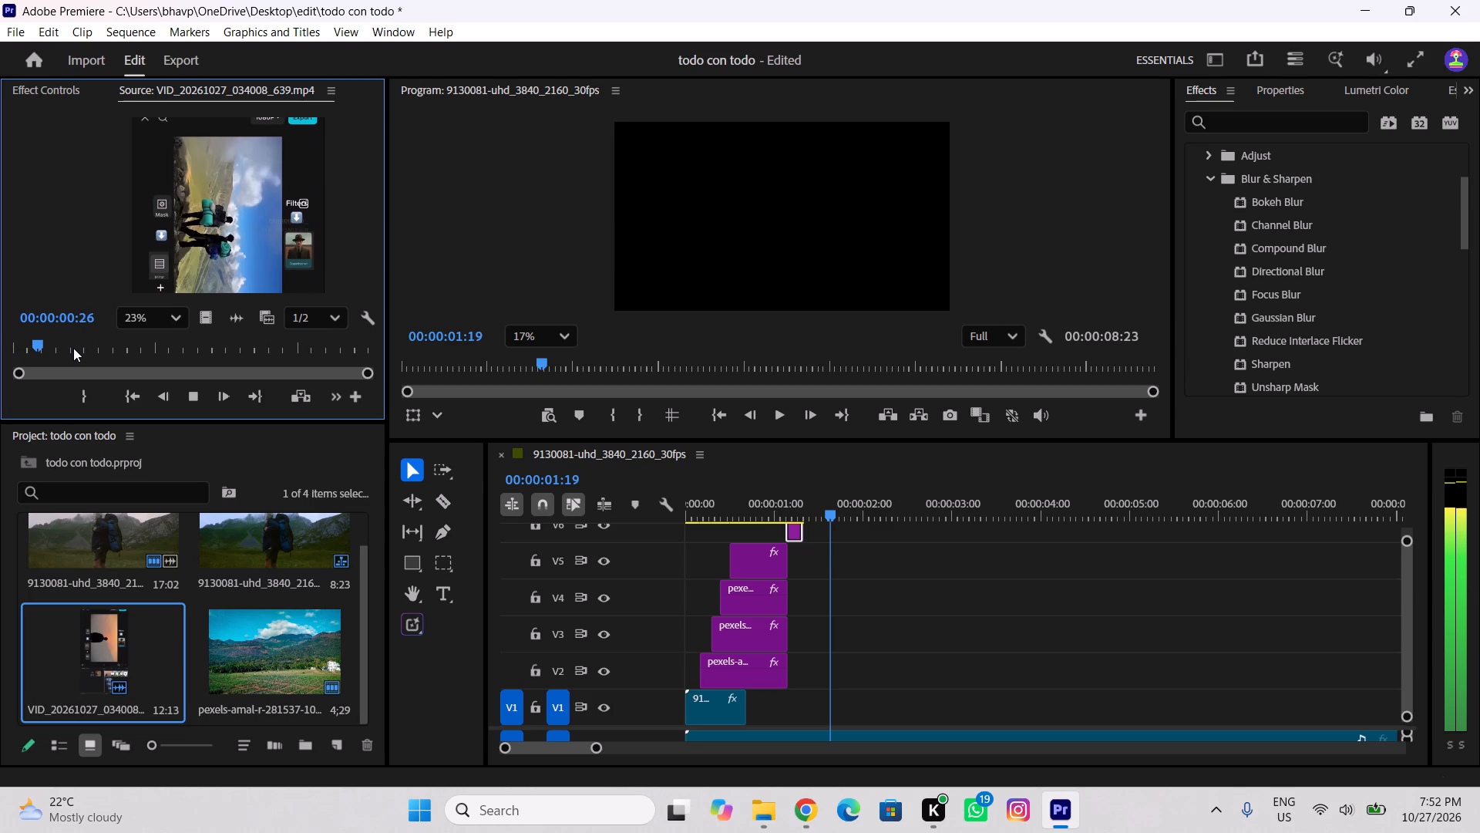
Step frame by frame through the reference video's opening up to 00:00:00:12, examining how each strip and the following image appear.
{"action": "key", "text": "Left"}
{"action": "key", "text": "Left"}
{"action": "key", "text": "Left"}
{"action": "key", "text": "Left"}
{"action": "key", "text": "Left"}
{"action": "key", "text": "Left"}
{"action": "key", "text": "Left"}
{"action": "key", "text": "Left"}
{"action": "key", "text": "Left"}
{"action": "key", "text": "Left"}
{"action": "key", "text": "Left"}
{"action": "key", "text": "Left"}
{"action": "key", "text": "Left"}
{"action": "key", "text": "Left"}
{"action": "key", "text": "Left"}
{"action": "key", "text": "Left"}
{"action": "key", "text": "Left"}
{"action": "key", "text": "Left"}
{"action": "key", "text": "Left"}
{"action": "key", "text": "Left"}
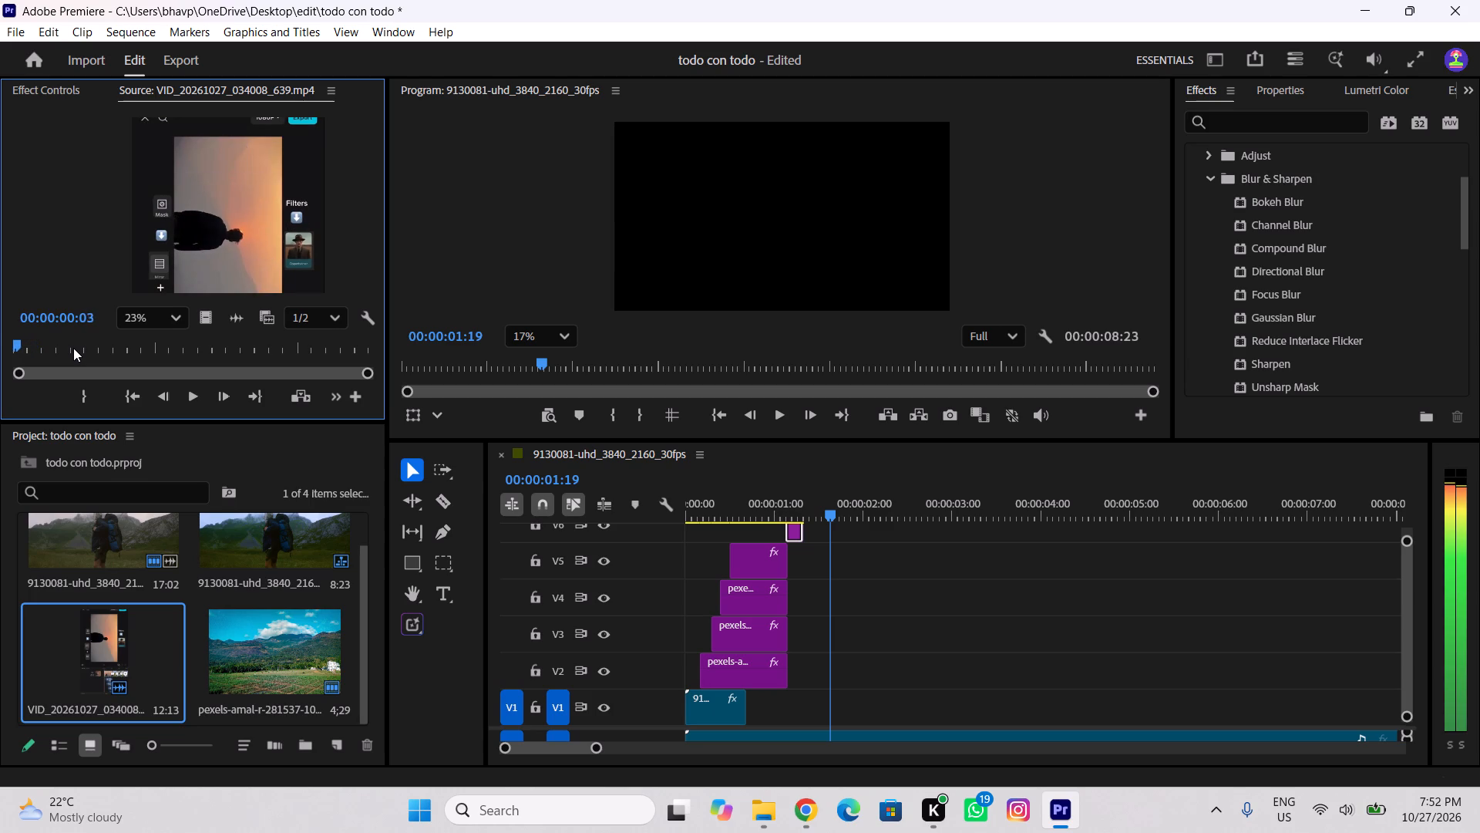
{"action": "key", "text": "Right"}
{"action": "key", "text": "Right"}
{"action": "key", "text": "Right"}
{"action": "key", "text": "Right"}
{"action": "key", "text": "Right"}
{"action": "key", "text": "Right"}
{"action": "key", "text": "Right"}
{"action": "key", "text": "Right"}
{"action": "key", "text": "Right"}
{"action": "key", "text": "Right"}
{"action": "key", "text": "Right"}
{"action": "key", "text": "Right"}
{"action": "key", "text": "Right"}
{"action": "key", "text": "Right"}
{"action": "key", "text": "Right"}
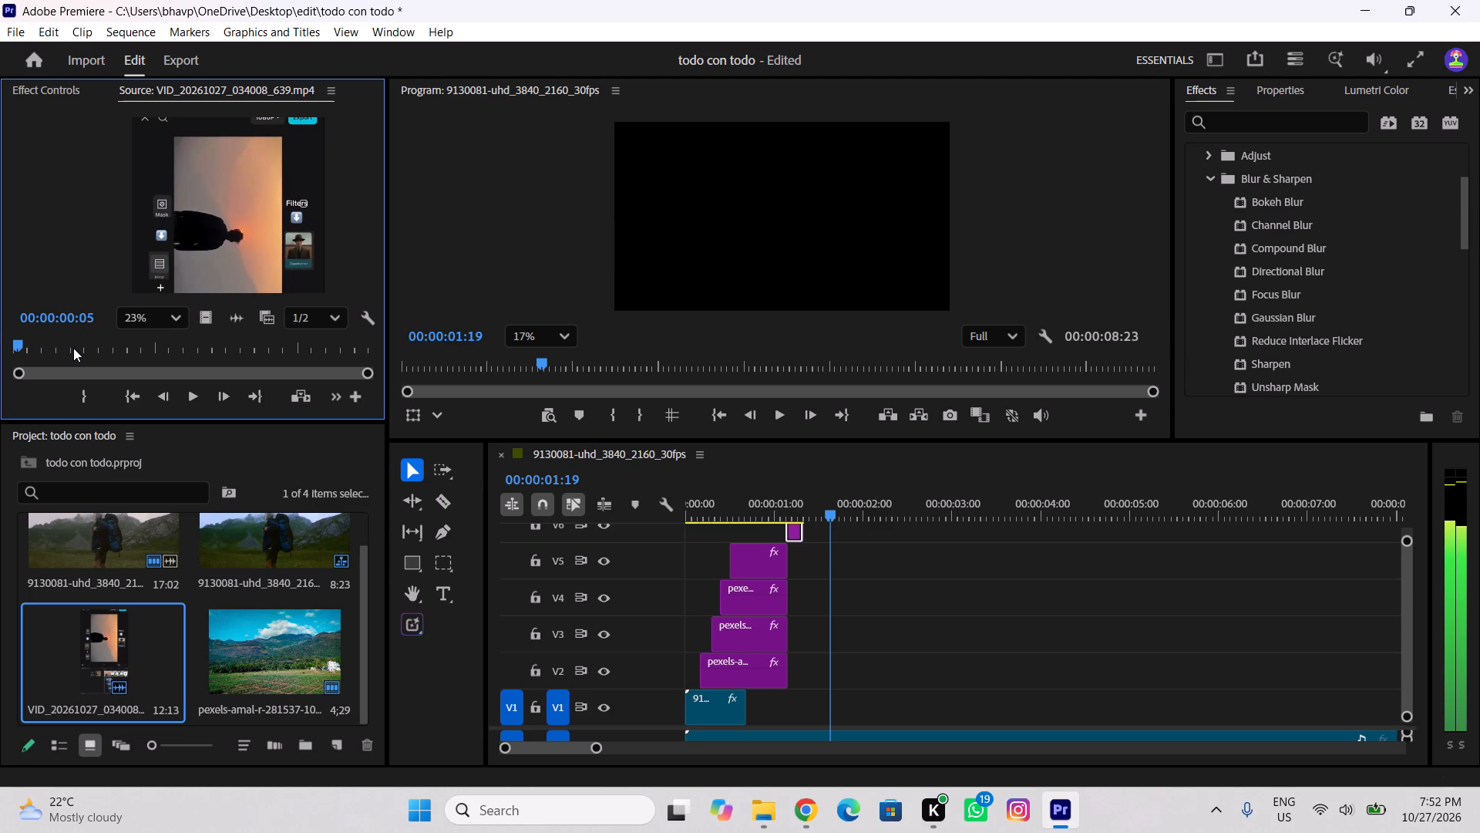
{"action": "key", "text": "Left"}
{"action": "key", "text": "Left"}
{"action": "key", "text": "Left"}
{"action": "key", "text": "Left"}
{"action": "key", "text": "Left"}
{"action": "key", "text": "Left"}
{"action": "key", "text": "Right"}
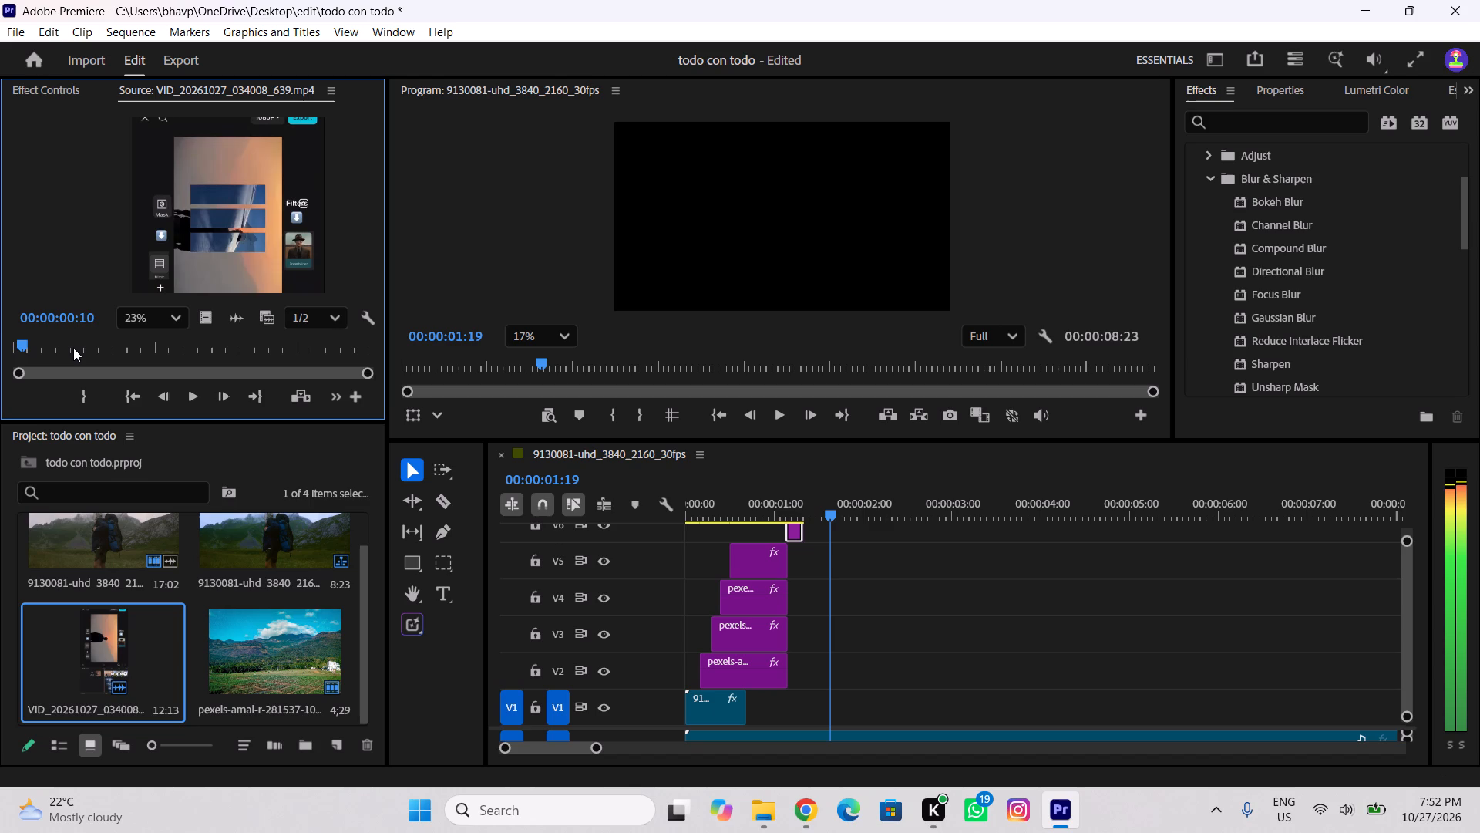
{"action": "key", "text": "Right"}
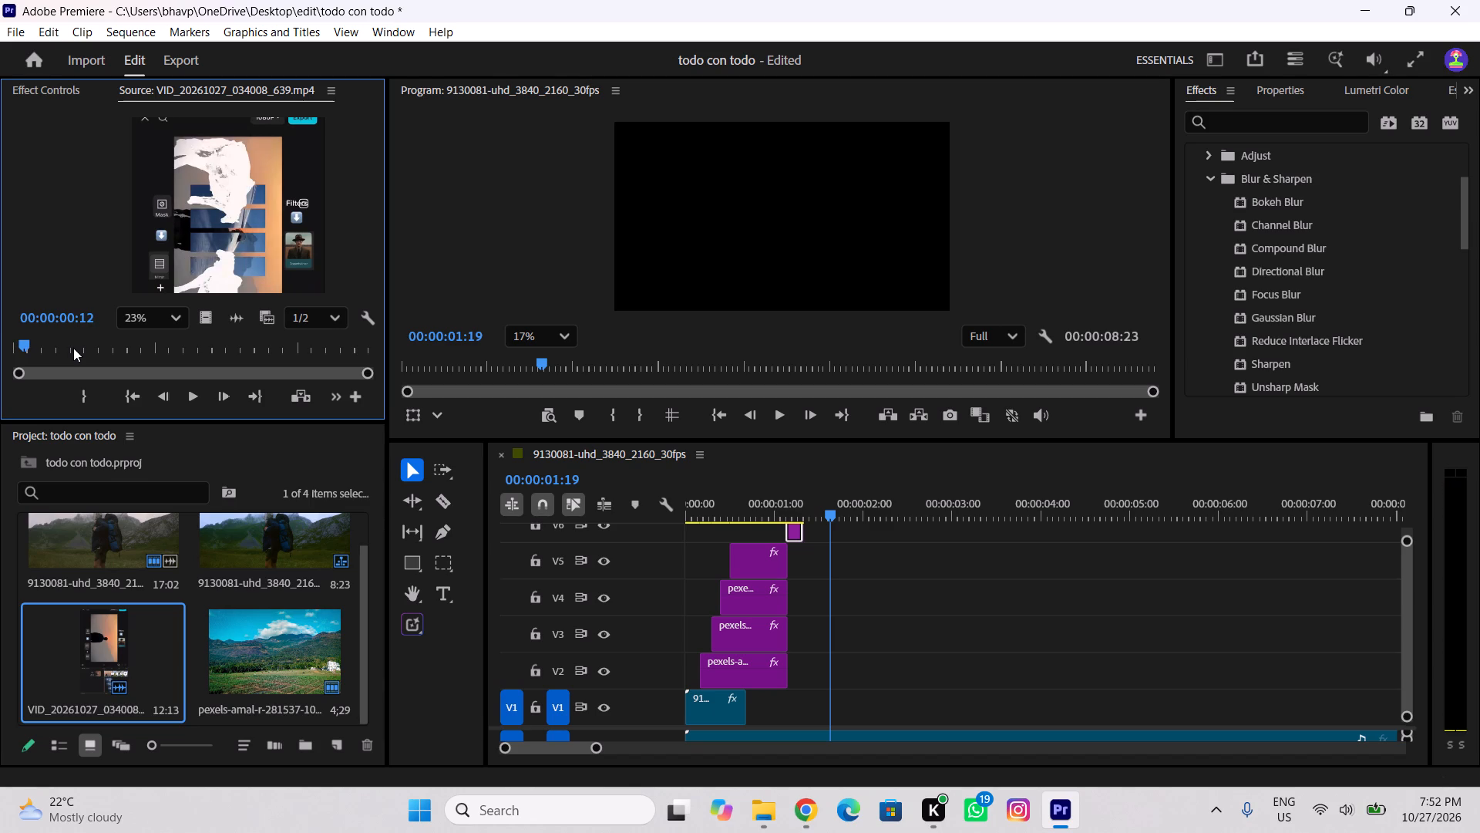
{"action": "key", "text": "Left"}
{"action": "key", "text": "Left"}
{"action": "key", "text": "Left"}
{"action": "key", "text": "Left"}
{"action": "key", "text": "Left"}
{"action": "key", "text": "Left"}
{"action": "key", "text": "Left"}
{"action": "key", "text": "Left"}
{"action": "key", "text": "Left"}
{"action": "key", "text": "Left"}
{"action": "key", "text": "Left"}
{"action": "key", "text": "Left"}
{"action": "key", "text": "Left"}
{"action": "key", "text": "Left"}
{"action": "key", "text": "Left"}
{"action": "key", "text": "Left"}
{"action": "key", "text": "Left"}
{"action": "key", "text": "Left"}
{"action": "key", "text": "Left"}
{"action": "key", "text": "Left"}
{"action": "key", "text": "Left"}
{"action": "key", "text": "Left"}
{"action": "key", "text": "Left"}
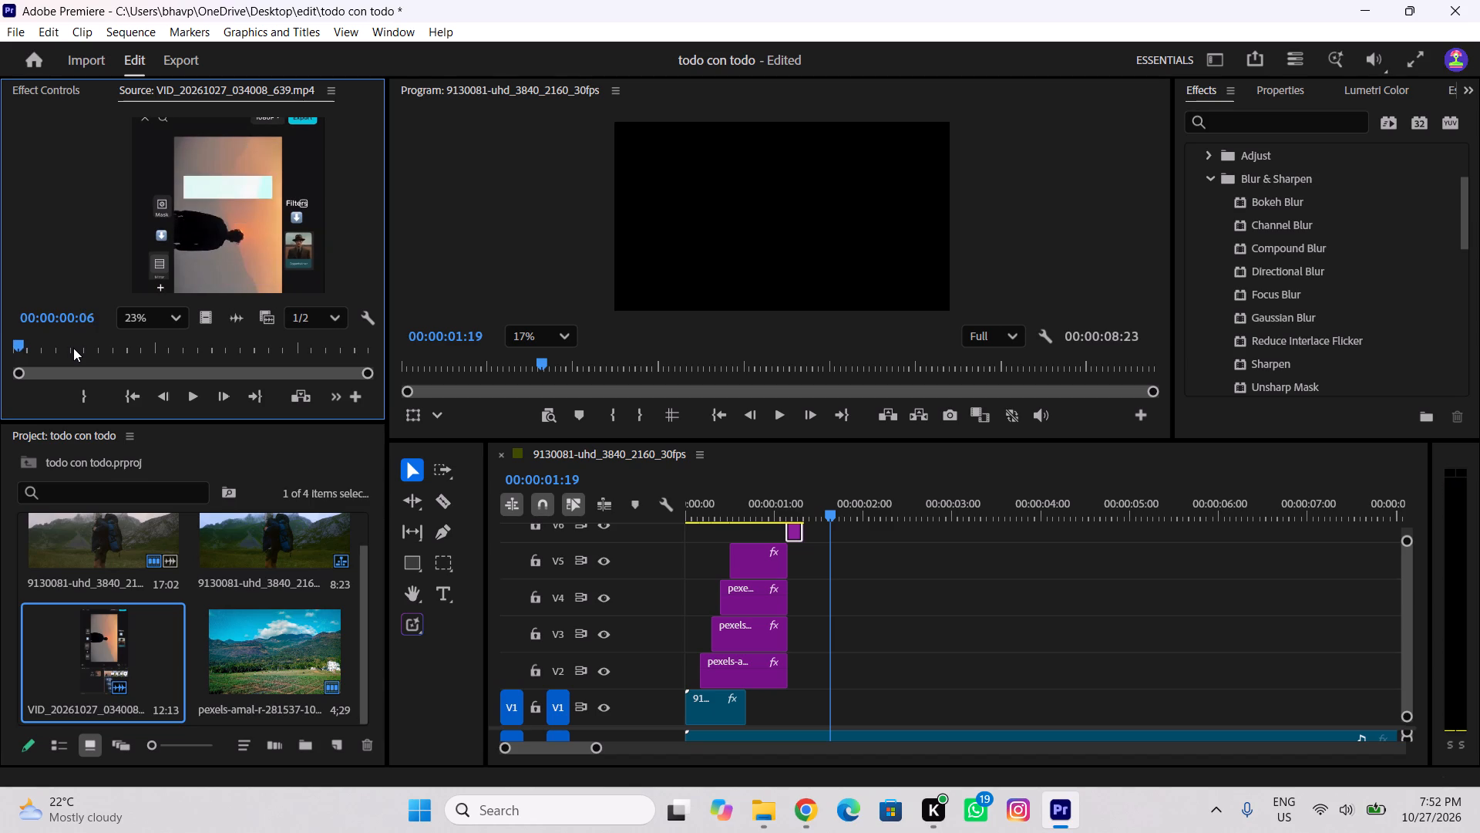
{"action": "key", "text": "Right"}
{"action": "key", "text": "Right"}
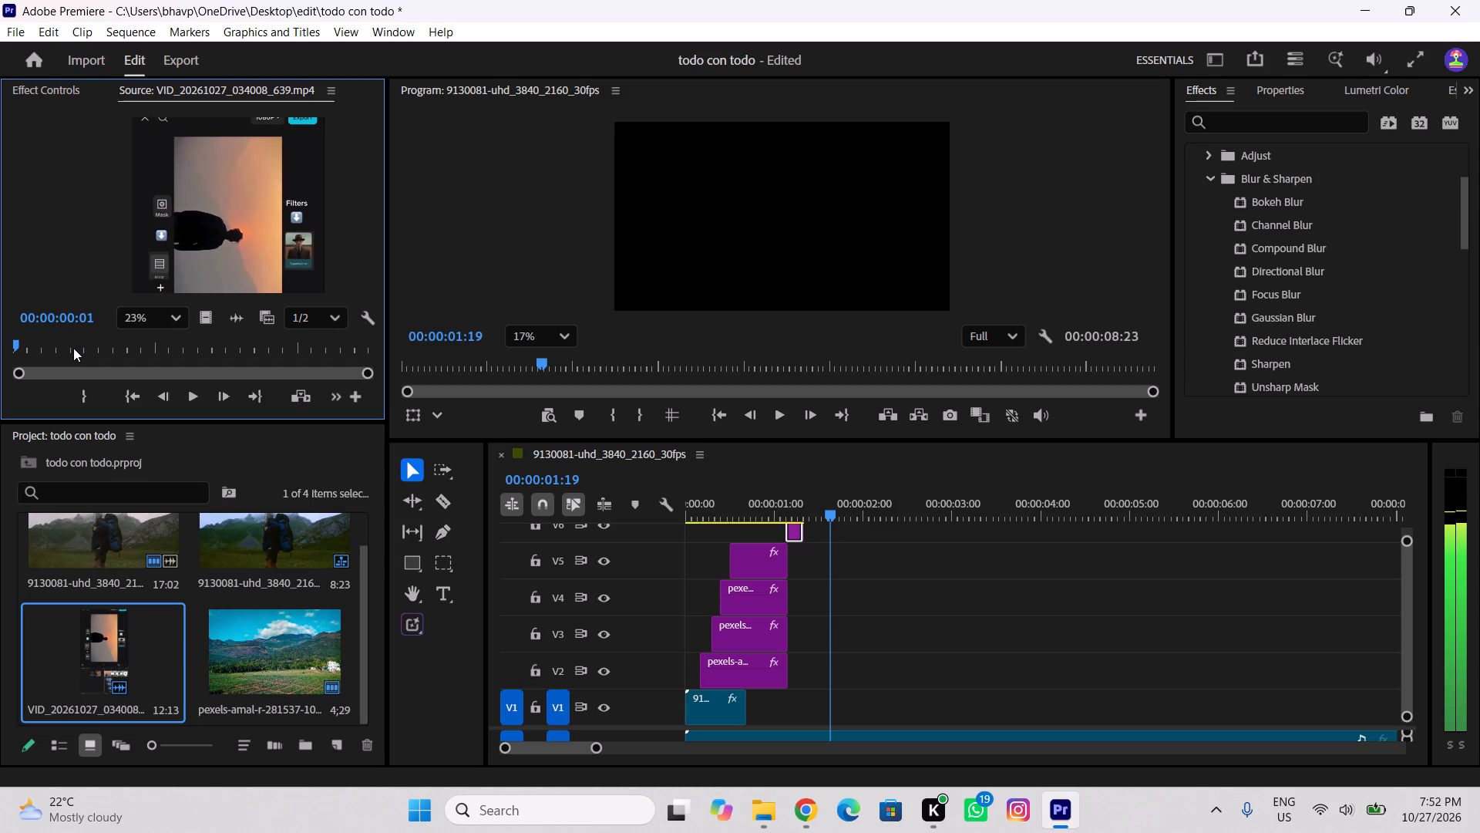
{"action": "key", "text": "Right"}
{"action": "key", "text": "Right"}
{"action": "key", "text": "Right"}
{"action": "key", "text": "Right"}
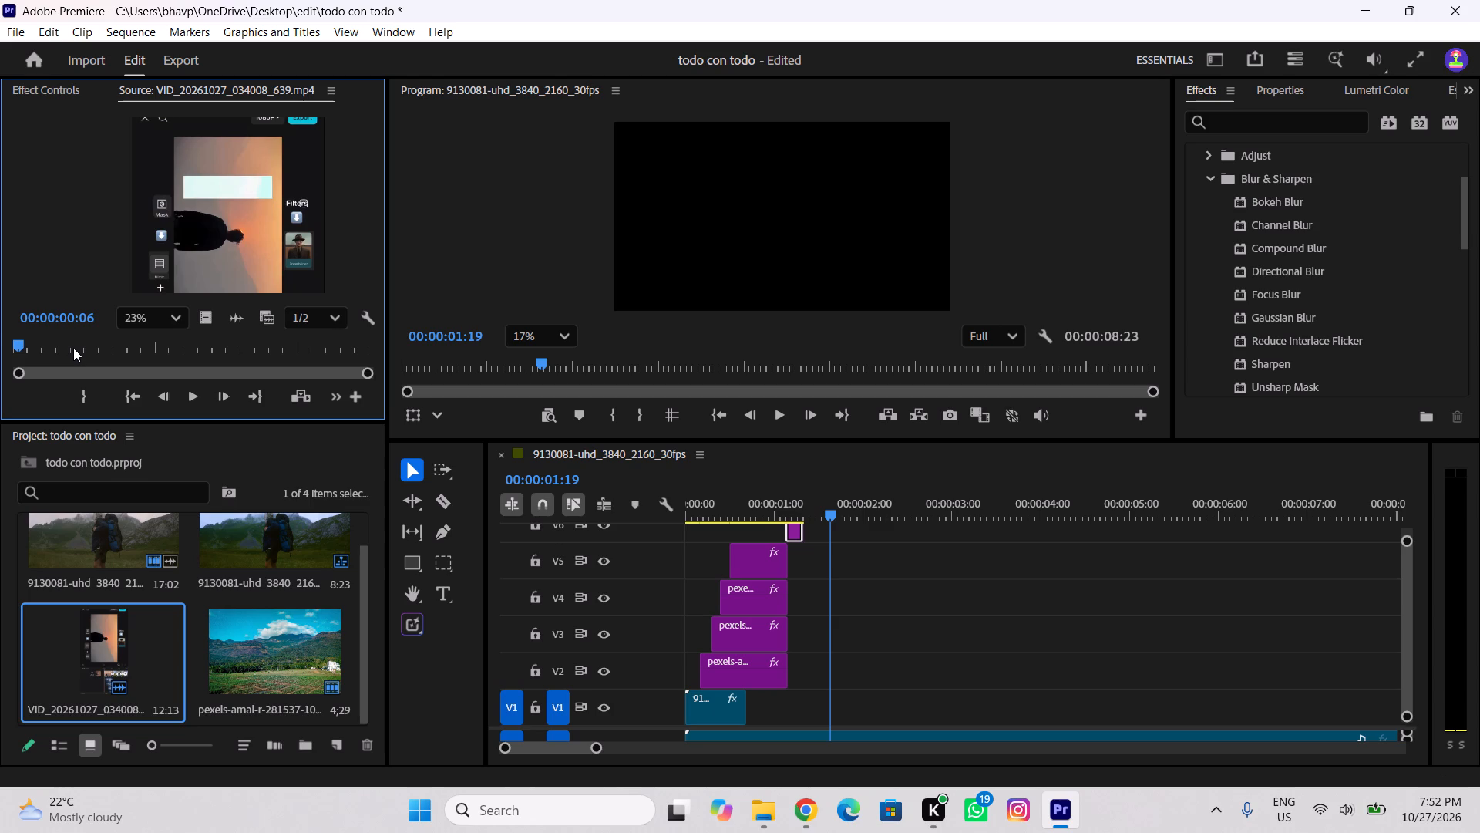
{"action": "key", "text": "Right"}
{"action": "key", "text": "Right"}
{"action": "key", "text": "Left"}
{"action": "key", "text": "Left"}
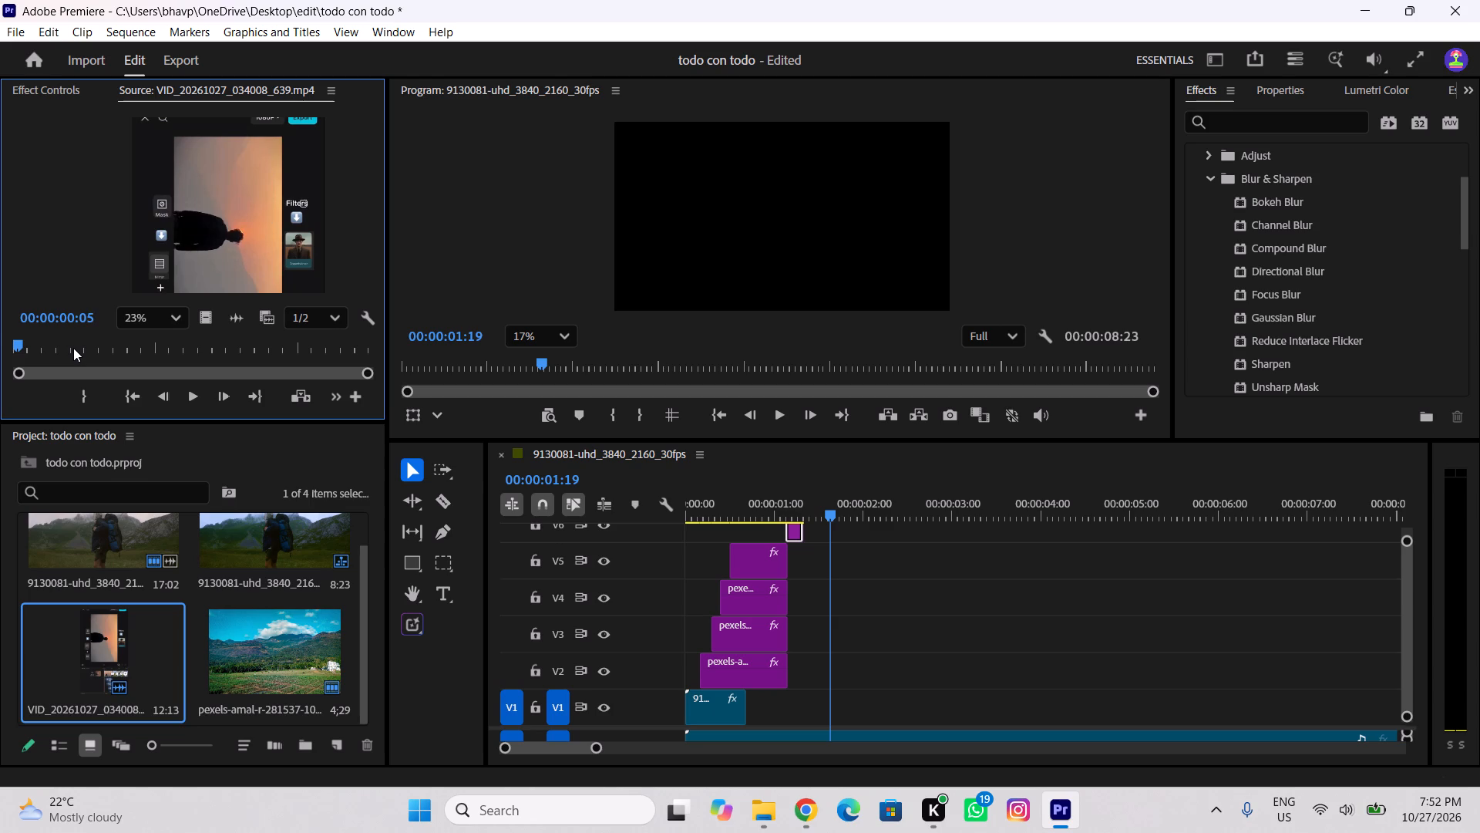
{"action": "key", "text": "Left"}
{"action": "key", "text": "Right"}
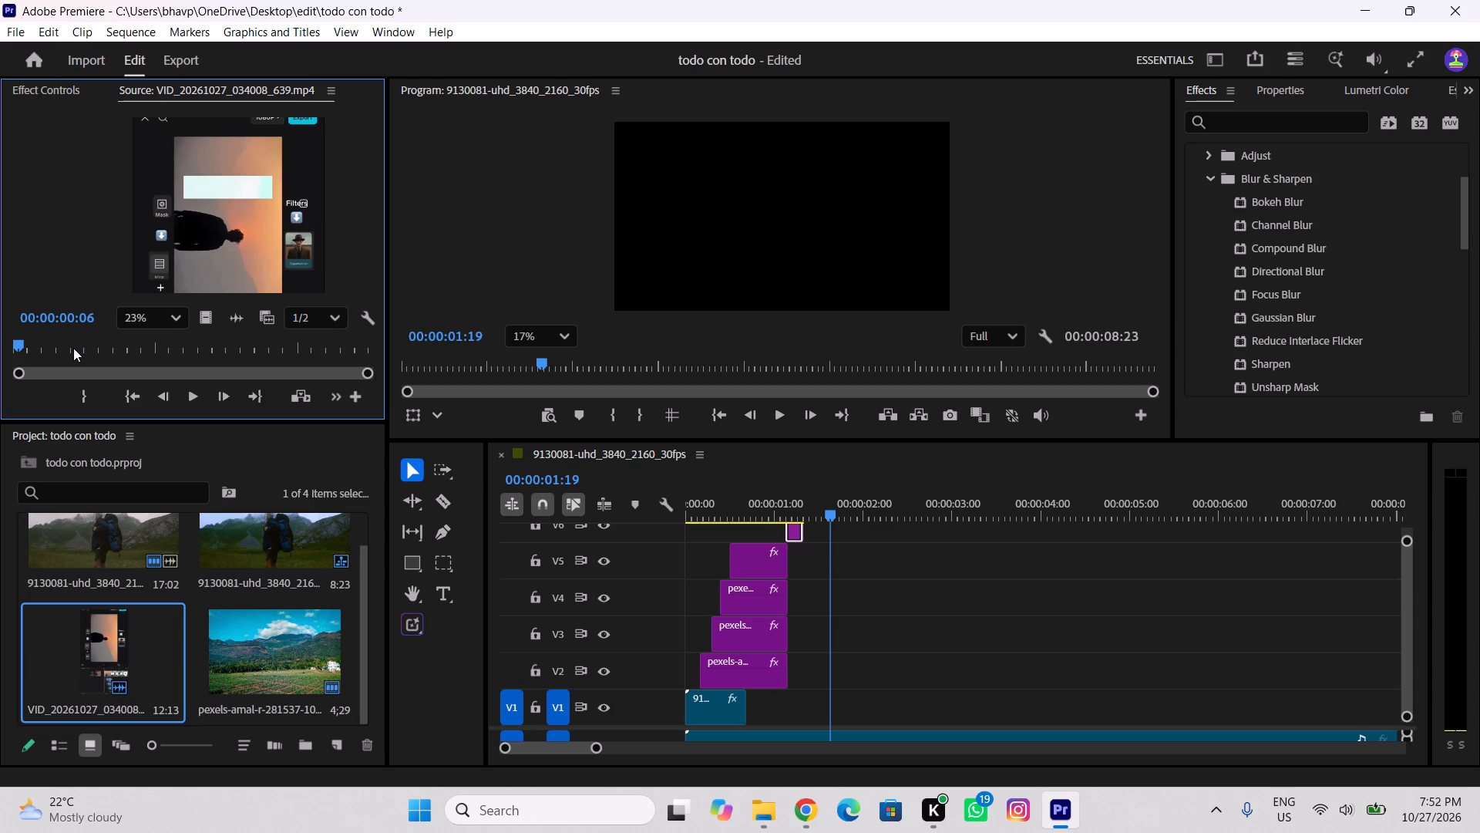
{"action": "key", "text": "Right"}
{"action": "key", "text": "Right"}
{"action": "key", "text": "Right"}
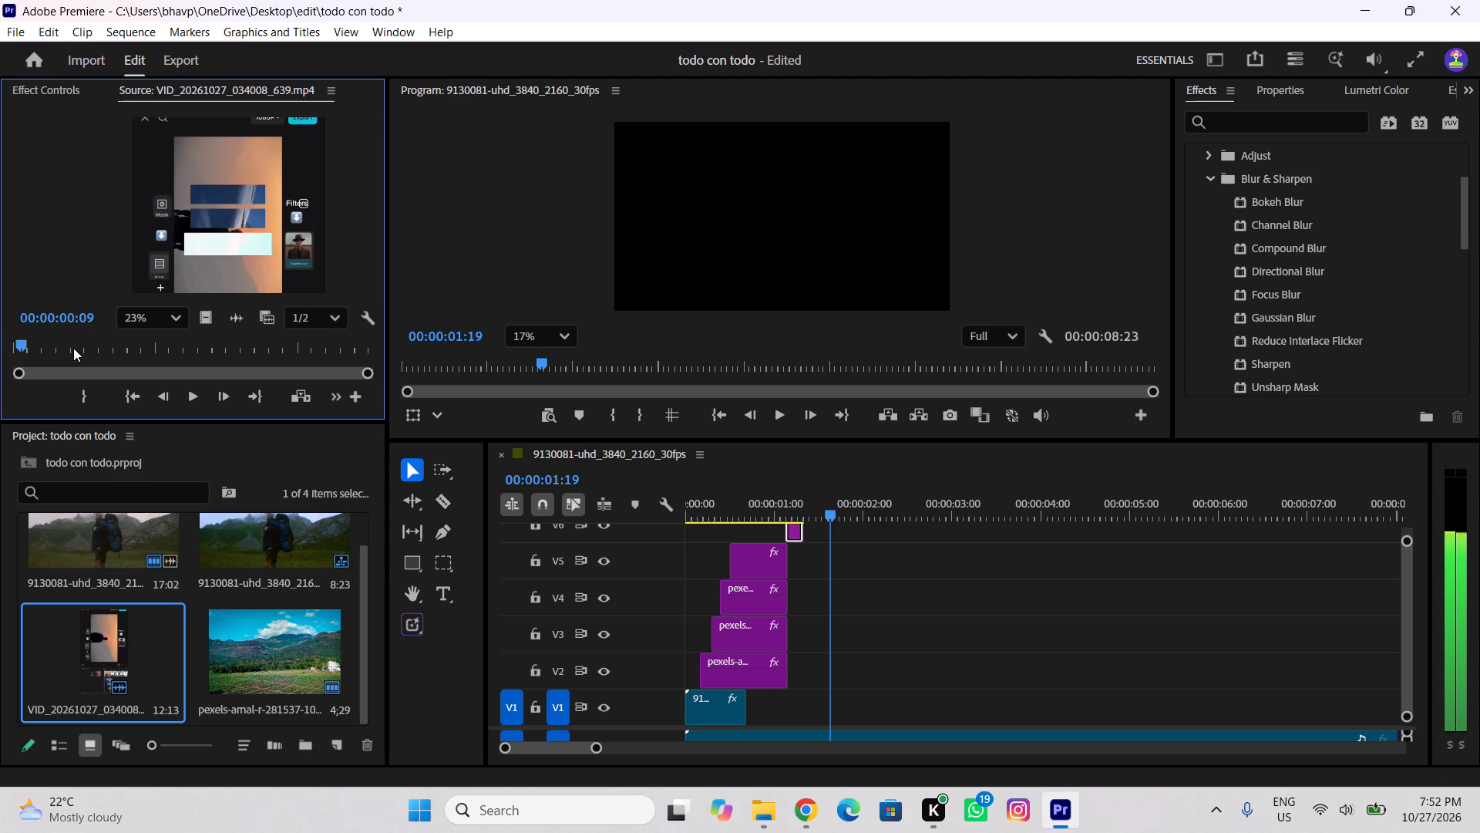
{"action": "key", "text": "Right"}
{"action": "key", "text": "Right"}
{"action": "key", "text": "Right"}
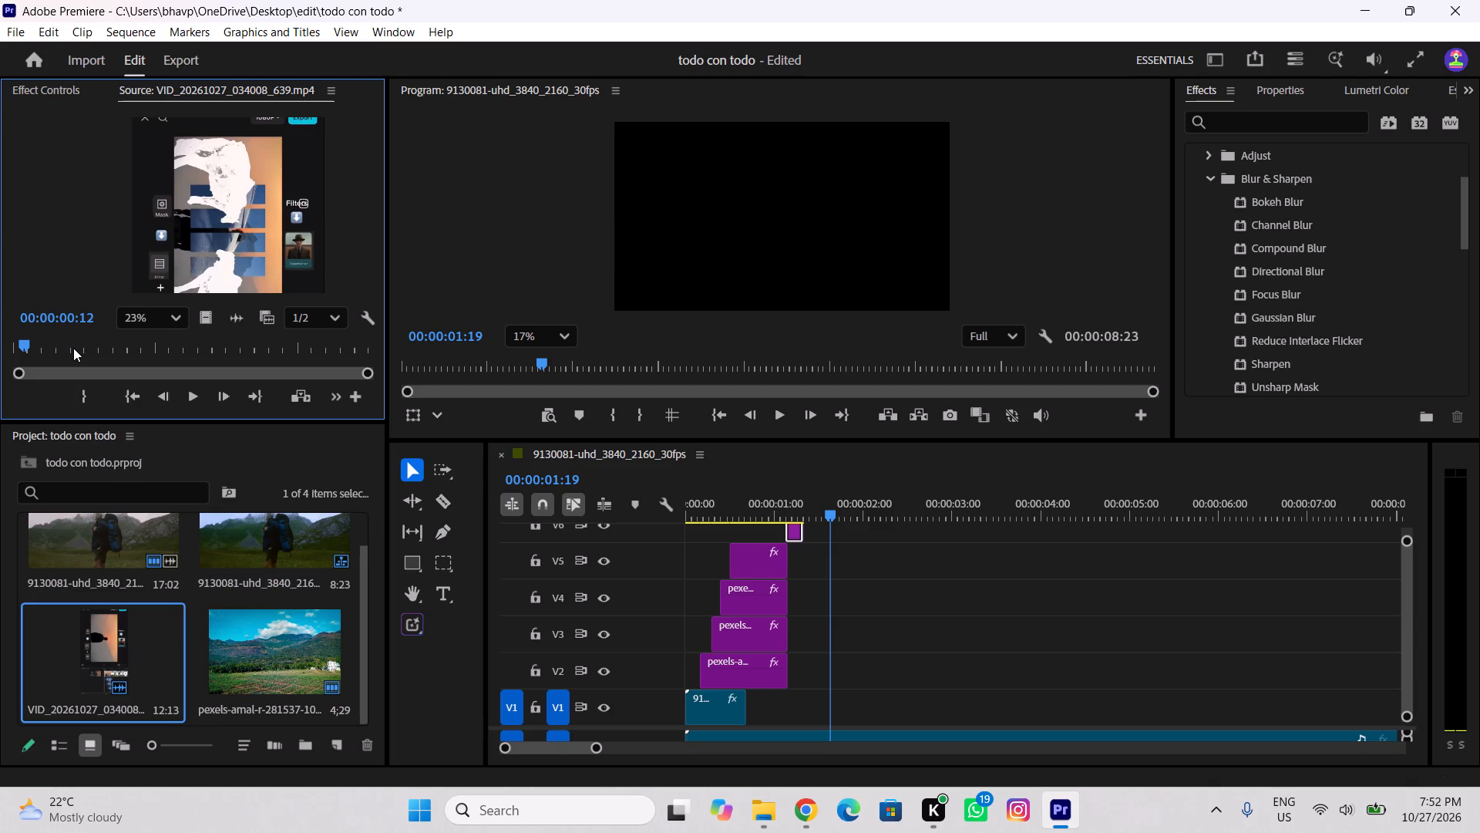
Delete the short V6 clip that follows the stacked photo strips in the sequence.
{"action": "left_click", "coordinate": [795, 537]}
{"action": "key", "text": "Delete"}
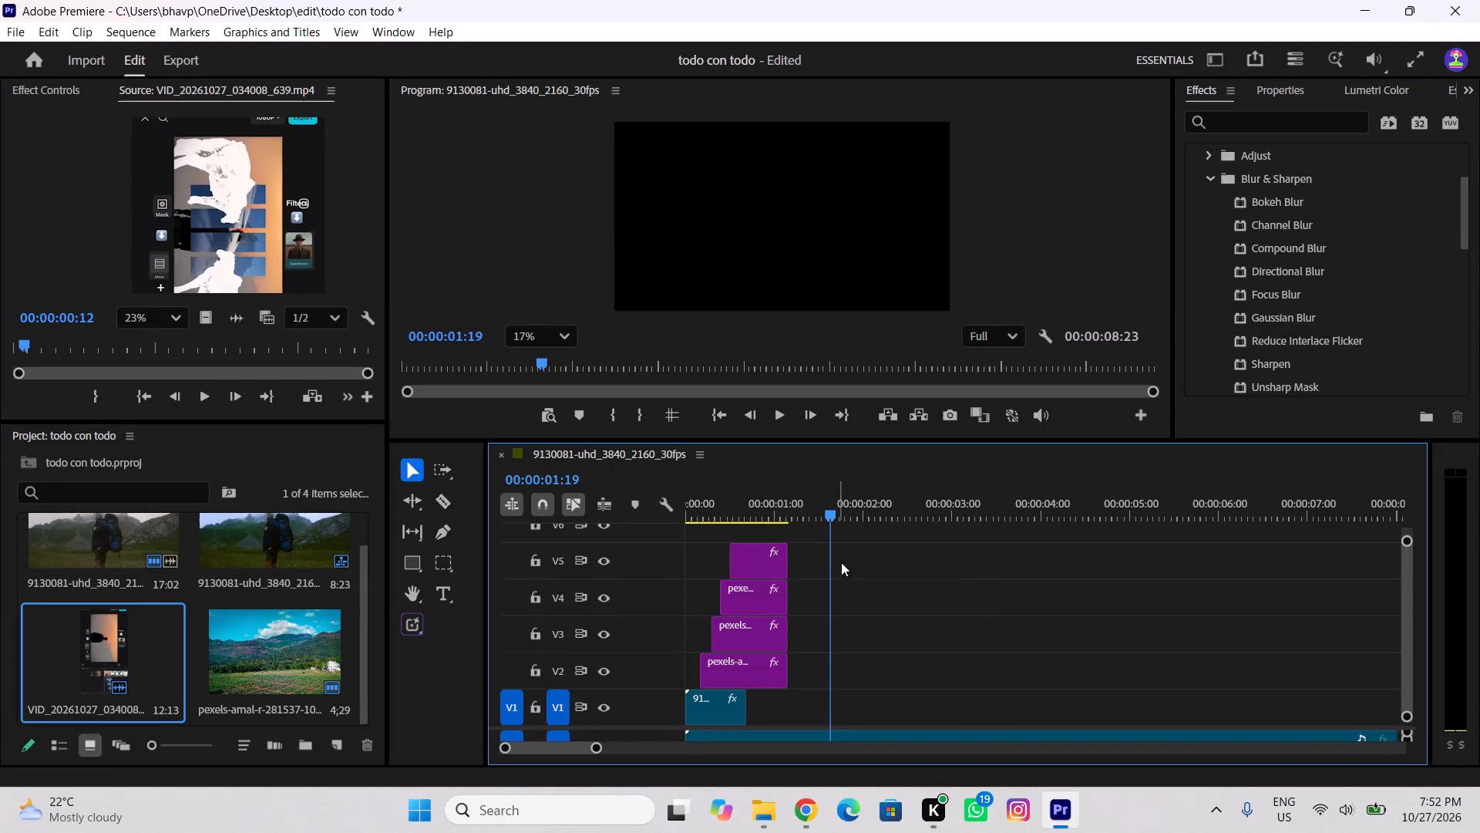
Switch to Chrome, dismiss the Pexels download dialog and search photos with "horse" added to the "natural landscape" query.
{"action": "left_click", "coordinate": [806, 815]}
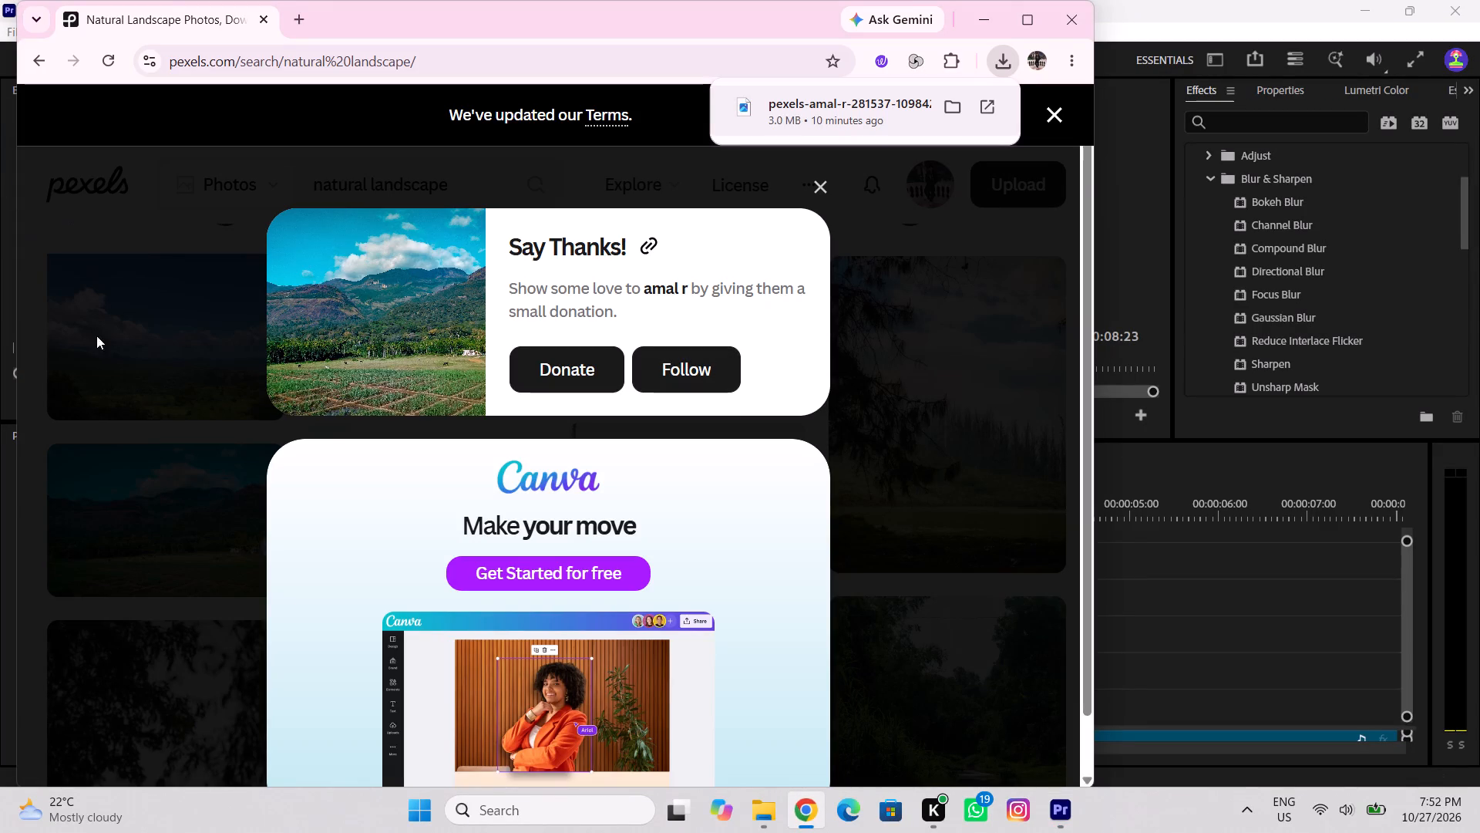
{"action": "left_click", "coordinate": [109, 346]}
{"action": "scroll", "coordinate": [758, 469], "scroll_direction": "up", "scroll_amount": 15}
{"action": "scroll", "coordinate": [738, 491], "scroll_direction": "up", "scroll_amount": 14}
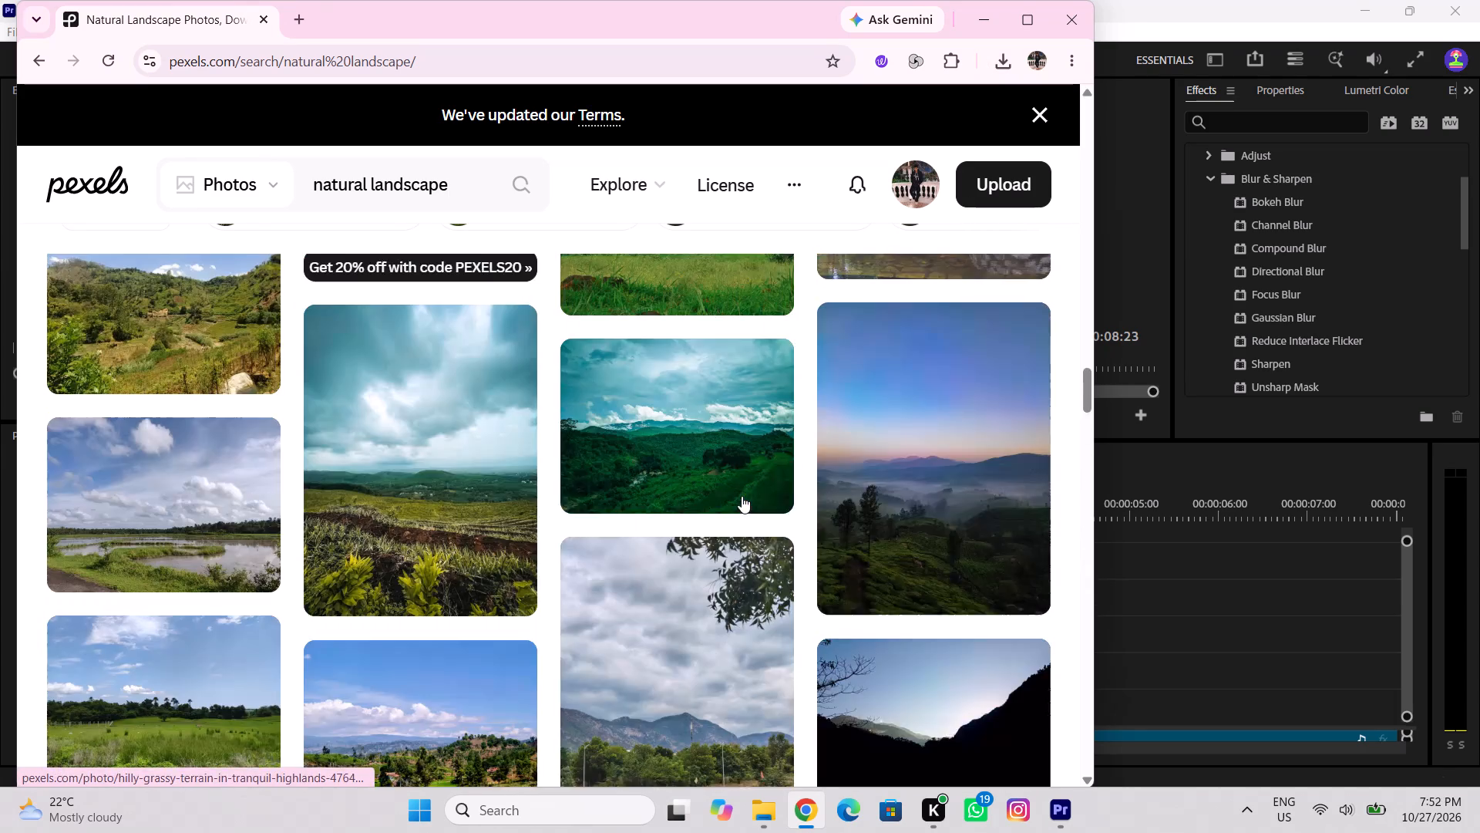
{"action": "scroll", "coordinate": [742, 497], "scroll_direction": "up", "scroll_amount": 15}
{"action": "scroll", "coordinate": [742, 497], "scroll_direction": "up", "scroll_amount": 16}
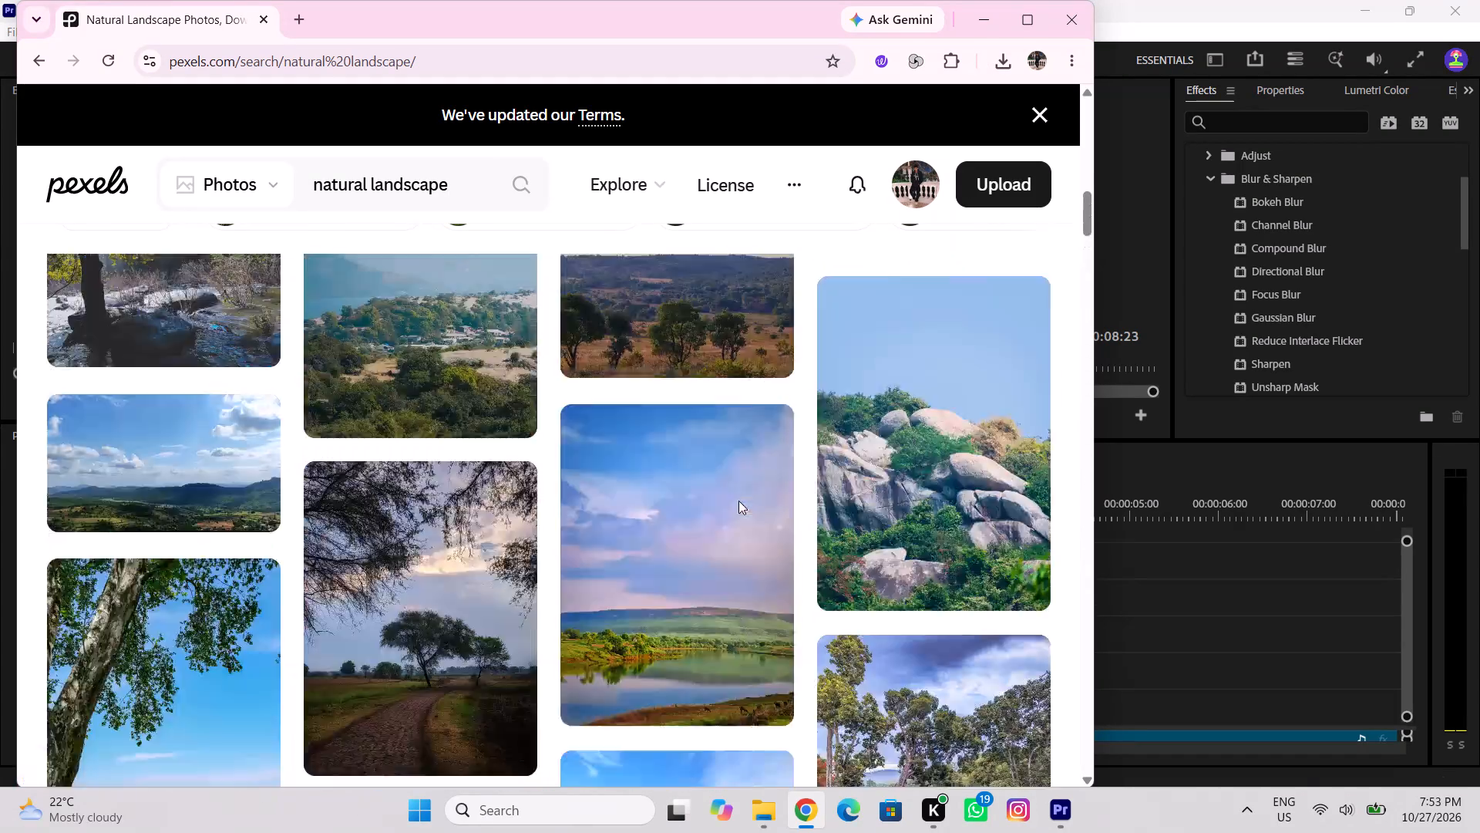
{"action": "left_click", "coordinate": [521, 177]}
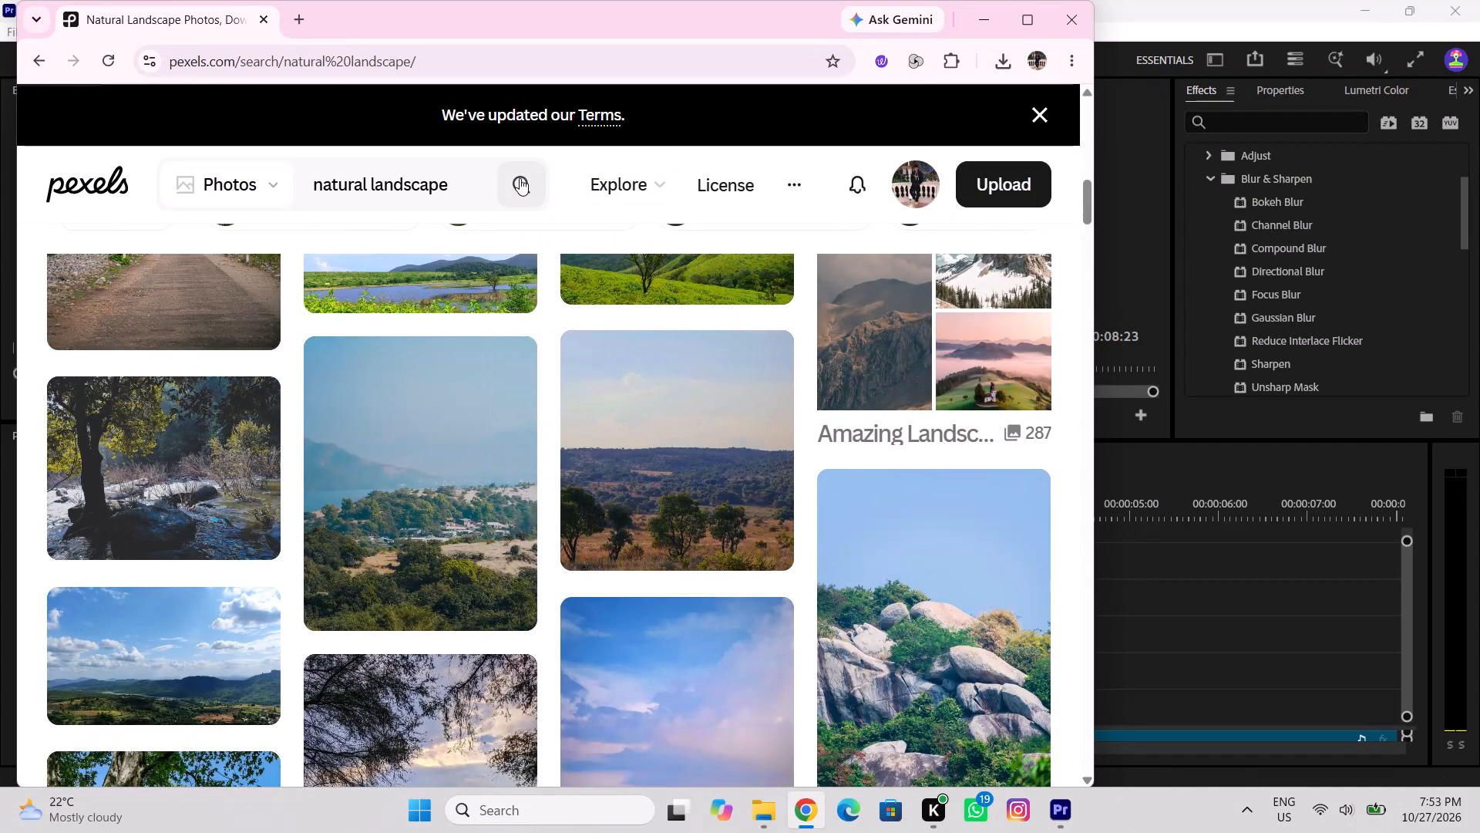
{"action": "left_click", "coordinate": [495, 184]}
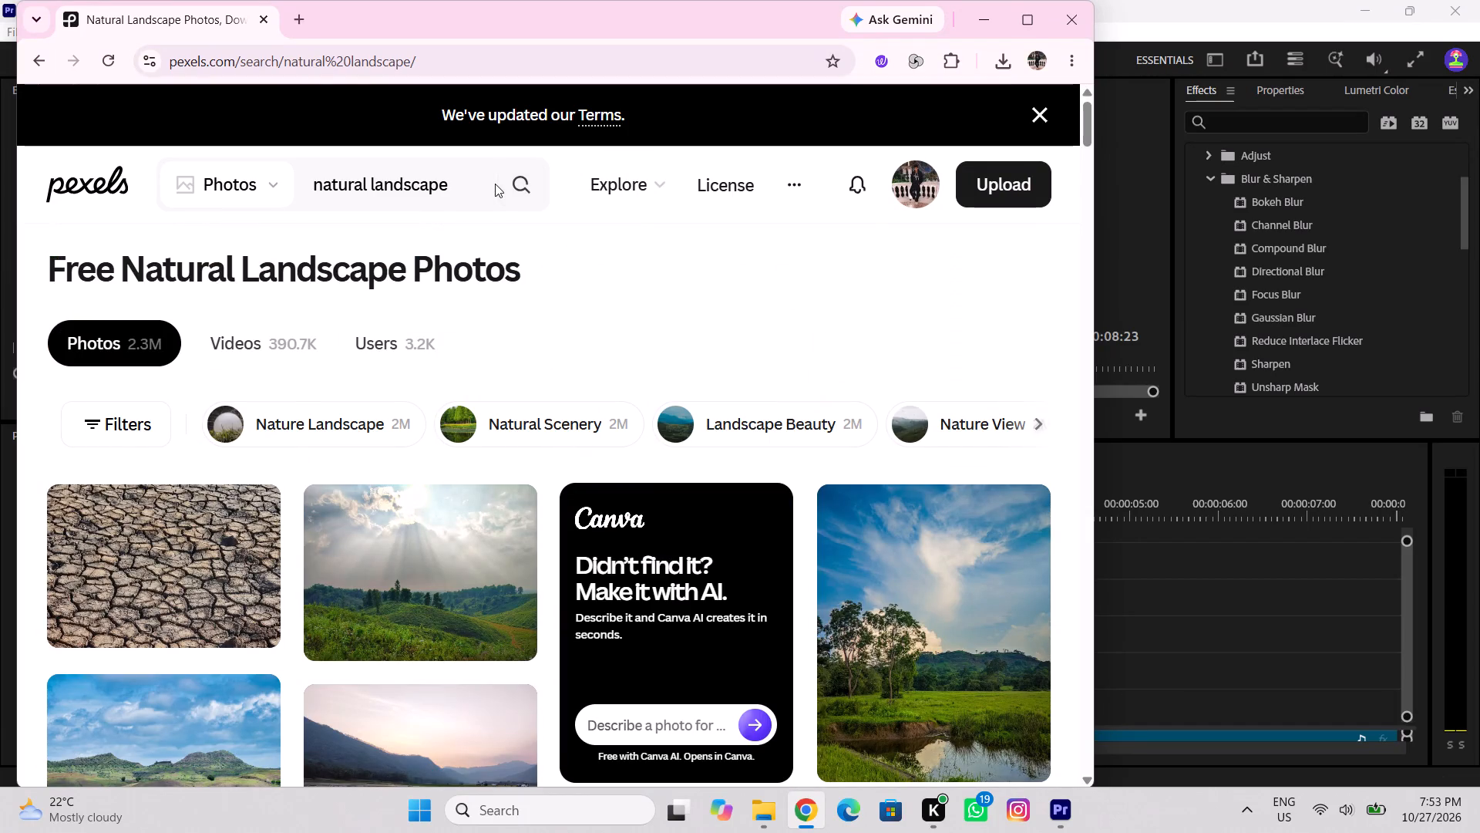
{"action": "left_click", "coordinate": [468, 185]}
{"action": "type", "text": "horse"}
{"action": "key", "text": "Return"}
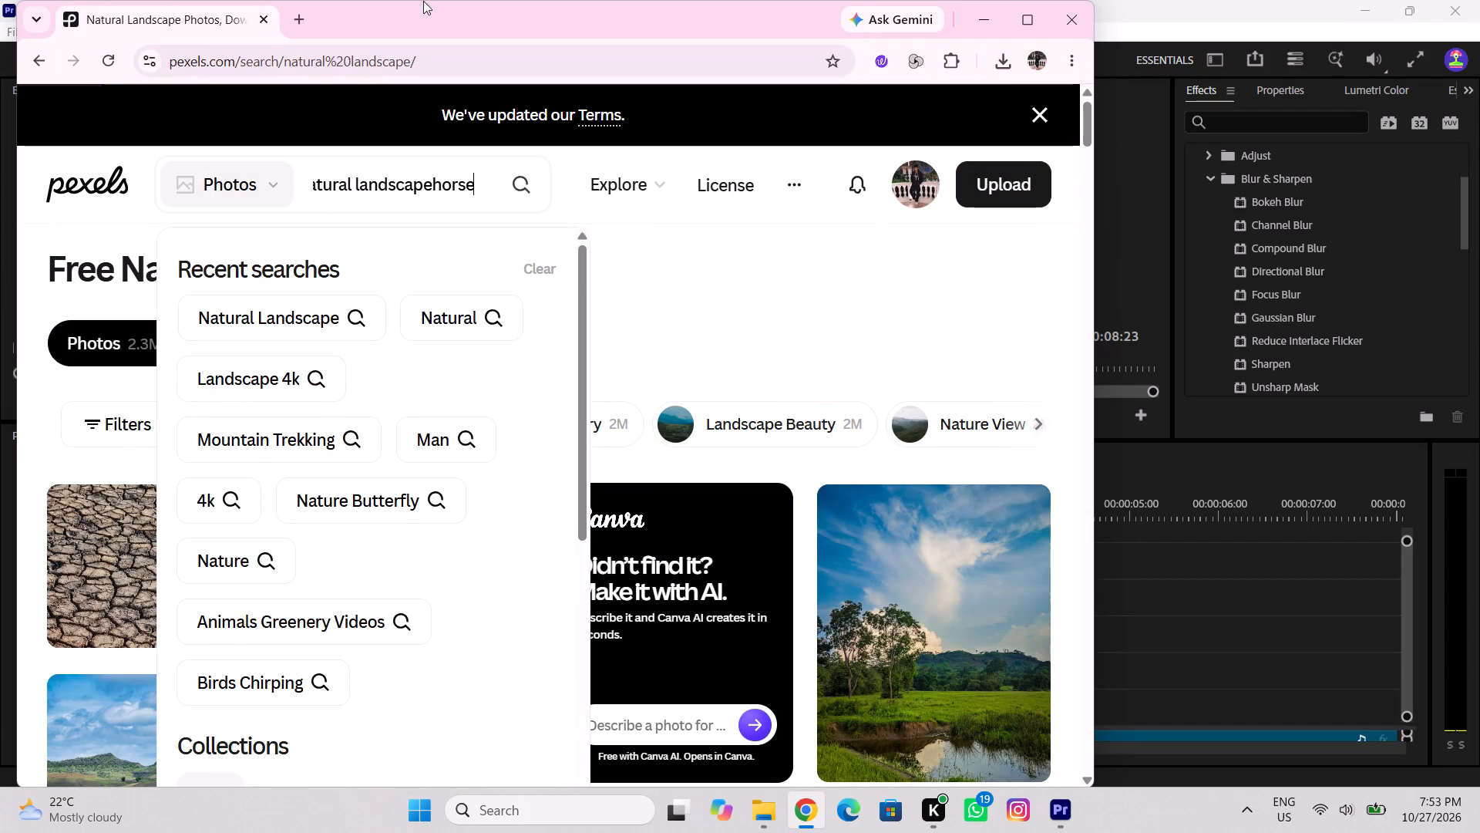
Replace the combined "natural landscapehorse" query with "horse" alone and search the photo library for it.
{"action": "left_click", "coordinate": [808, 480]}
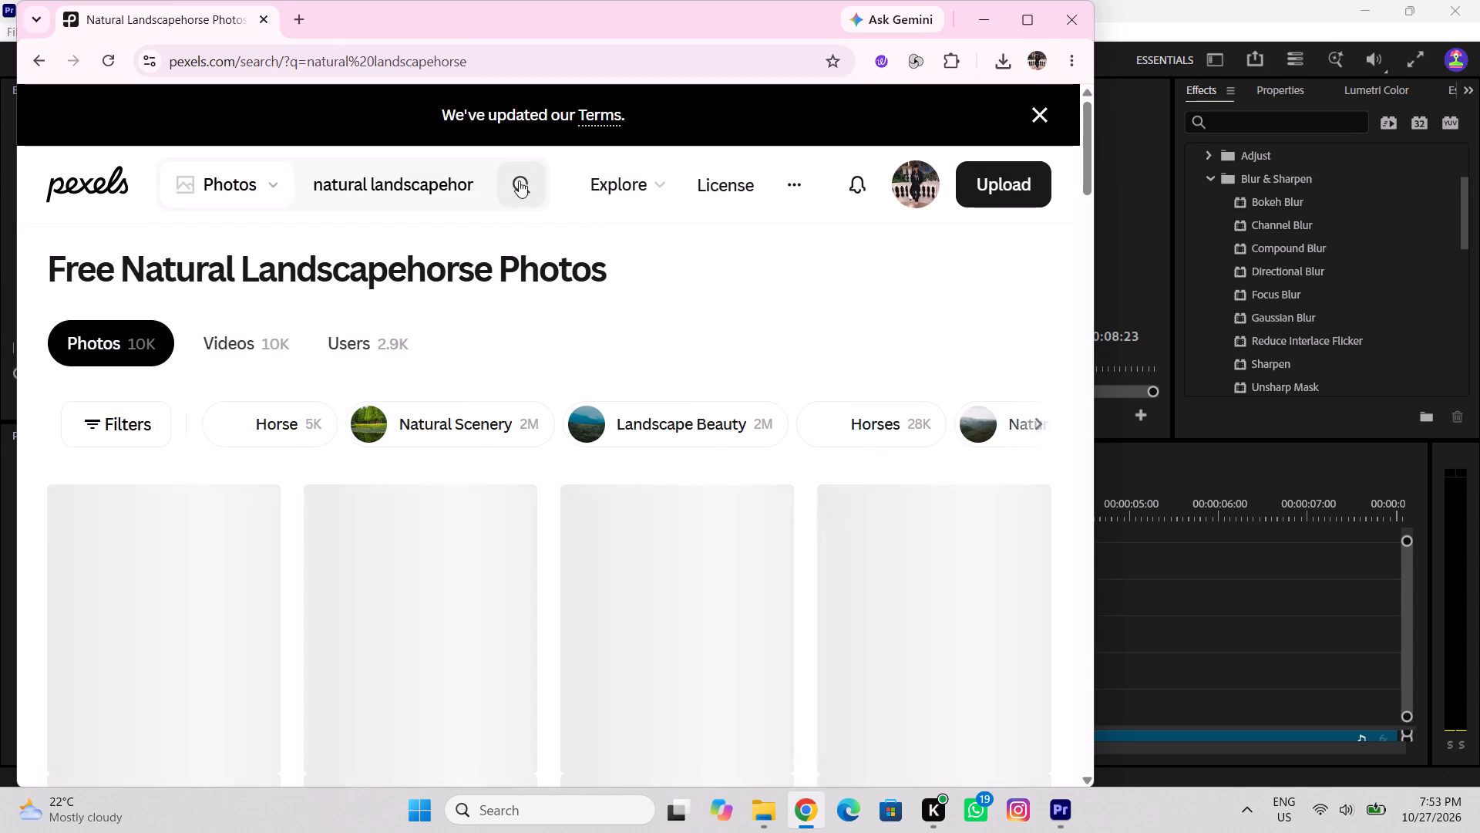
{"action": "left_click", "coordinate": [460, 194]}
{"action": "key", "text": "Right"}
{"action": "key", "text": "Right"}
{"action": "key", "text": "Right"}
{"action": "key", "text": "Right"}
{"action": "key", "text": "Right"}
{"action": "key", "text": "Right"}
{"action": "key", "text": "Right"}
{"action": "key", "text": "Right"}
{"action": "key", "text": "Right"}
{"action": "key", "text": "Right"}
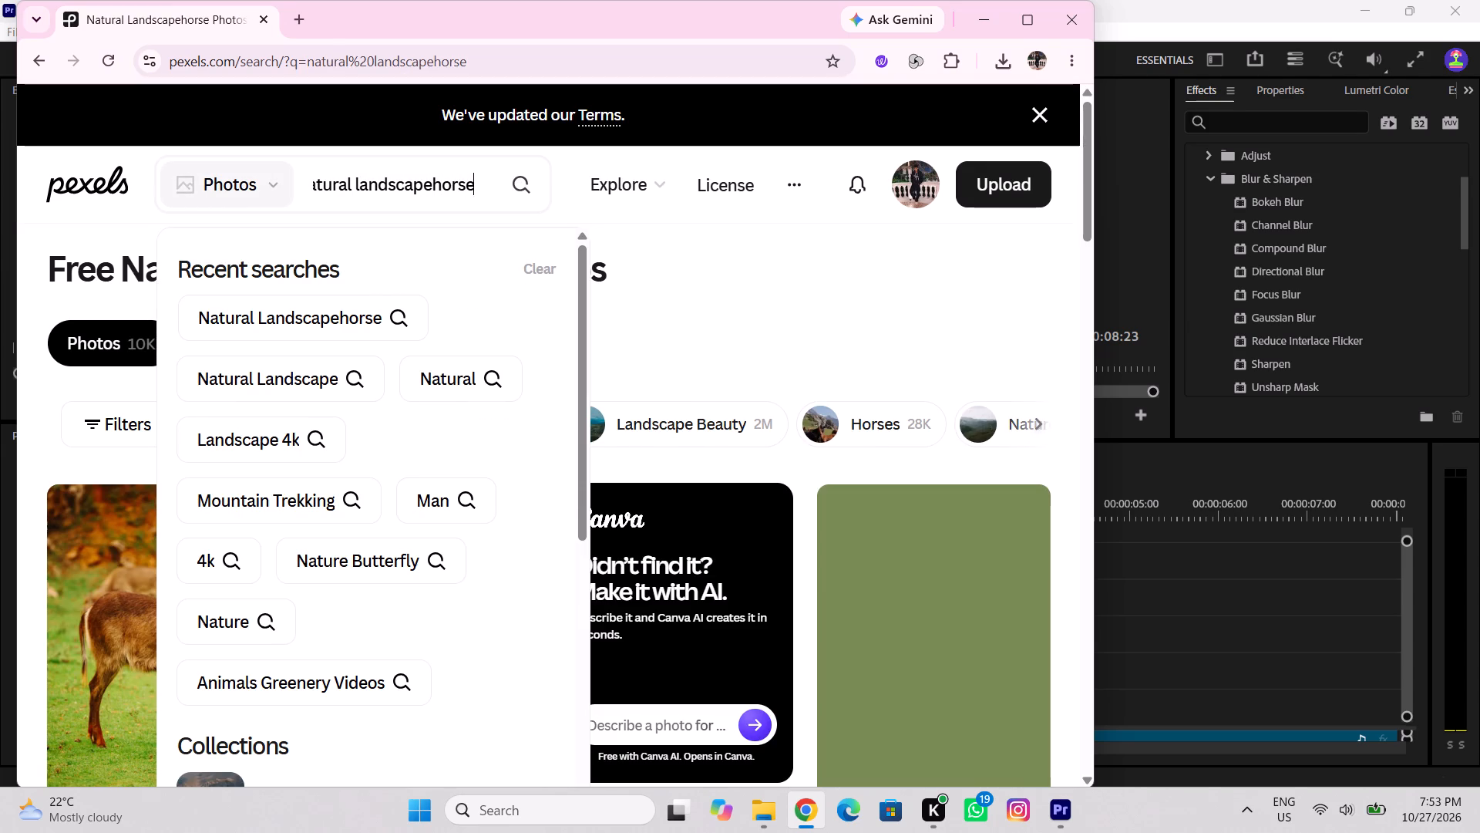
{"action": "key", "text": "BackSpace"}
{"action": "key", "text": "BackSpace"}
{"action": "key", "text": "BackSpace"}
{"action": "key", "text": "BackSpace"}
{"action": "key", "text": "BackSpace"}
{"action": "key", "text": "BackSpace"}
{"action": "key", "text": "BackSpace"}
{"action": "key", "text": "BackSpace"}
{"action": "key", "text": "BackSpace"}
{"action": "key", "text": "BackSpace"}
{"action": "key", "text": "BackSpace"}
{"action": "key", "text": "BackSpace"}
{"action": "key", "text": "BackSpace"}
{"action": "key", "text": "BackSpace"}
{"action": "key", "text": "BackSpace"}
{"action": "key", "text": "BackSpace"}
{"action": "key", "text": "BackSpace"}
{"action": "key", "text": "BackSpace"}
{"action": "key", "text": "BackSpace"}
{"action": "key", "text": "BackSpace"}
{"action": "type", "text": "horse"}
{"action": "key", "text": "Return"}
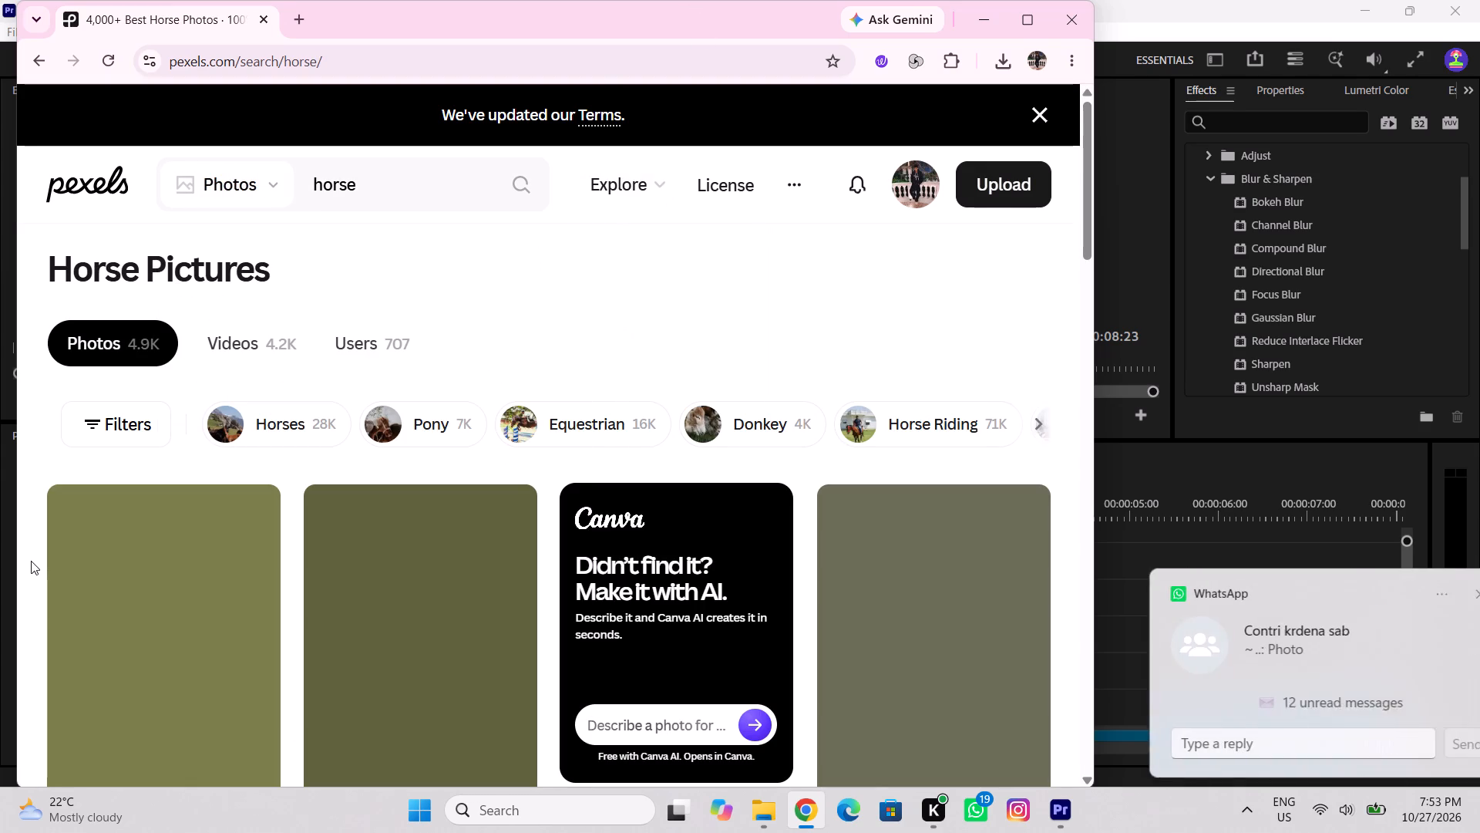
Browse the horse photo results to look for a suitable image for the opening sequence.
{"action": "scroll", "coordinate": [31, 561], "scroll_direction": "down", "scroll_amount": 2}
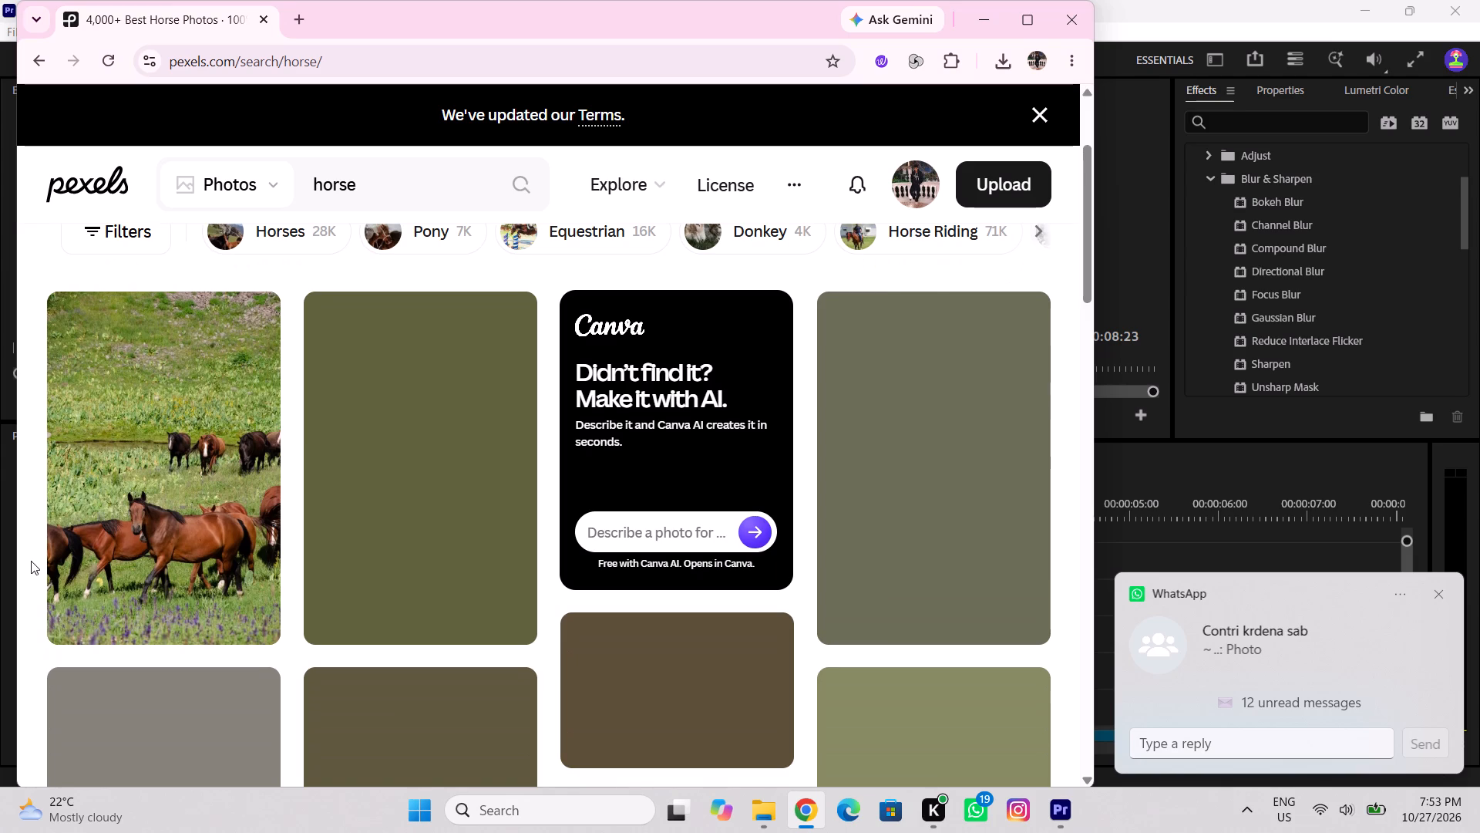
{"action": "scroll", "coordinate": [328, 529], "scroll_direction": "down", "scroll_amount": 3}
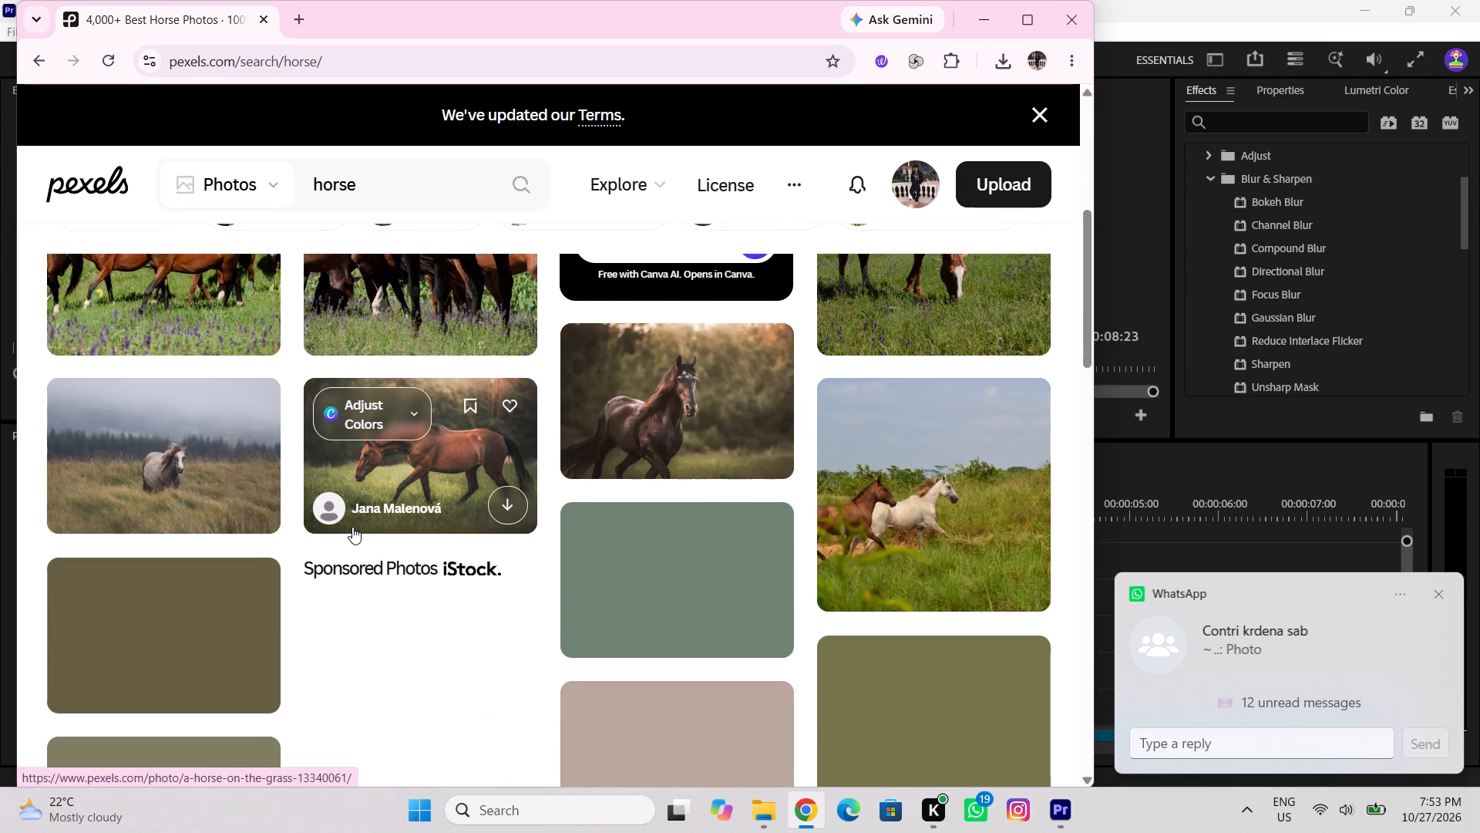
{"action": "scroll", "coordinate": [352, 527], "scroll_direction": "down", "scroll_amount": 3}
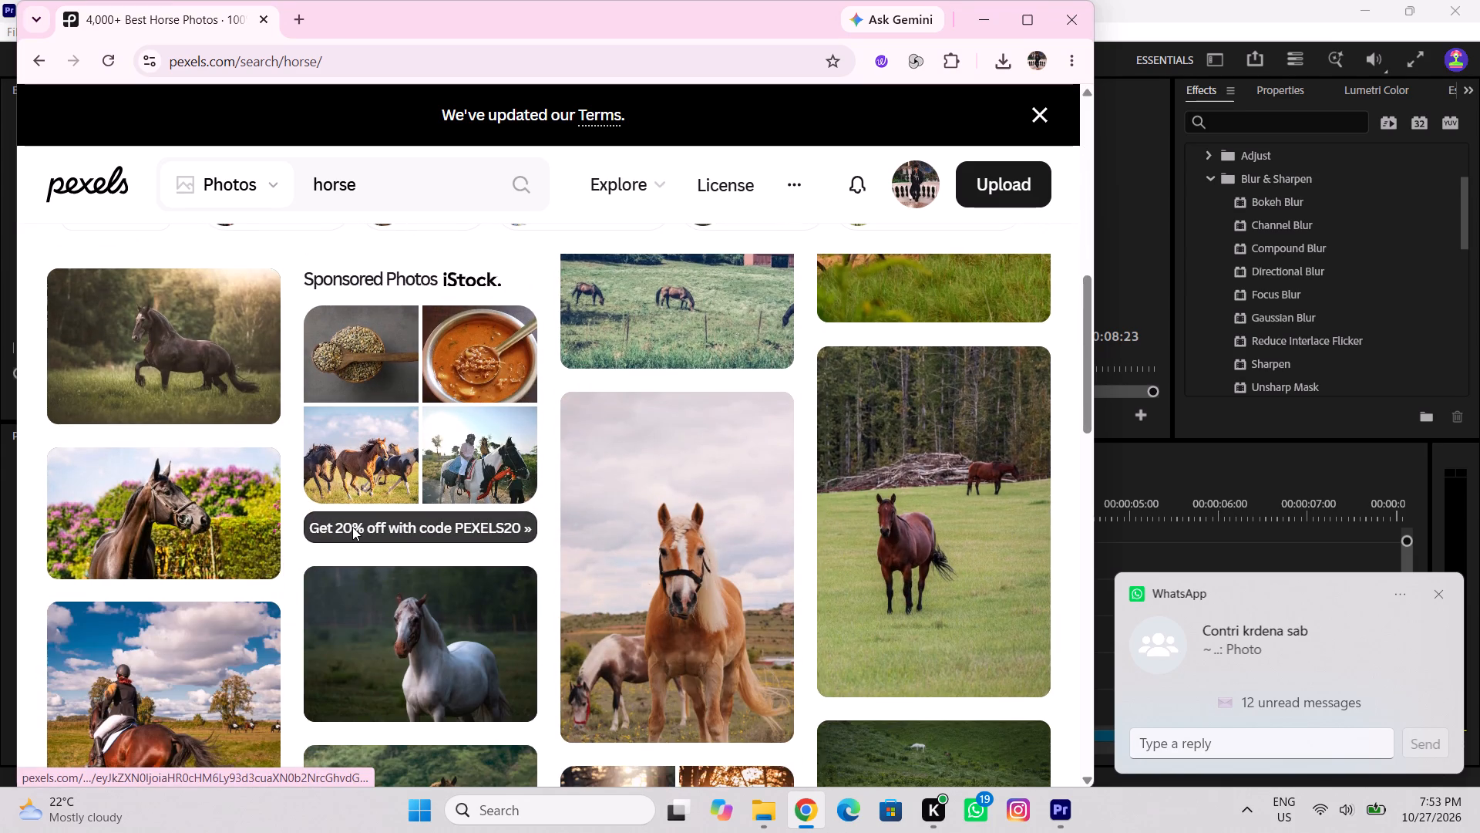
{"action": "scroll", "coordinate": [352, 527], "scroll_direction": "down", "scroll_amount": 1}
{"action": "scroll", "coordinate": [352, 527], "scroll_direction": "up", "scroll_amount": 2}
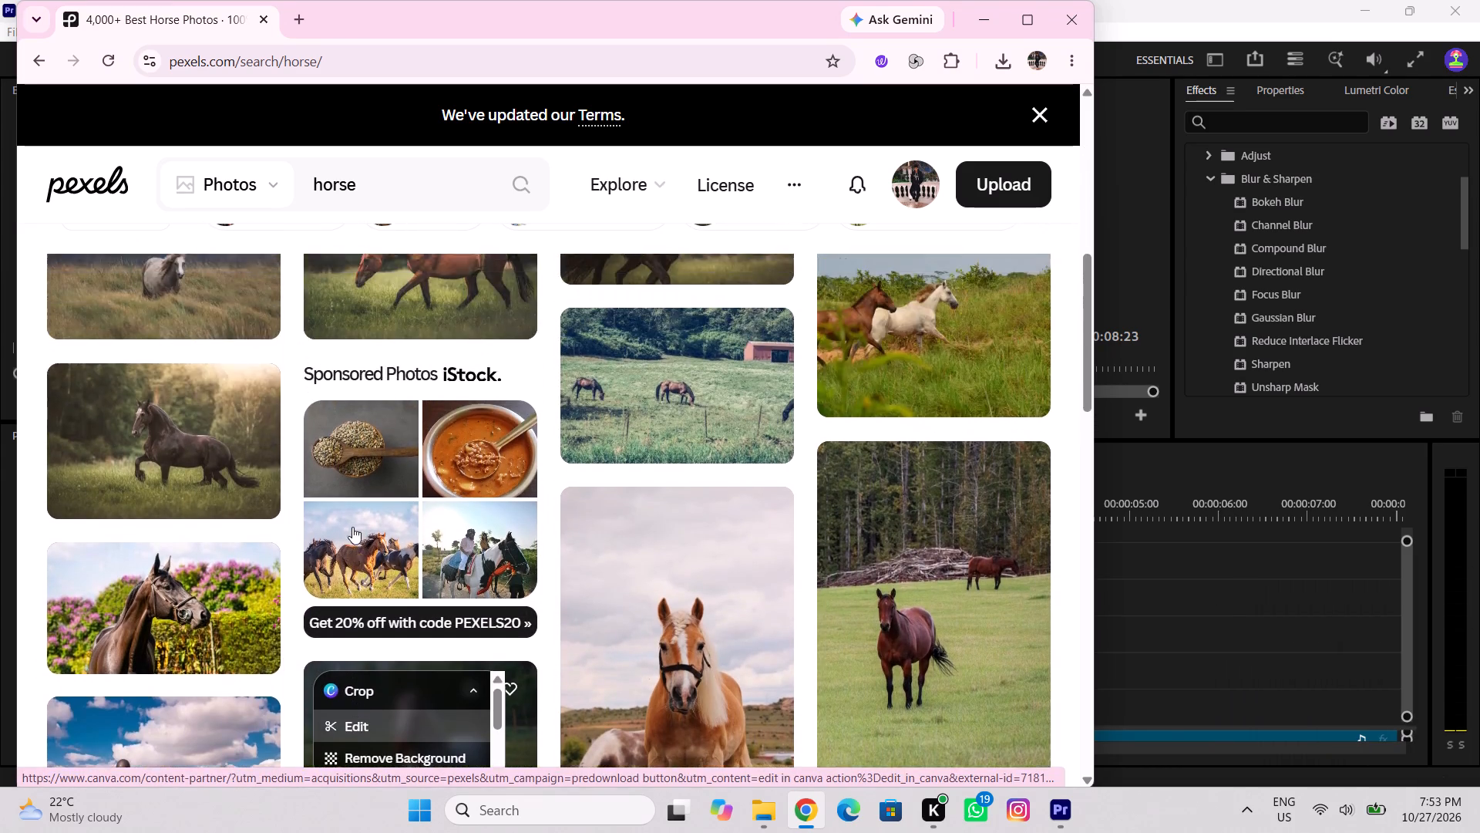
{"action": "scroll", "coordinate": [352, 527], "scroll_direction": "down", "scroll_amount": 12}
{"action": "scroll", "coordinate": [352, 527], "scroll_direction": "up", "scroll_amount": 4}
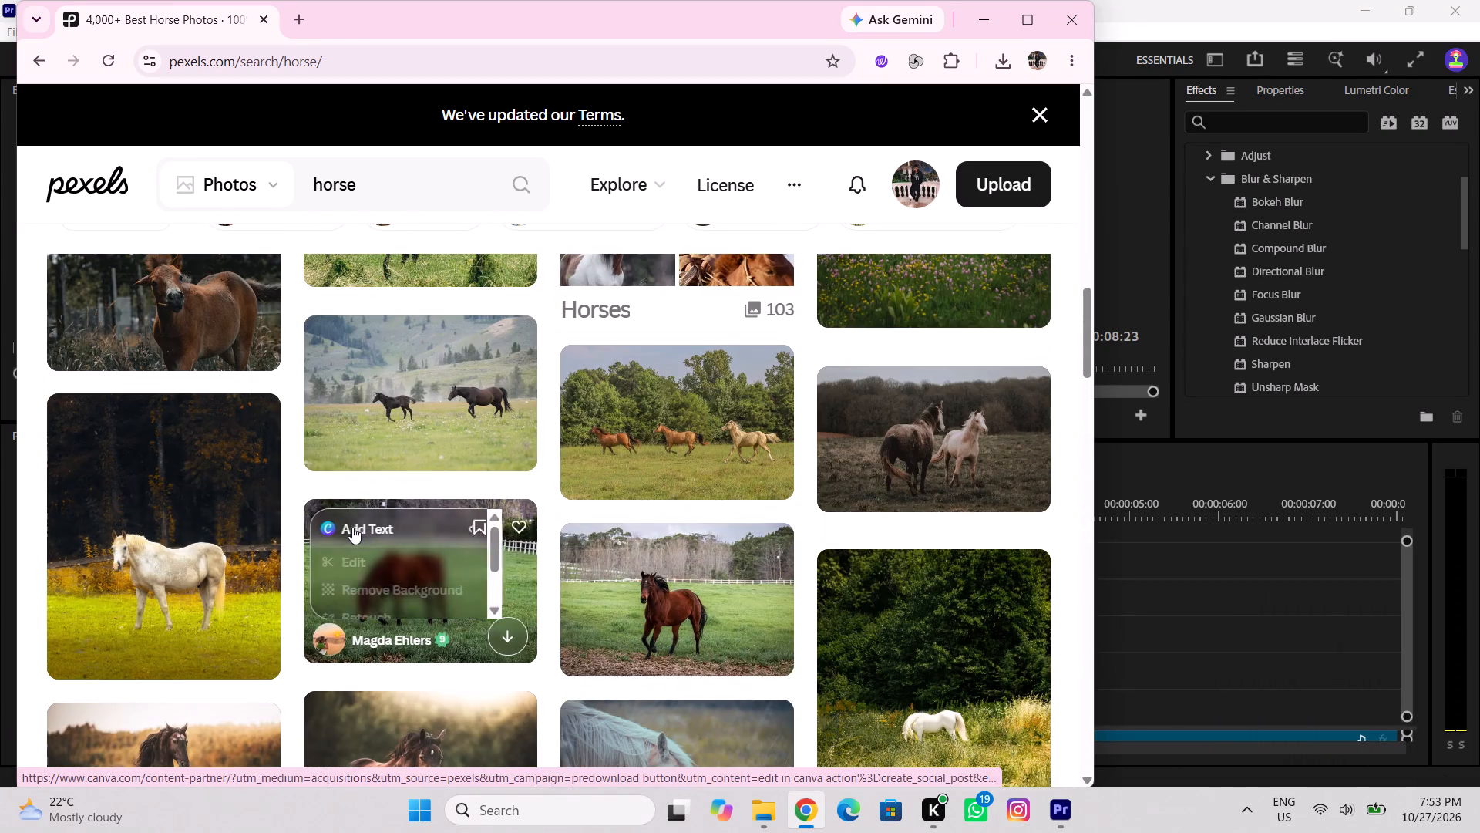
{"action": "scroll", "coordinate": [352, 527], "scroll_direction": "down", "scroll_amount": 5}
{"action": "scroll", "coordinate": [352, 527], "scroll_direction": "up", "scroll_amount": 11}
{"action": "scroll", "coordinate": [373, 456], "scroll_direction": "up", "scroll_amount": 7}
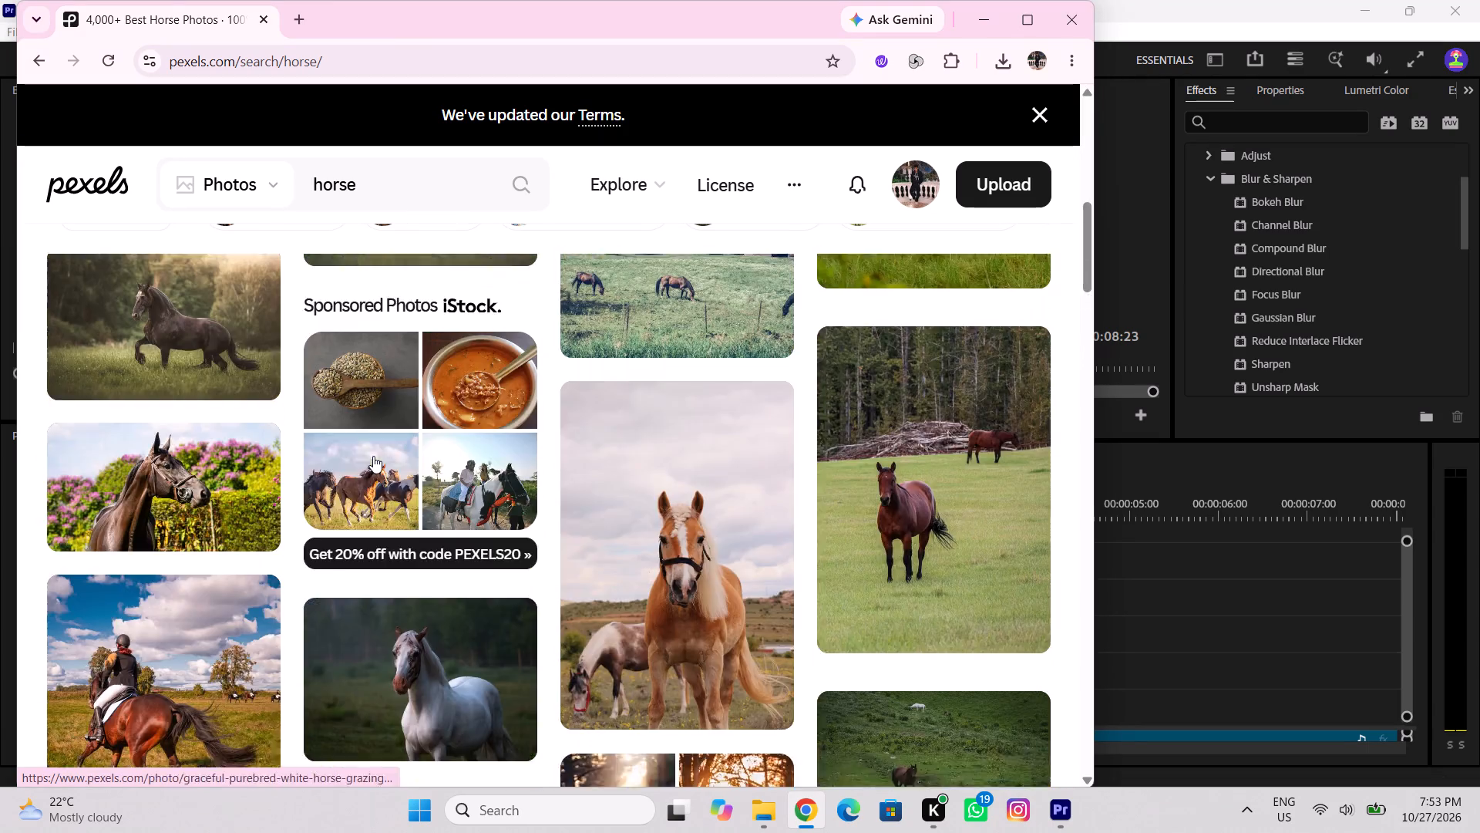
{"action": "scroll", "coordinate": [372, 456], "scroll_direction": "up", "scroll_amount": 7}
Extend the query to "horse video" and search the library again.
{"action": "left_click_drag", "start_coordinate": [397, 186], "coordinate": [355, 190]}
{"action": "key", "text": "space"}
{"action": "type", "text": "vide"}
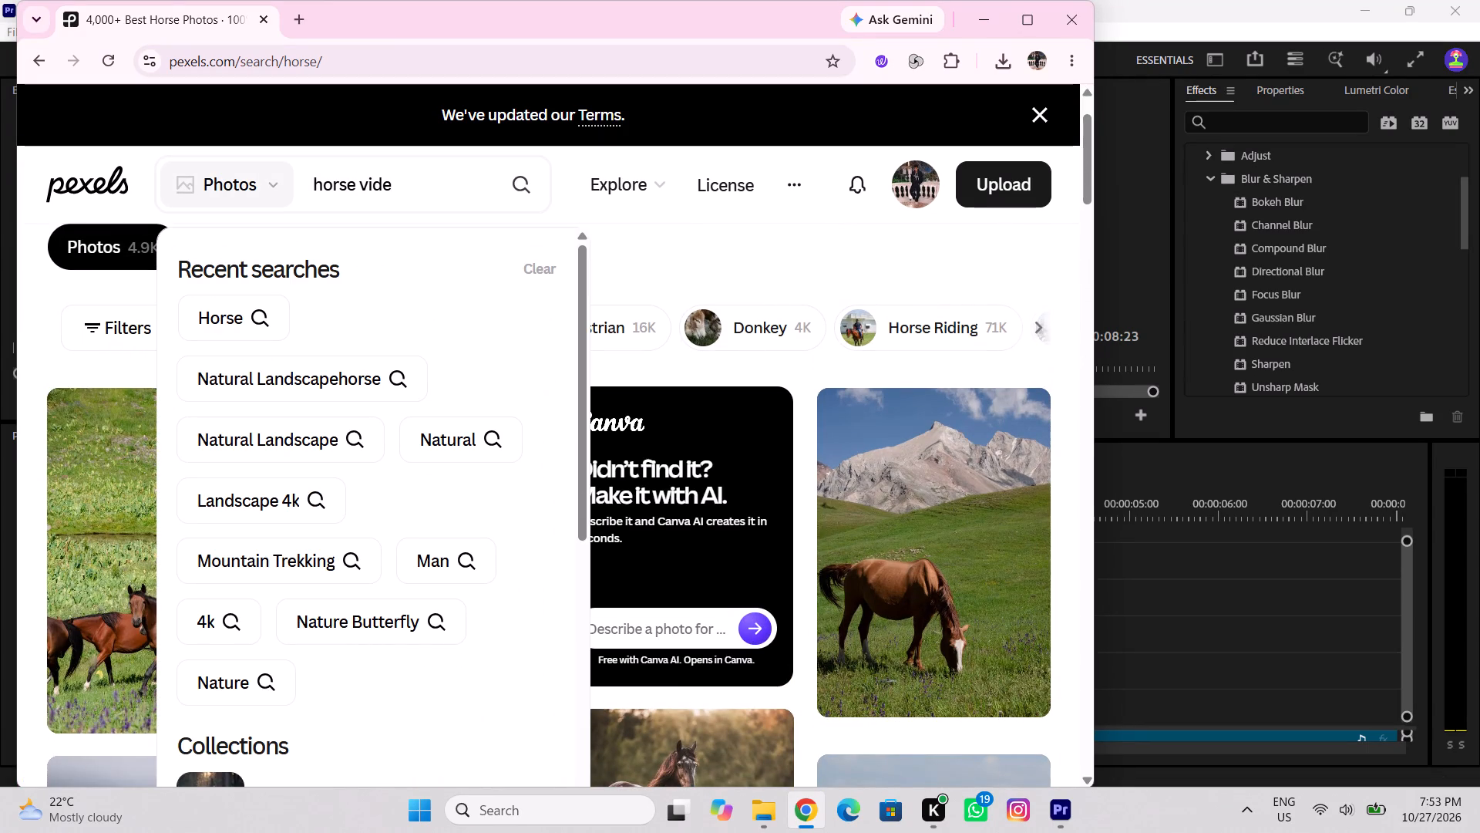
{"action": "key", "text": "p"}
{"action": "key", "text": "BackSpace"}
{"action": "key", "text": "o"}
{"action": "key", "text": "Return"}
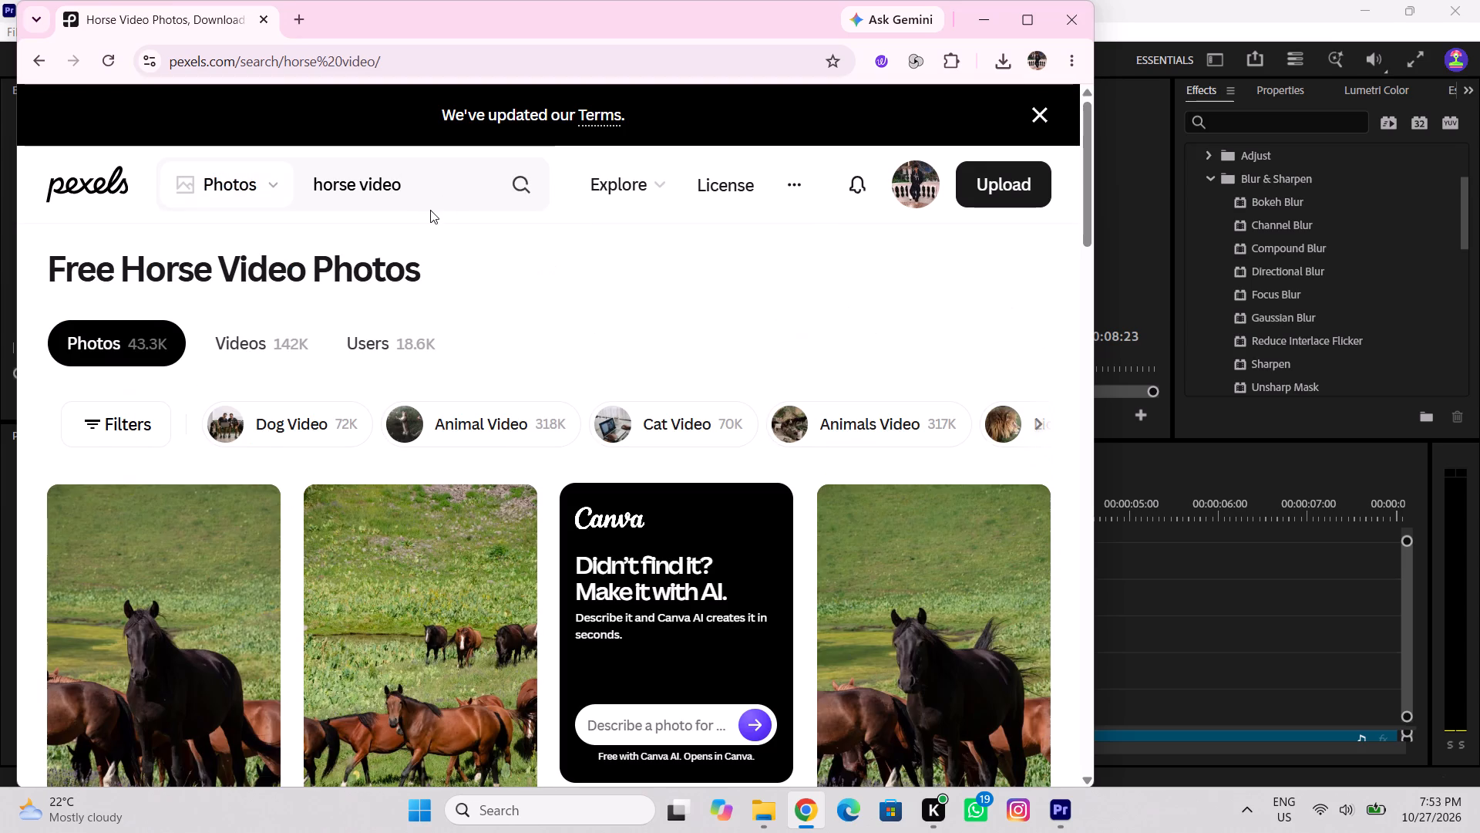
Browse the horse photo results for a suitable image and preview the photo of two brown horses on a snowy field.
{"action": "scroll", "coordinate": [452, 485], "scroll_direction": "down", "scroll_amount": 5}
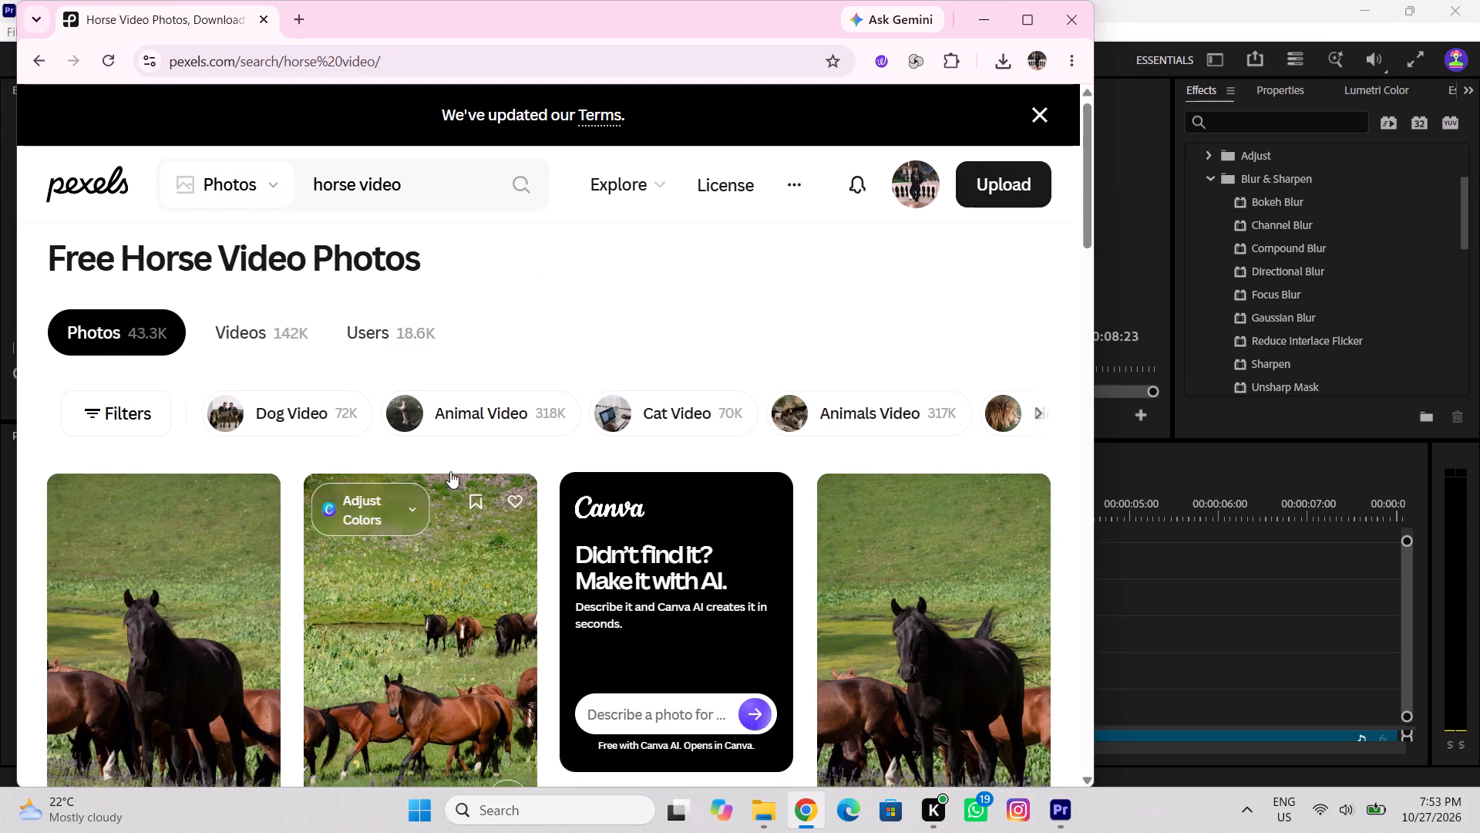
{"action": "scroll", "coordinate": [639, 516], "scroll_direction": "down", "scroll_amount": 5}
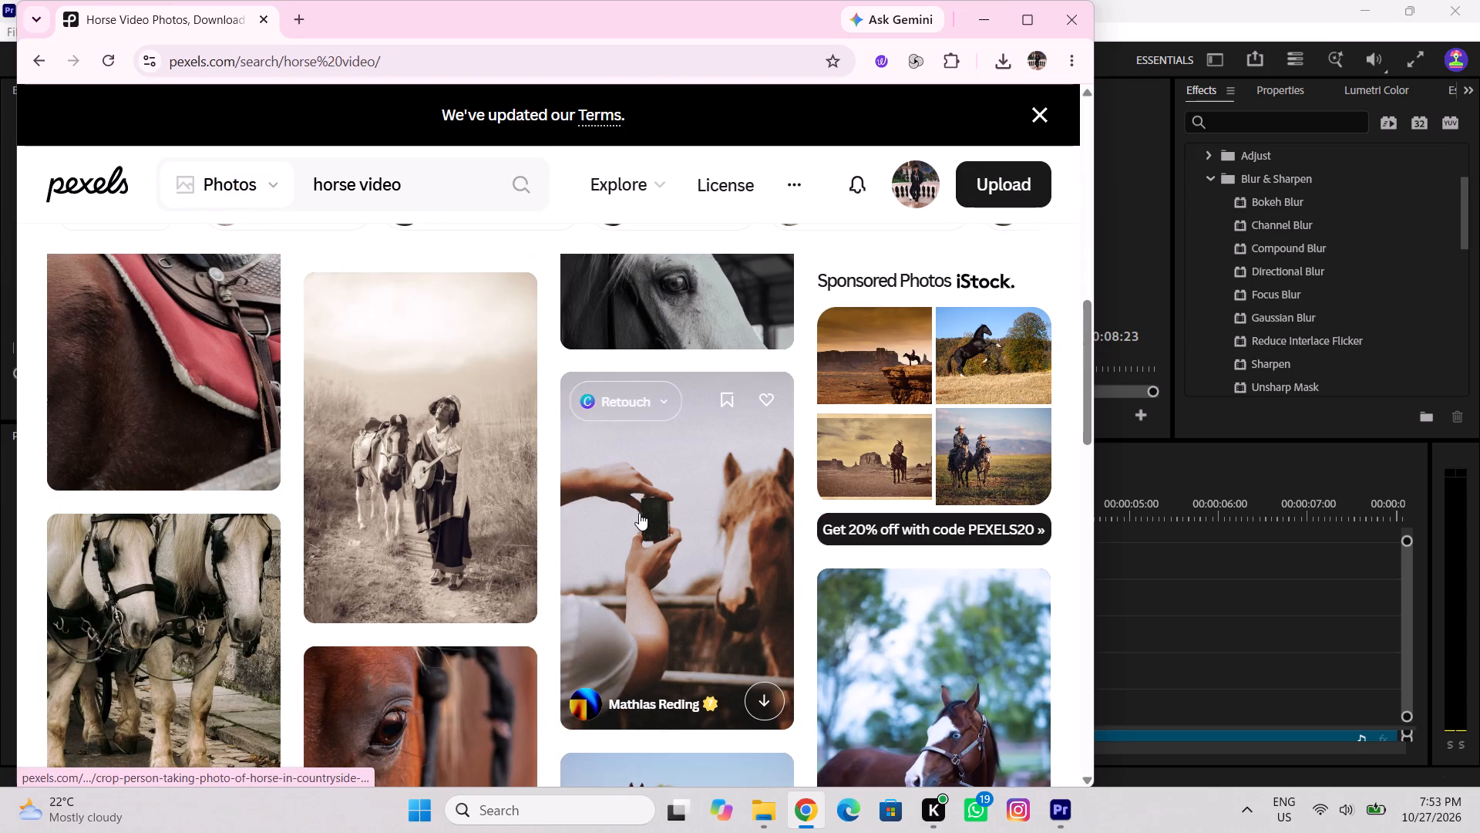
{"action": "scroll", "coordinate": [153, 536], "scroll_direction": "down", "scroll_amount": 5}
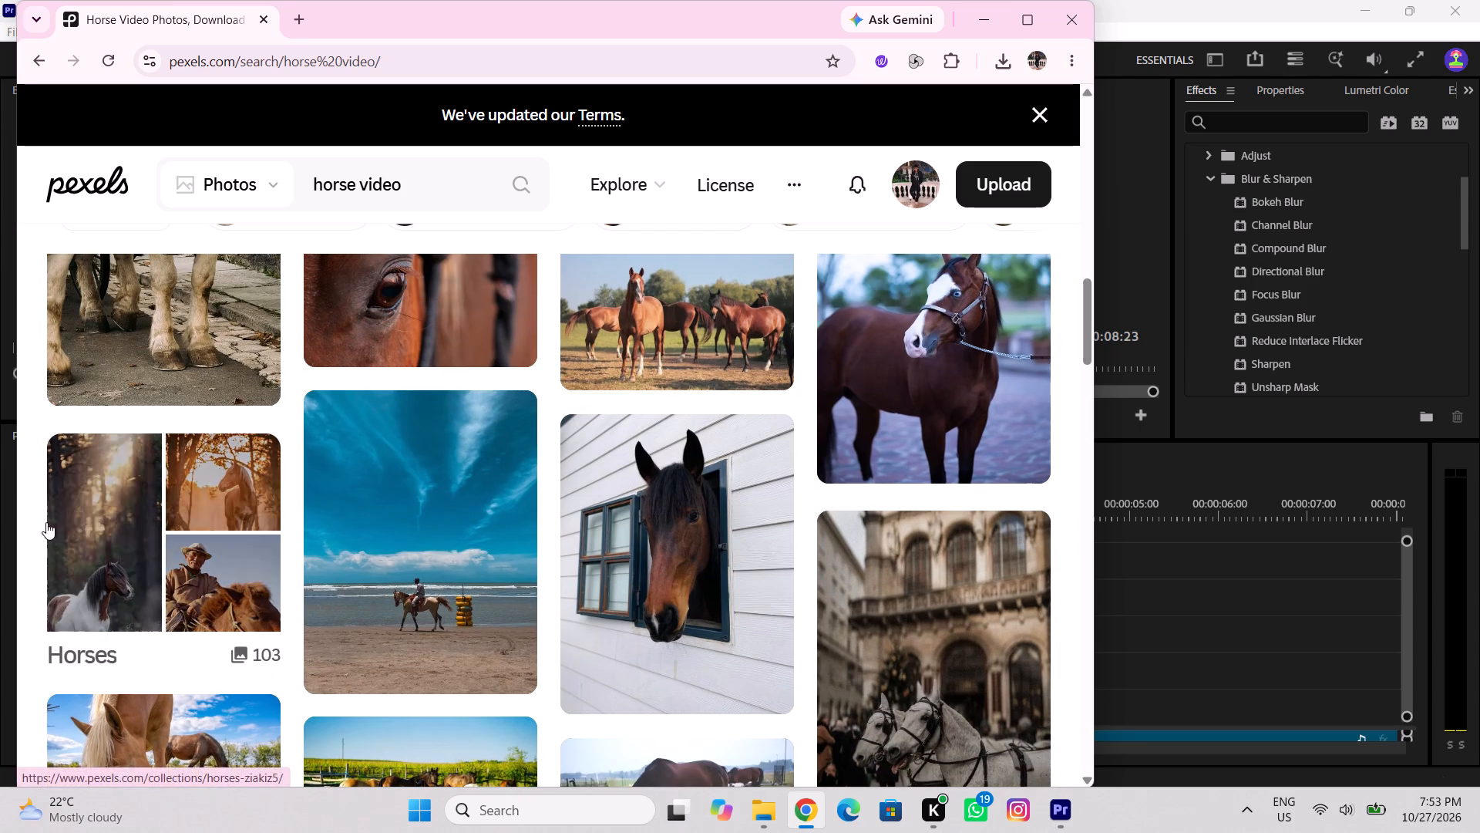
{"action": "scroll", "coordinate": [9, 525], "scroll_direction": "down", "scroll_amount": 10}
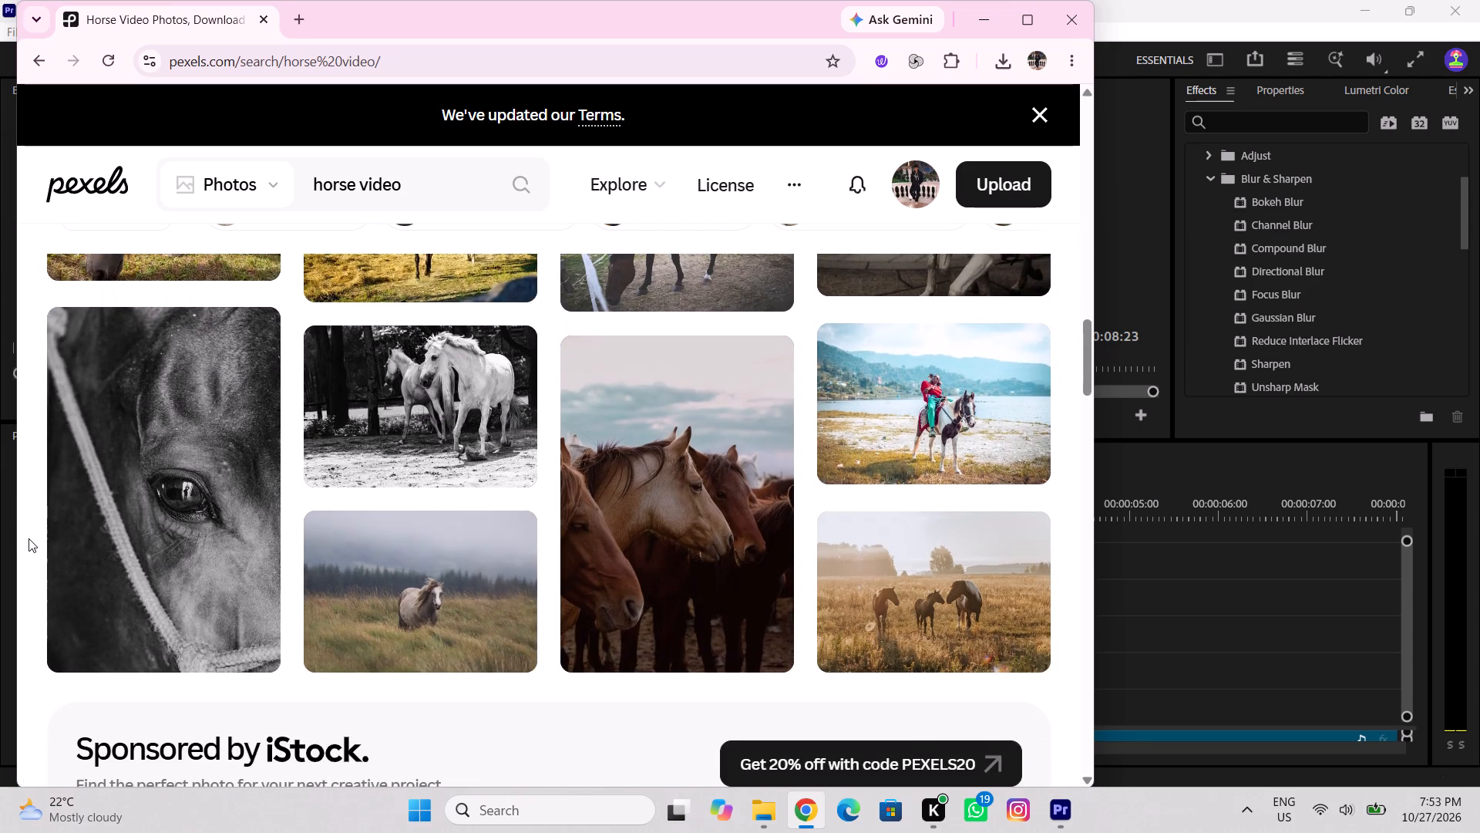
{"action": "scroll", "coordinate": [35, 537], "scroll_direction": "up", "scroll_amount": 15}
{"action": "scroll", "coordinate": [35, 537], "scroll_direction": "up", "scroll_amount": 8}
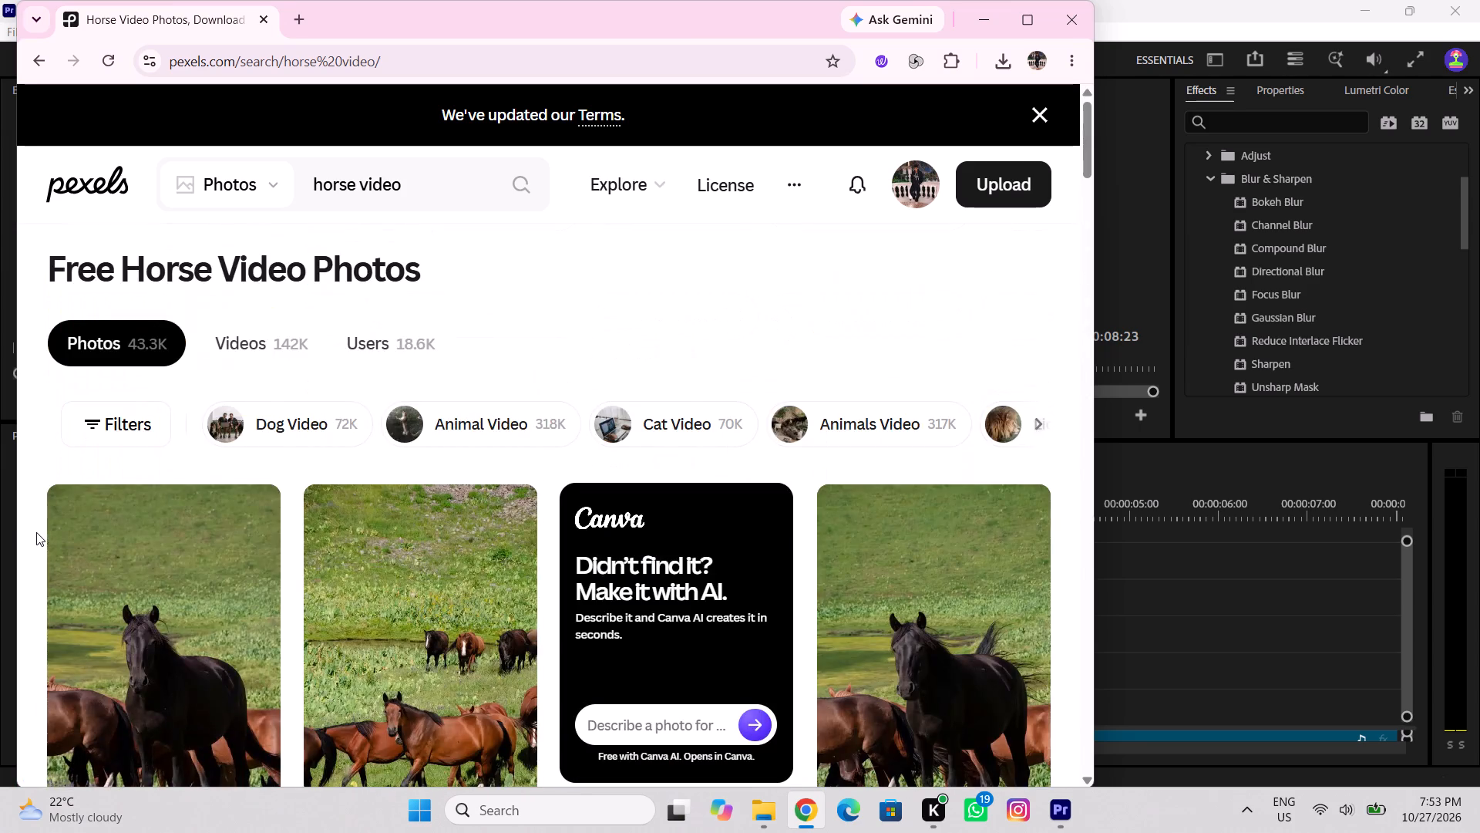
{"action": "scroll", "coordinate": [48, 531], "scroll_direction": "down", "scroll_amount": 6}
{"action": "scroll", "coordinate": [392, 505], "scroll_direction": "down", "scroll_amount": 13}
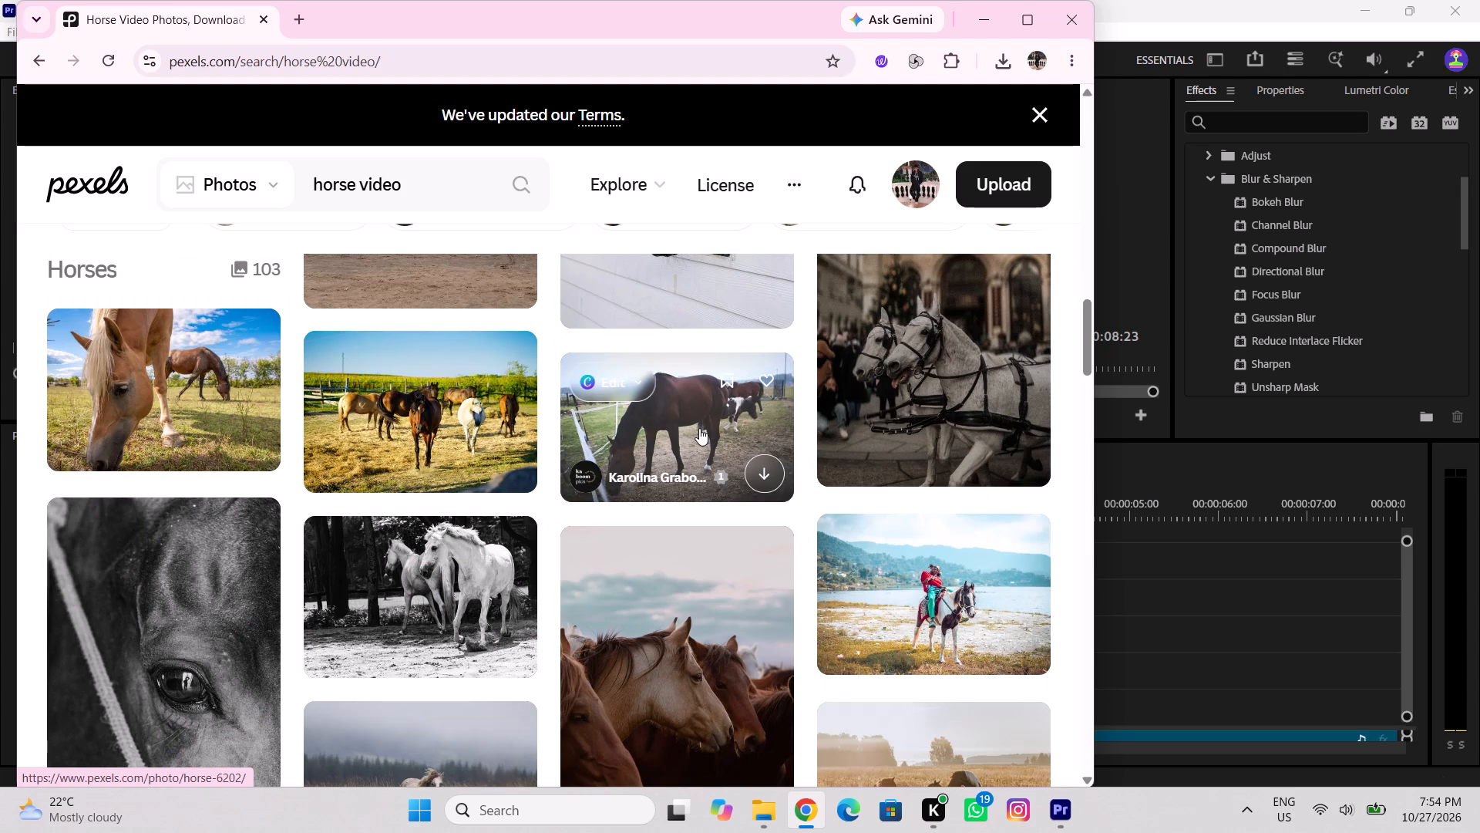
{"action": "scroll", "coordinate": [429, 603], "scroll_direction": "up", "scroll_amount": 14}
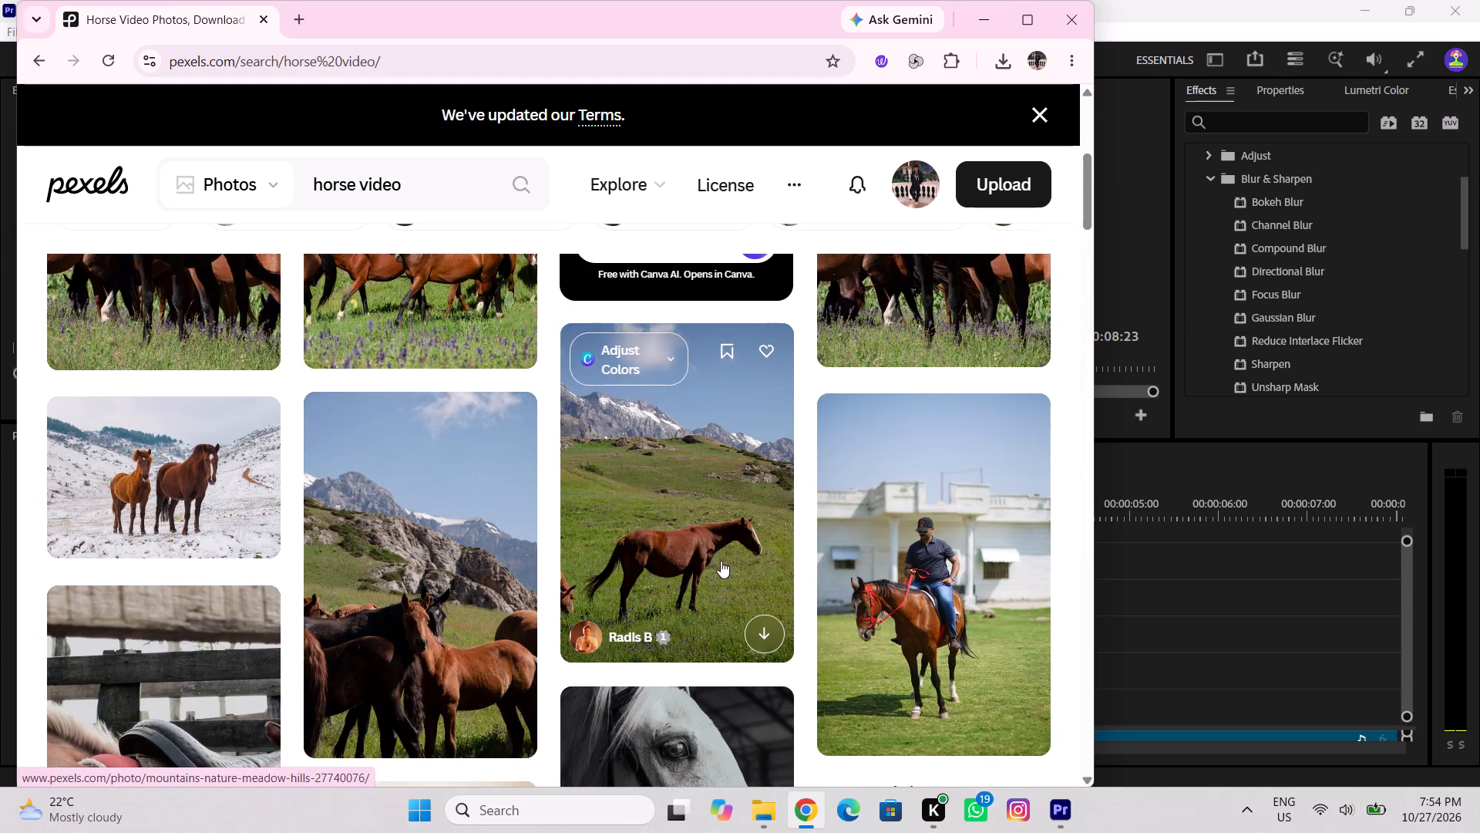
{"action": "scroll", "coordinate": [721, 559], "scroll_direction": "up", "scroll_amount": 6}
{"action": "scroll", "coordinate": [713, 535], "scroll_direction": "down", "scroll_amount": 7}
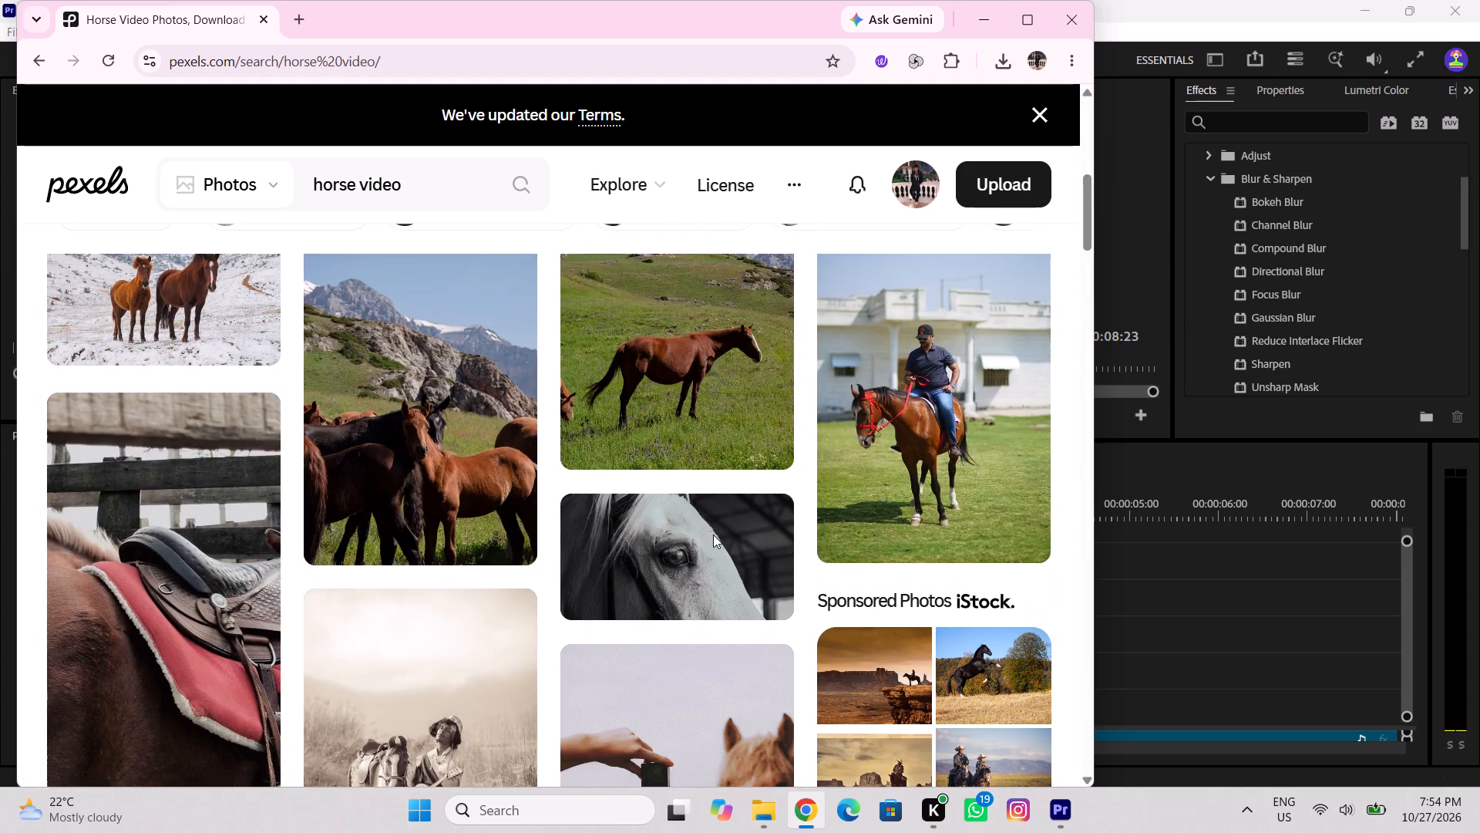
{"action": "scroll", "coordinate": [200, 314], "scroll_direction": "up", "scroll_amount": 1}
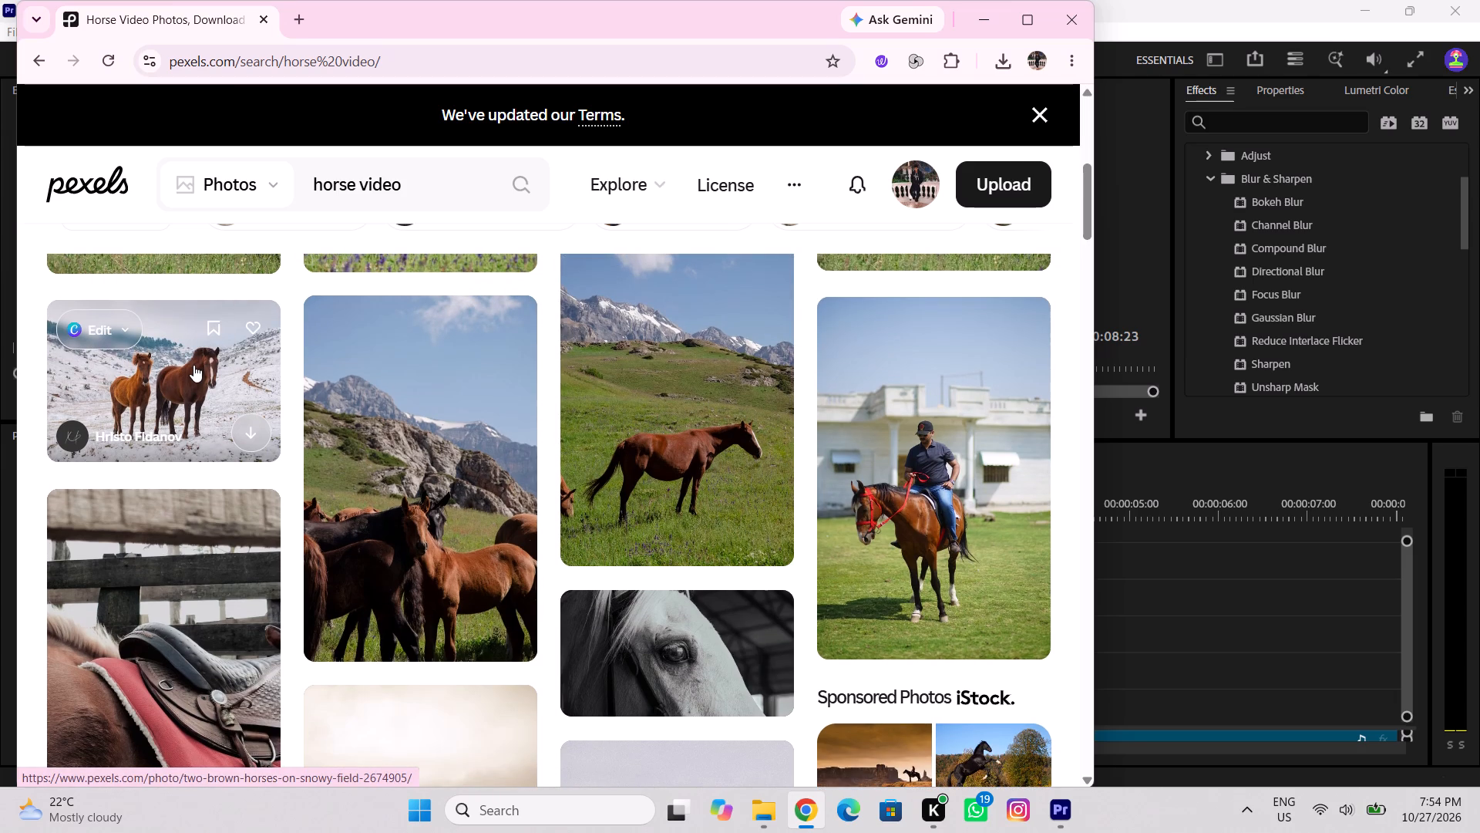
{"action": "left_click", "coordinate": [193, 365]}
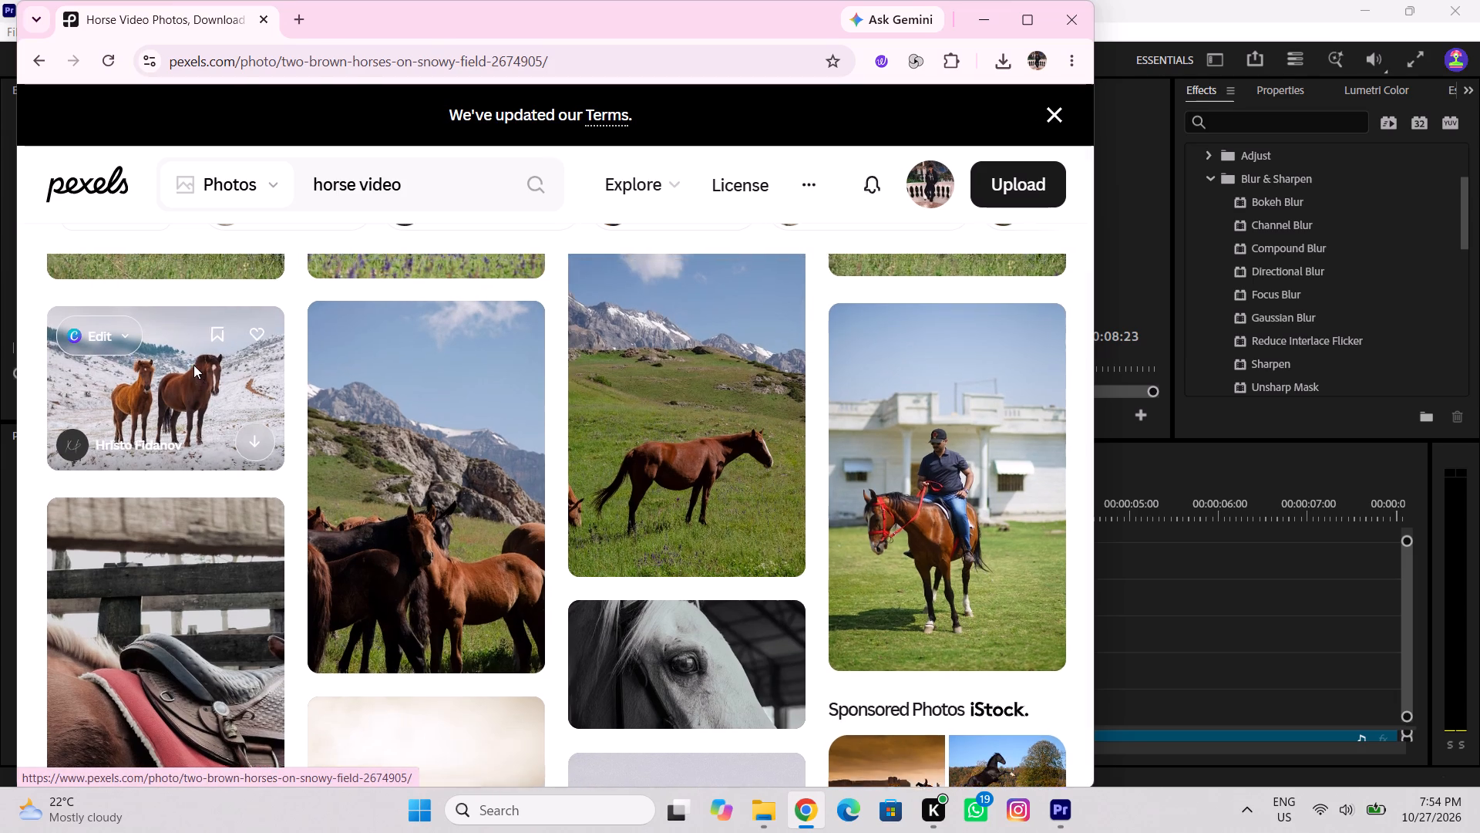
{"action": "left_click", "coordinate": [103, 212]}
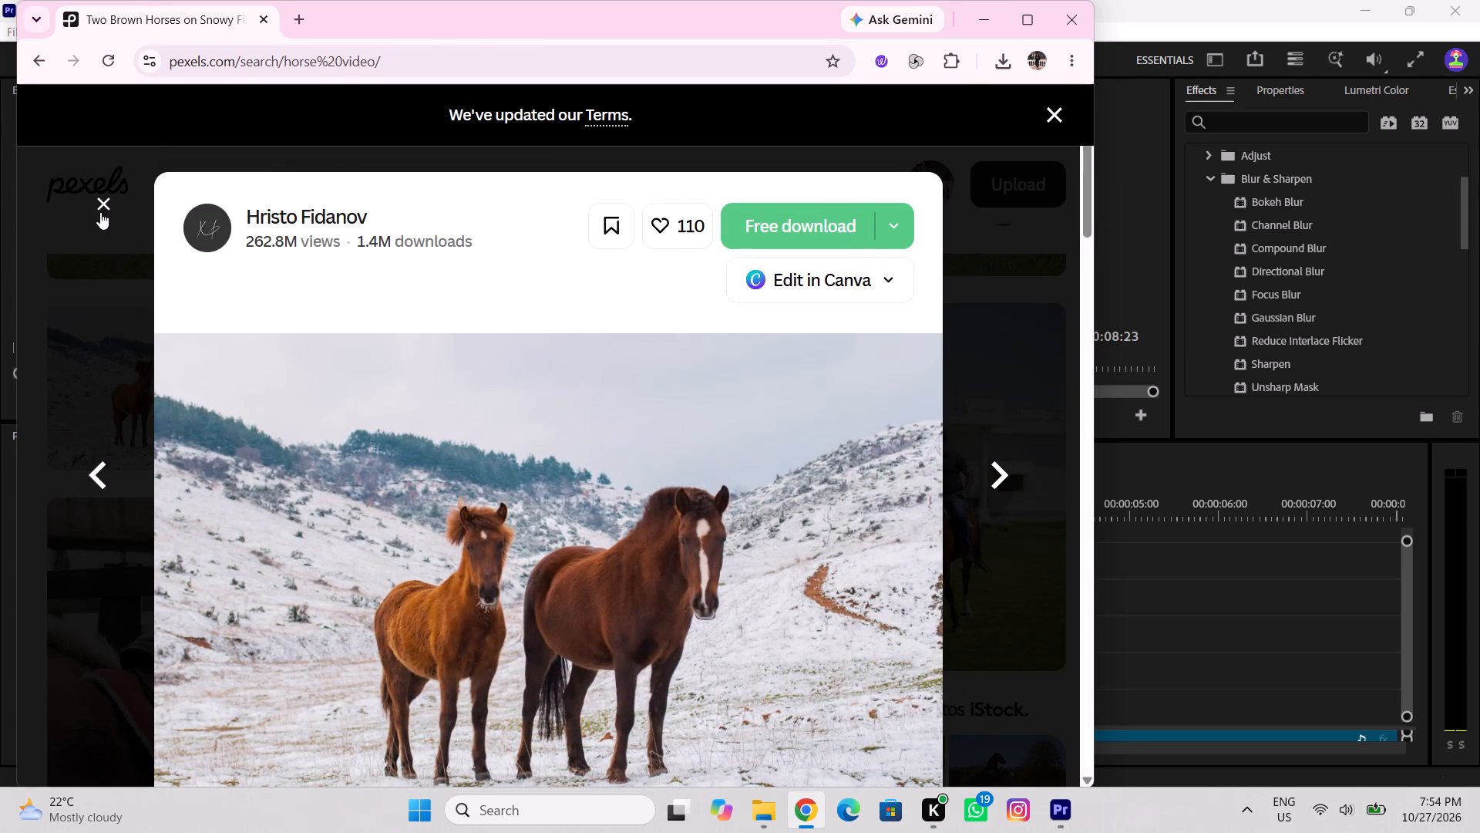
Close the photo preview, search Pexels for "horse videos" and browse the photo results.
{"action": "left_click", "coordinate": [422, 205]}
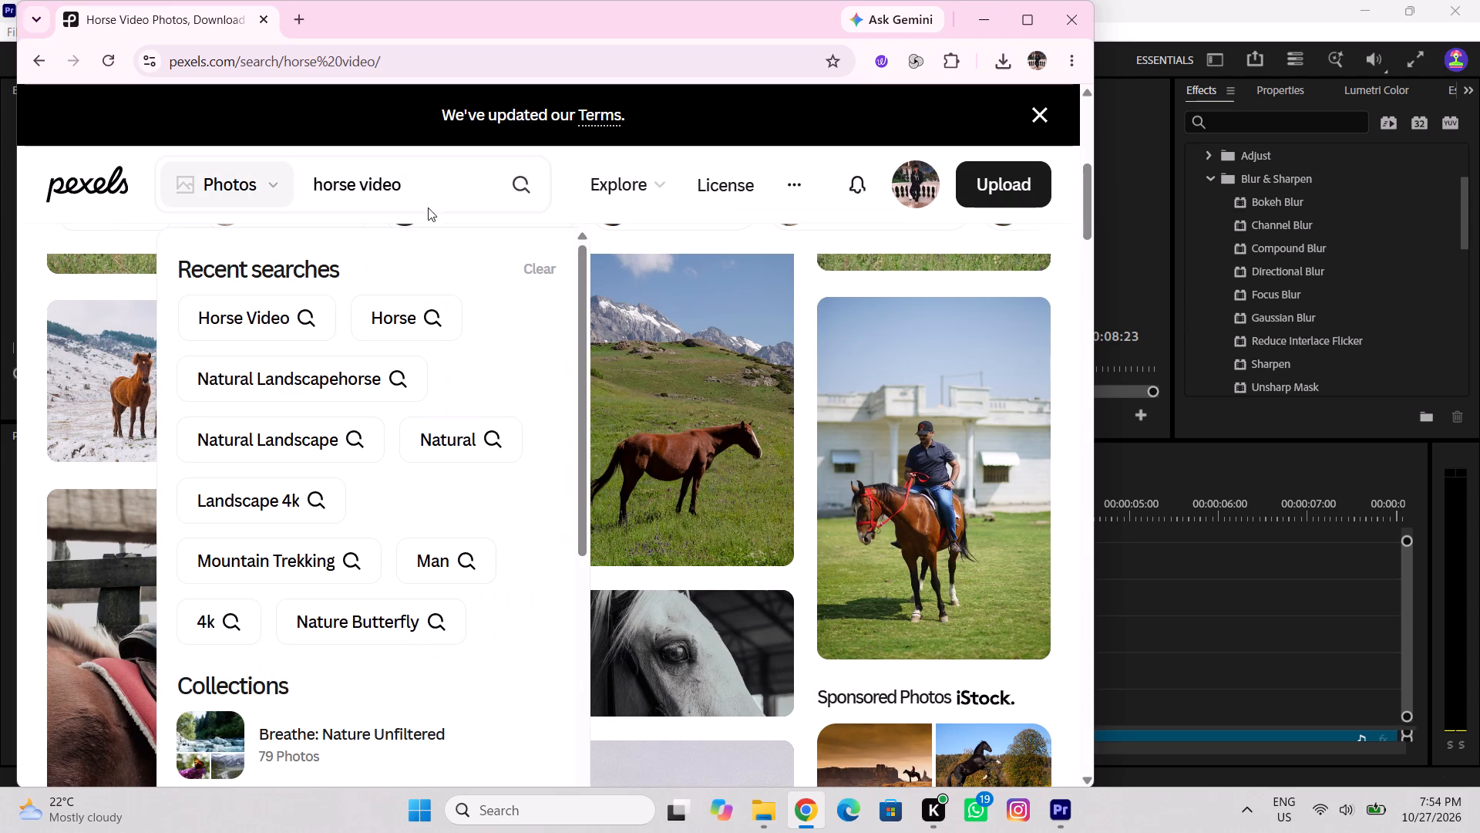
{"action": "left_click", "coordinate": [436, 190]}
{"action": "key", "text": "s"}
{"action": "key", "text": "Return"}
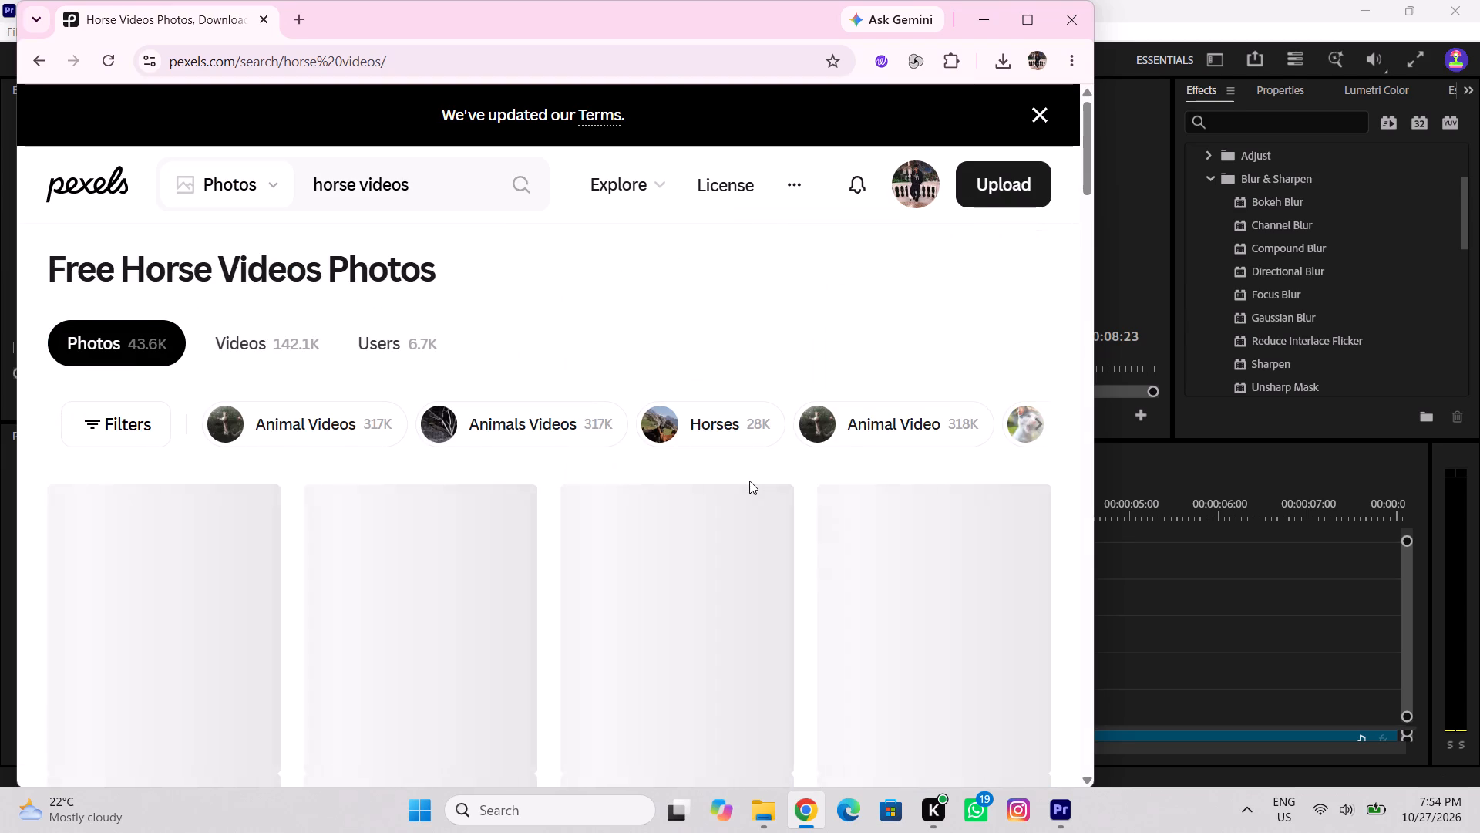
{"action": "scroll", "coordinate": [483, 419], "scroll_direction": "down", "scroll_amount": 13}
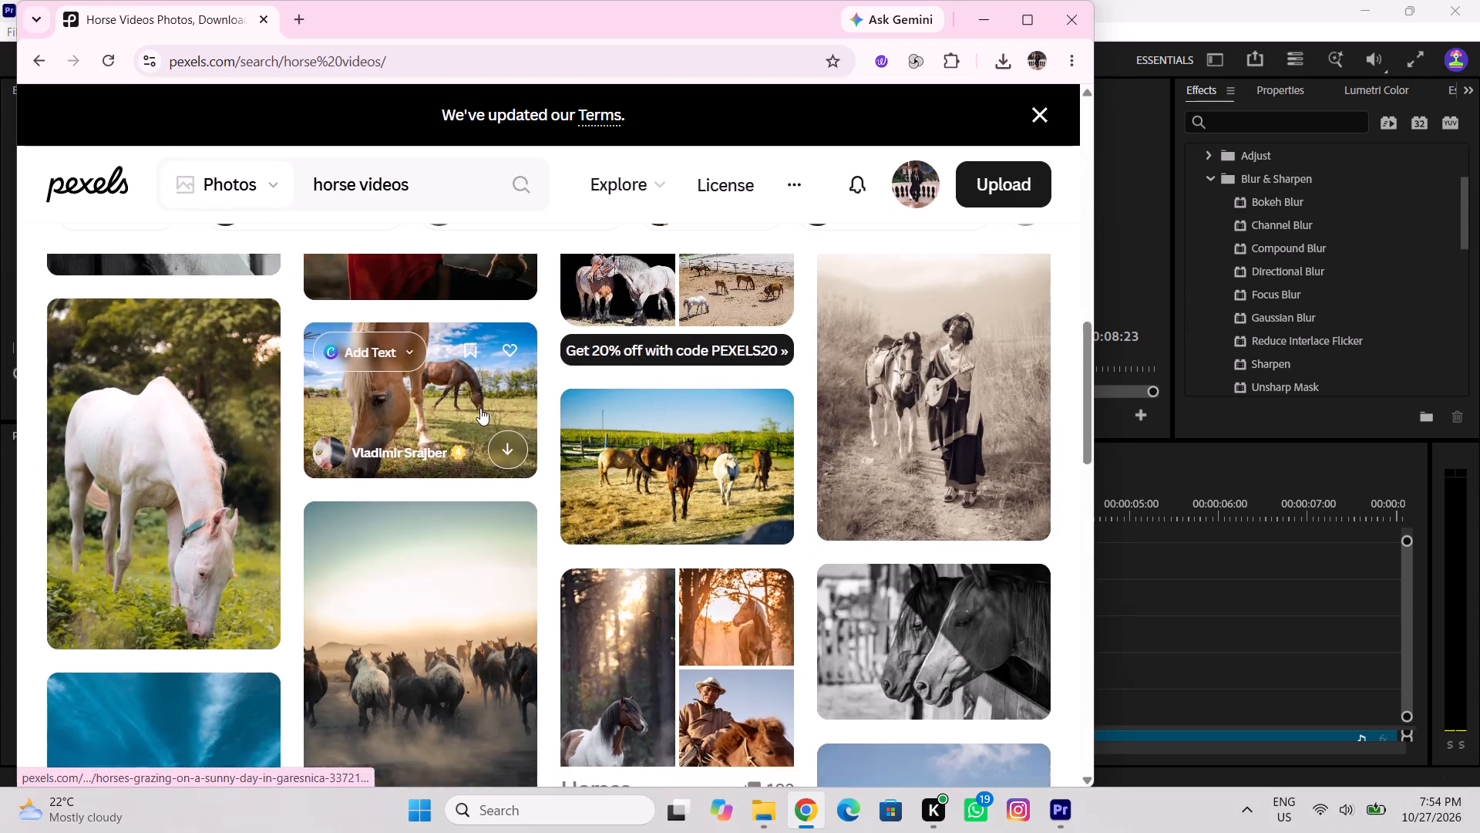
{"action": "scroll", "coordinate": [480, 407], "scroll_direction": "down", "scroll_amount": 4}
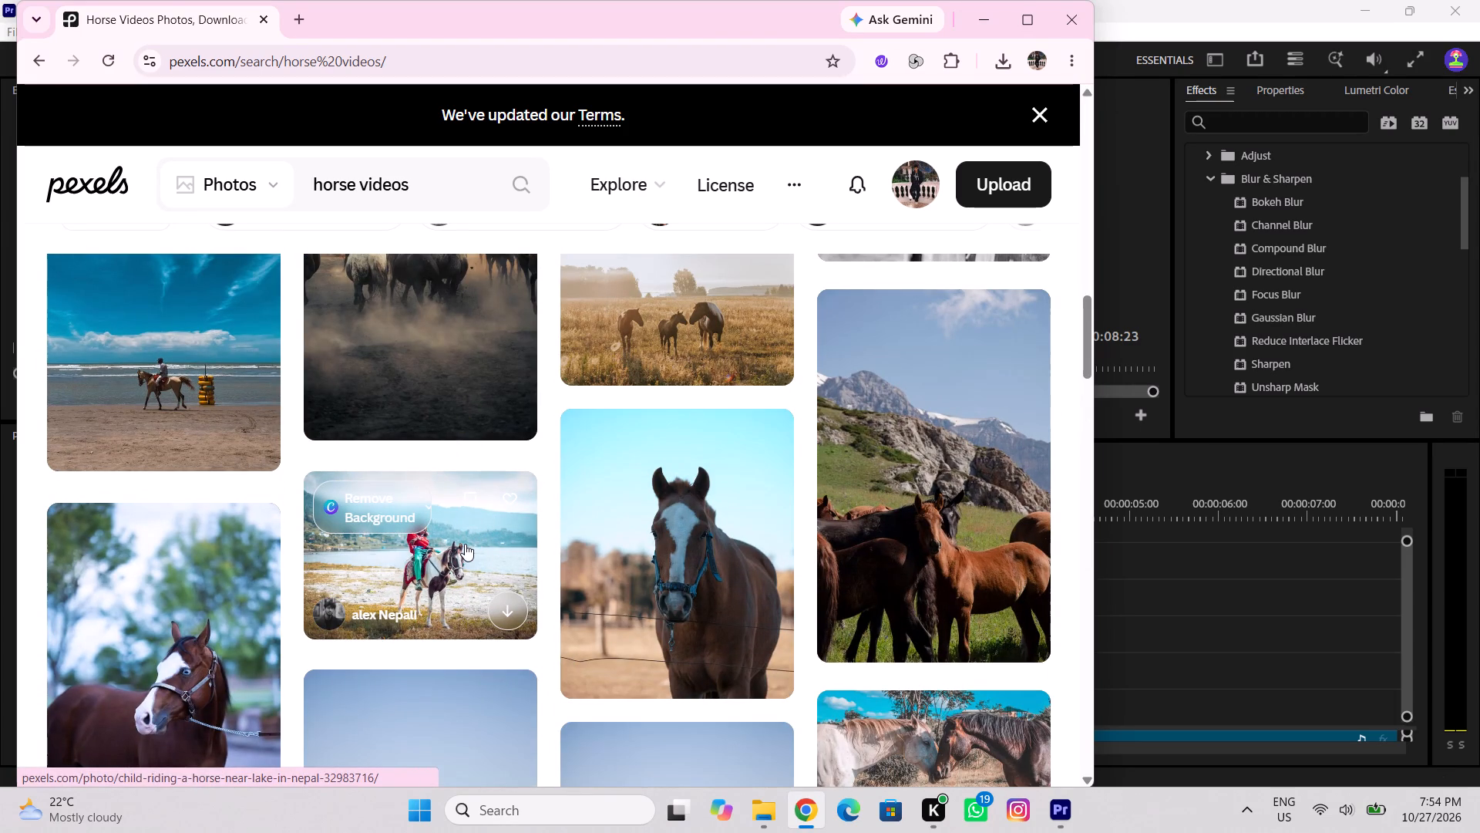
{"action": "scroll", "coordinate": [436, 541], "scroll_direction": "down", "scroll_amount": 6}
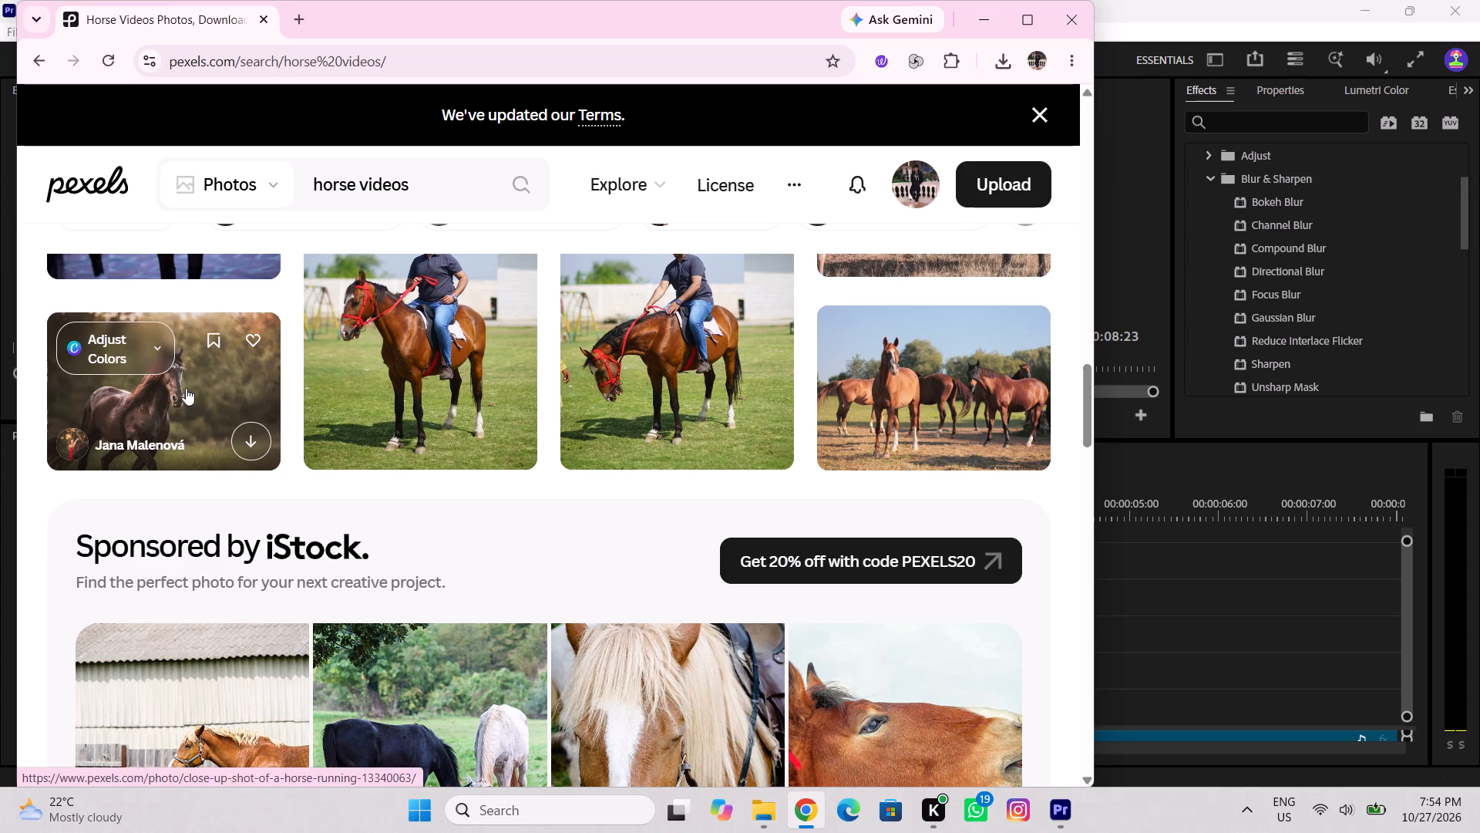
{"action": "scroll", "coordinate": [186, 388], "scroll_direction": "down", "scroll_amount": 5}
{"action": "scroll", "coordinate": [251, 427], "scroll_direction": "down", "scroll_amount": 5}
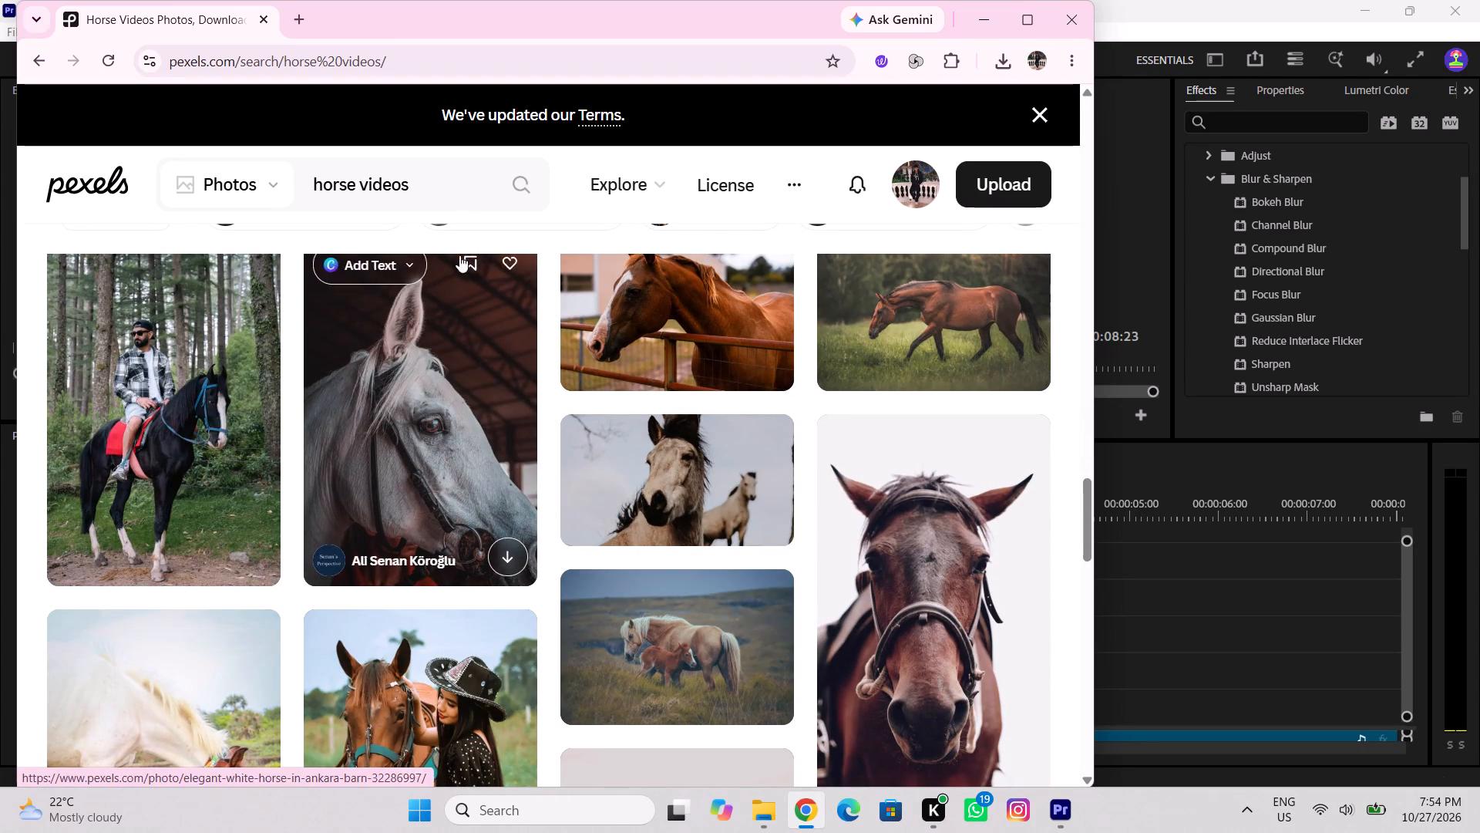
Leave the Pexels results and go back to the Google search results for "4k nature".
{"action": "left_click", "coordinate": [459, 188]}
{"action": "left_click", "coordinate": [15, 65]}
{"action": "triple_click", "coordinate": [26, 66]}
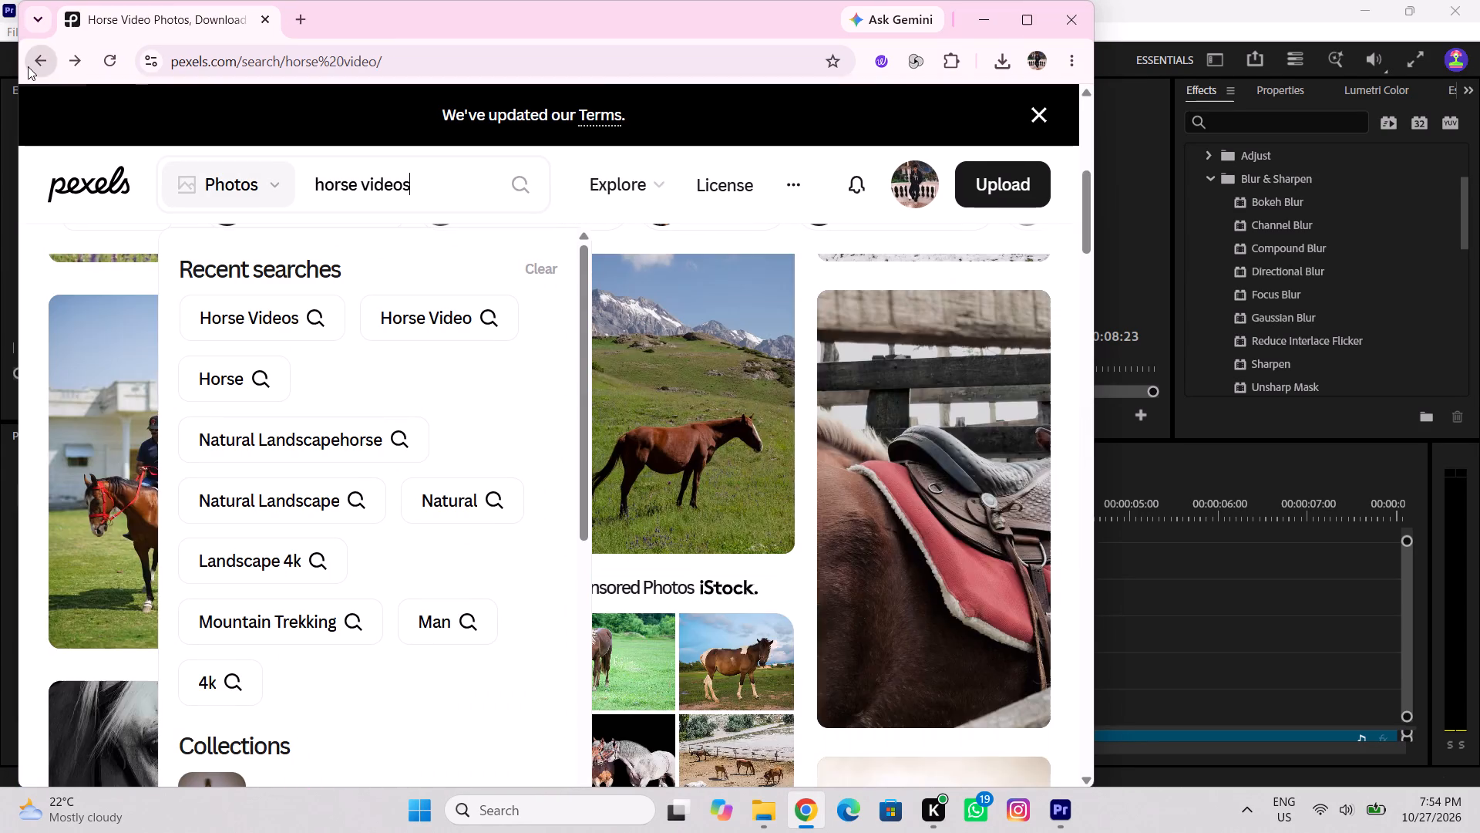
{"action": "left_click", "coordinate": [29, 66]}
{"action": "left_click", "coordinate": [32, 69]}
{"action": "left_click", "coordinate": [32, 69]}
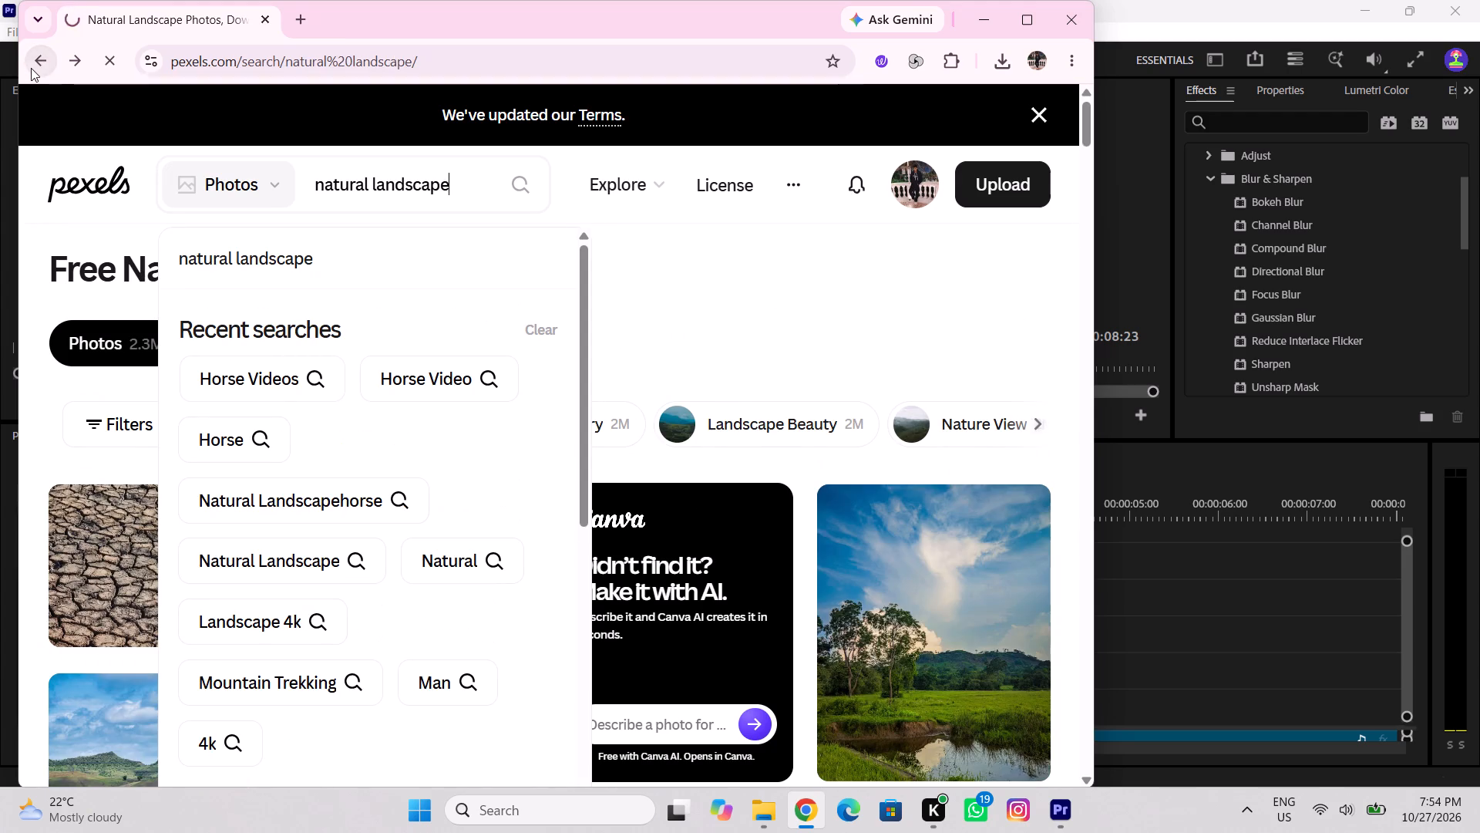
{"action": "left_click", "coordinate": [31, 68]}
{"action": "left_click", "coordinate": [29, 65]}
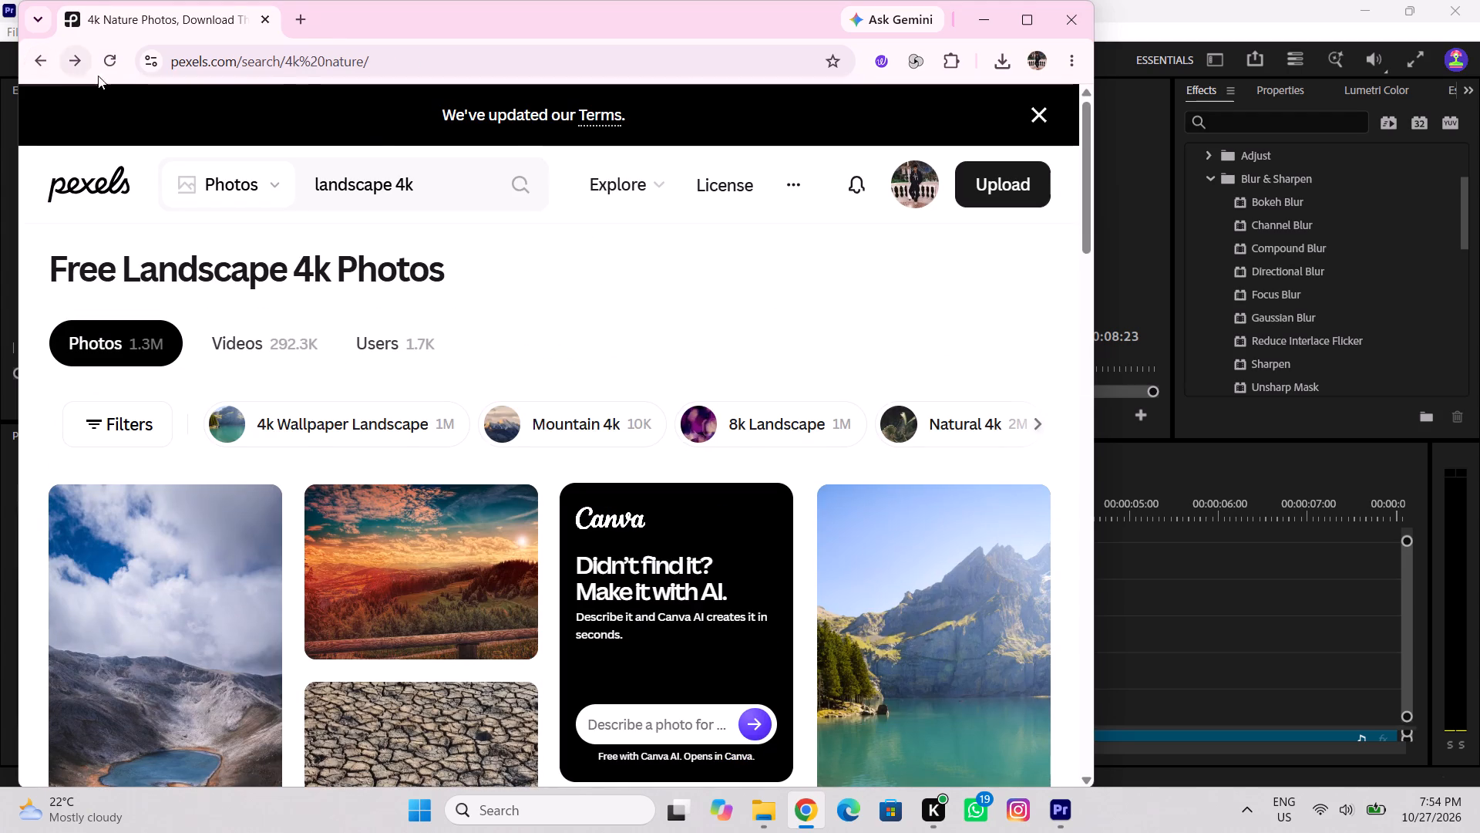
{"action": "left_click", "coordinate": [38, 65]}
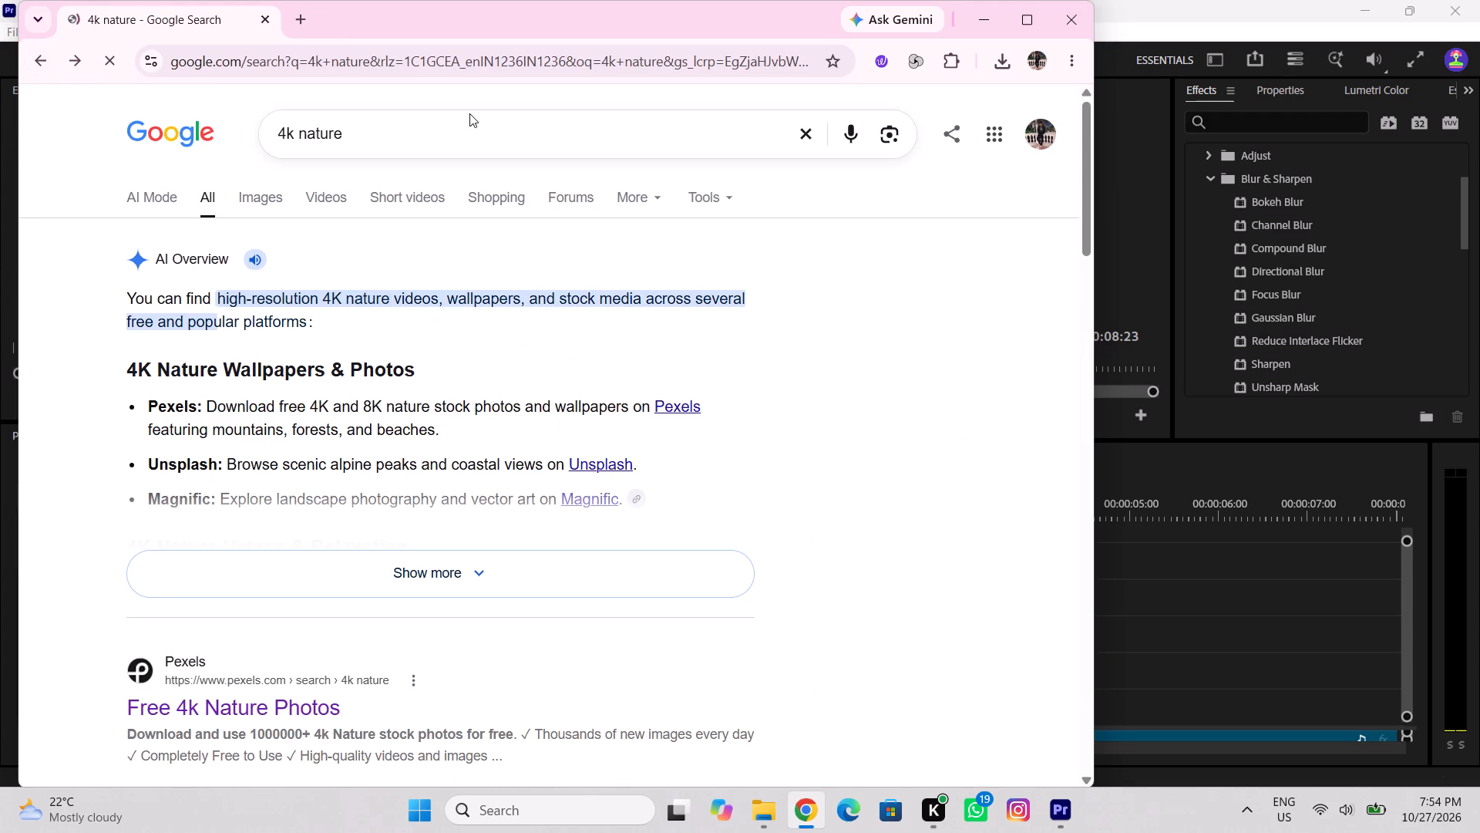
Search Google for "4k horse video" and open the Pexels horses videos page.
{"action": "left_click", "coordinate": [470, 113]}
{"action": "key", "text": "BackSpace"}
{"action": "key", "text": "BackSpace"}
{"action": "key", "text": "BackSpace"}
{"action": "key", "text": "BackSpace"}
{"action": "key", "text": "BackSpace"}
{"action": "key", "text": "BackSpace"}
{"action": "key", "text": "BackSpace"}
{"action": "key", "text": "BackSpace"}
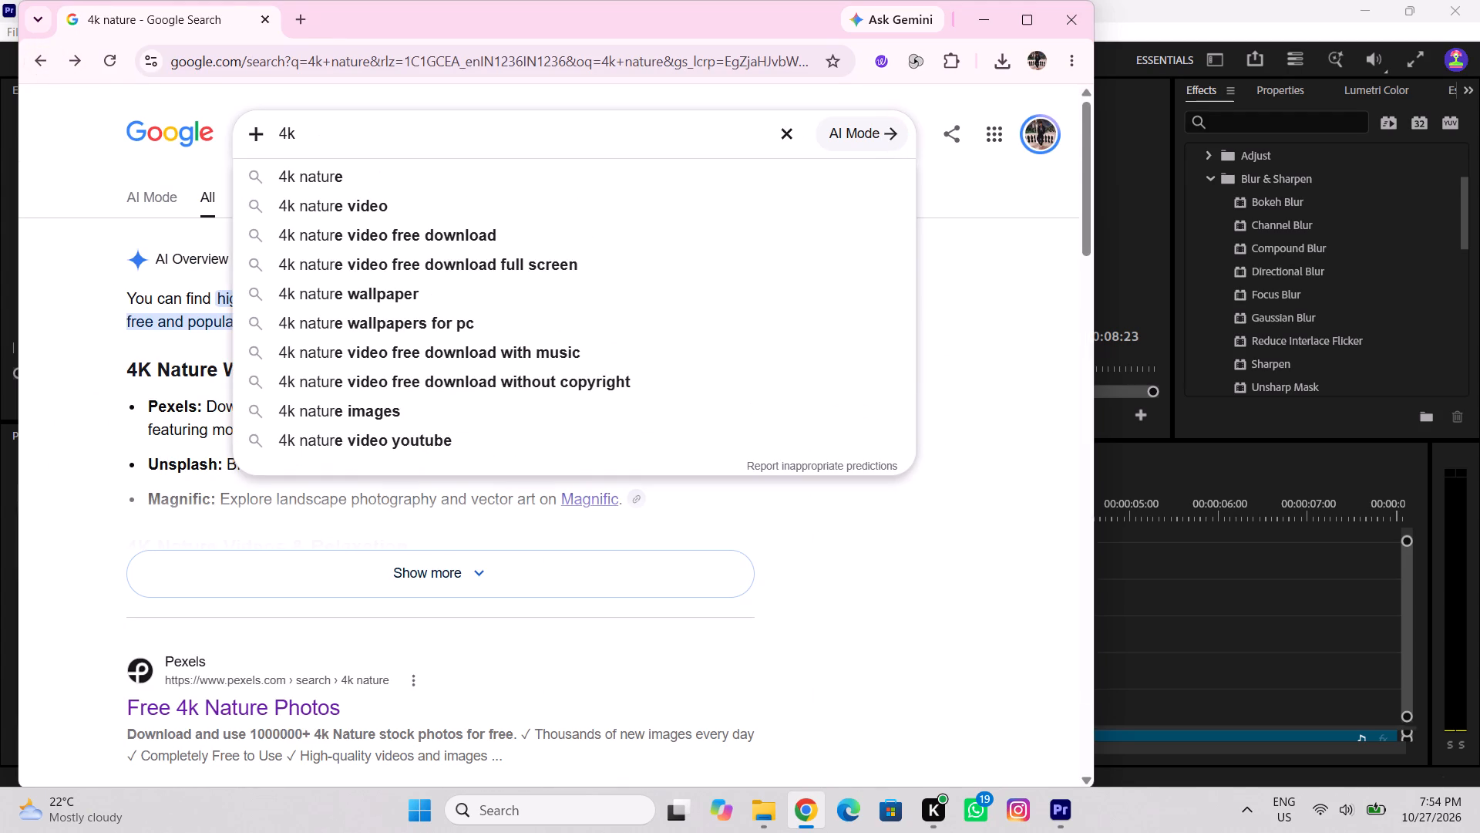
{"action": "type", "text": "k horse v"}
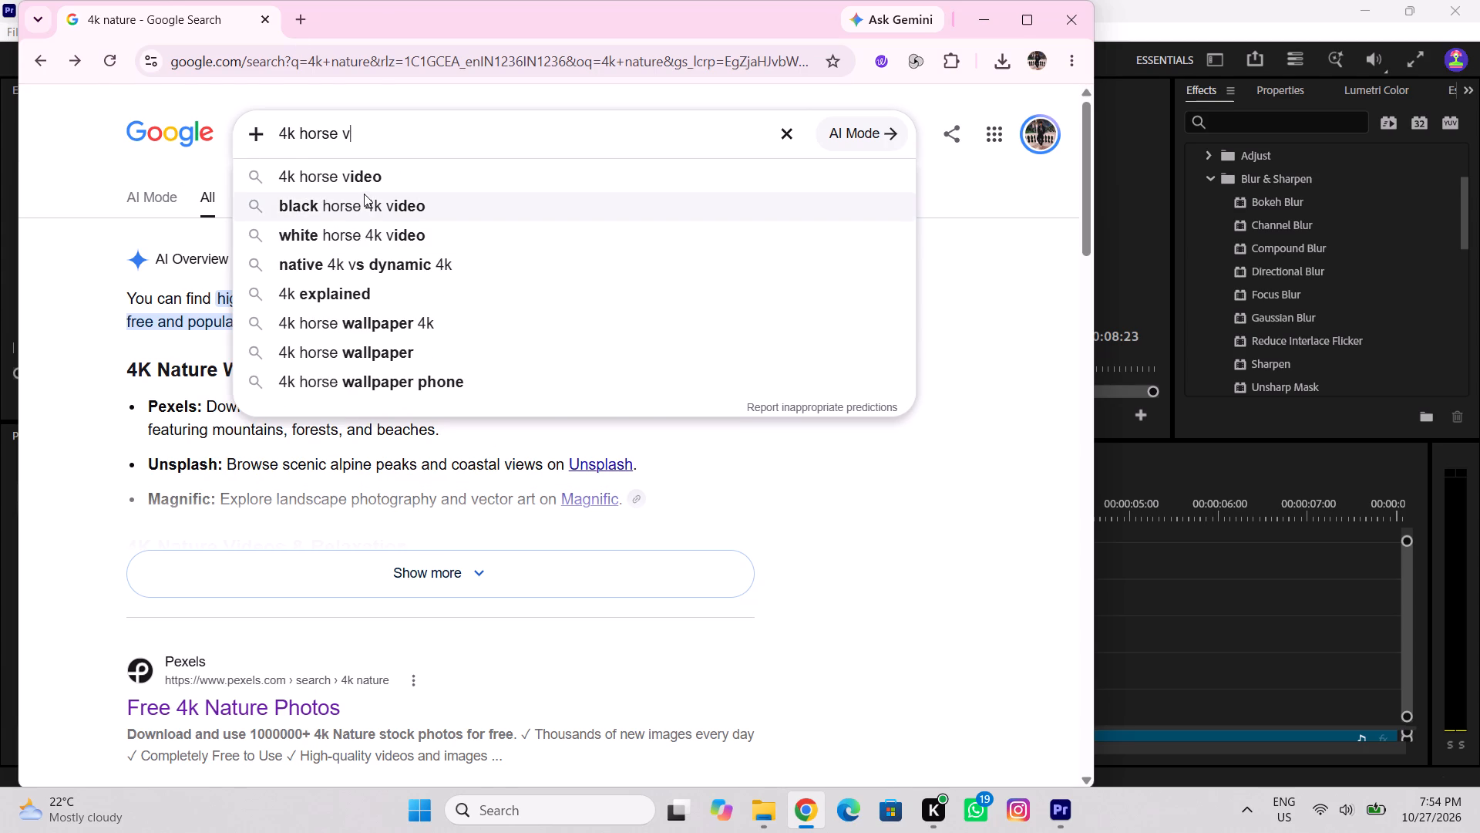
{"action": "left_click", "coordinate": [365, 187]}
{"action": "left_click", "coordinate": [281, 295]}
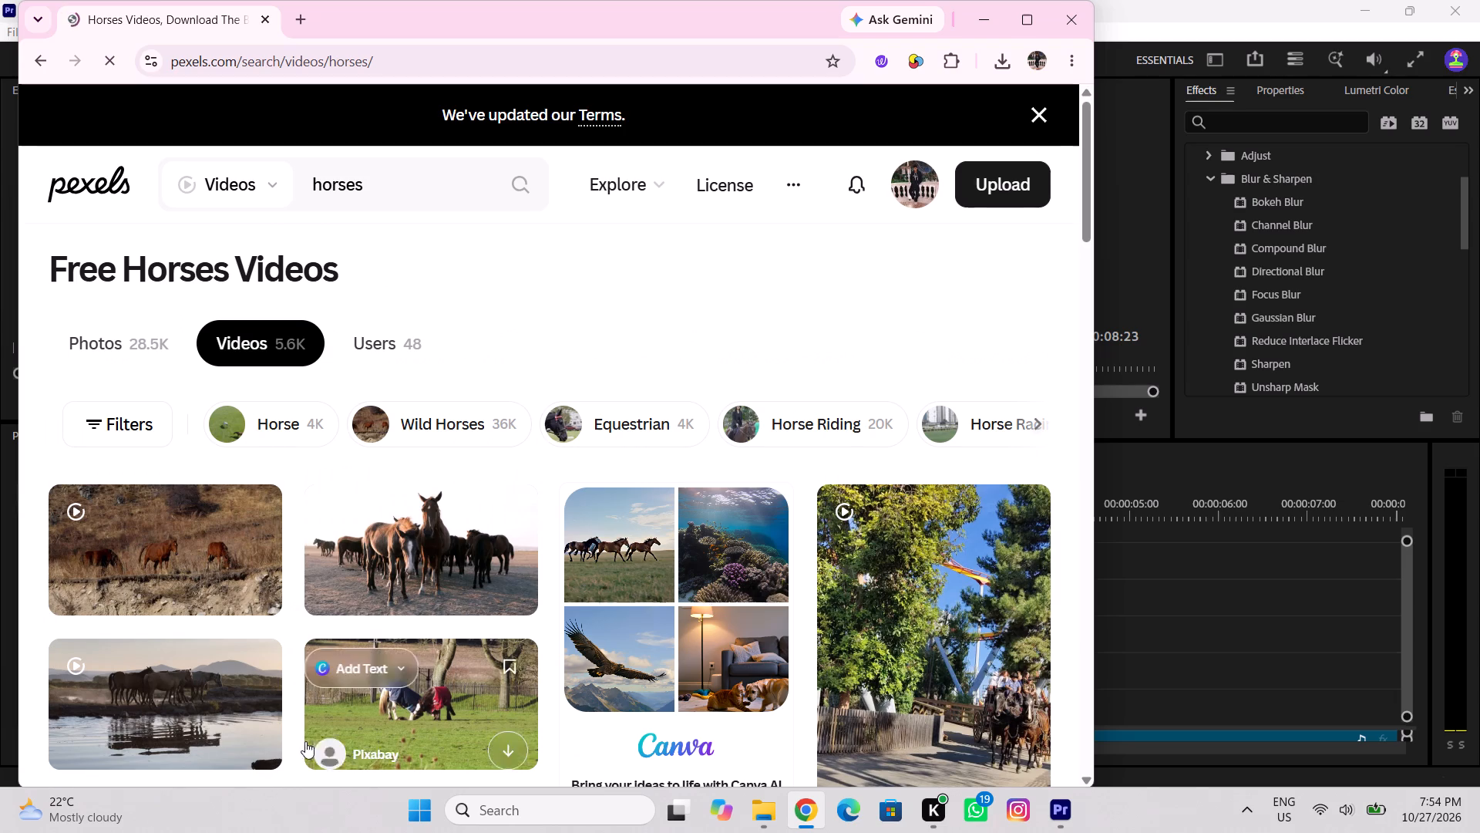
Browse the Pexels horse videos and download the clip of a brown horse standing beside a blanketed horse in a green field.
{"action": "scroll", "coordinate": [475, 643], "scroll_direction": "down", "scroll_amount": 4}
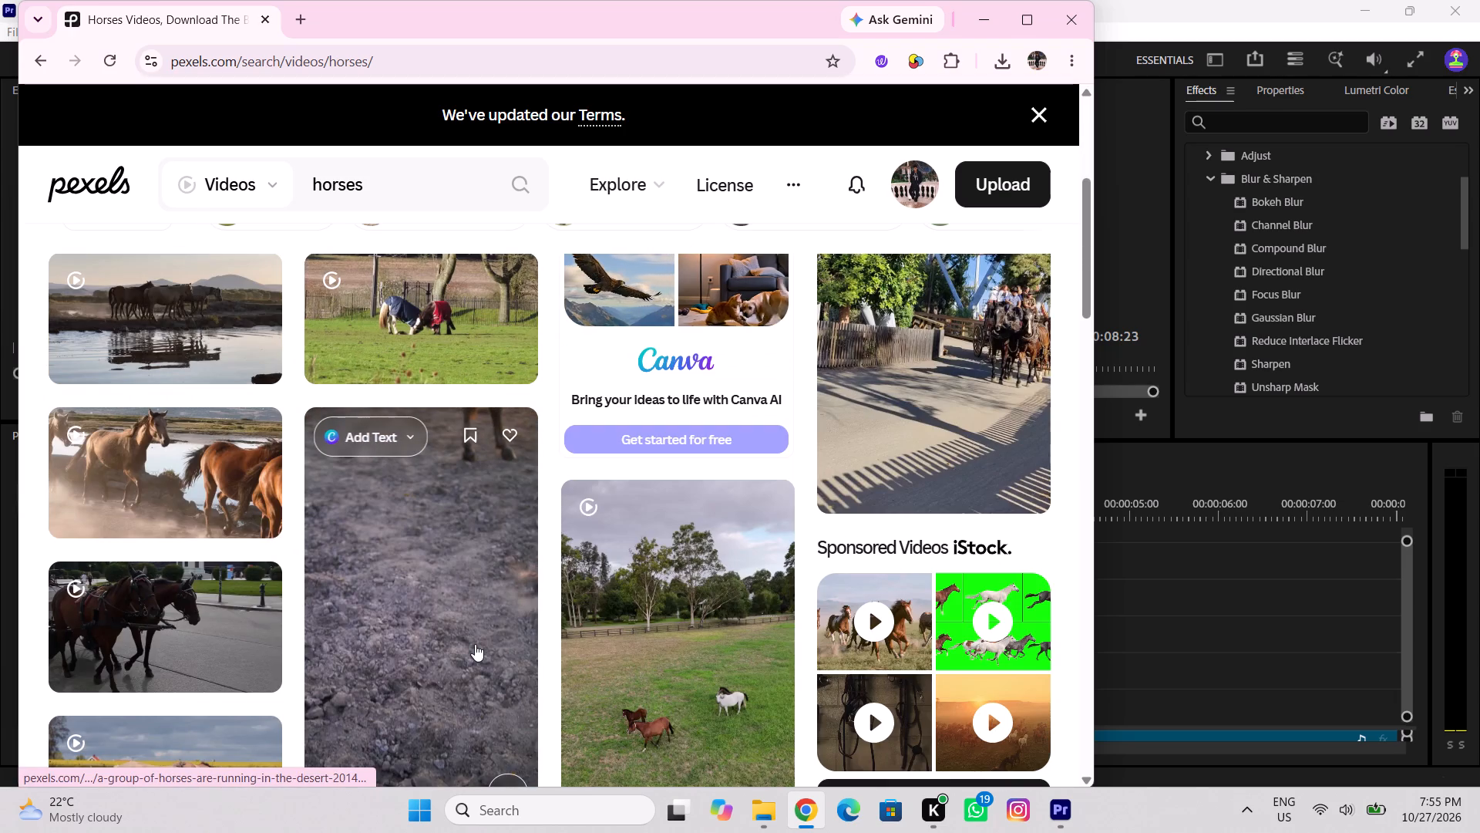
{"action": "scroll", "coordinate": [480, 633], "scroll_direction": "down", "scroll_amount": 4}
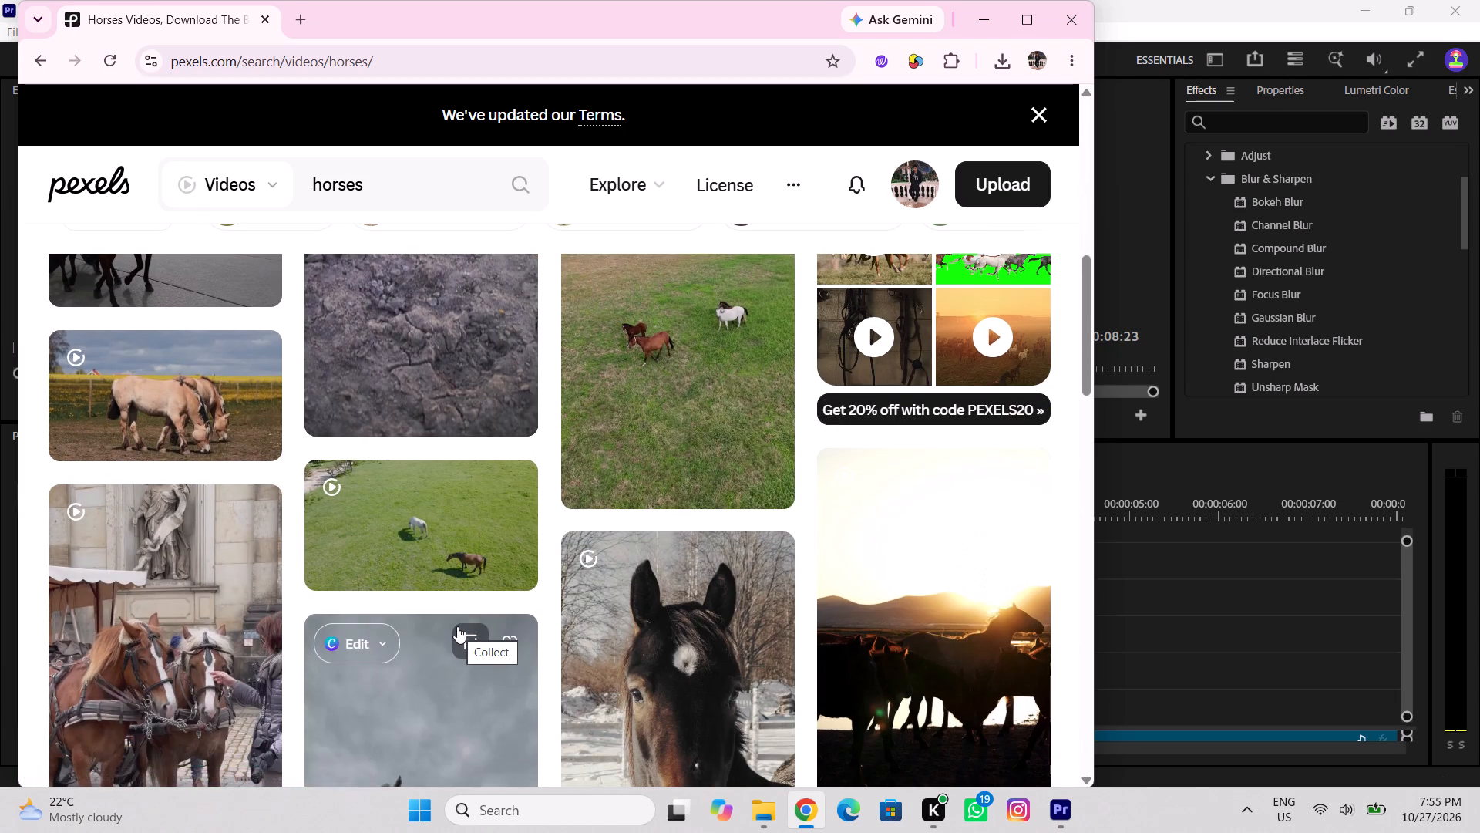
{"action": "scroll", "coordinate": [469, 616], "scroll_direction": "down", "scroll_amount": 4}
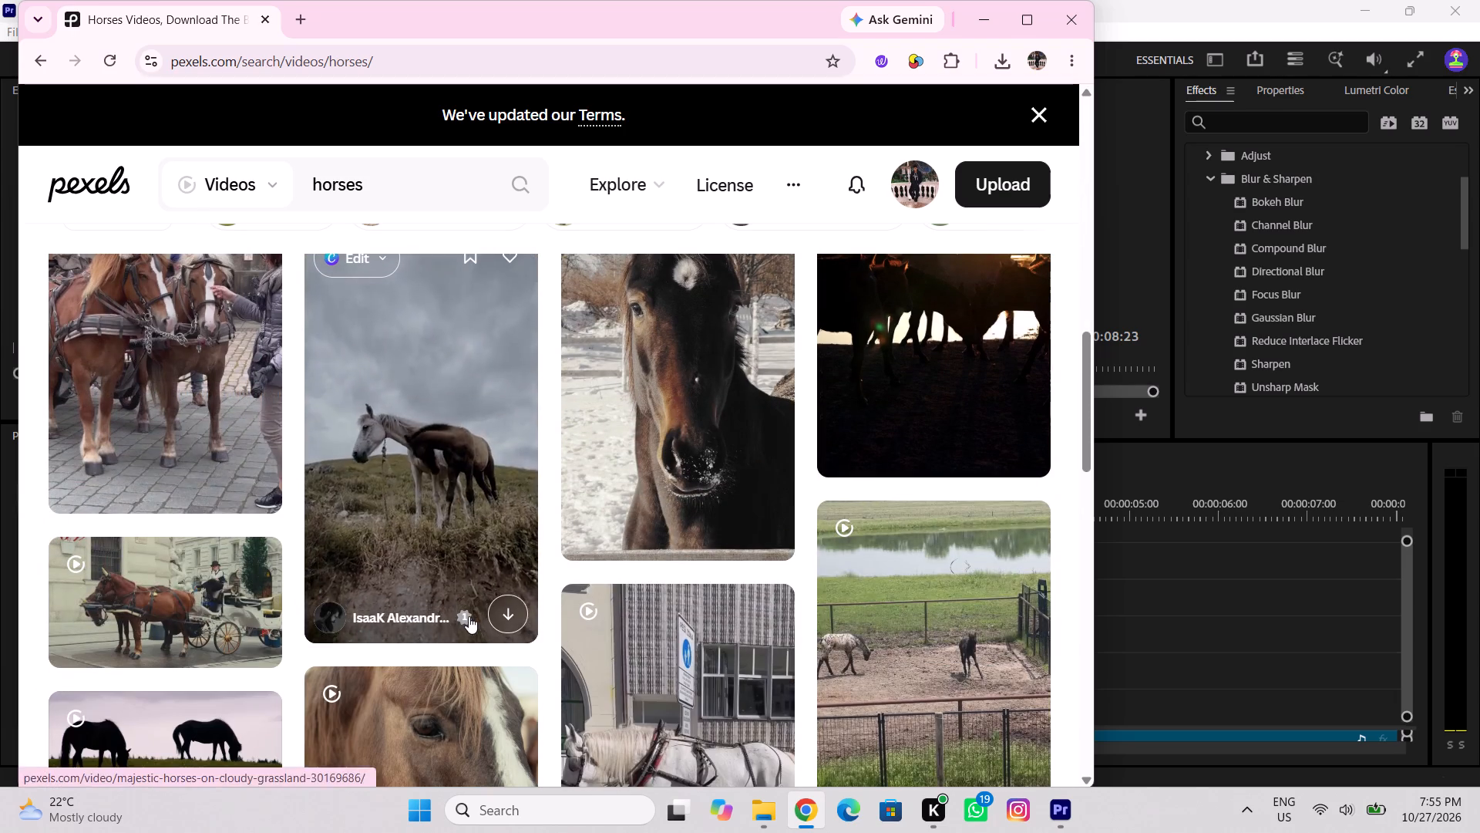
{"action": "scroll", "coordinate": [469, 616], "scroll_direction": "down", "scroll_amount": 6}
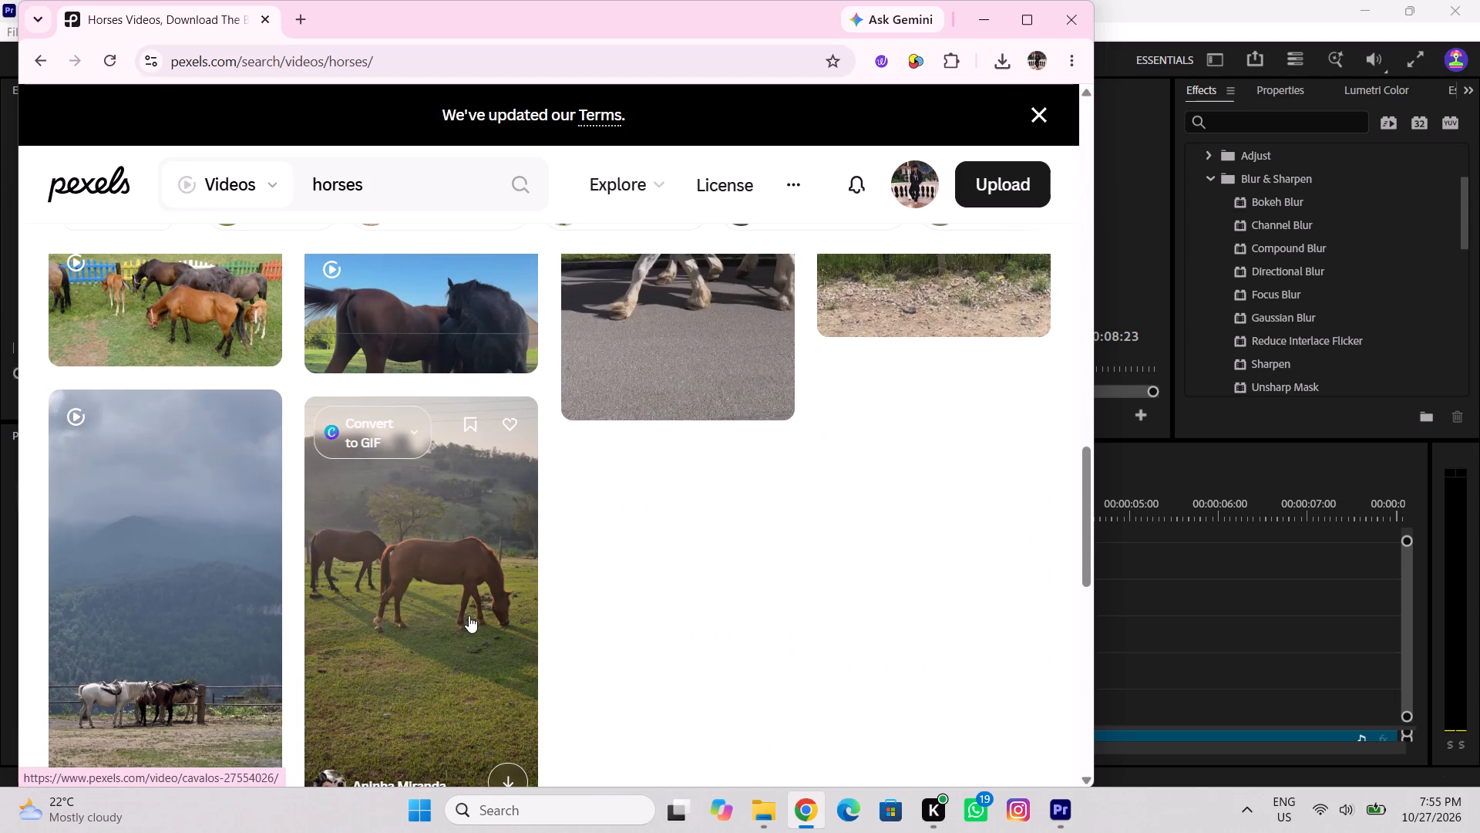
{"action": "scroll", "coordinate": [469, 615], "scroll_direction": "down", "scroll_amount": 4}
{"action": "scroll", "coordinate": [399, 562], "scroll_direction": "down", "scroll_amount": 5}
{"action": "scroll", "coordinate": [399, 557], "scroll_direction": "up", "scroll_amount": 4}
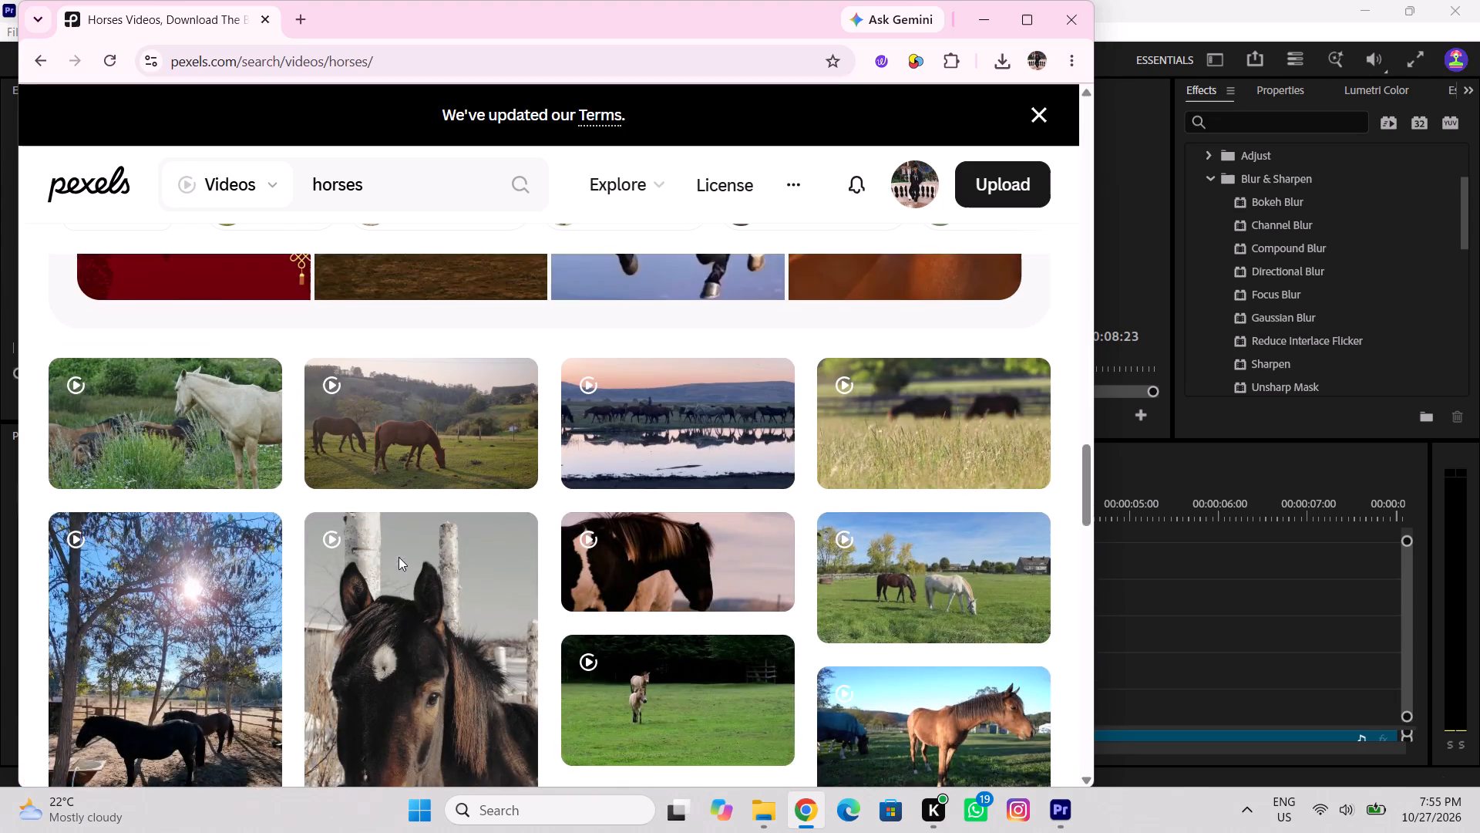
{"action": "scroll", "coordinate": [399, 557], "scroll_direction": "down", "scroll_amount": 6}
{"action": "scroll", "coordinate": [633, 542], "scroll_direction": "up", "scroll_amount": 3}
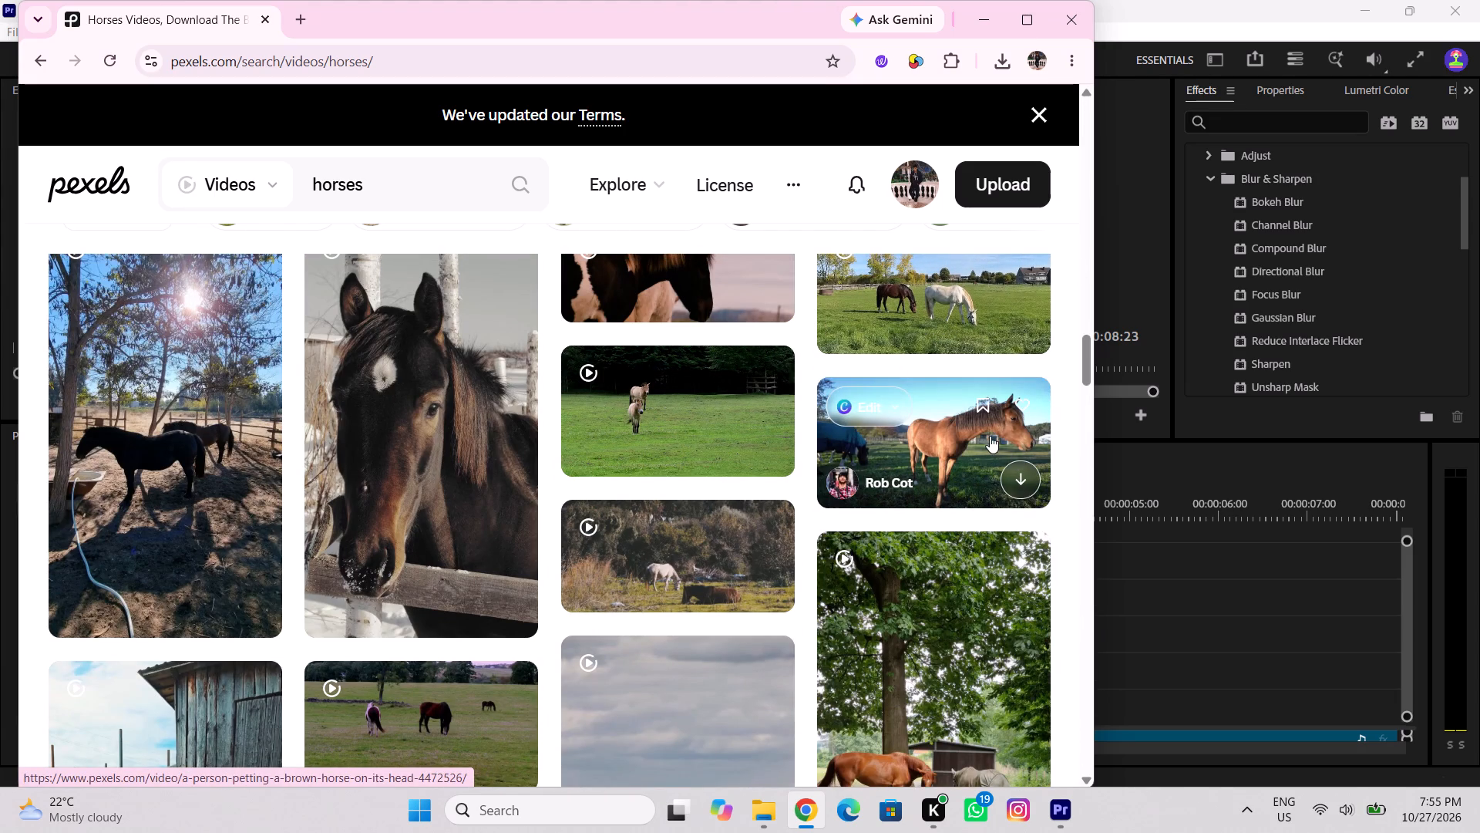
{"action": "left_click", "coordinate": [1015, 474]}
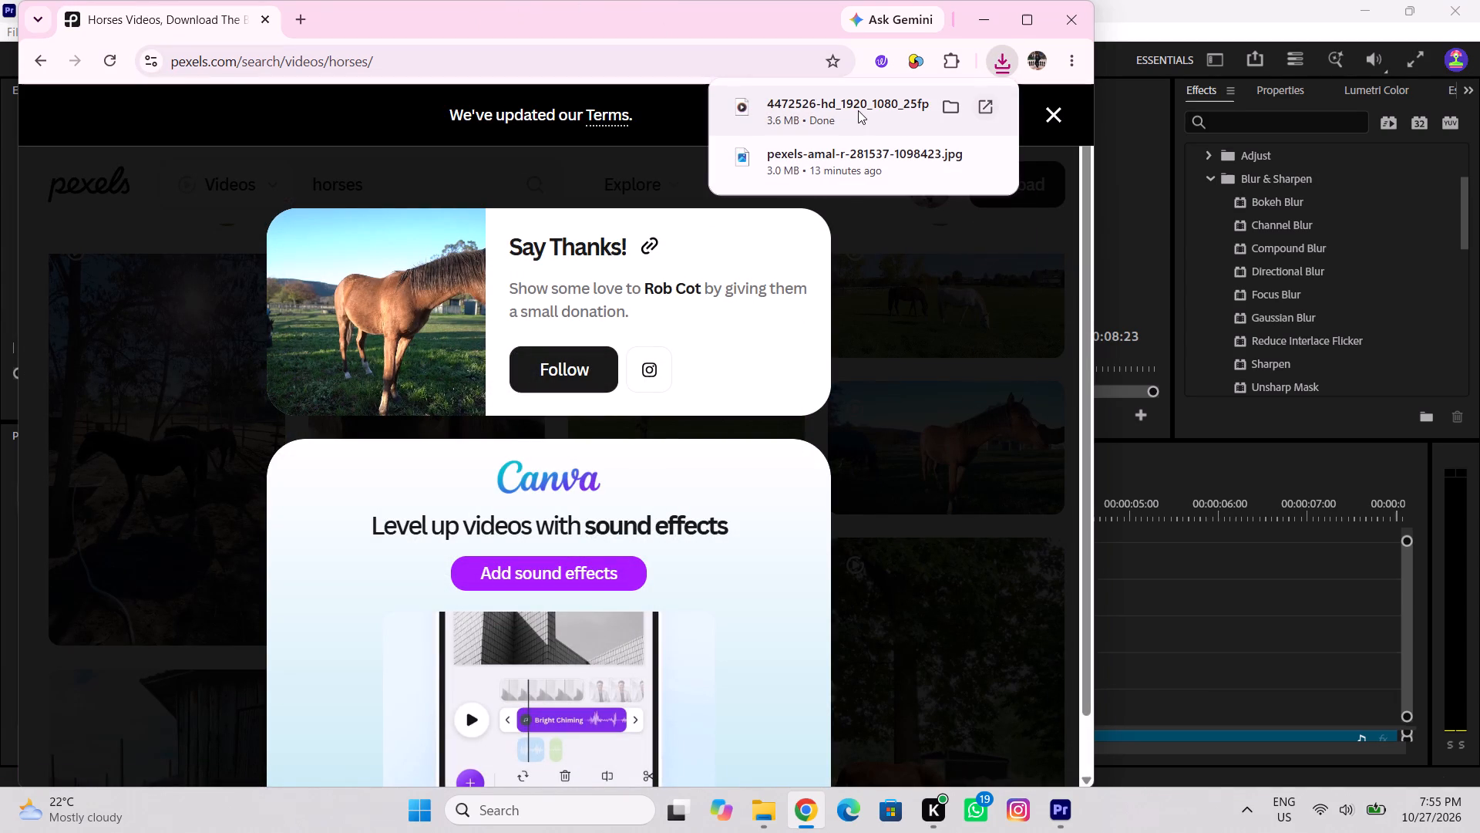
Import the downloaded 4472526-hd_1920_1080_25fps horse video into the todo con todo project bin in Premiere.
{"action": "left_click_drag", "start_coordinate": [857, 110], "coordinate": [880, 292]}
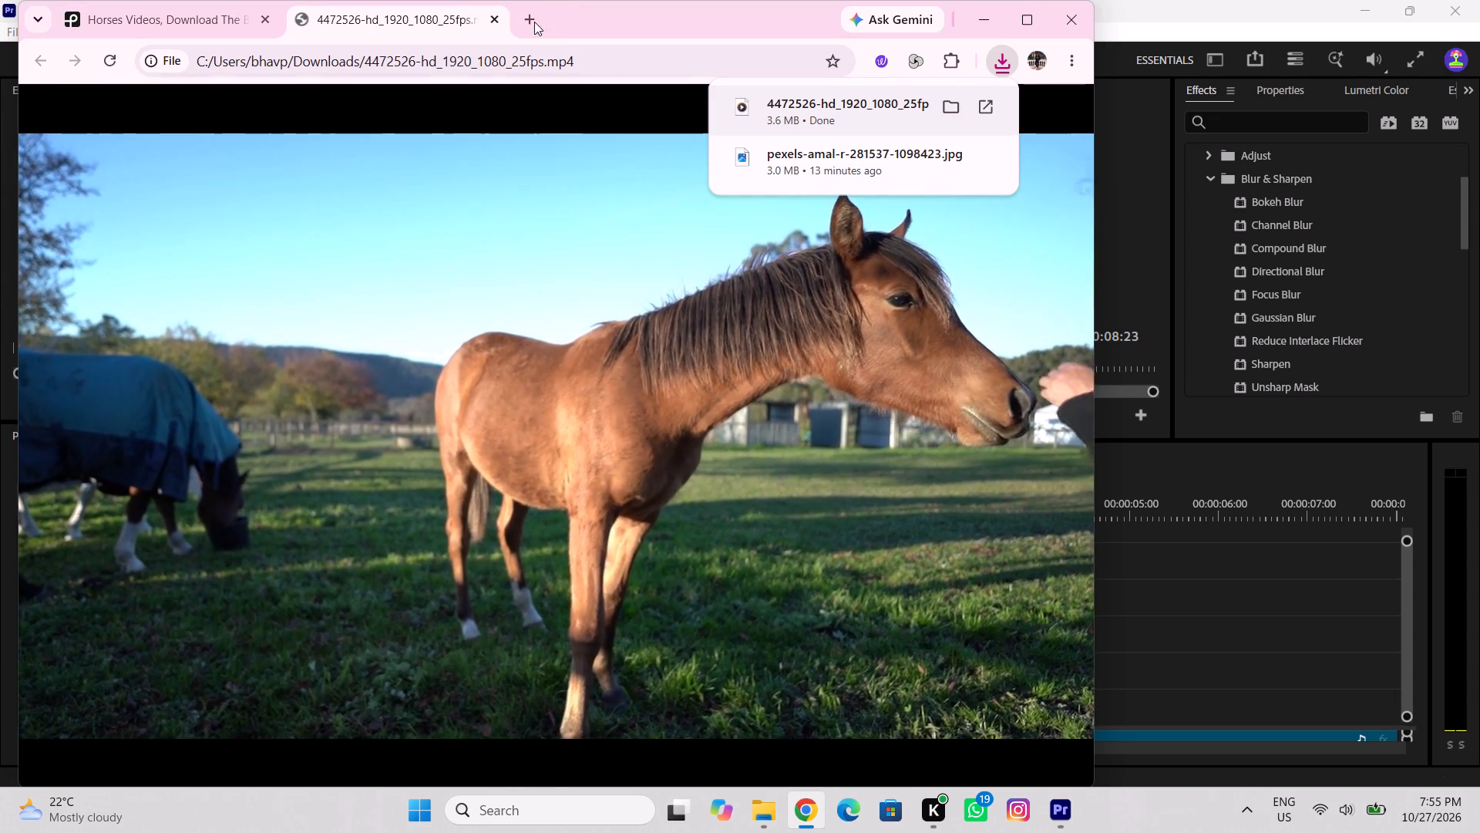
{"action": "left_click", "coordinate": [498, 22]}
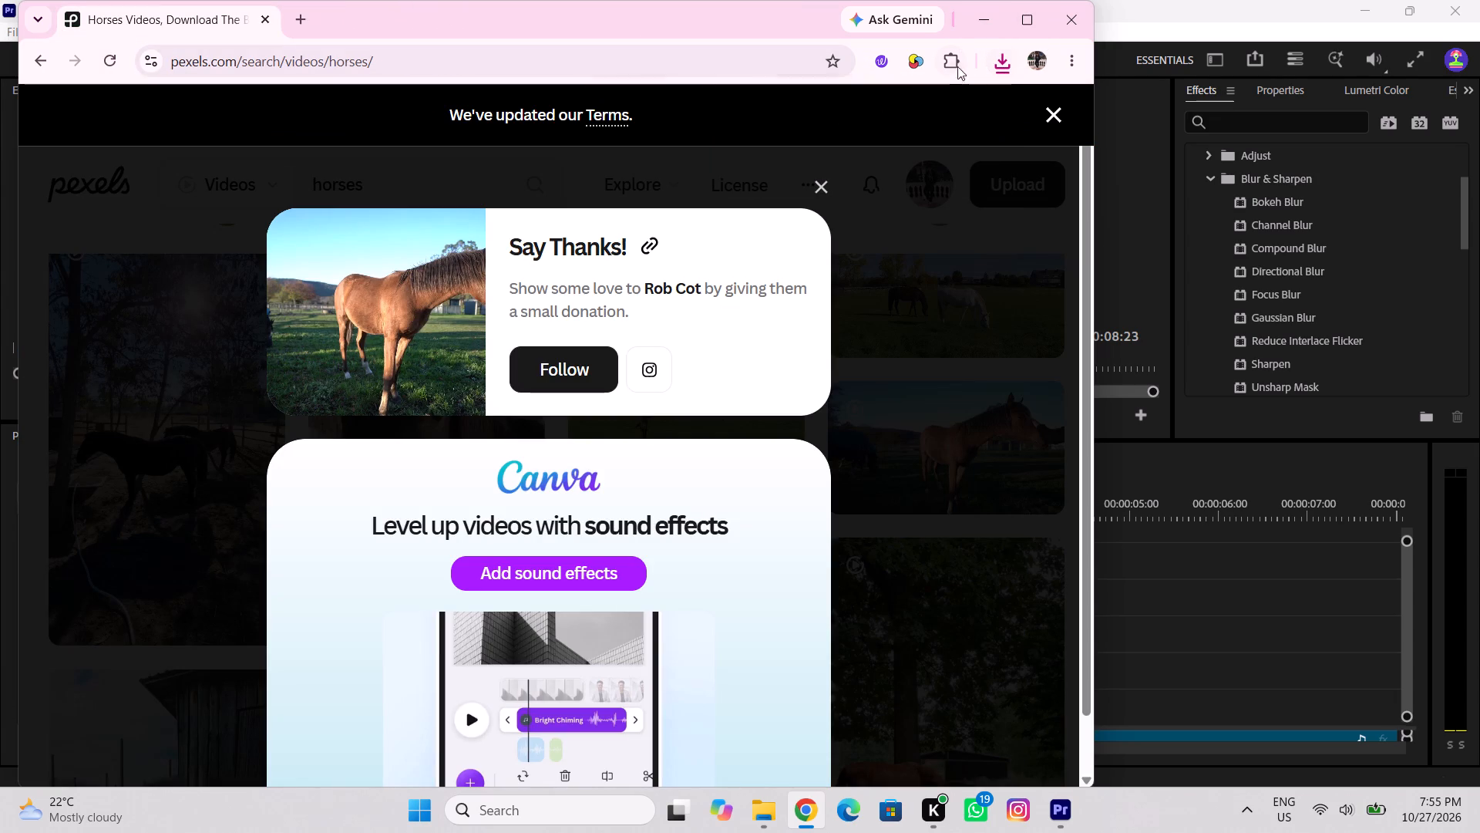
{"action": "left_click", "coordinate": [983, 67]}
{"action": "left_click", "coordinate": [997, 68]}
{"action": "left_click_drag", "start_coordinate": [809, 142], "coordinate": [1089, 588]}
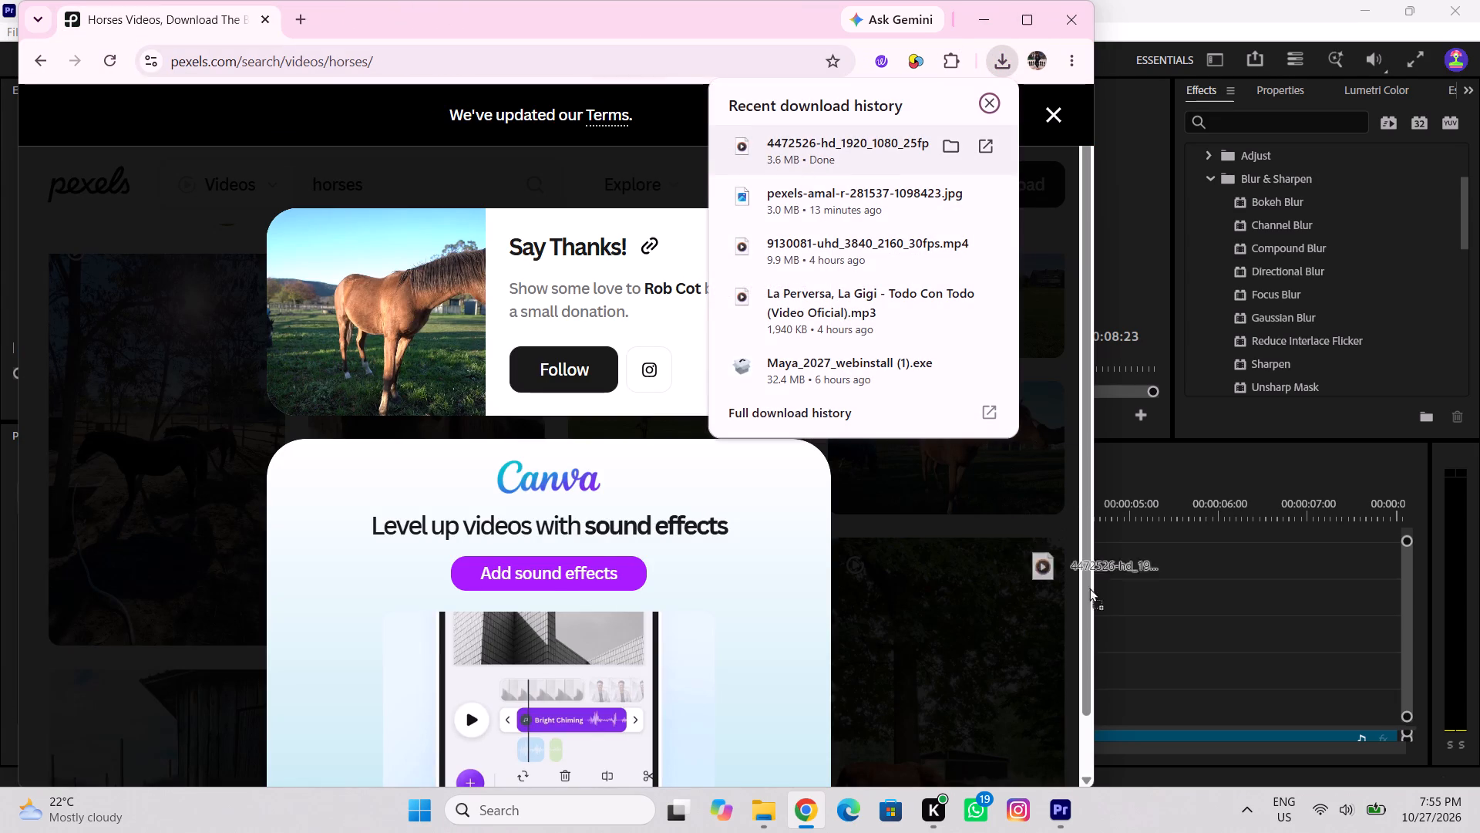
{"action": "left_click_drag", "start_coordinate": [1089, 588], "coordinate": [244, 717]}
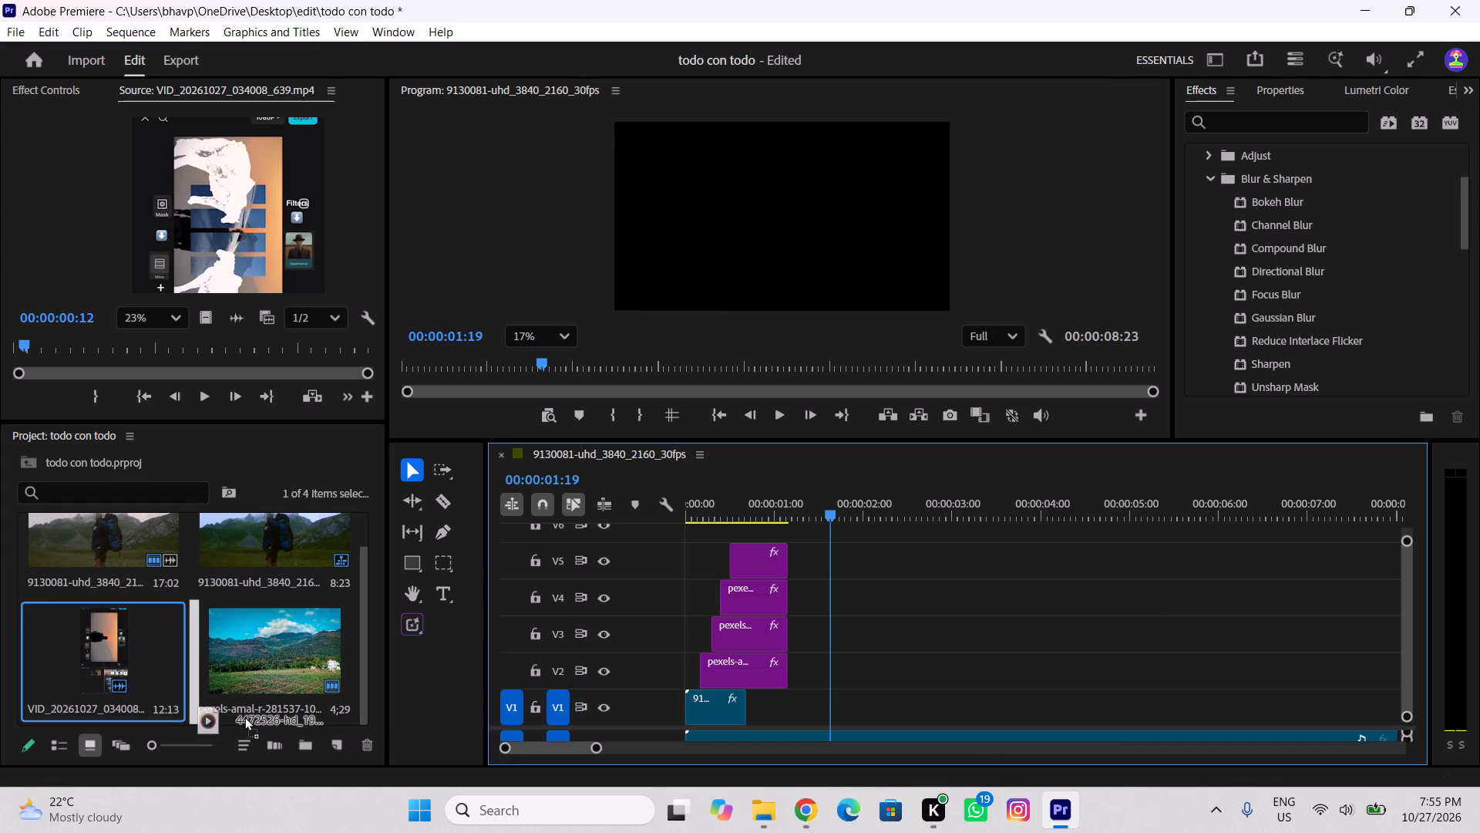
{"action": "left_click_drag", "start_coordinate": [244, 717], "coordinate": [261, 717]}
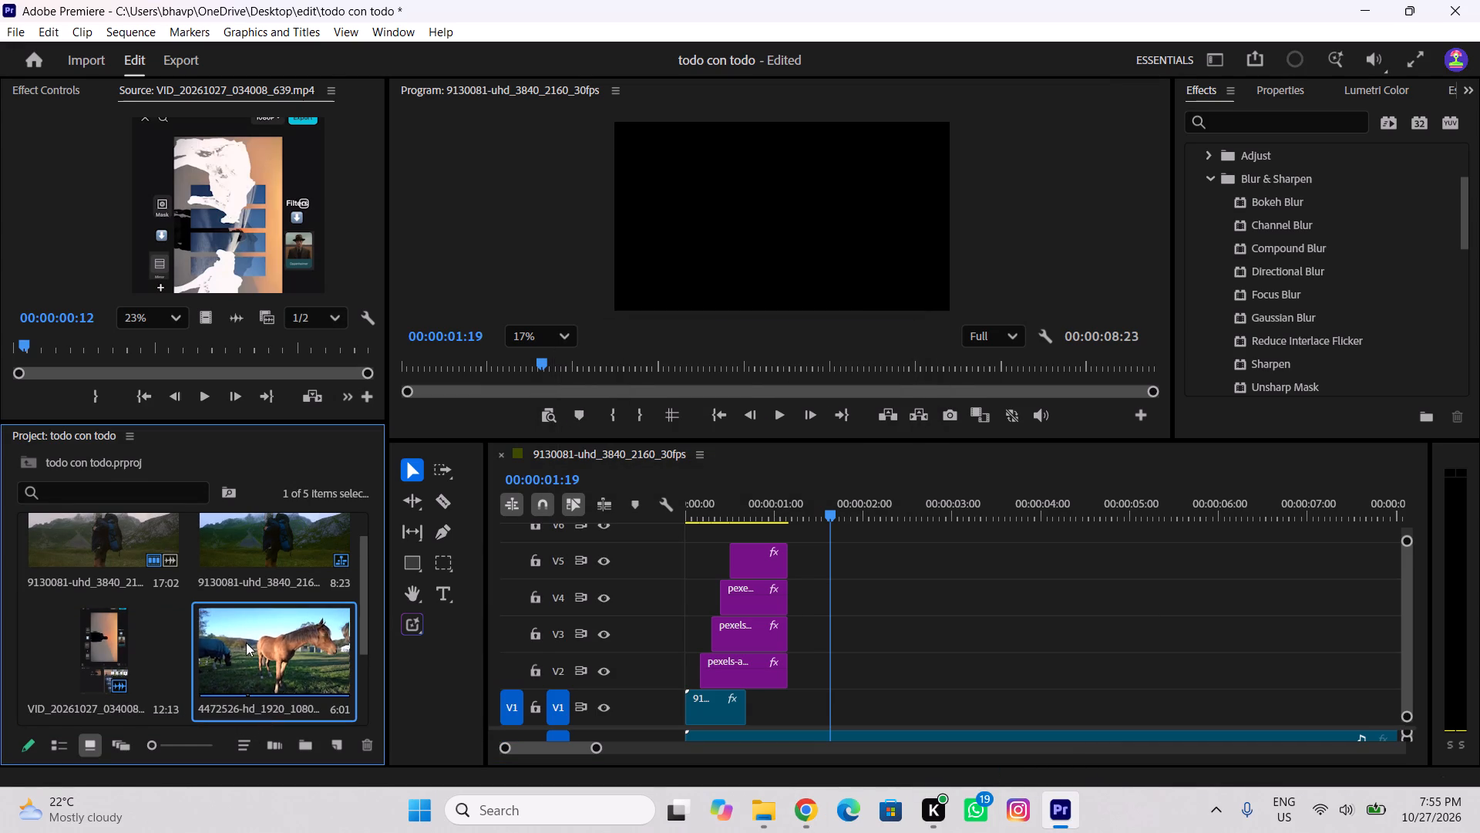
Reorder the project bin so the horse video comes after the pexels-amal landscape photo.
{"action": "scroll", "coordinate": [253, 637], "scroll_direction": "down", "scroll_amount": 5}
{"action": "scroll", "coordinate": [255, 636], "scroll_direction": "up", "scroll_amount": 2}
{"action": "scroll", "coordinate": [256, 636], "scroll_direction": "down", "scroll_amount": 2}
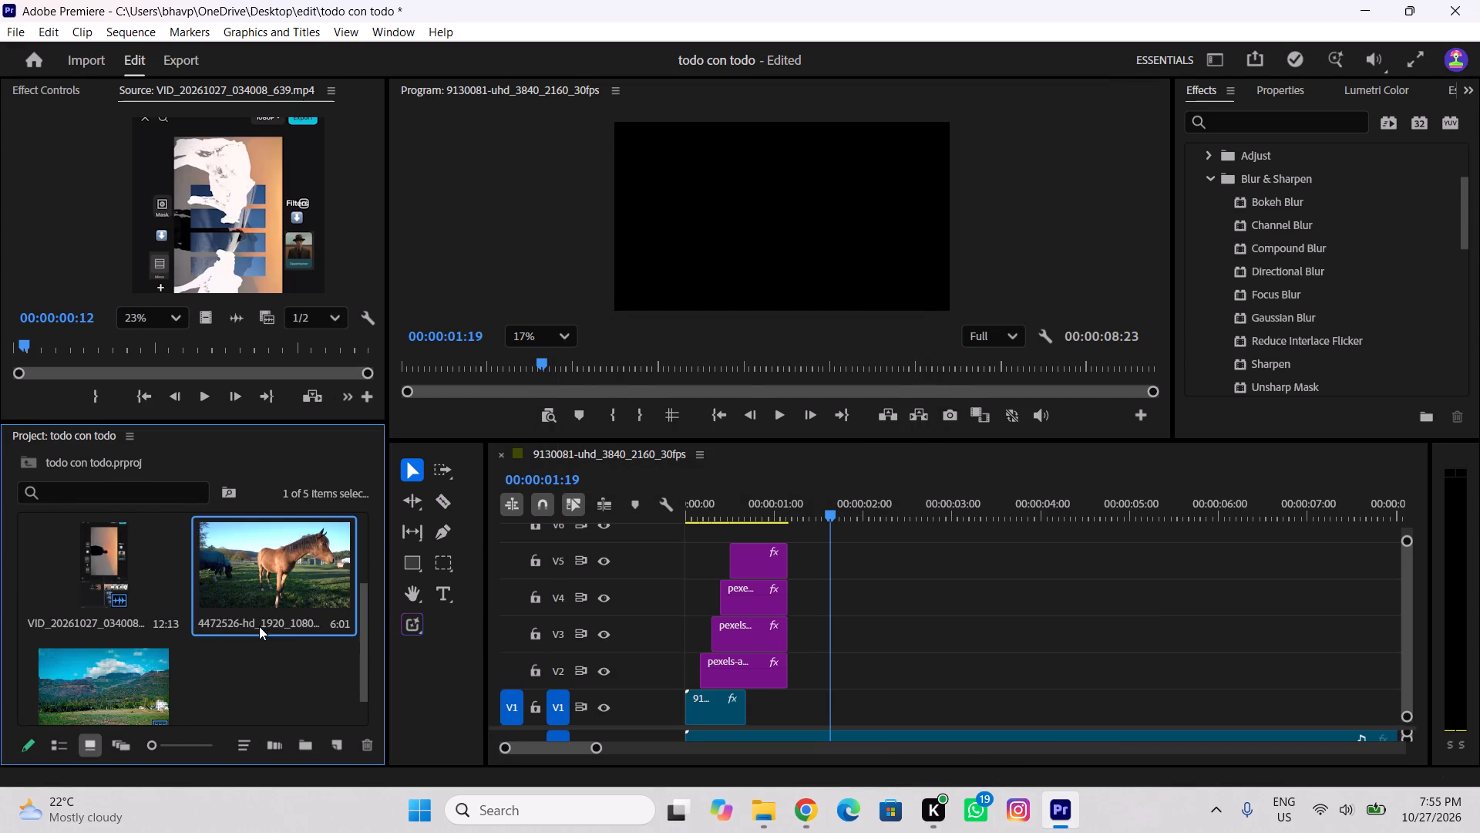
{"action": "left_click_drag", "start_coordinate": [281, 560], "coordinate": [149, 717]}
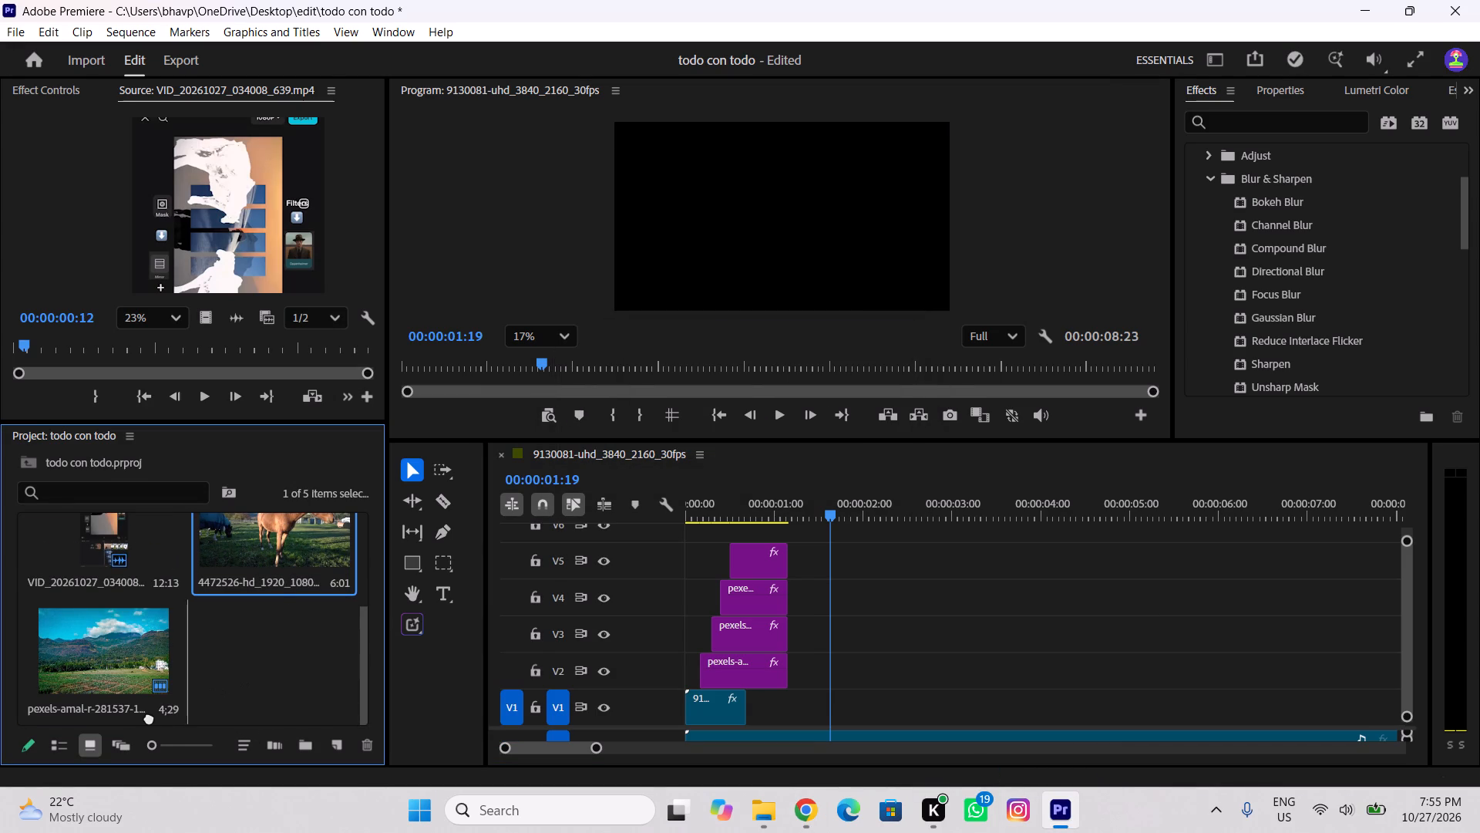
{"action": "left_click_drag", "start_coordinate": [149, 717], "coordinate": [149, 718]}
Place the horse video on track V6, starting where the stacked photo strips end.
{"action": "left_click_drag", "start_coordinate": [148, 648], "coordinate": [566, 618]}
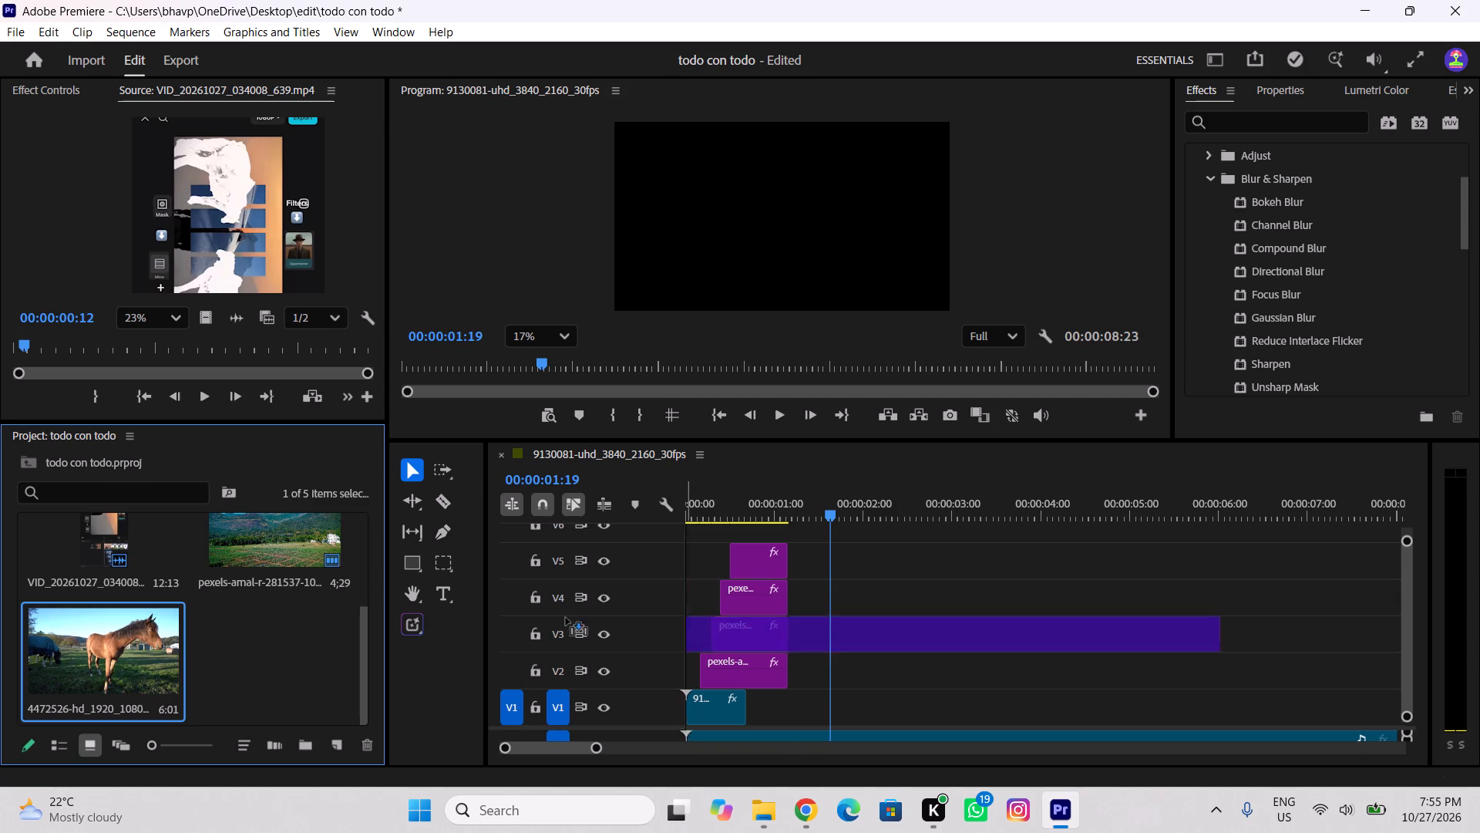
{"action": "left_click_drag", "start_coordinate": [566, 618], "coordinate": [785, 540]}
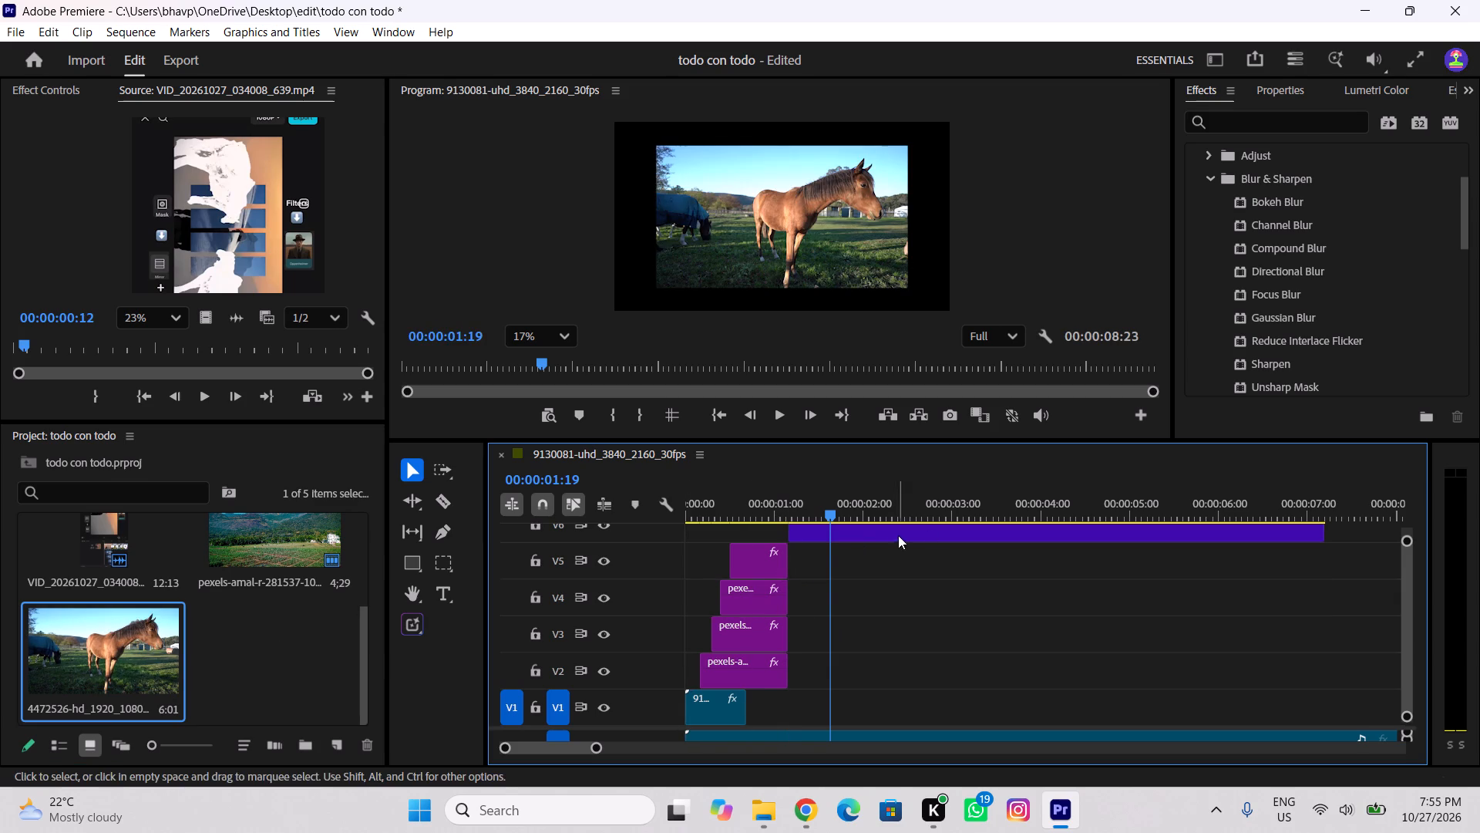
Set the V6 horse clip's Scale to 134 so it fills the frame, and deselect the clip.
{"action": "left_click", "coordinate": [866, 534]}
{"action": "left_click", "coordinate": [31, 89]}
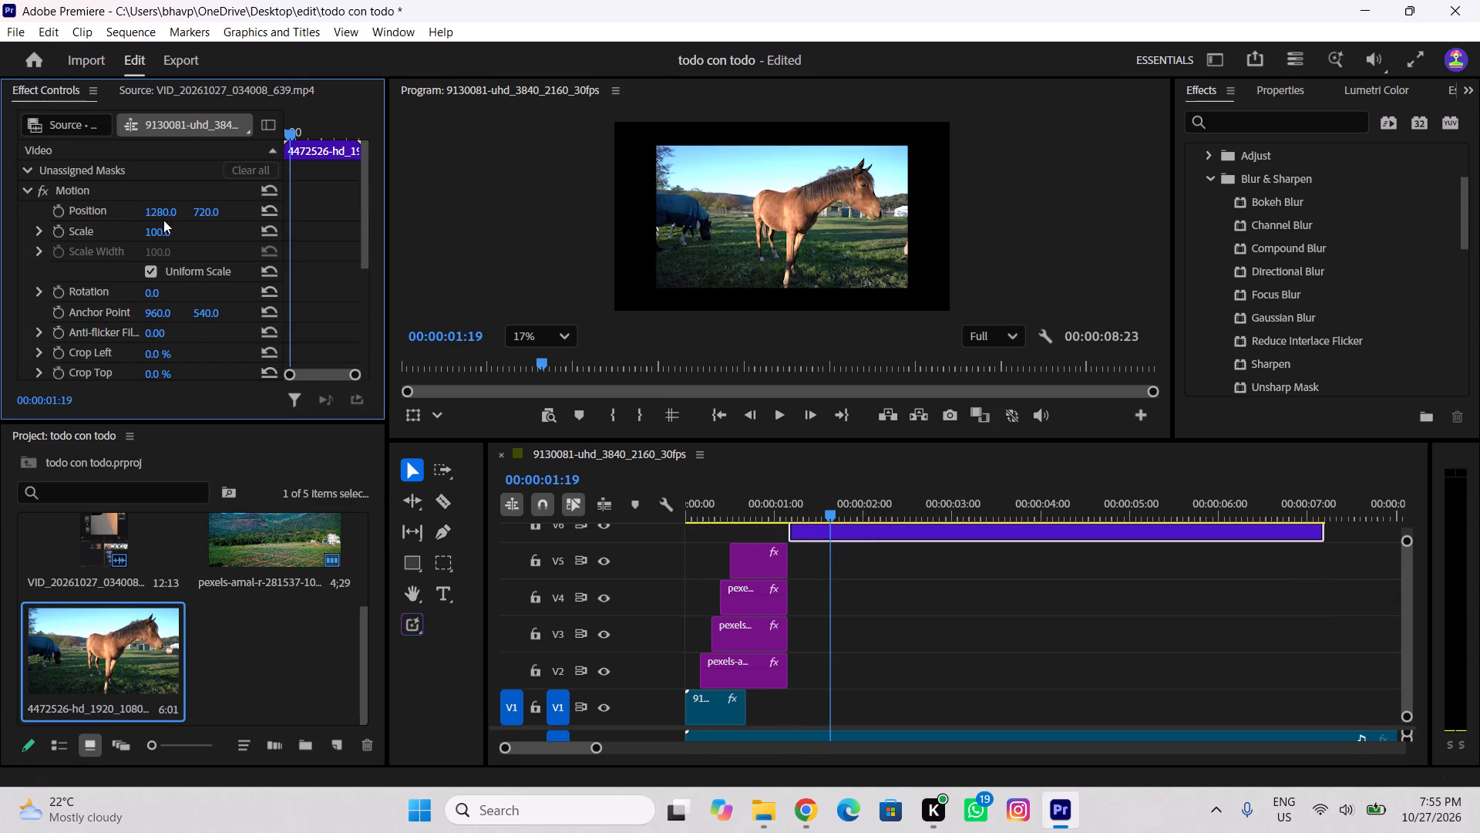
{"action": "left_click_drag", "start_coordinate": [161, 231], "coordinate": [199, 241]}
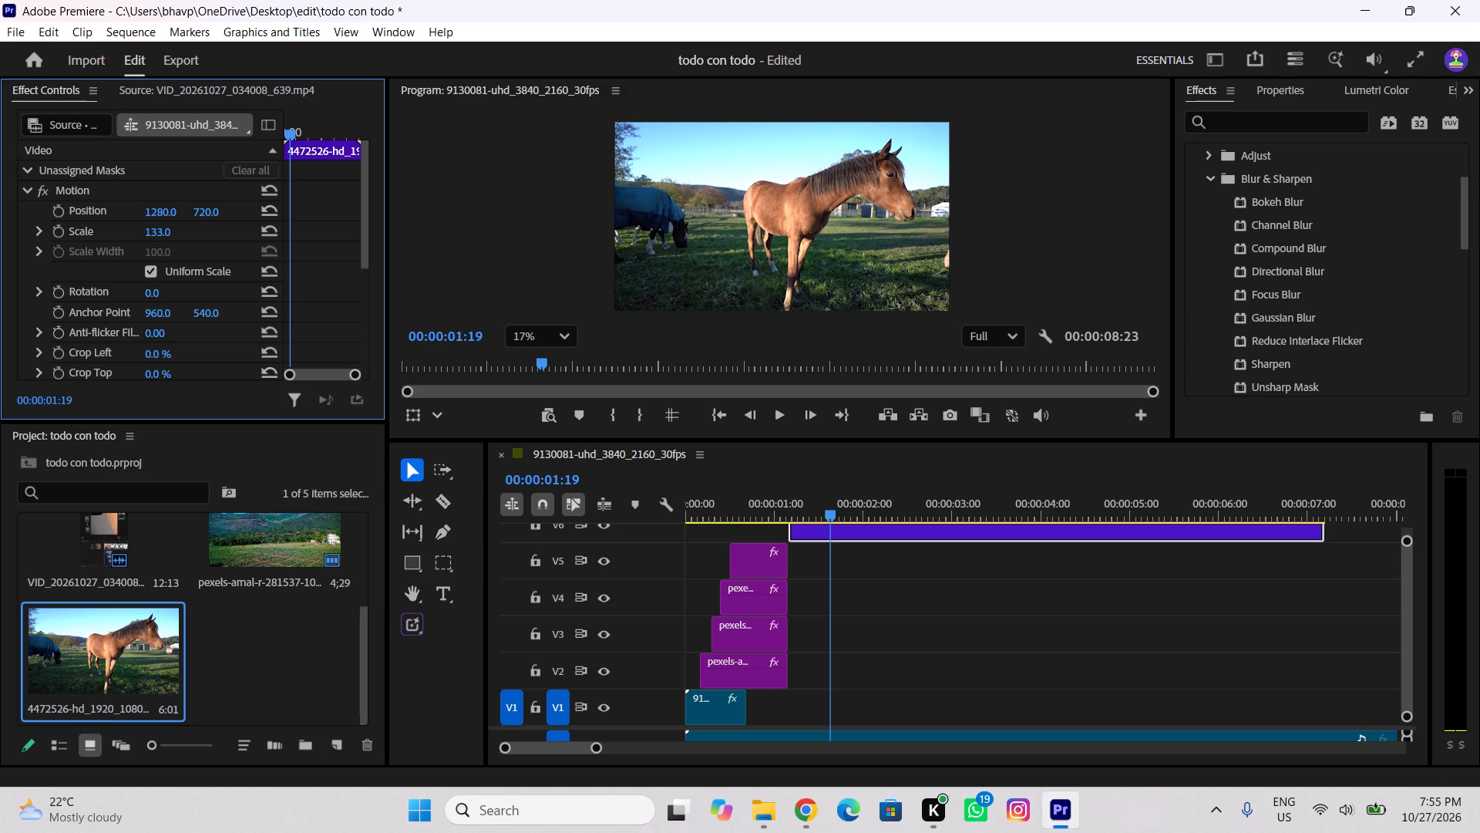
{"action": "left_click_drag", "start_coordinate": [199, 241], "coordinate": [200, 241]}
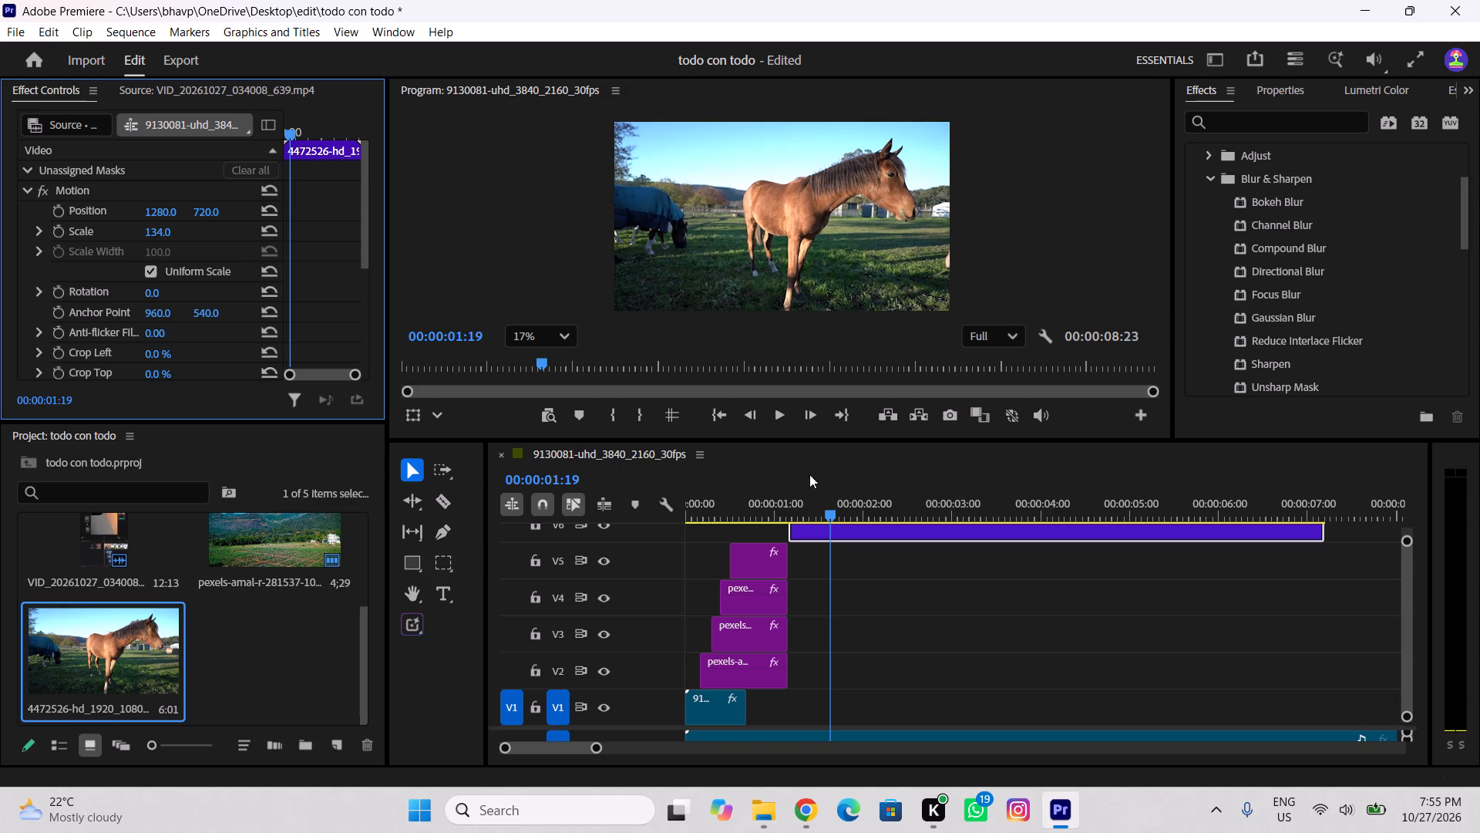
{"action": "left_click", "coordinate": [906, 565]}
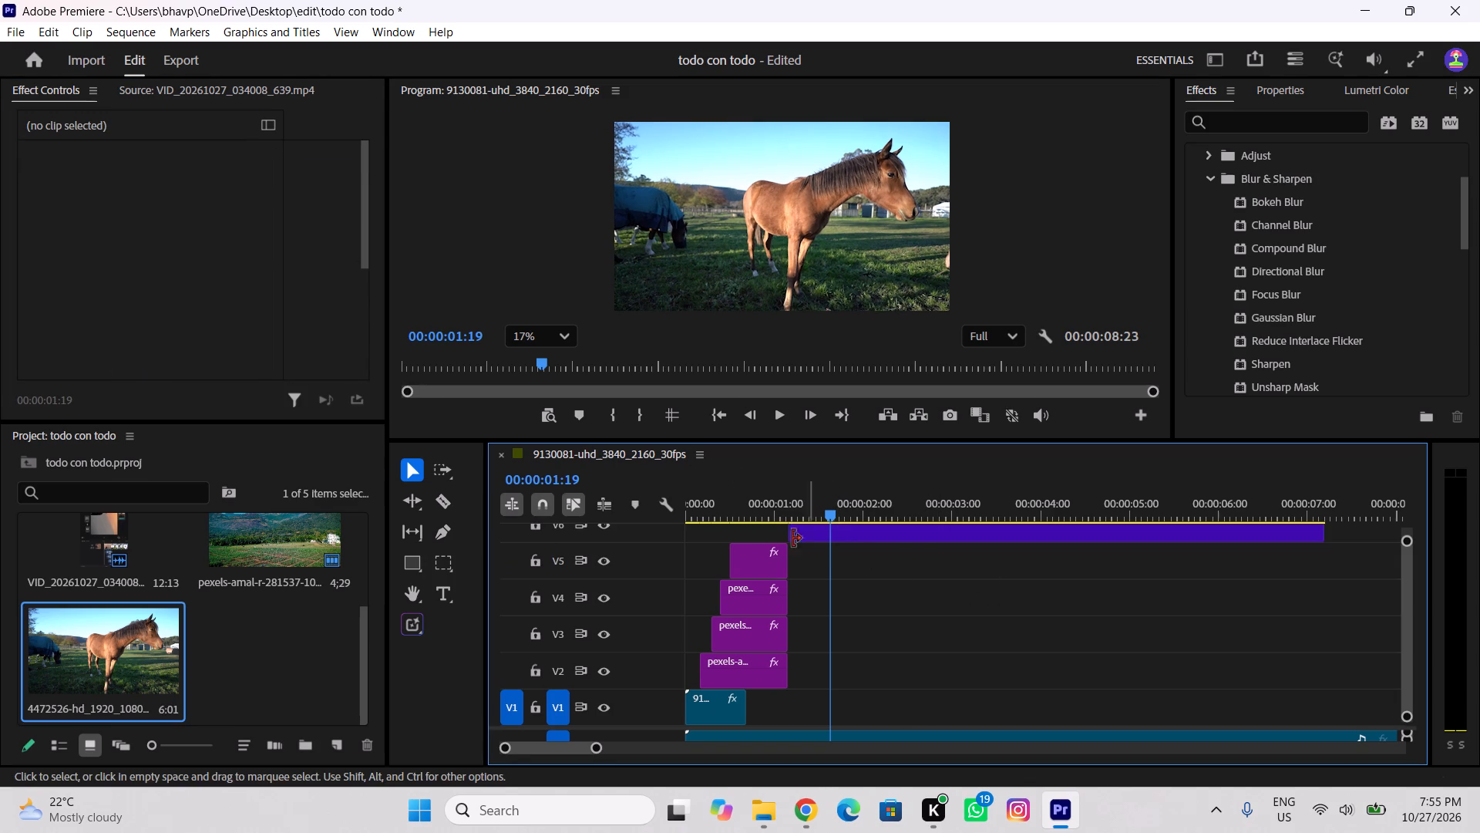
Open the VID_20261027_034008 reference video and examine its frames between 00:00:00:12 and 00:00:00:15, where the strips give way to the next shot.
{"action": "double_click", "coordinate": [102, 536]}
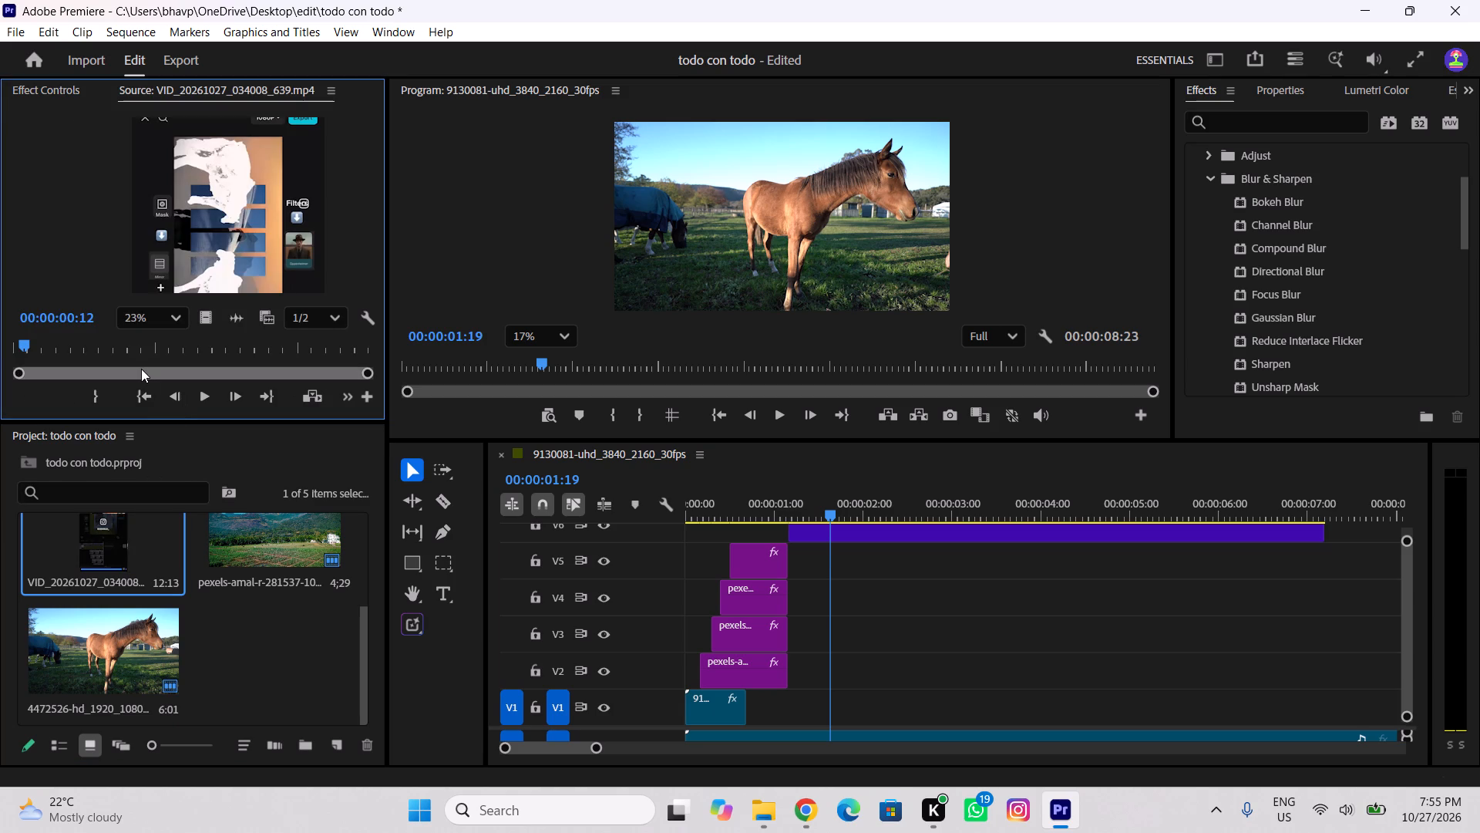
{"action": "key", "text": "Right"}
{"action": "key", "text": "Right"}
{"action": "key", "text": "Right"}
{"action": "key", "text": "Right"}
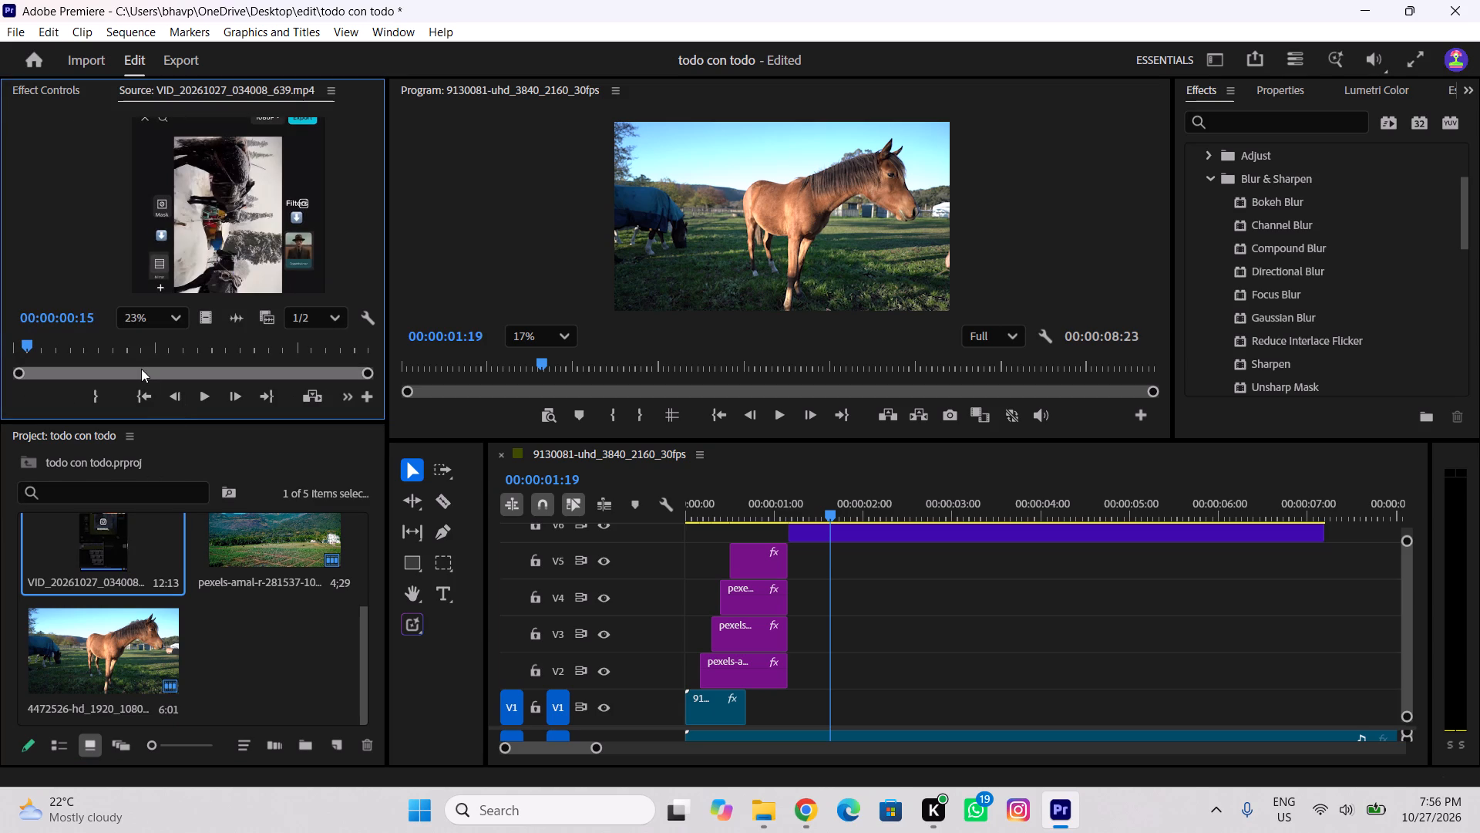
{"action": "key", "text": "Left"}
{"action": "key", "text": "Left"}
{"action": "key", "text": "Left"}
{"action": "key", "text": "Left"}
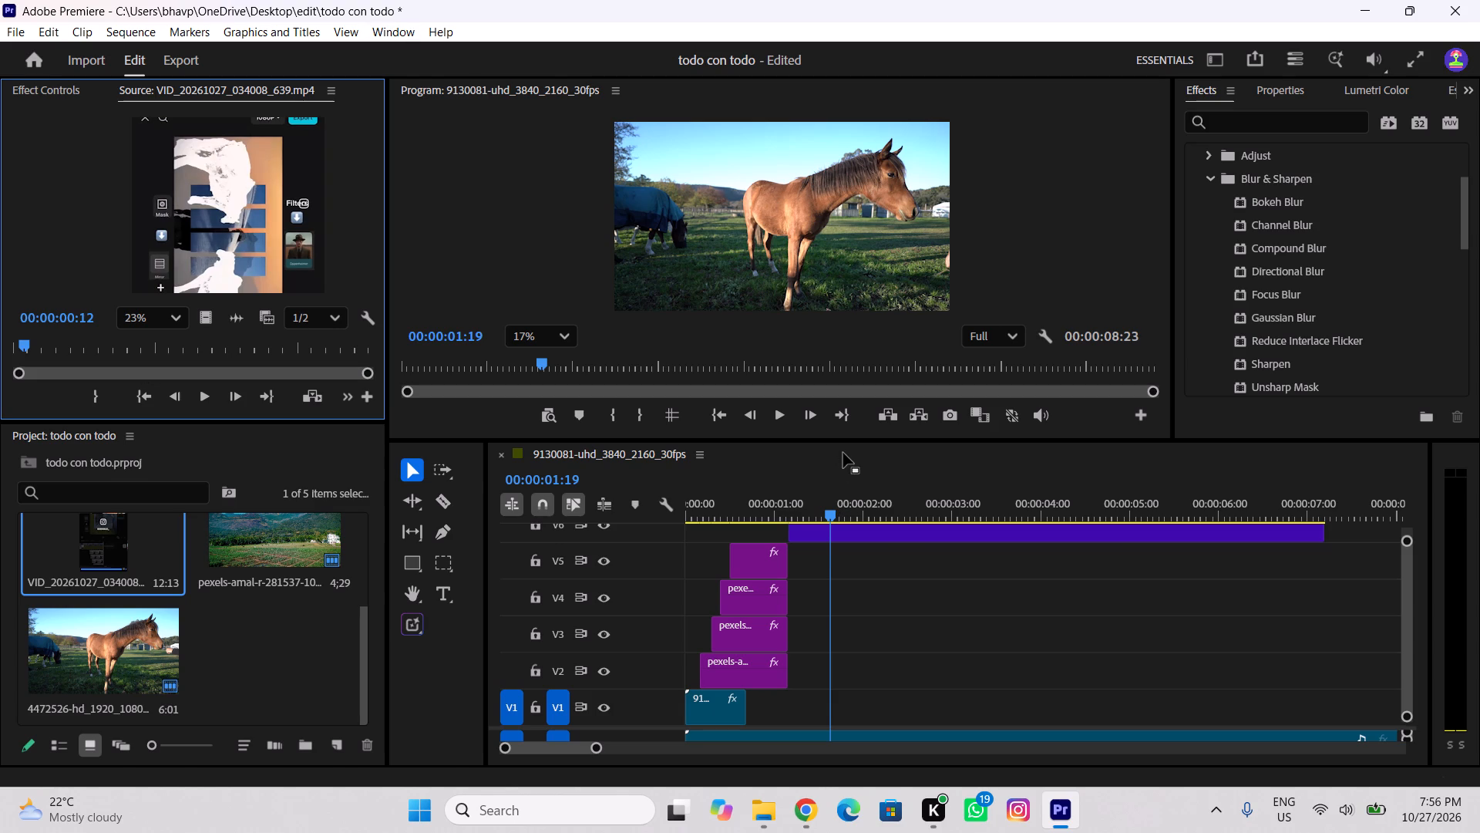
Scrub the sequence from the V6 horse clip back through the photo strips to its first frame for comparison.
{"action": "left_click", "coordinate": [877, 539]}
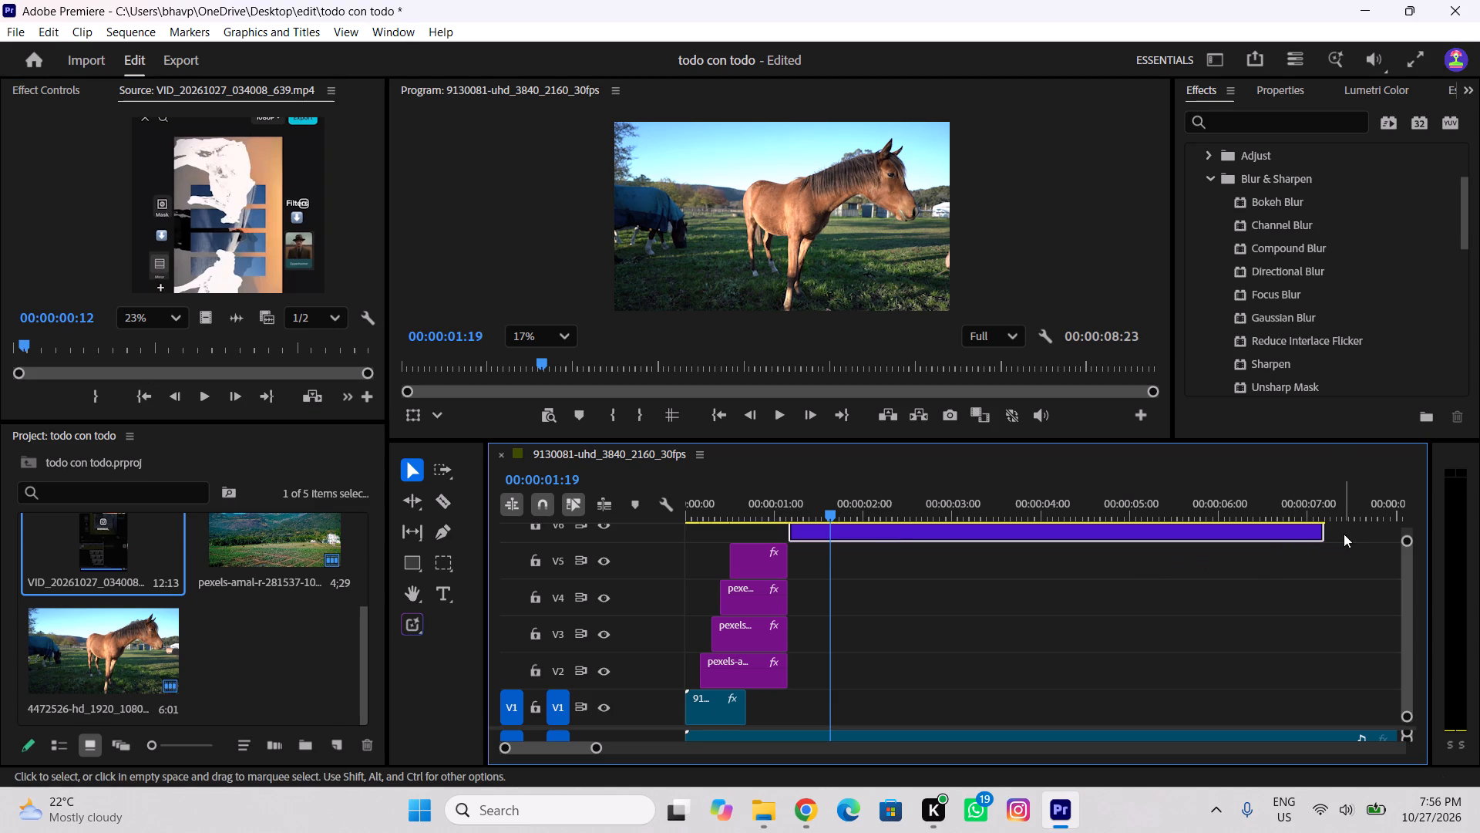
{"action": "left_click_drag", "start_coordinate": [938, 508], "coordinate": [765, 514]}
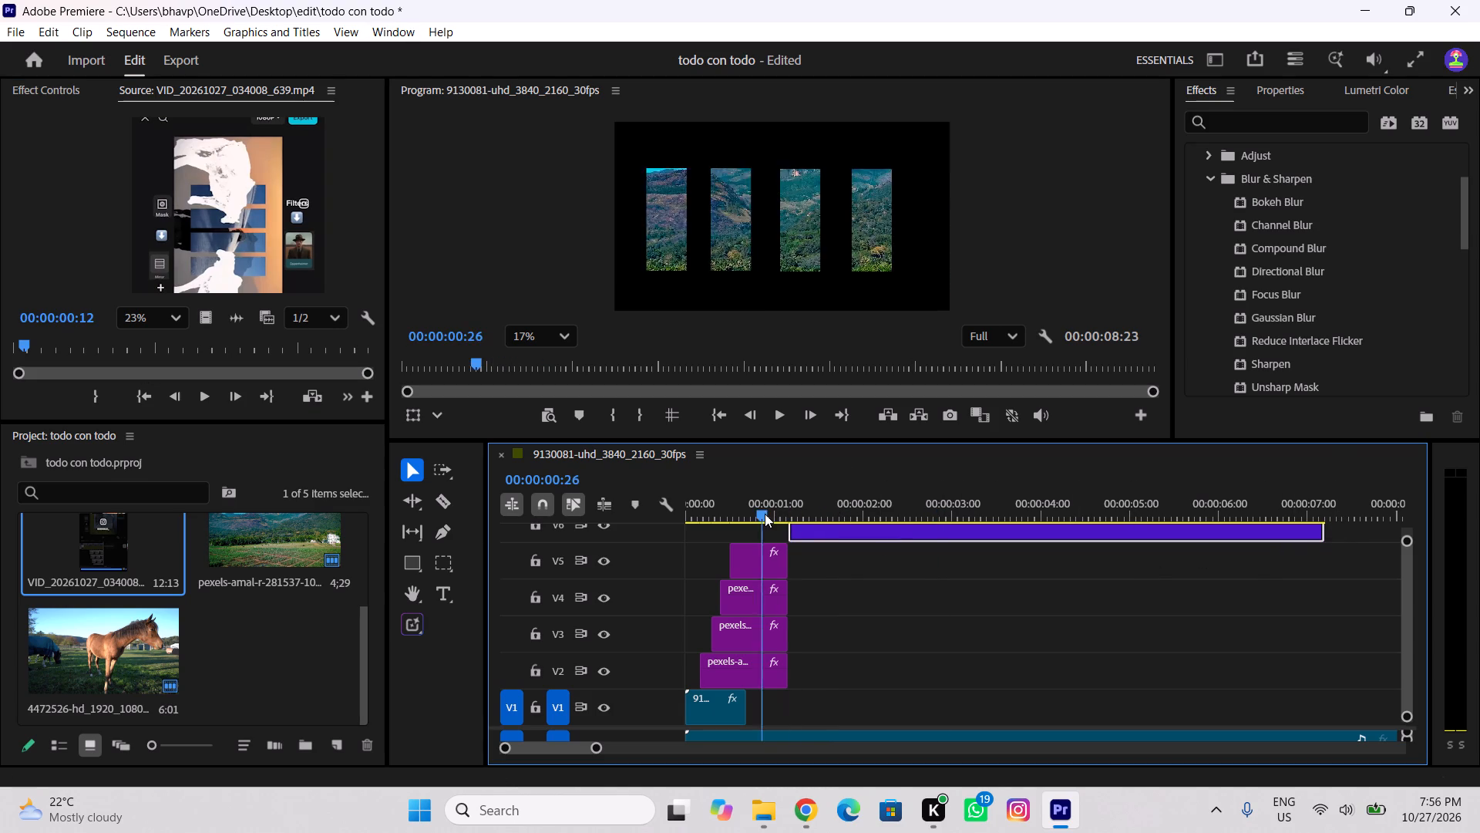
{"action": "left_click_drag", "start_coordinate": [765, 514], "coordinate": [214, 417]}
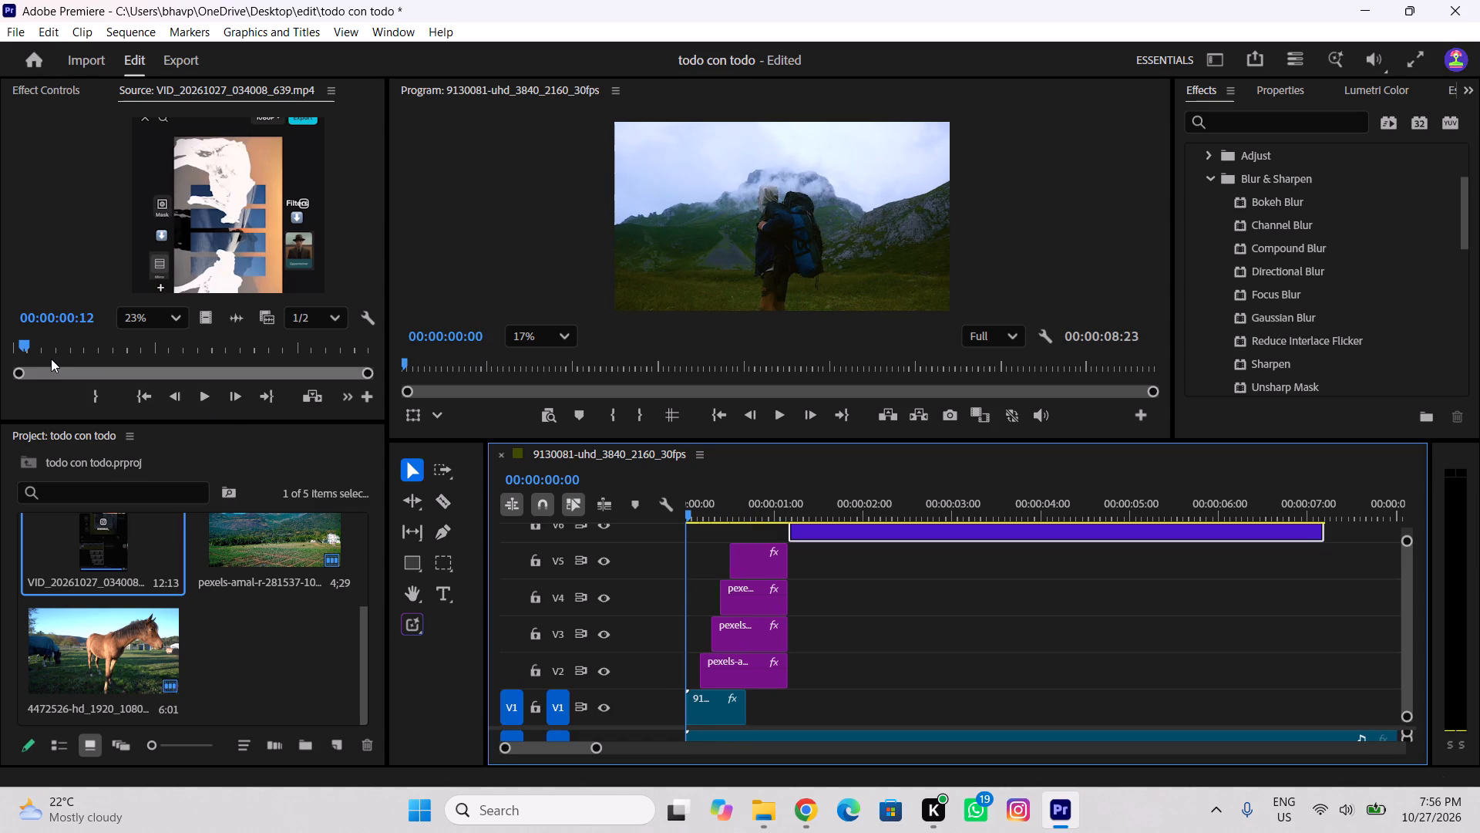
{"action": "key", "text": "Left"}
{"action": "key", "text": "Left"}
{"action": "key", "text": "Left"}
{"action": "key", "text": "Left"}
{"action": "key", "text": "Left"}
{"action": "key", "text": "Left"}
{"action": "key", "text": "Left"}
{"action": "key", "text": "Left"}
{"action": "key", "text": "Left"}
{"action": "key", "text": "Left"}
{"action": "key", "text": "Left"}
{"action": "key", "text": "Left"}
{"action": "key", "text": "Left"}
{"action": "key", "text": "Left"}
{"action": "key", "text": "Left"}
{"action": "key", "text": "Left"}
{"action": "key", "text": "Left"}
{"action": "key", "text": "Left"}
{"action": "key", "text": "Left"}
{"action": "key", "text": "Left"}
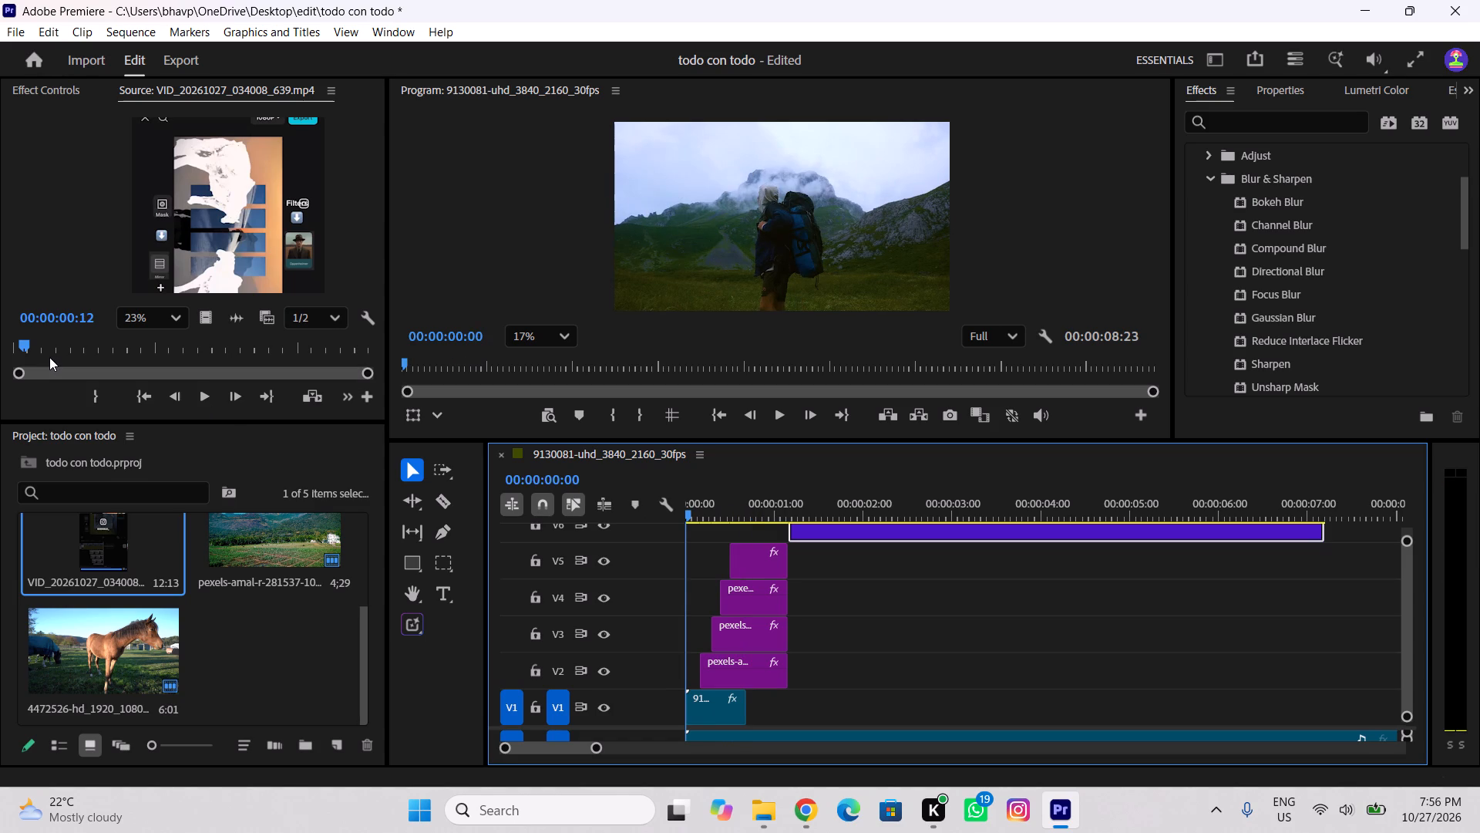
{"action": "key", "text": "Left"}
Examine the reference video frame by frame through the strip build-up and the full-frame shot, ending at 00:00:00:21.
{"action": "left_click", "coordinate": [70, 317]}
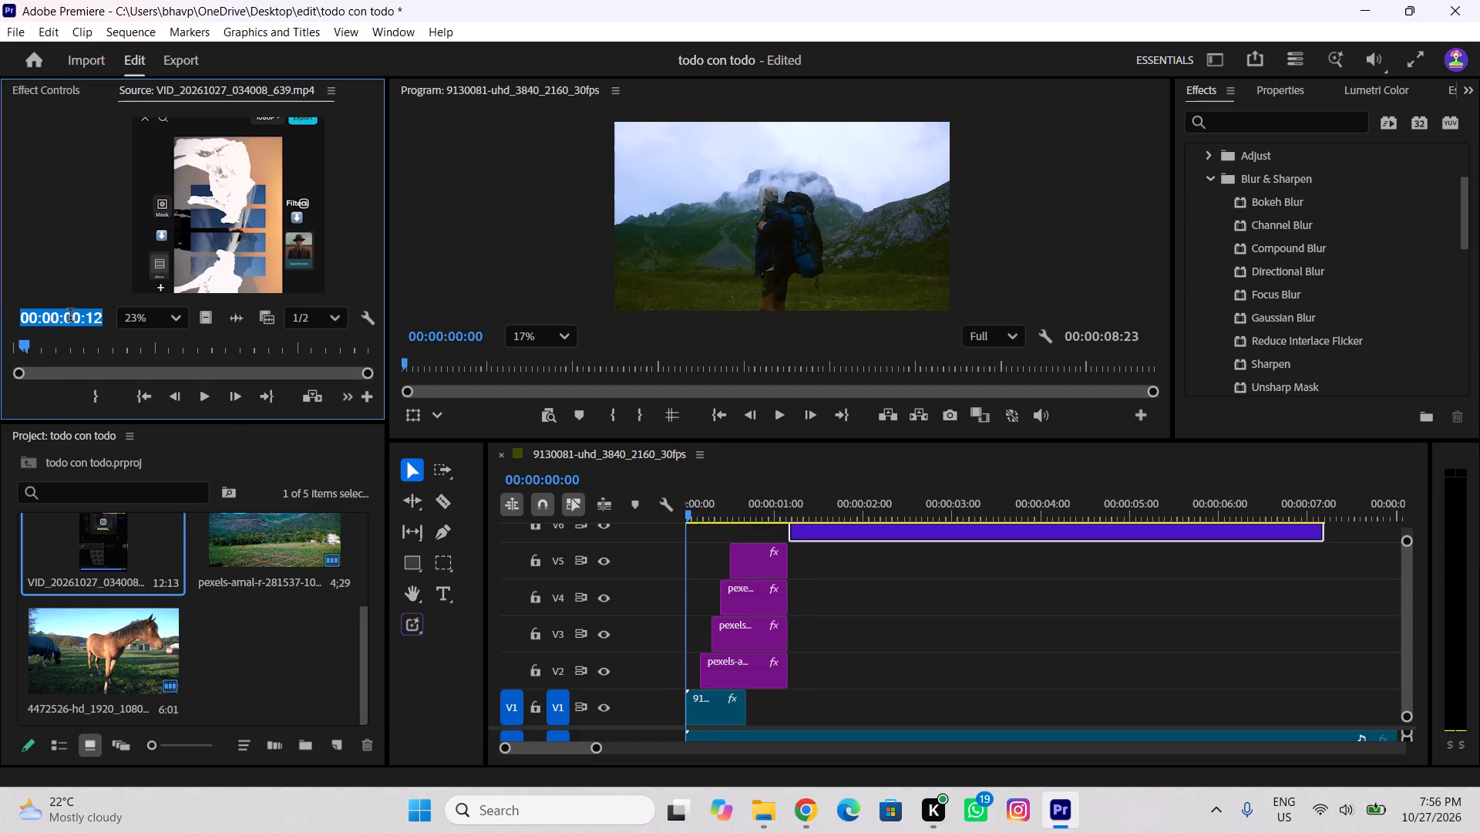
{"action": "left_click", "coordinate": [70, 278]}
{"action": "key", "text": "Right"}
{"action": "key", "text": "Right"}
{"action": "key", "text": "Right"}
{"action": "key", "text": "Right"}
{"action": "key", "text": "Right"}
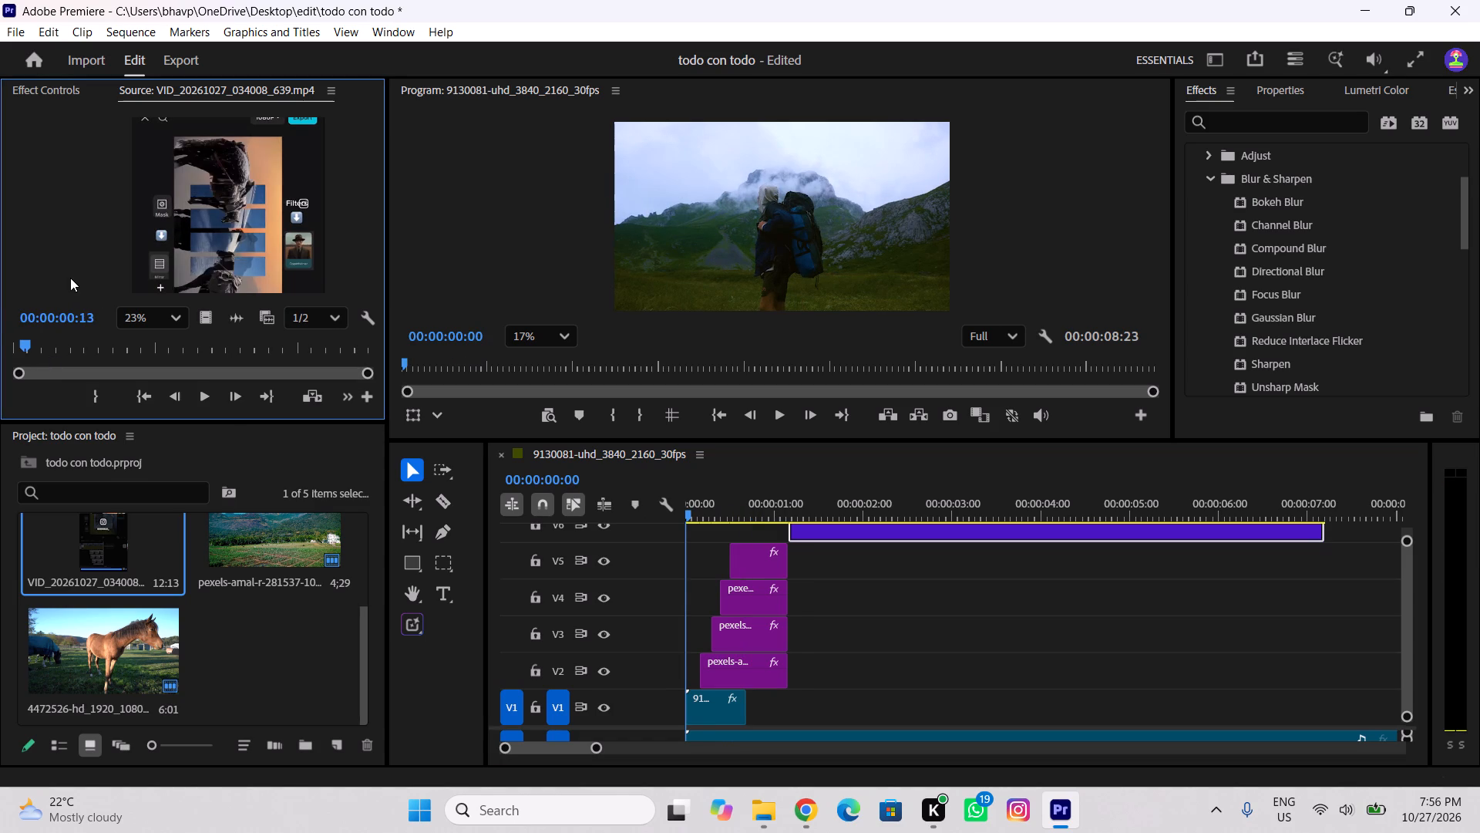
{"action": "key", "text": "Left"}
{"action": "key", "text": "Left"}
{"action": "key", "text": "Left"}
{"action": "key", "text": "Left"}
{"action": "key", "text": "Left"}
{"action": "key", "text": "Left"}
{"action": "key", "text": "Left"}
{"action": "key", "text": "Left"}
{"action": "key", "text": "Left"}
{"action": "key", "text": "Left"}
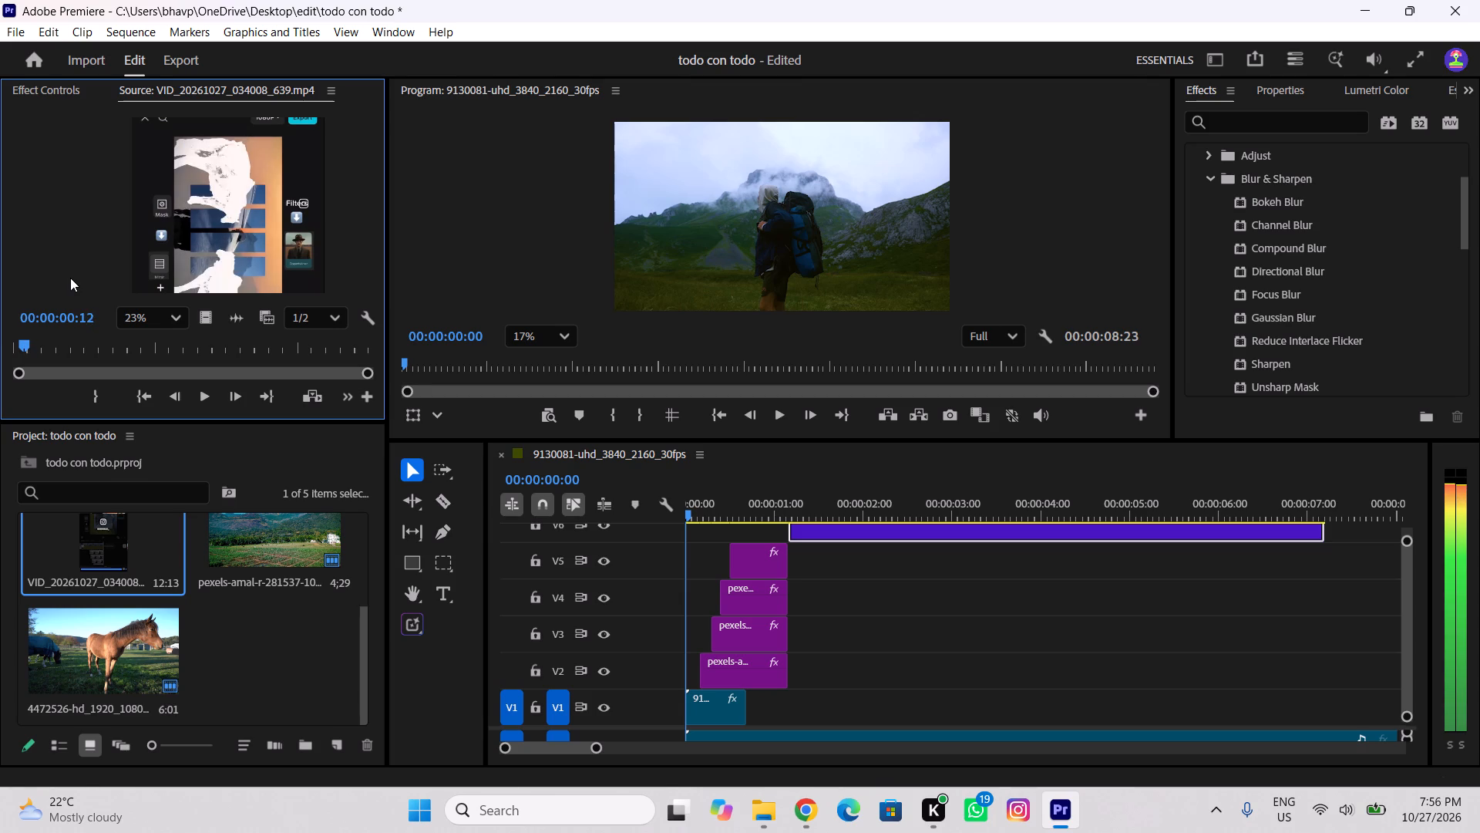
{"action": "key", "text": "Right"}
{"action": "key", "text": "Right"}
{"action": "key", "text": "Right"}
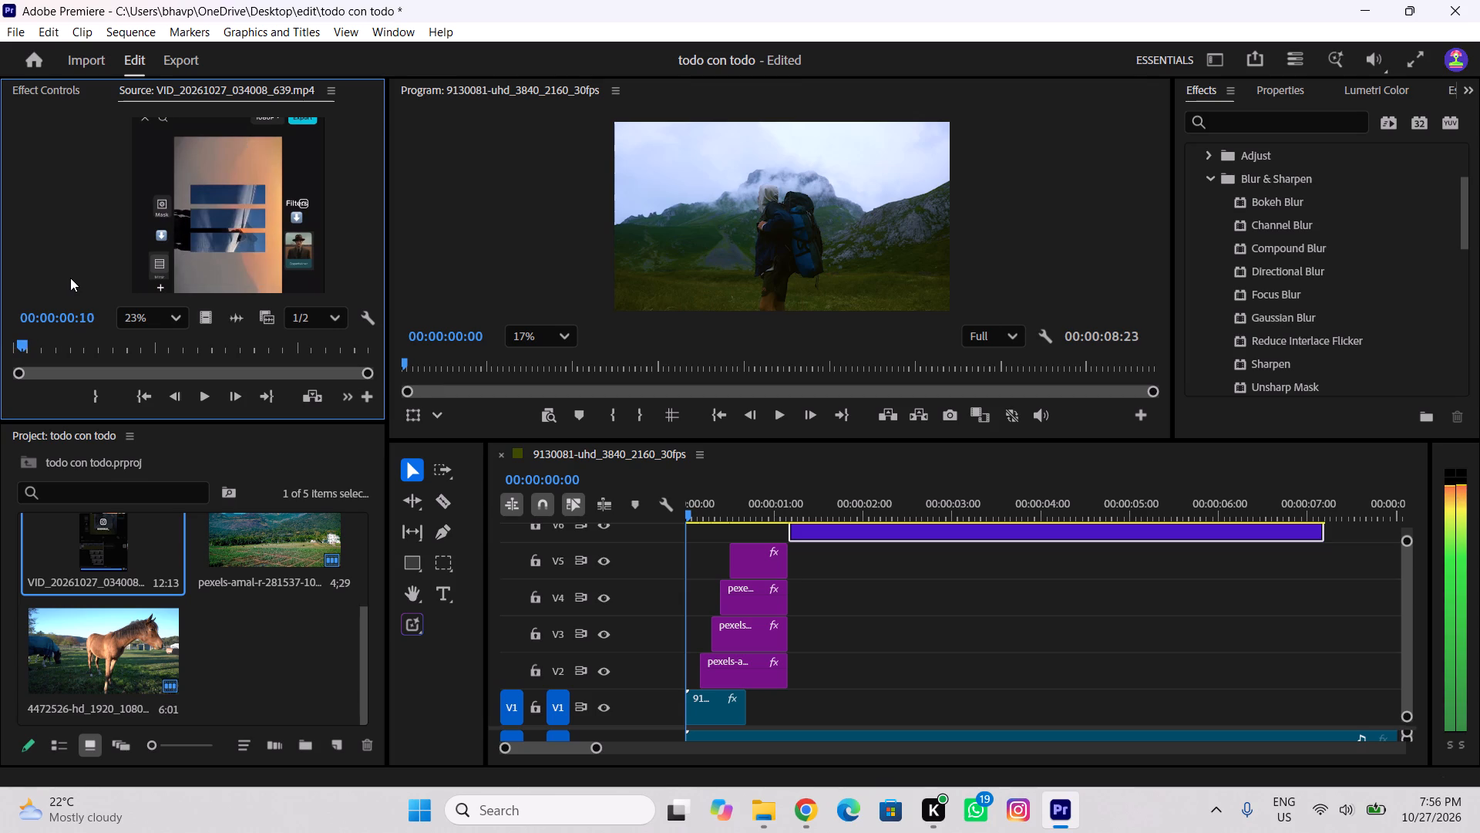
{"action": "key", "text": "Right"}
{"action": "key", "text": "Right"}
{"action": "key", "text": "Right"}
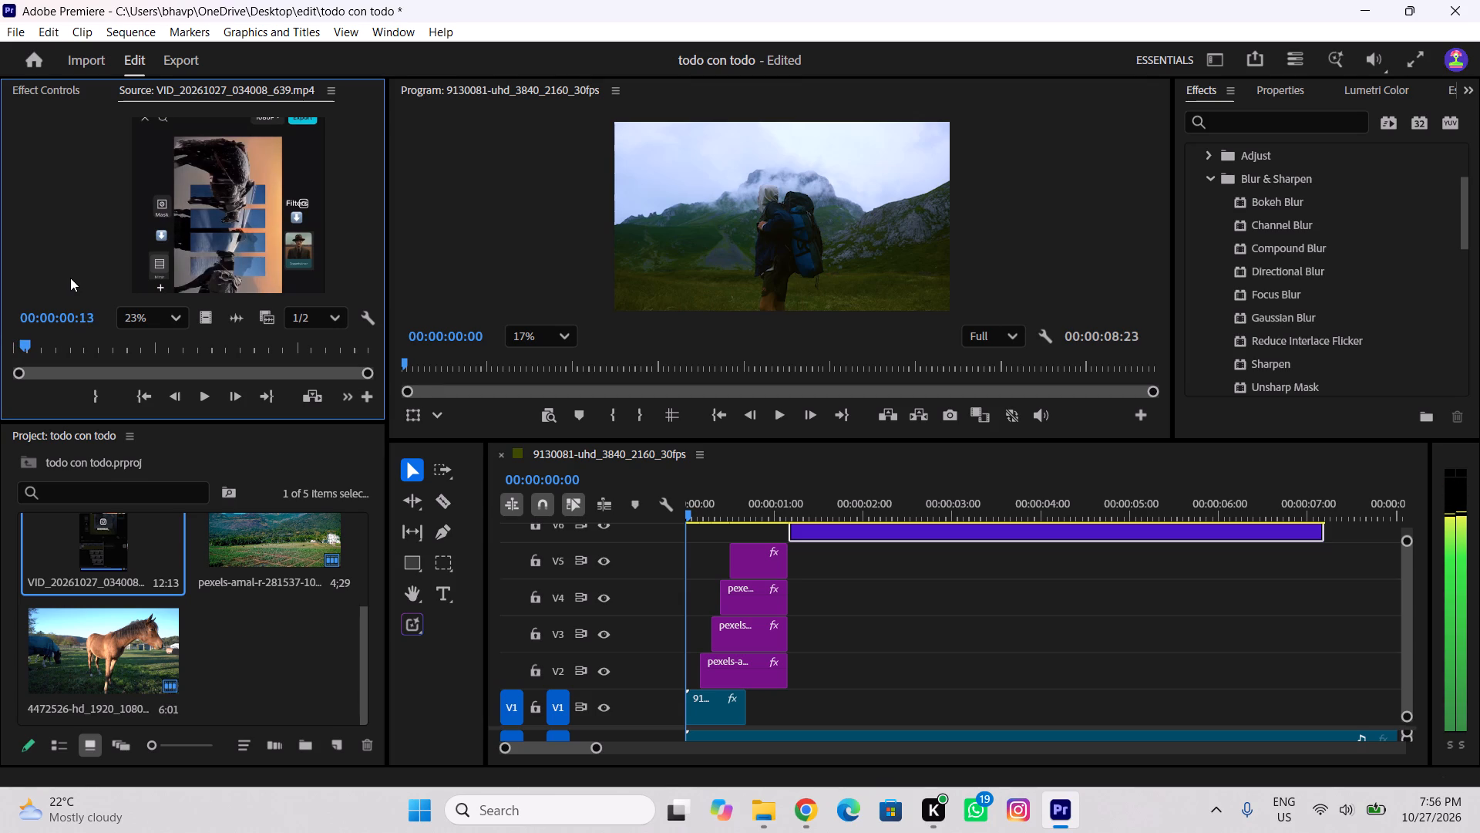
{"action": "key", "text": "Right"}
{"action": "key", "text": "Right"}
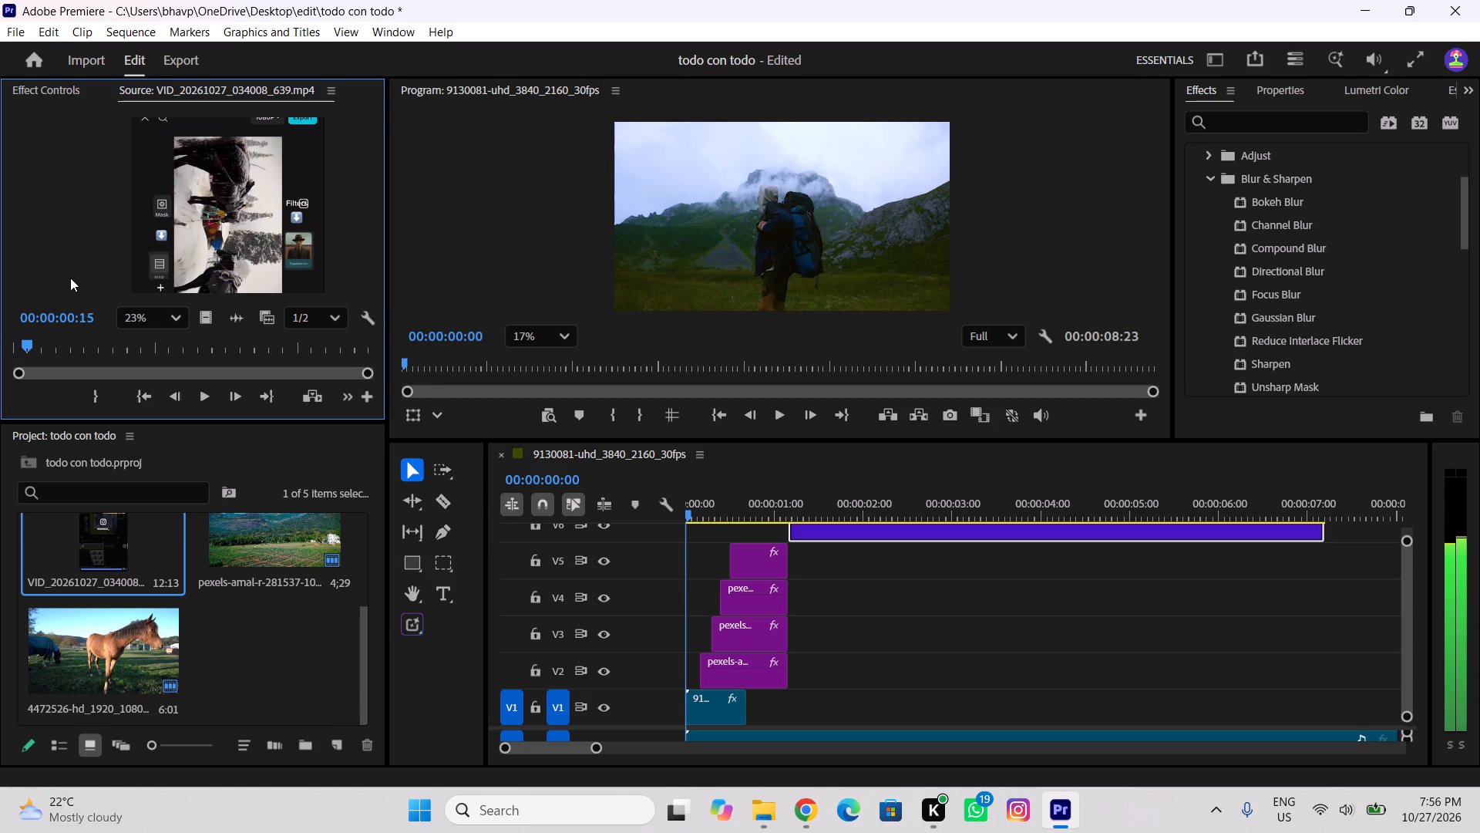
{"action": "key", "text": "Right"}
{"action": "key", "text": "Right"}
{"action": "key", "text": "Right"}
{"action": "key", "text": "Right"}
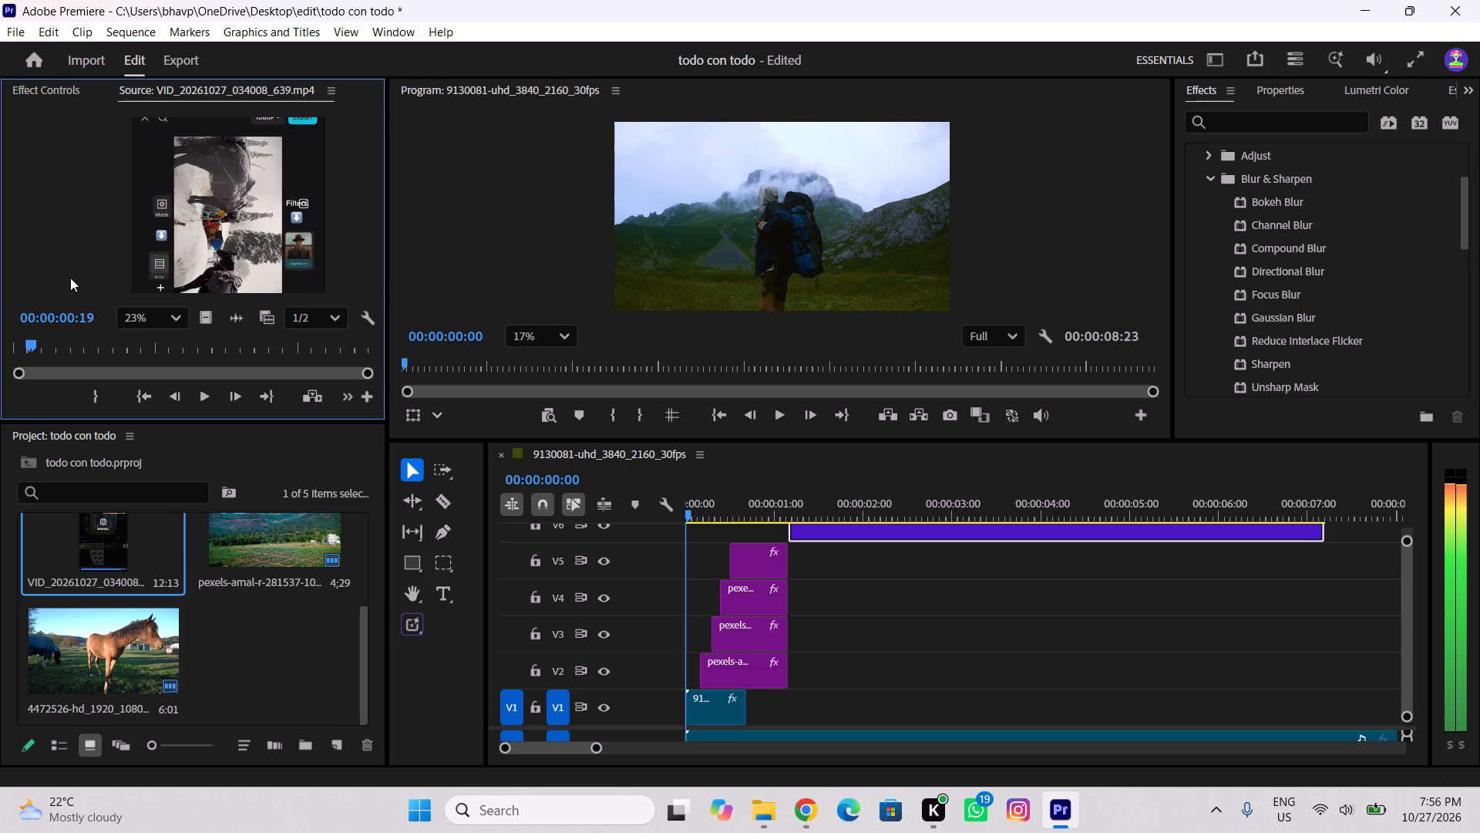
{"action": "key", "text": "Right"}
{"action": "key", "text": "Right"}
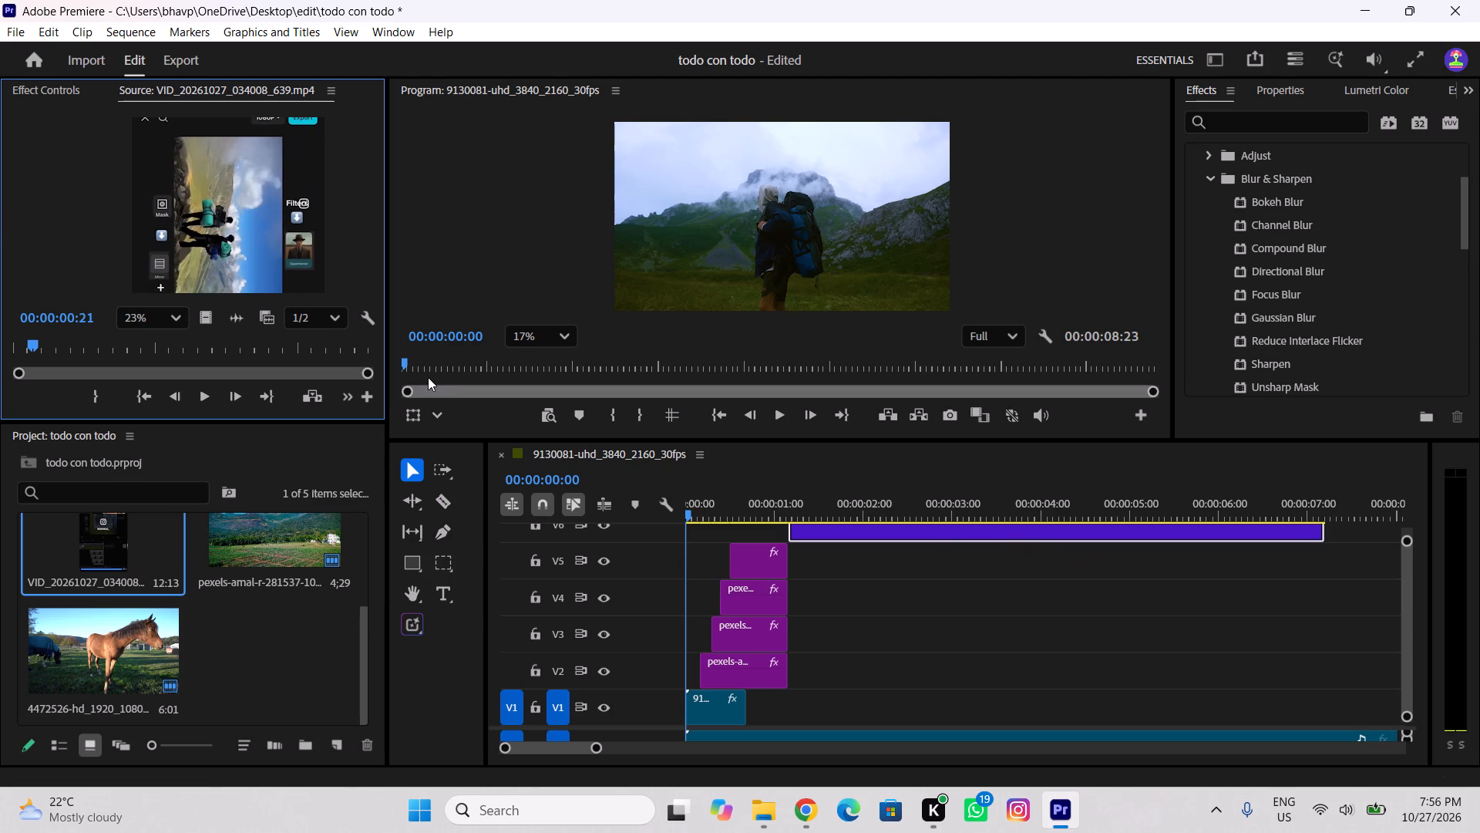
Move the V6 horse clip earlier so it starts at 00:00:00:21, where the V1 hiker clip ends.
{"action": "left_click_drag", "start_coordinate": [772, 511], "coordinate": [769, 511]}
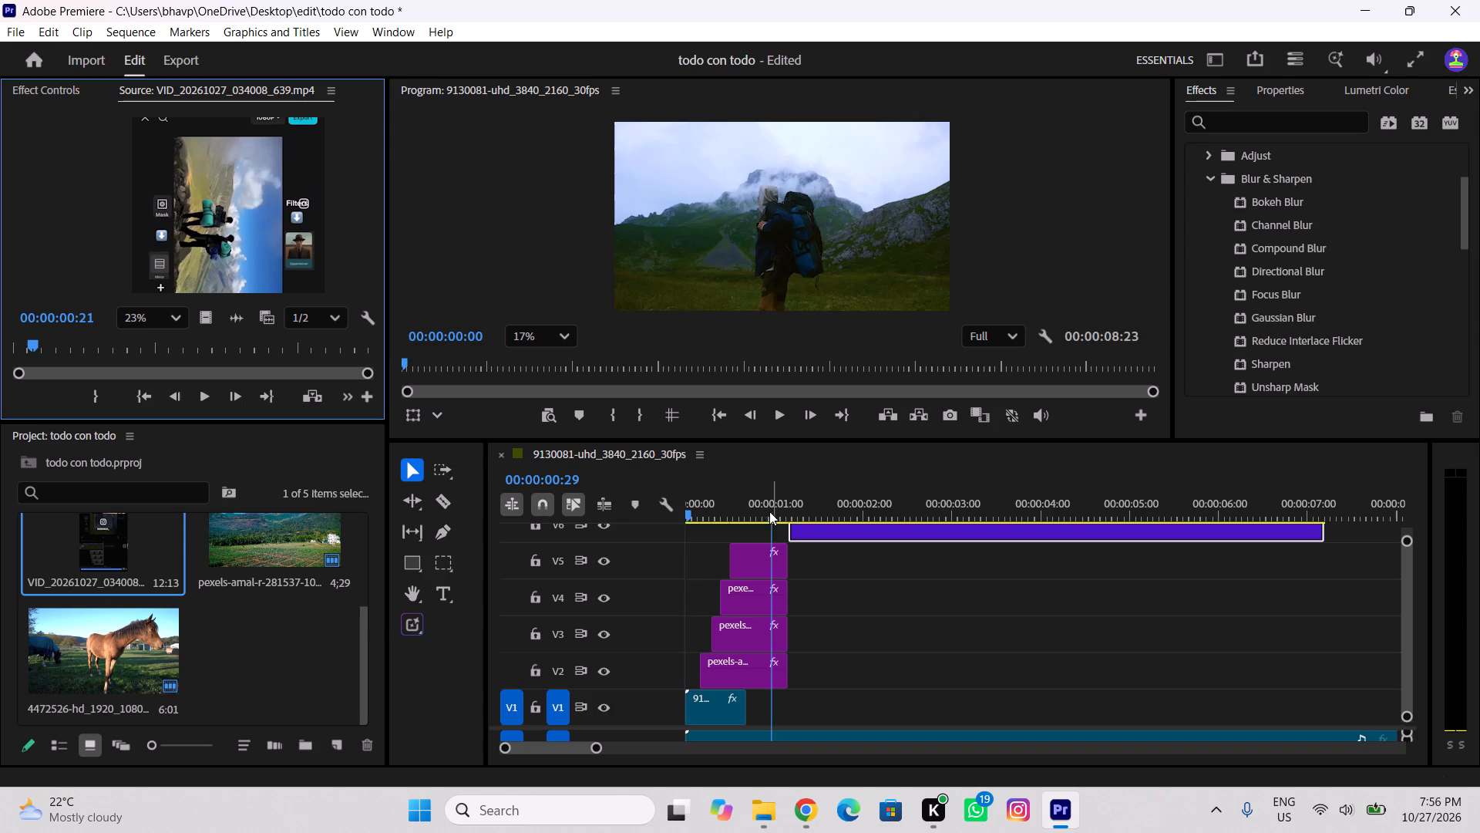
{"action": "left_click_drag", "start_coordinate": [769, 511], "coordinate": [706, 537]}
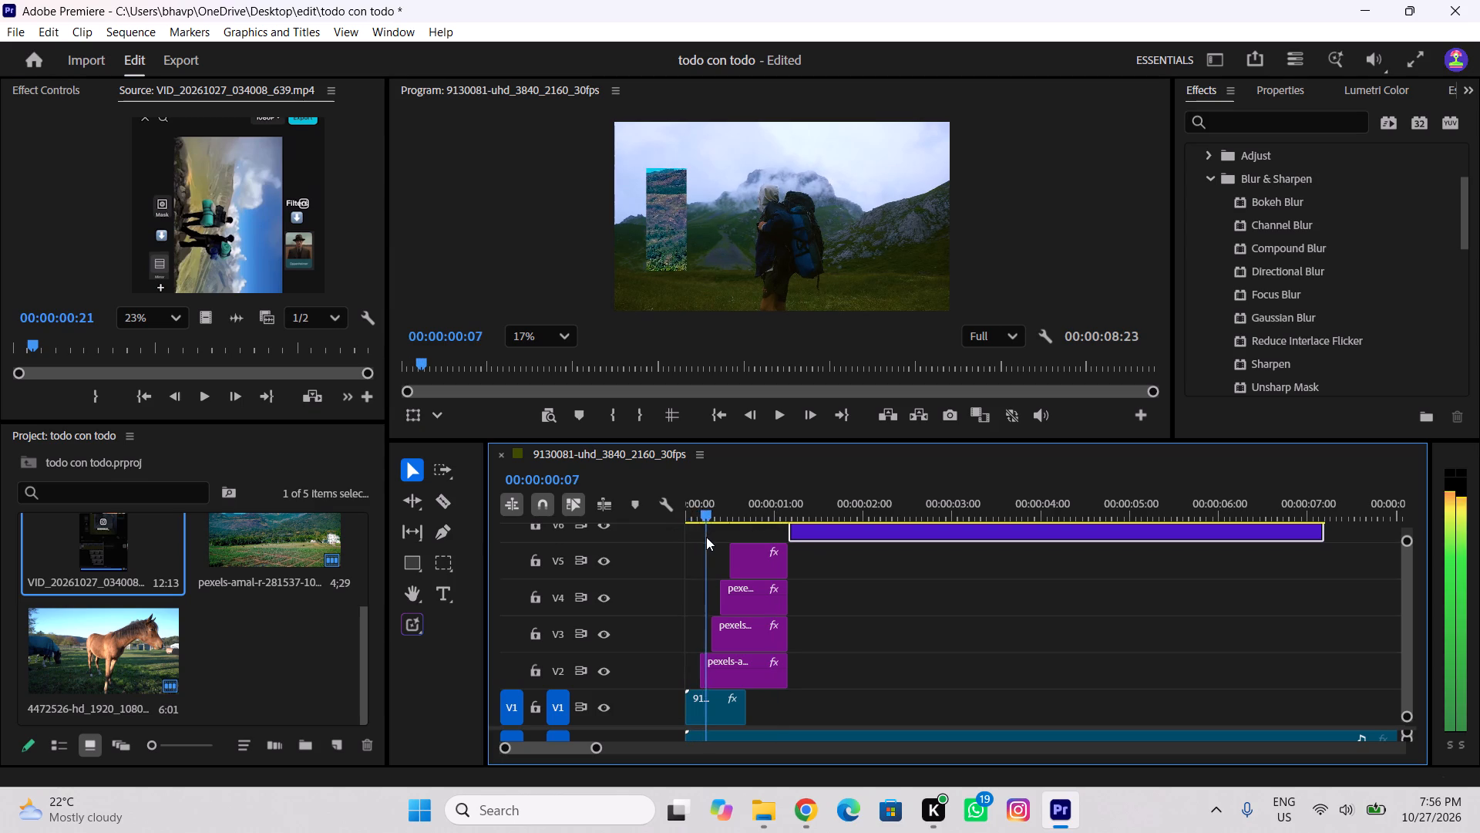
{"action": "left_click_drag", "start_coordinate": [706, 537], "coordinate": [753, 560]}
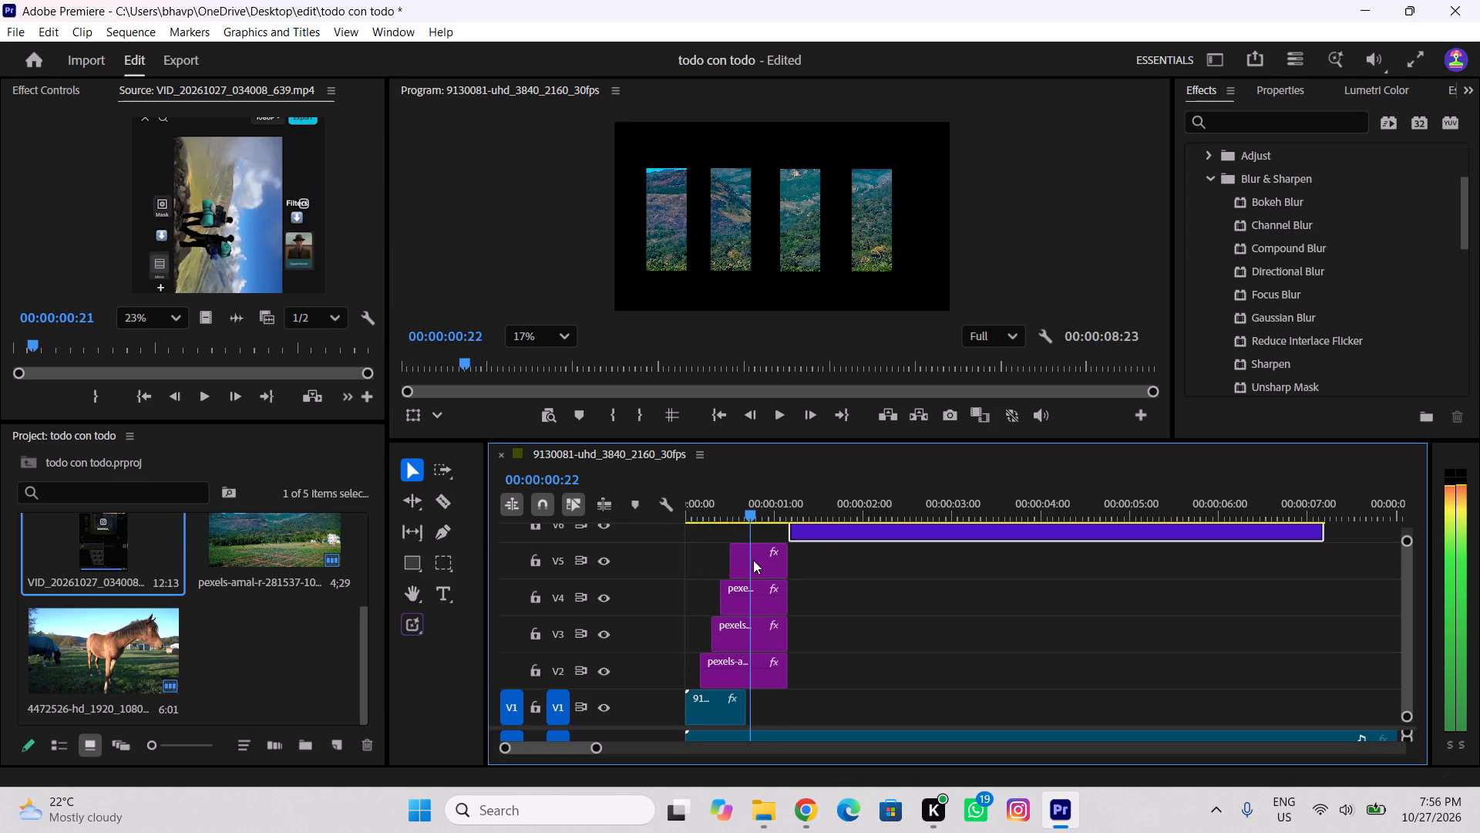
{"action": "left_click_drag", "start_coordinate": [753, 560], "coordinate": [748, 566]}
{"action": "left_click_drag", "start_coordinate": [841, 535], "coordinate": [829, 534]}
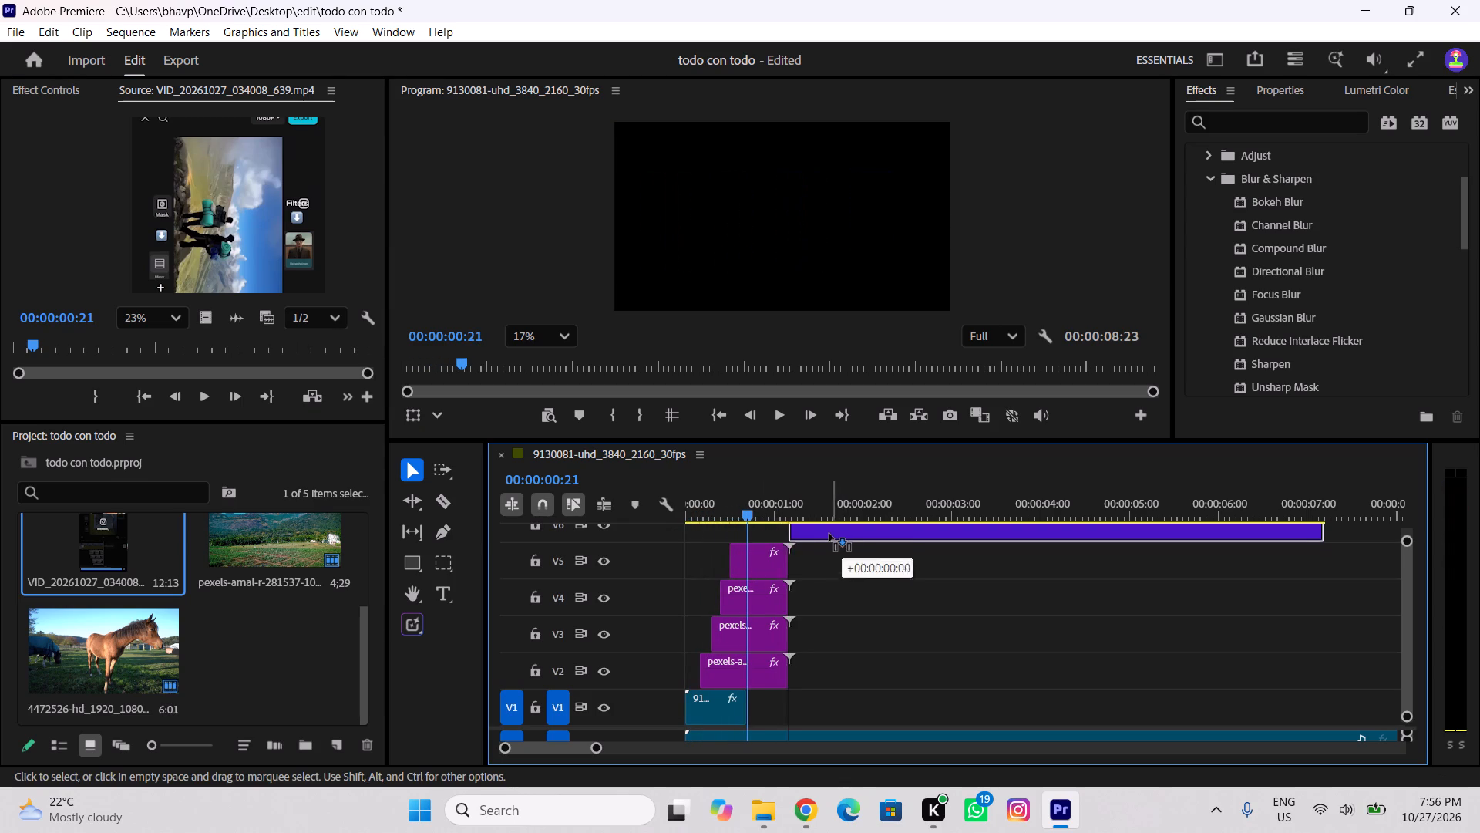
{"action": "left_click_drag", "start_coordinate": [829, 534], "coordinate": [805, 534]}
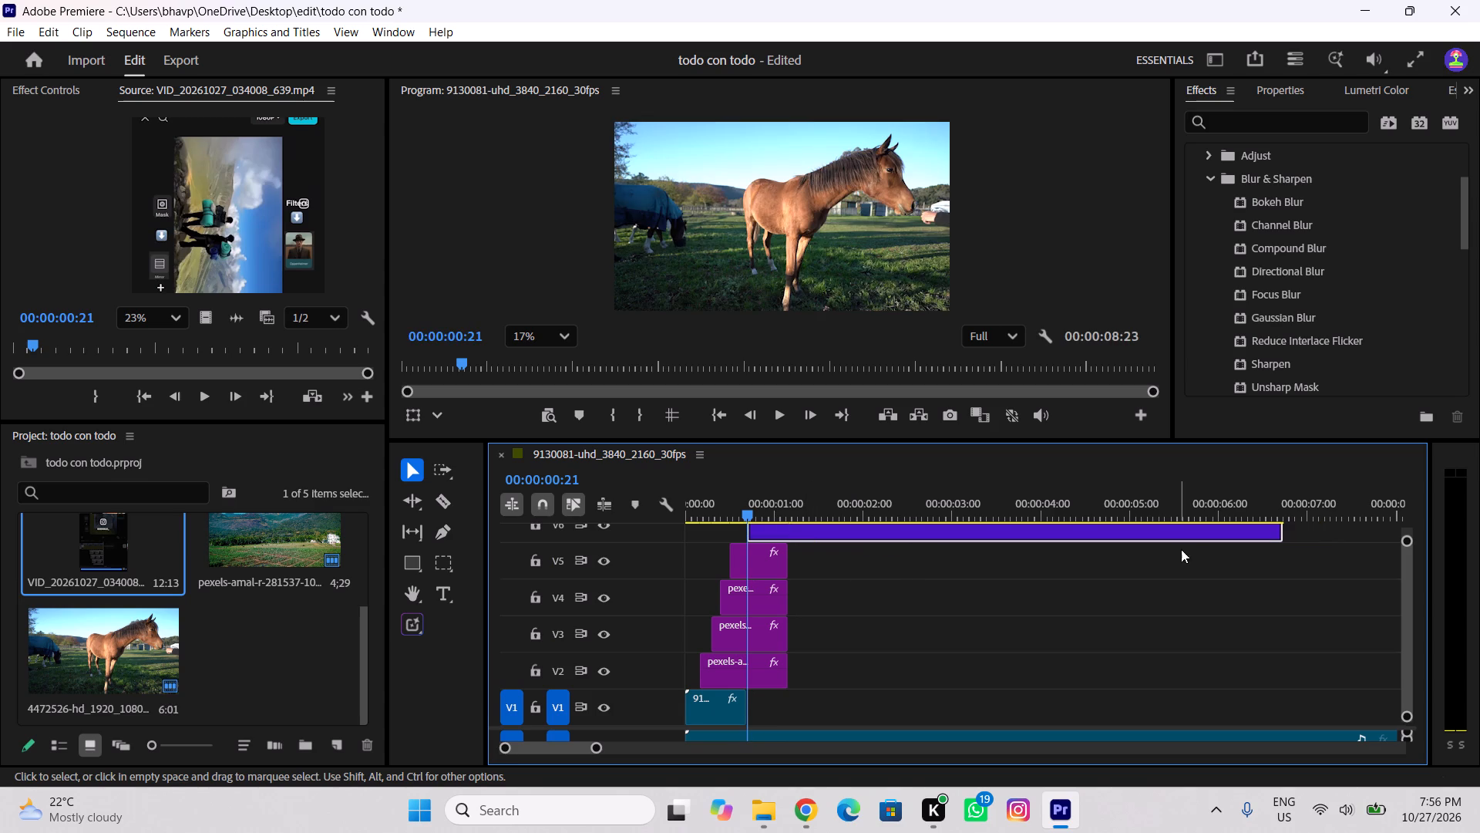
Trim the end of the V6 horse clip back to the end of the photo strips at 00:00:01:04.
{"action": "left_click_drag", "start_coordinate": [1280, 535], "coordinate": [902, 596]}
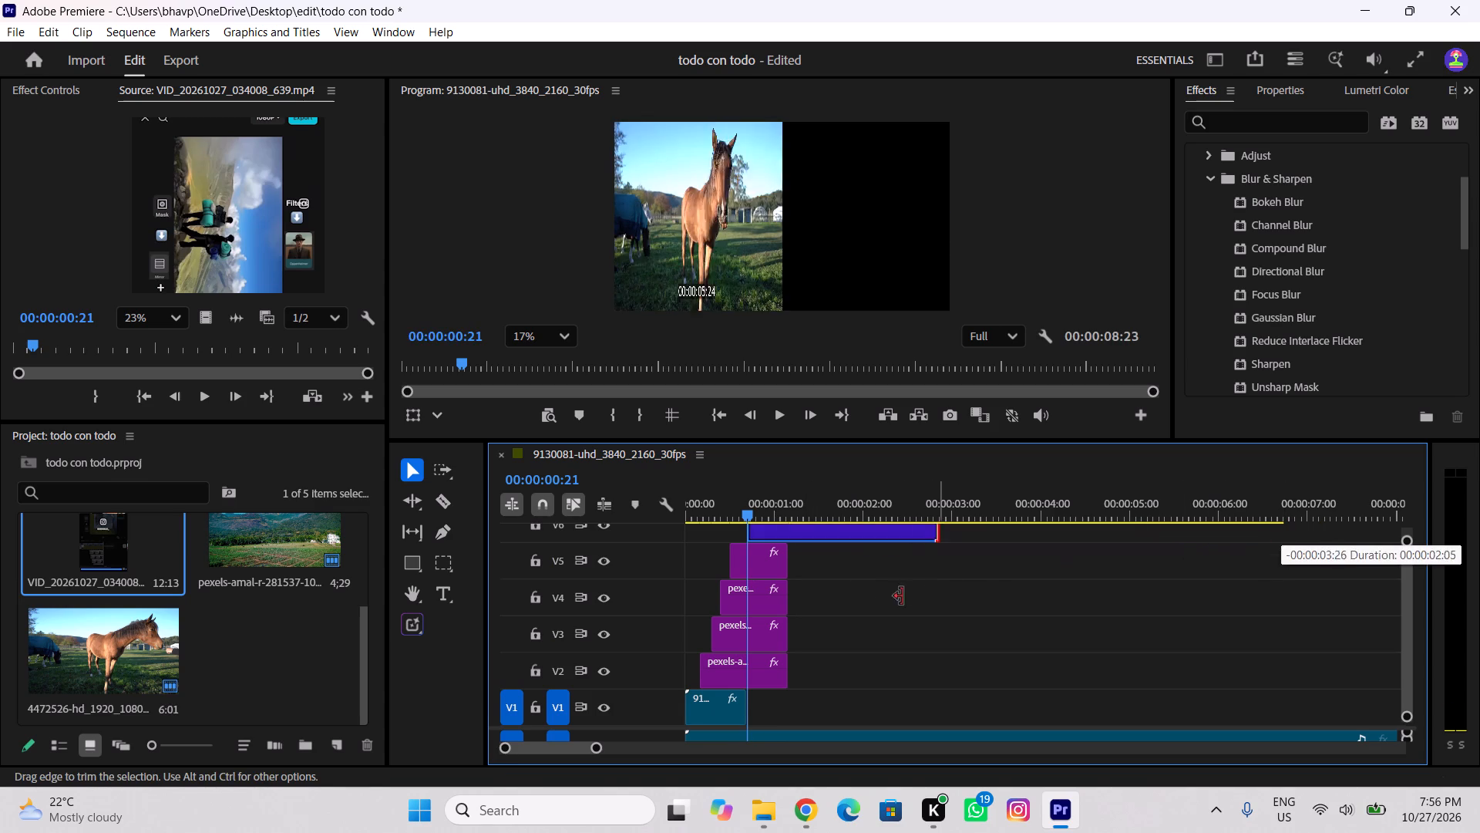
{"action": "left_click_drag", "start_coordinate": [902, 596], "coordinate": [790, 626]}
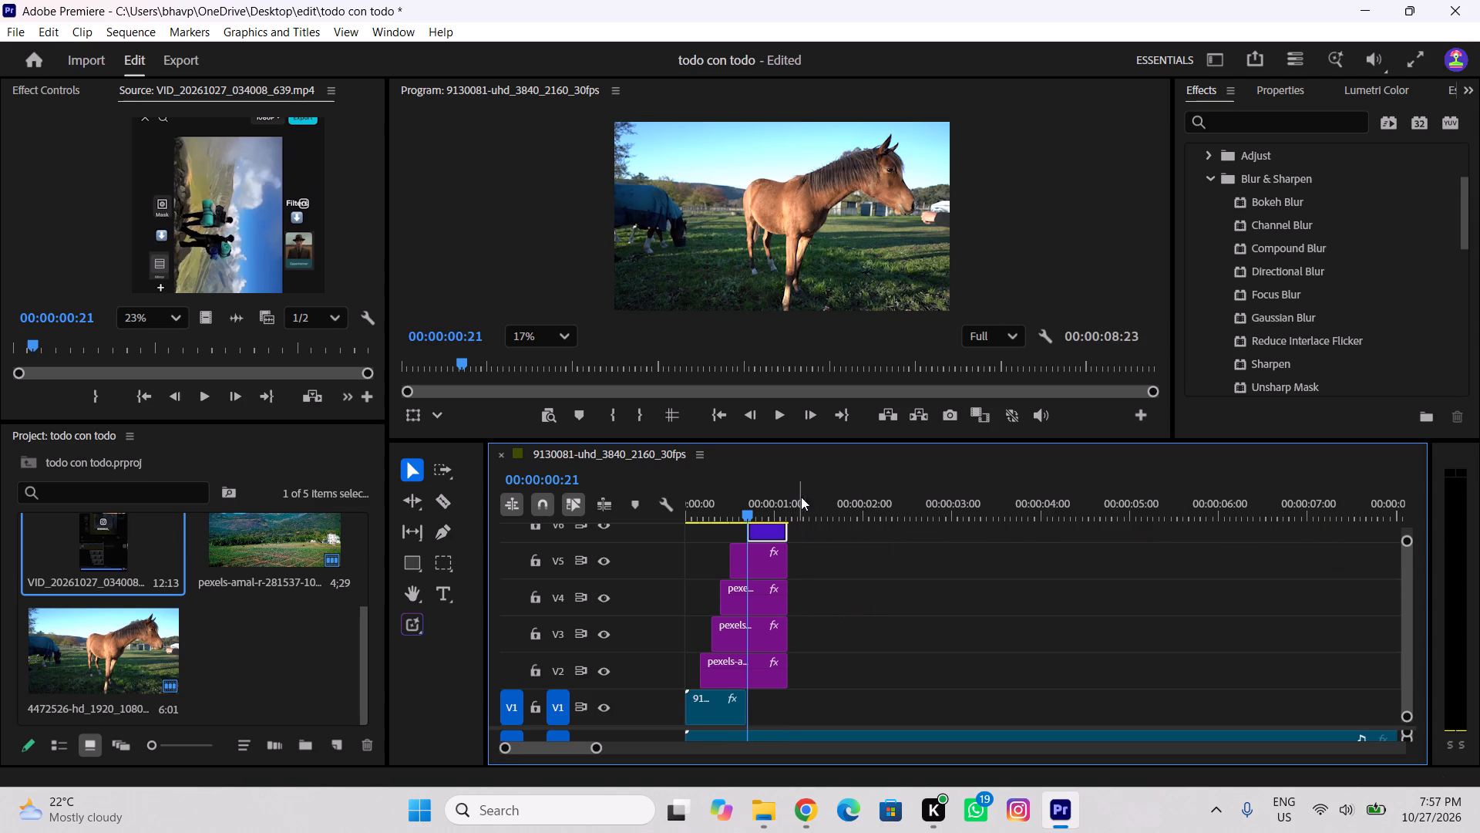
Scrub the sequence from the photo strips into the horse clip to check the cut, and park the playhead at 00:00:00:21.
{"action": "left_click_drag", "start_coordinate": [761, 515], "coordinate": [722, 517]}
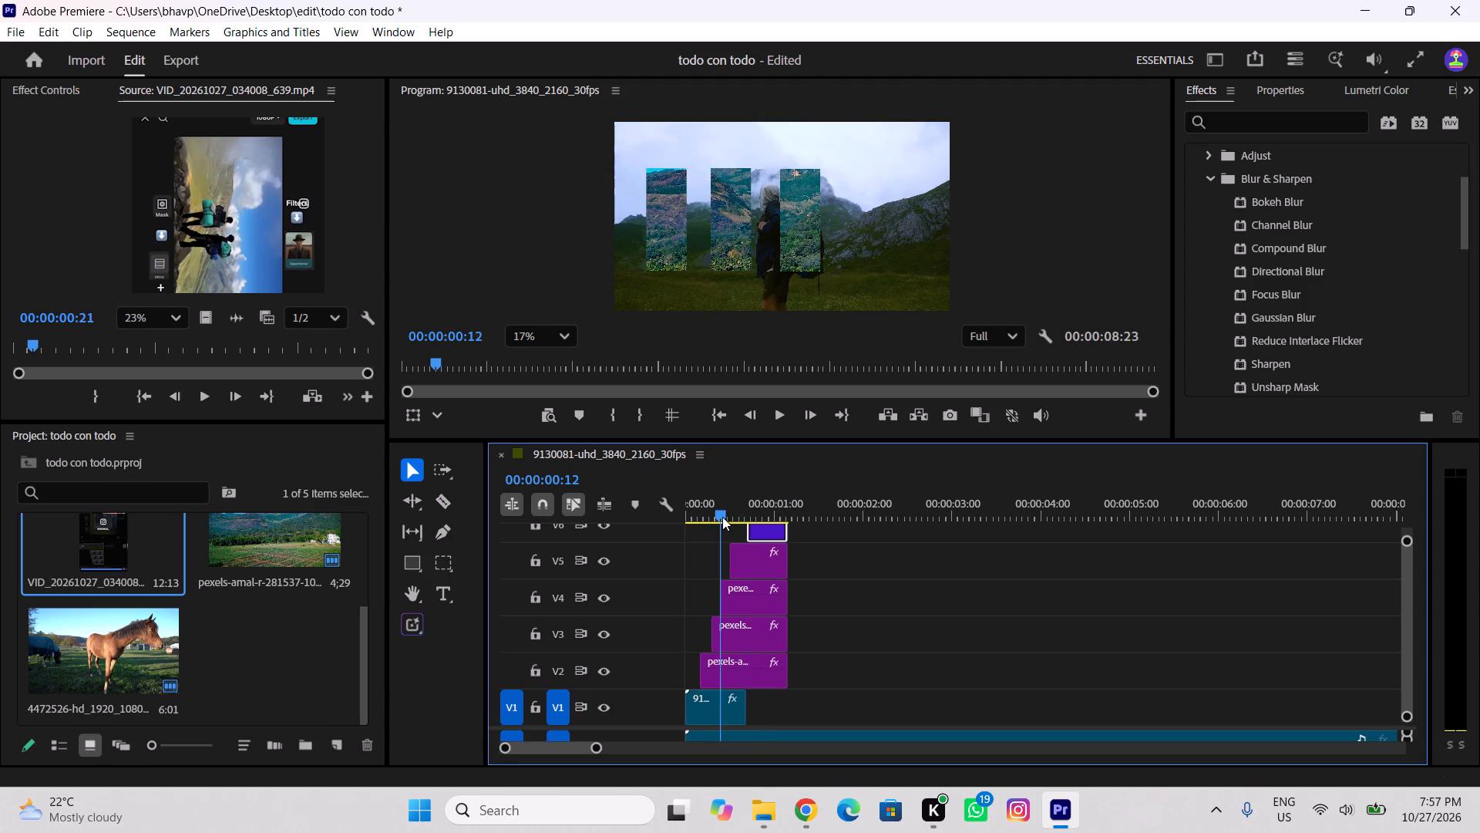
{"action": "left_click_drag", "start_coordinate": [722, 517], "coordinate": [756, 531]}
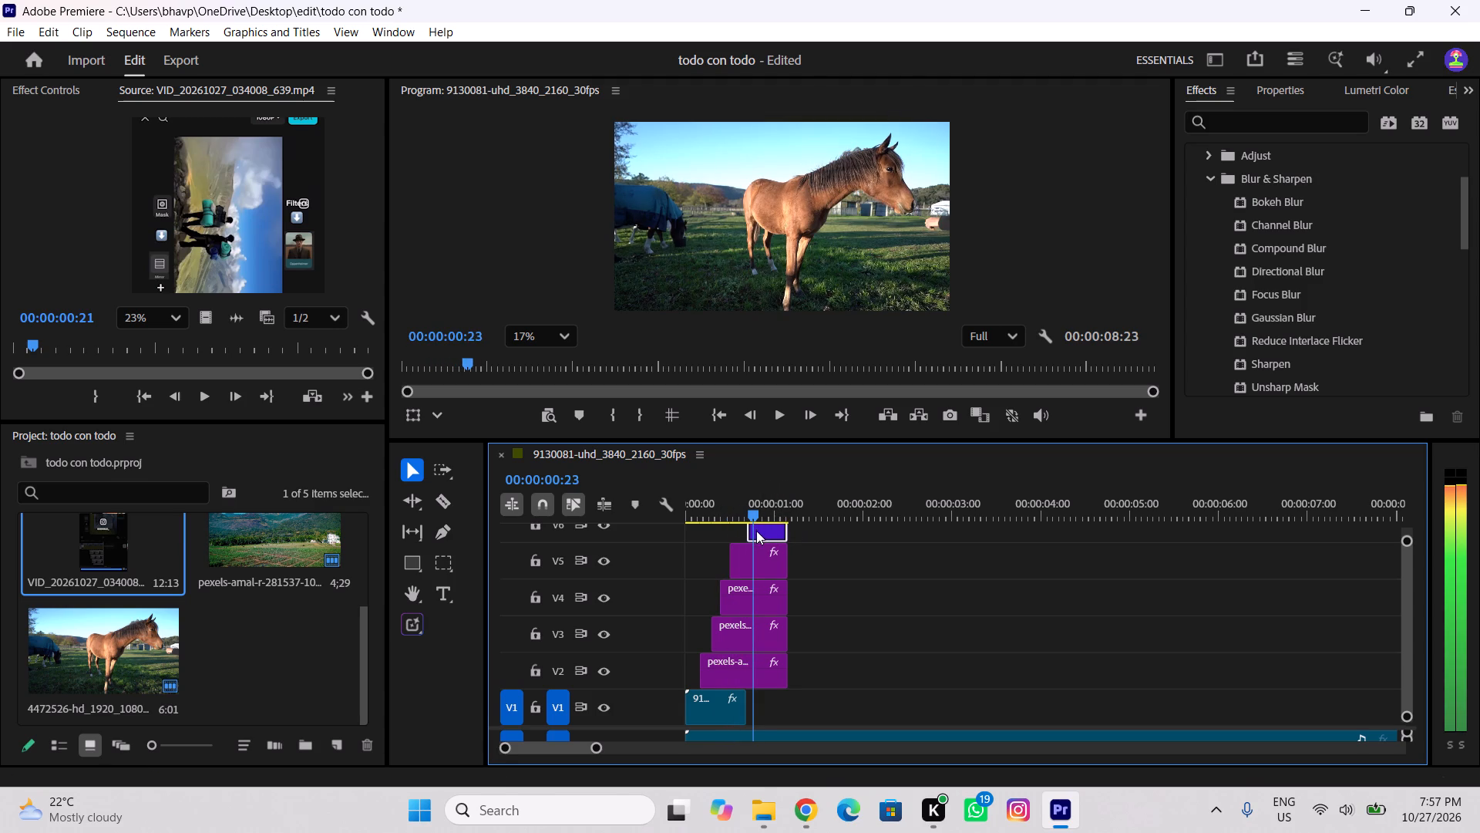
{"action": "left_click_drag", "start_coordinate": [756, 531], "coordinate": [755, 535]}
{"action": "left_click_drag", "start_coordinate": [755, 535], "coordinate": [752, 543]}
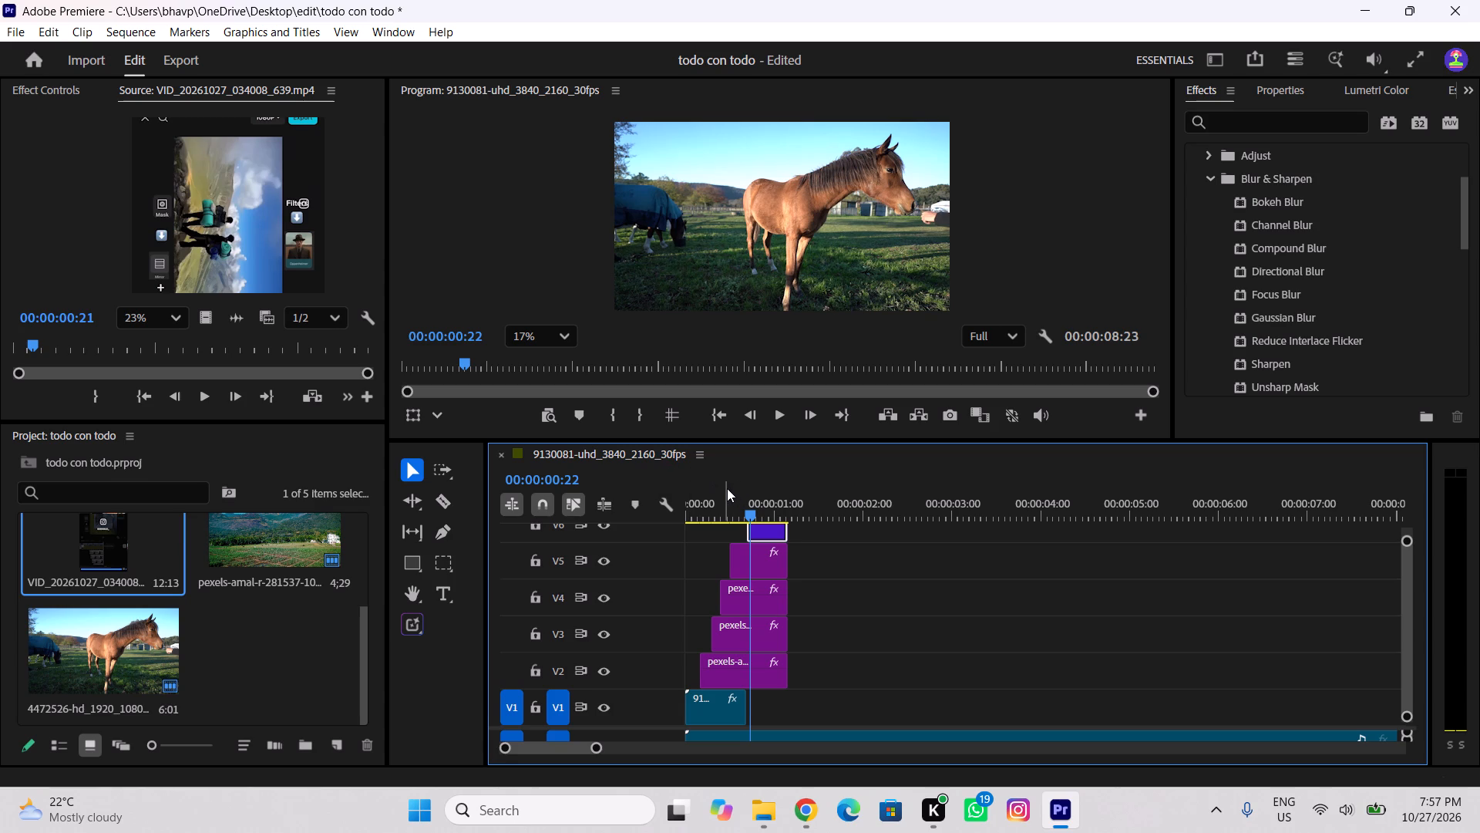
{"action": "scroll", "coordinate": [725, 528], "scroll_direction": "up", "scroll_amount": 5, "text": "ctrl"}
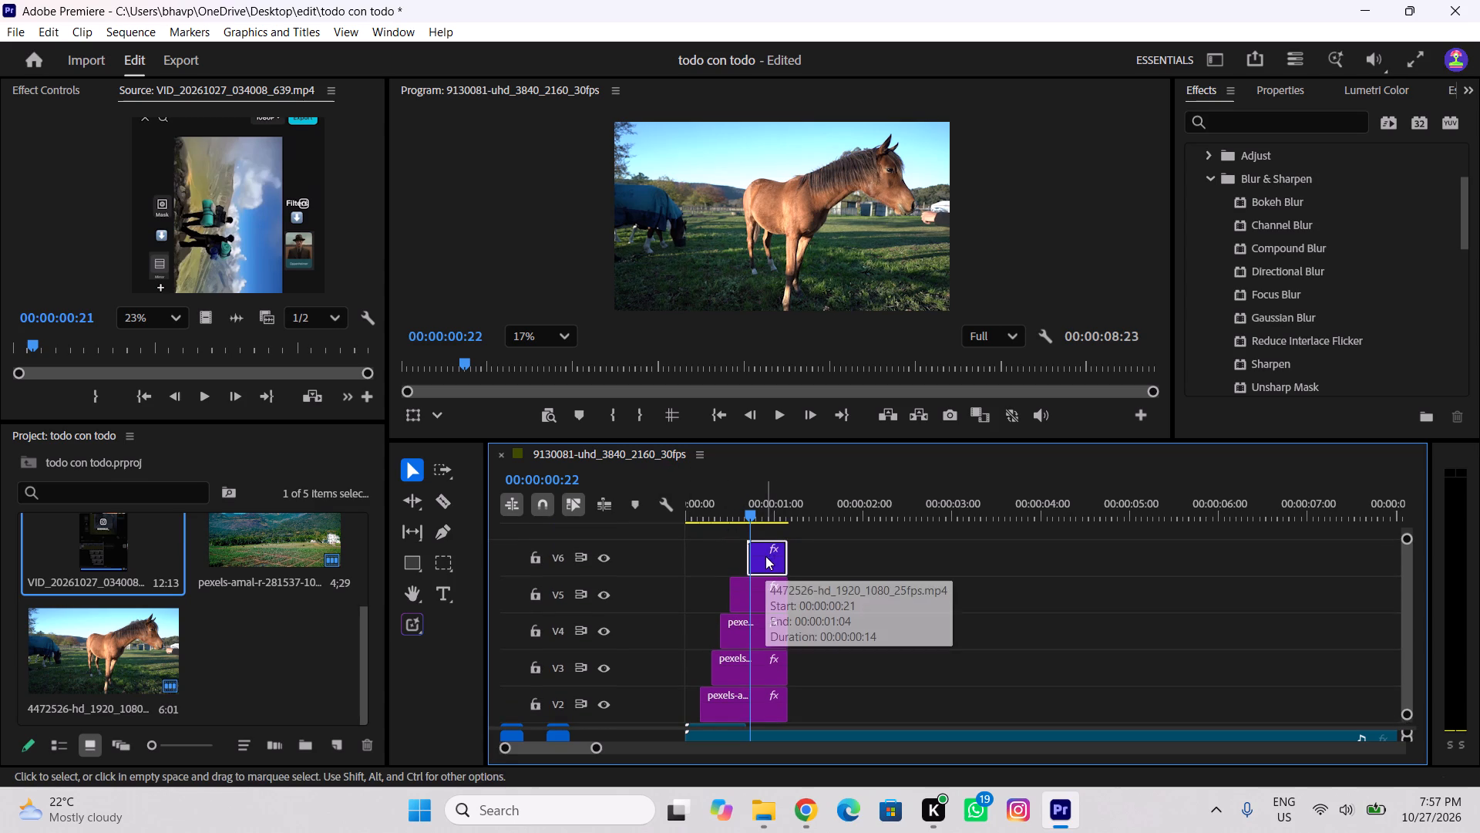
{"action": "left_click", "coordinate": [751, 511]}
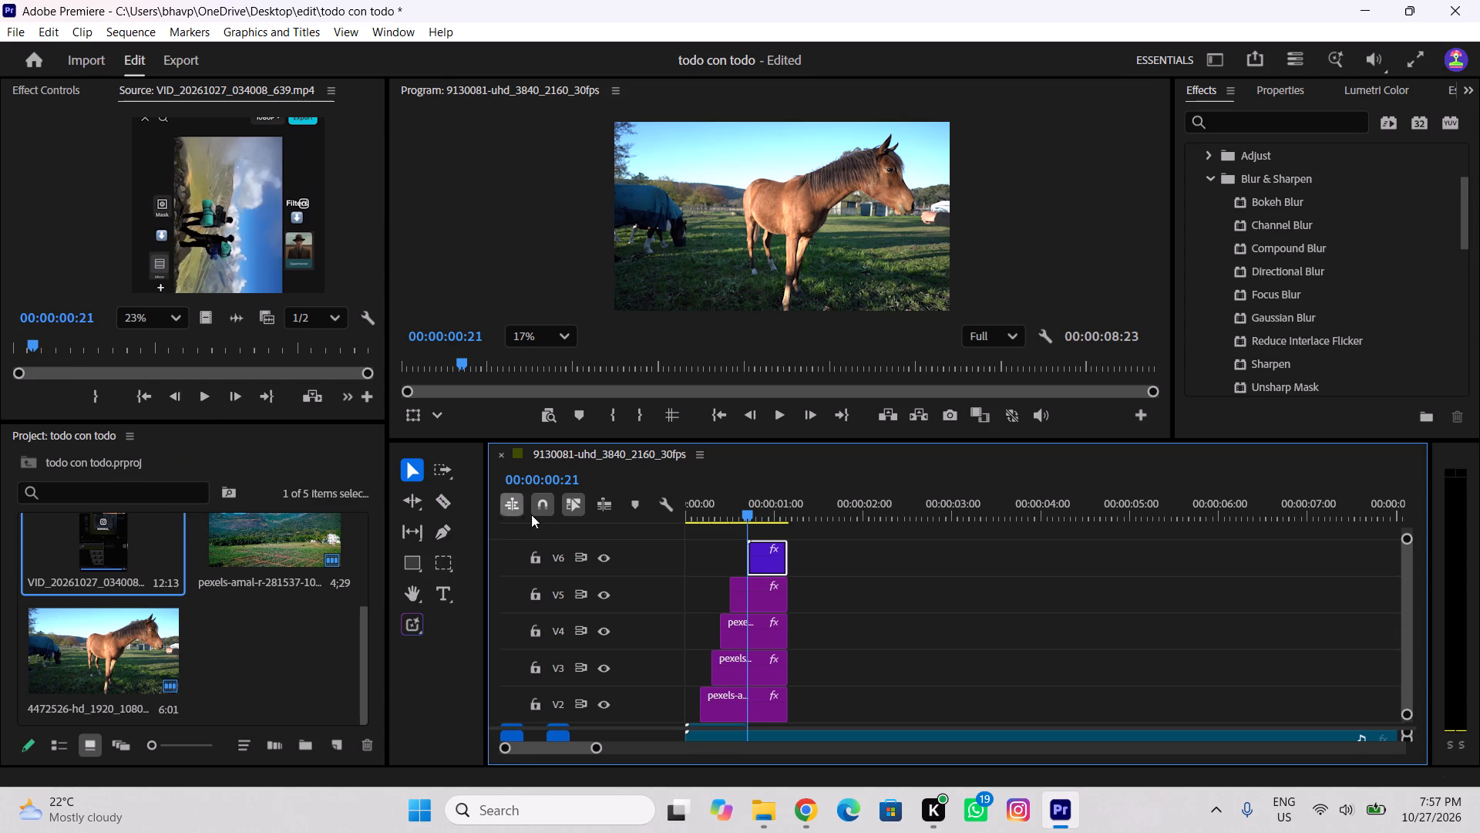
{"action": "left_click", "coordinate": [752, 511]}
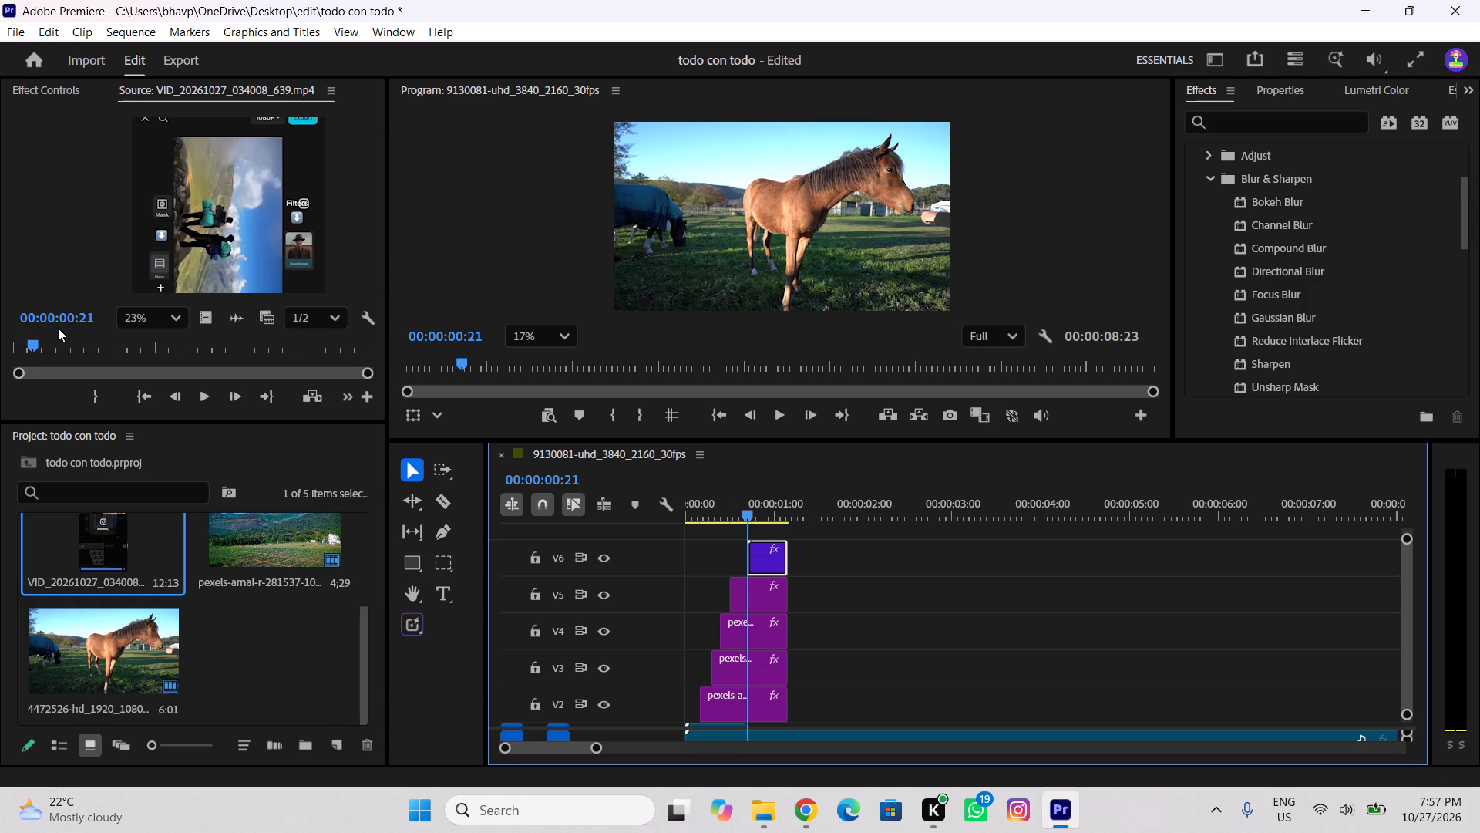
Step through the reference video again from 00:00:00:10 to 00:00:00:15 to study how the full-frame shot replaces the strips.
{"action": "left_click", "coordinate": [38, 304]}
{"action": "key", "text": "Left"}
{"action": "key", "text": "Left"}
{"action": "key", "text": "Left"}
{"action": "key", "text": "Left"}
{"action": "key", "text": "Left"}
{"action": "key", "text": "Left"}
{"action": "key", "text": "Left"}
{"action": "key", "text": "Left"}
{"action": "key", "text": "Left"}
{"action": "key", "text": "Left"}
{"action": "key", "text": "Left"}
{"action": "key", "text": "Left"}
{"action": "key", "text": "Left"}
{"action": "key", "text": "Left"}
{"action": "key", "text": "Left"}
{"action": "key", "text": "Left"}
{"action": "key", "text": "Left"}
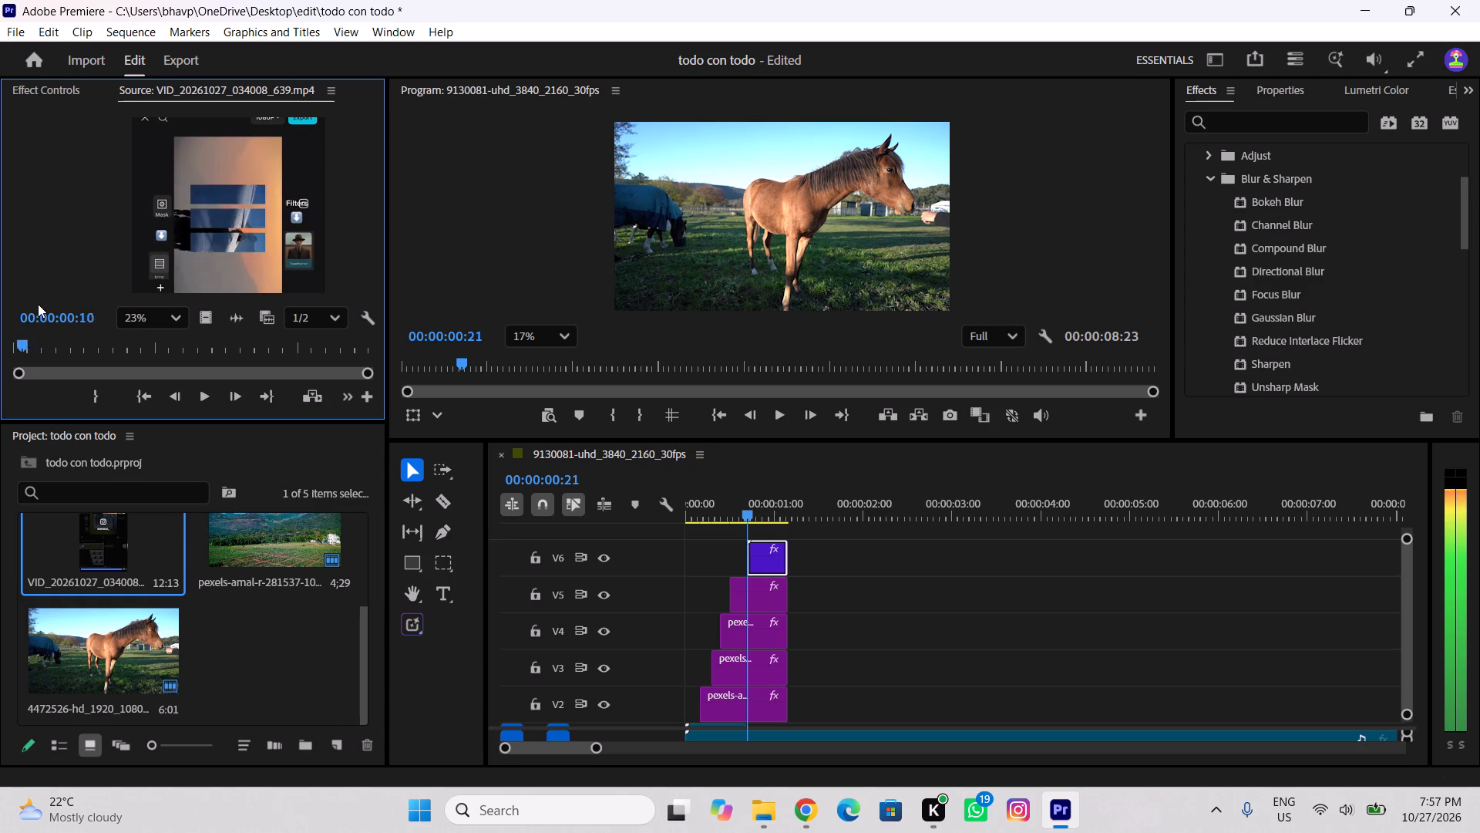
{"action": "key", "text": "Right"}
{"action": "key", "text": "Right"}
{"action": "key", "text": "Right"}
{"action": "key", "text": "Right"}
{"action": "key", "text": "Right"}
{"action": "key", "text": "Right"}
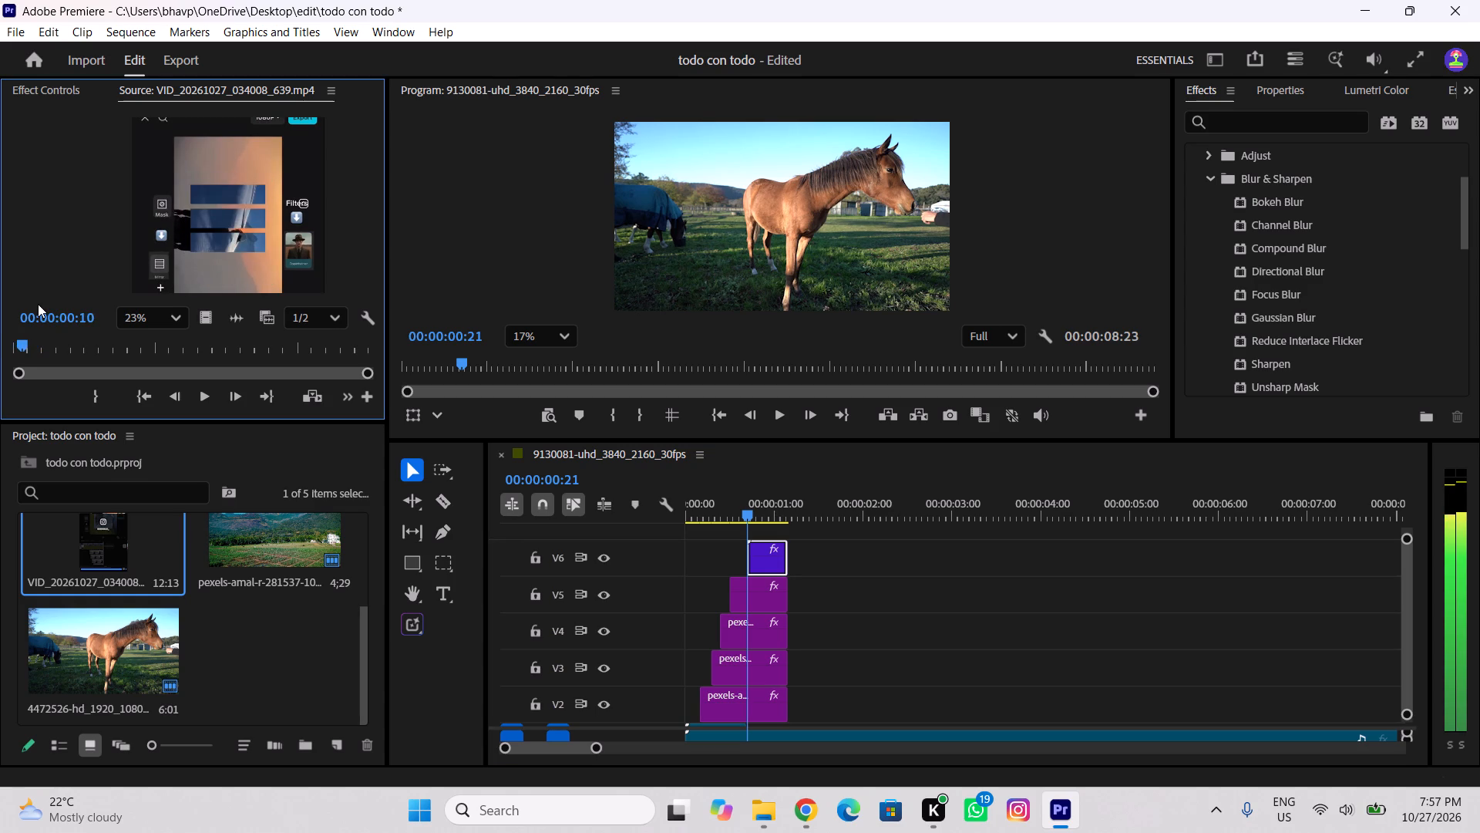
{"action": "key", "text": "Right"}
{"action": "key", "text": "Right"}
{"action": "key", "text": "Right"}
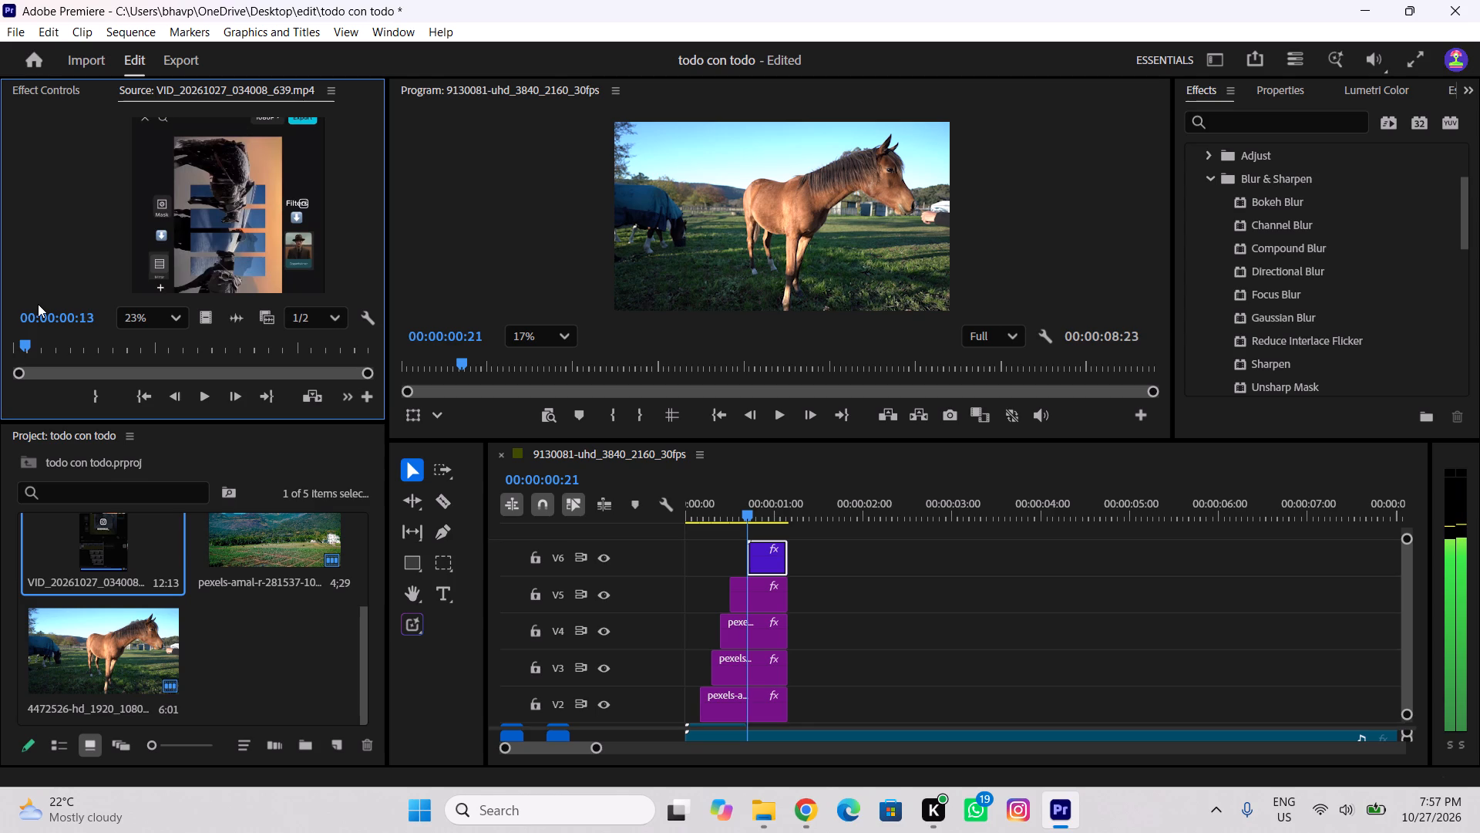
{"action": "key", "text": "Right"}
{"action": "key", "text": "Right"}
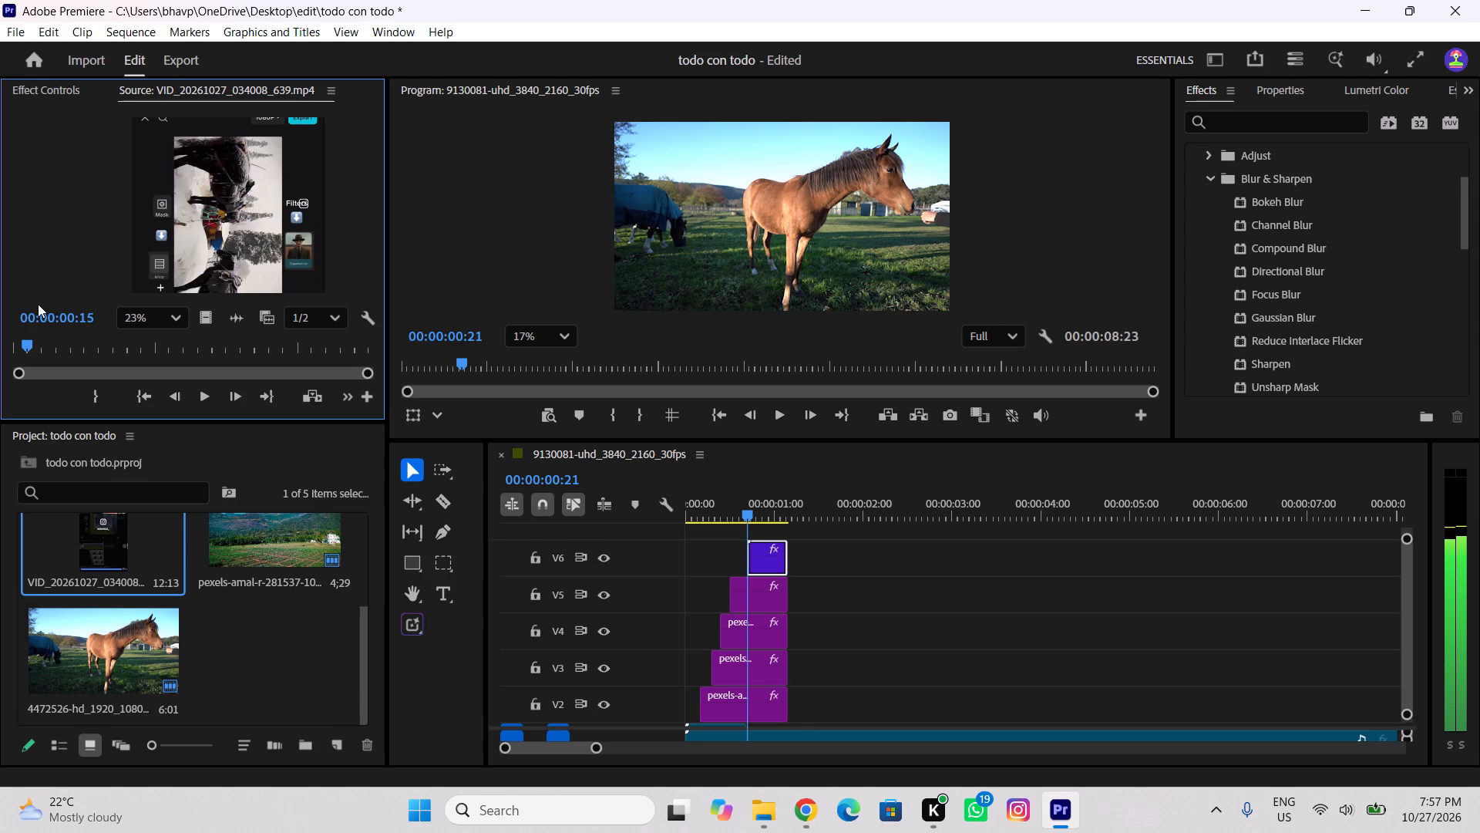
{"action": "key", "text": "Right"}
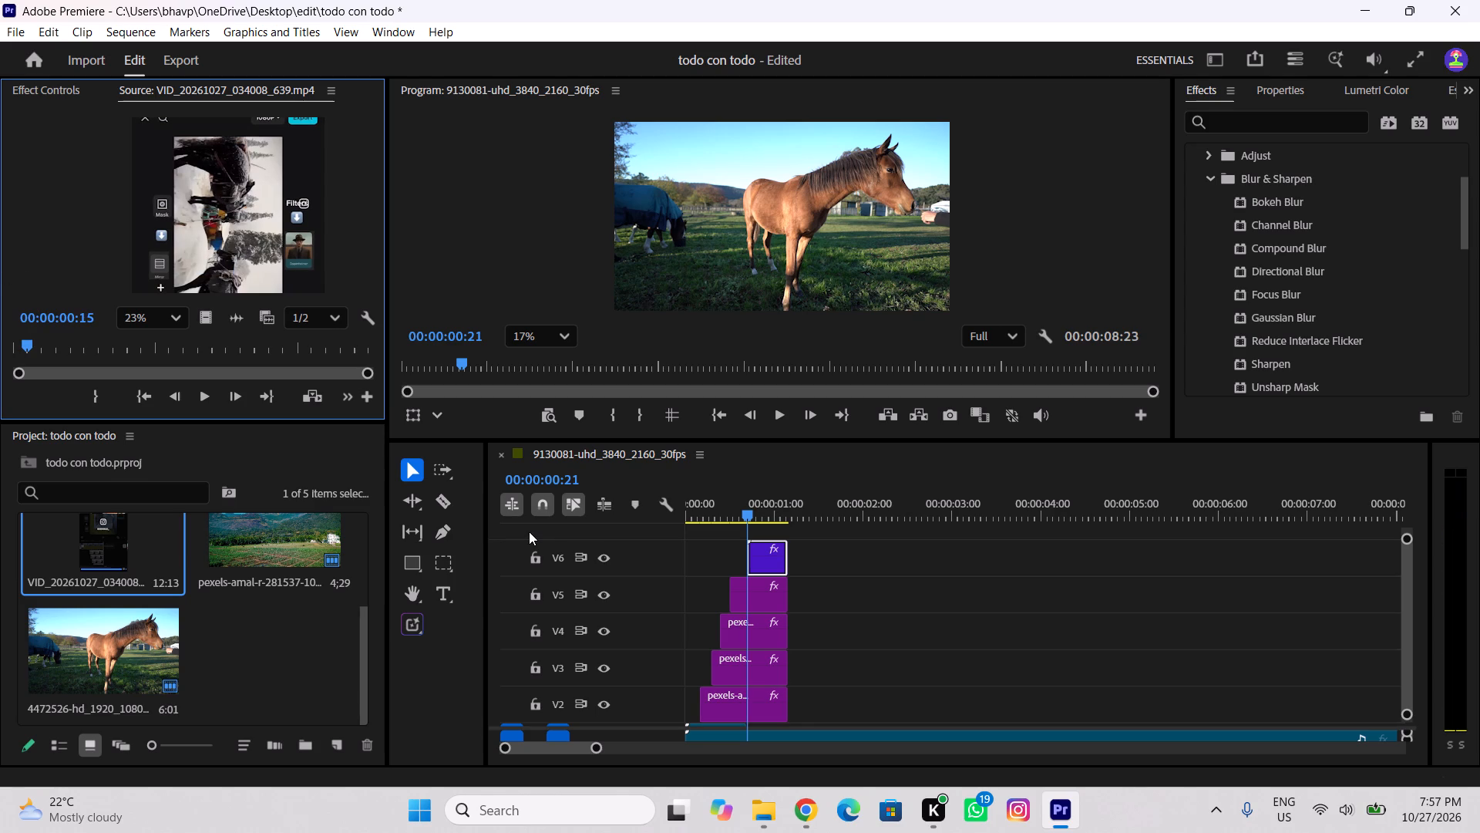
Split the V6 horse clip at 00:00:00:23 and again about two frames further on to isolate a short middle piece.
{"action": "key", "text": "Right"}
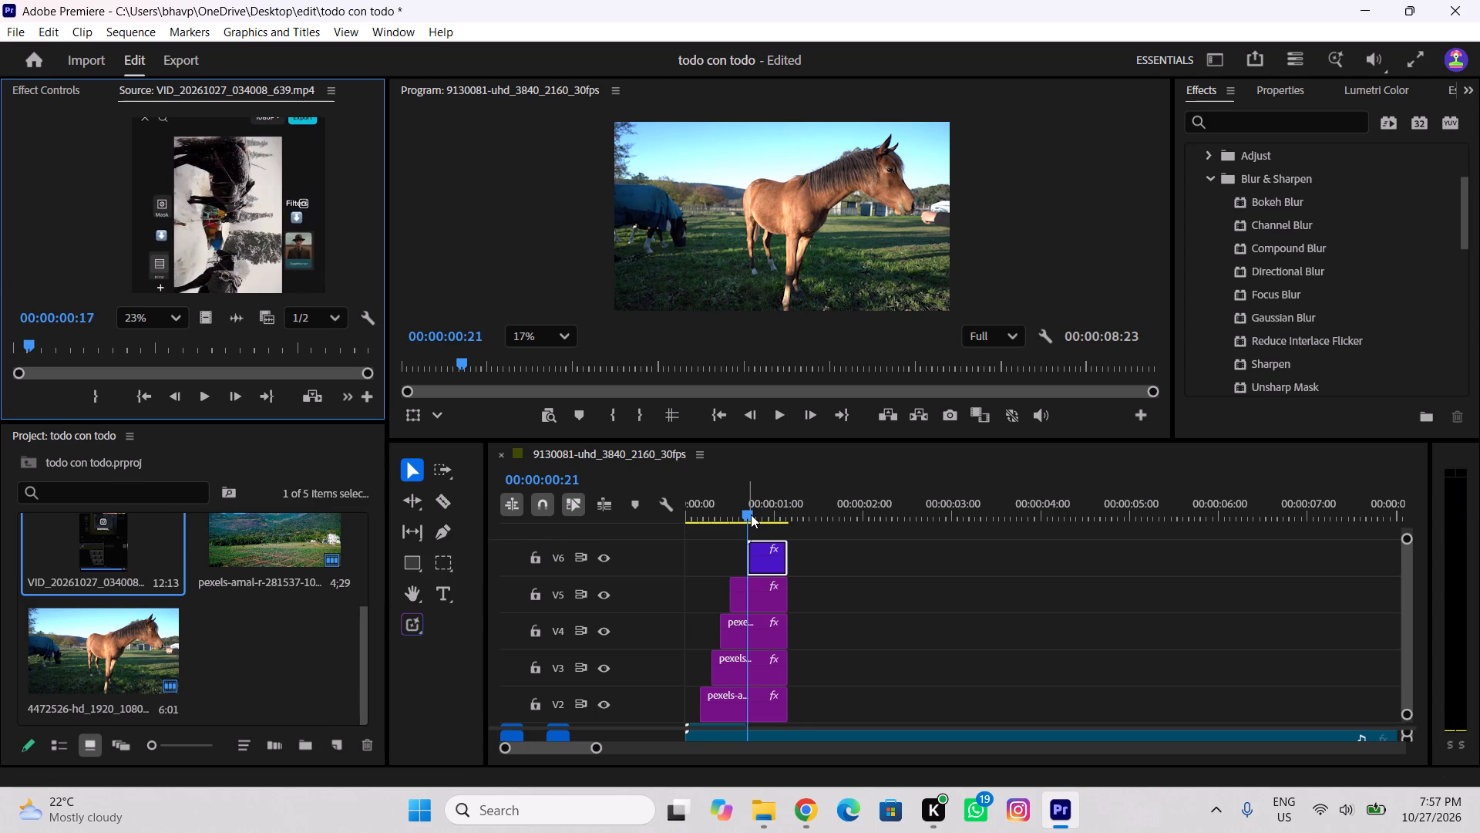
{"action": "left_click", "coordinate": [731, 536]}
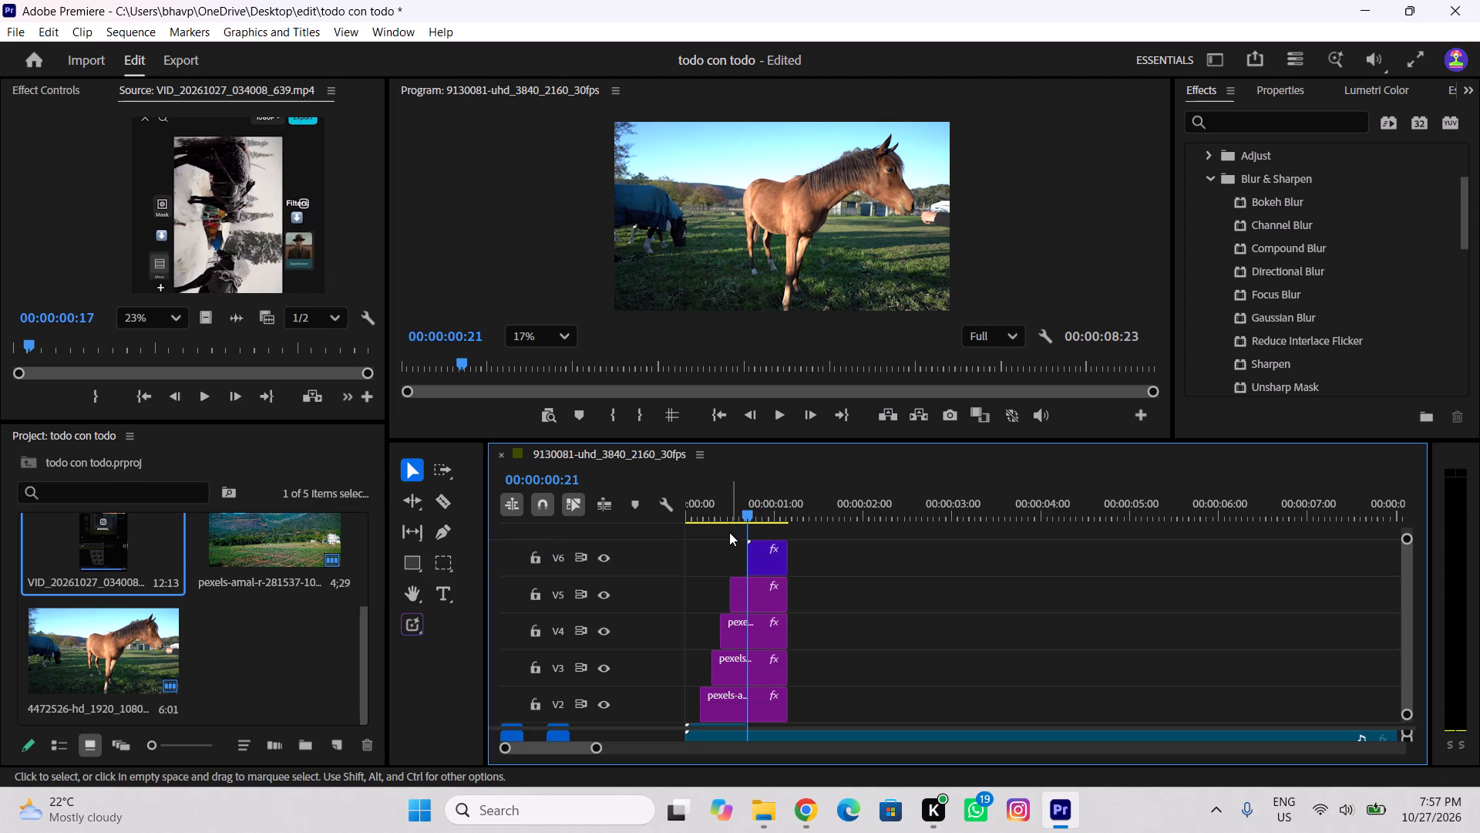
{"action": "key", "text": "Right"}
{"action": "key", "text": "Right"}
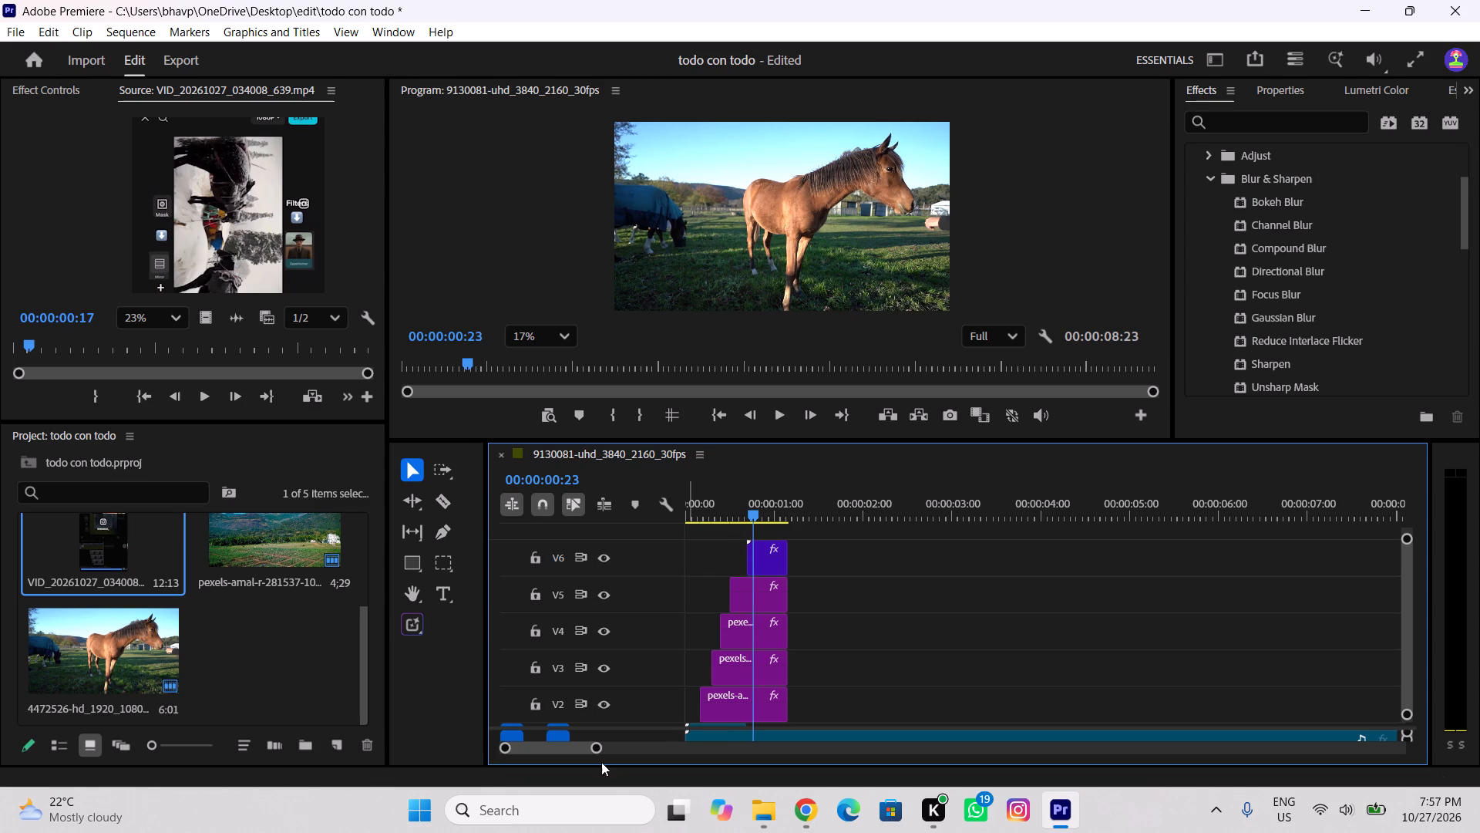
{"action": "left_click_drag", "start_coordinate": [596, 746], "coordinate": [565, 755]}
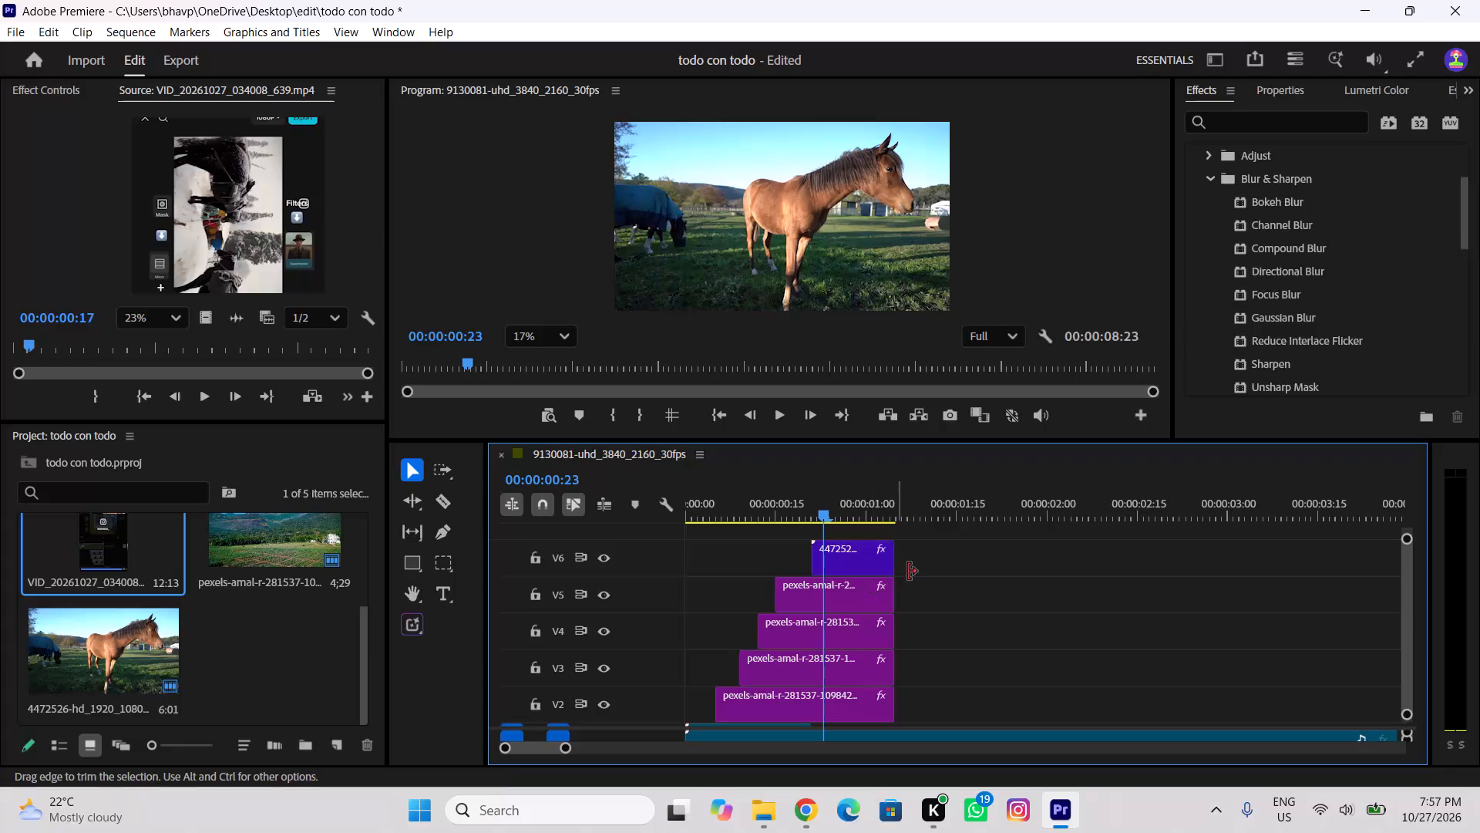
{"action": "key", "text": "c"}
{"action": "left_click", "coordinate": [826, 555]}
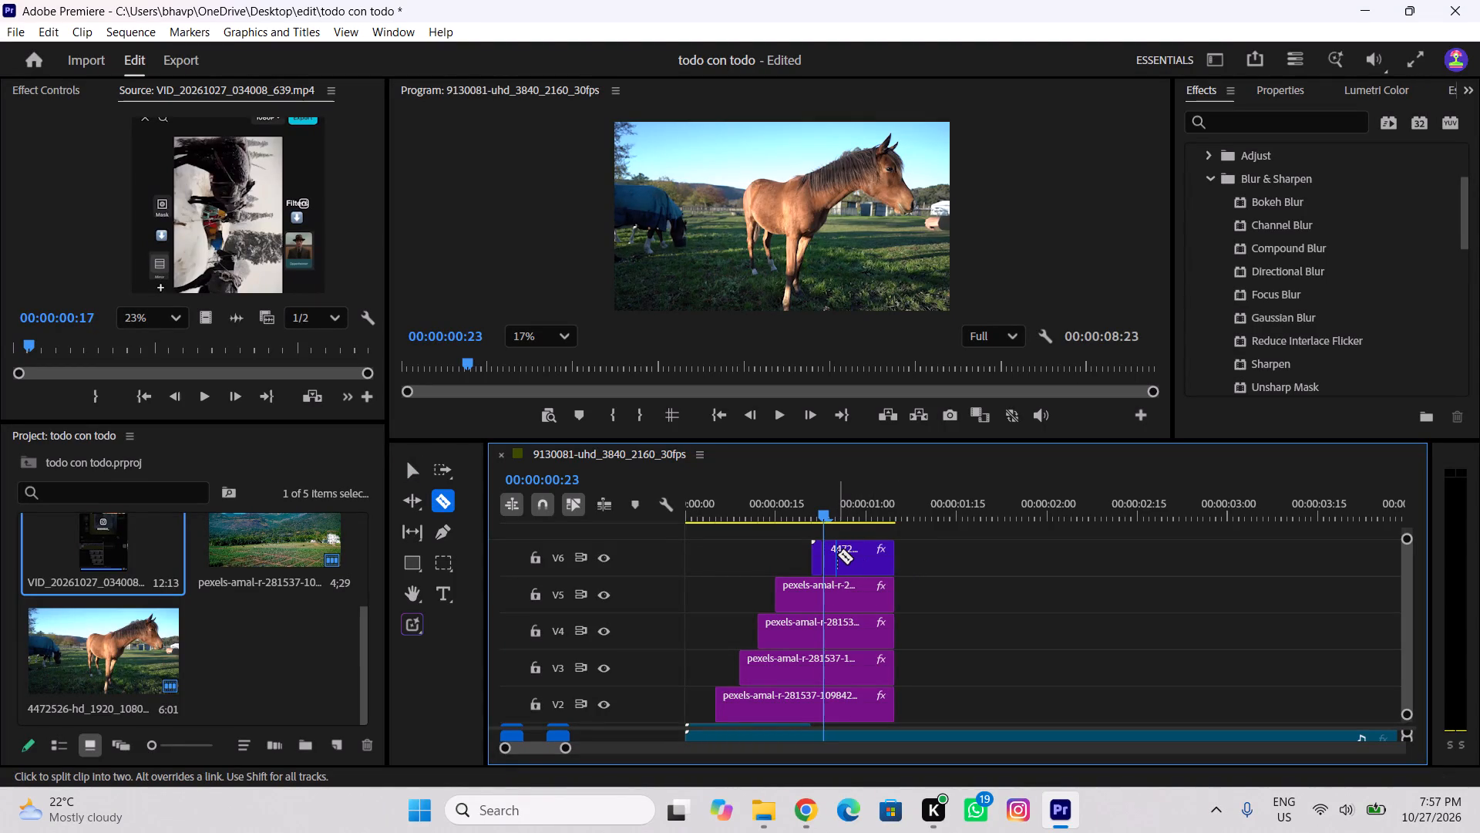
{"action": "left_click", "coordinate": [837, 555]}
{"action": "key", "text": "v"}
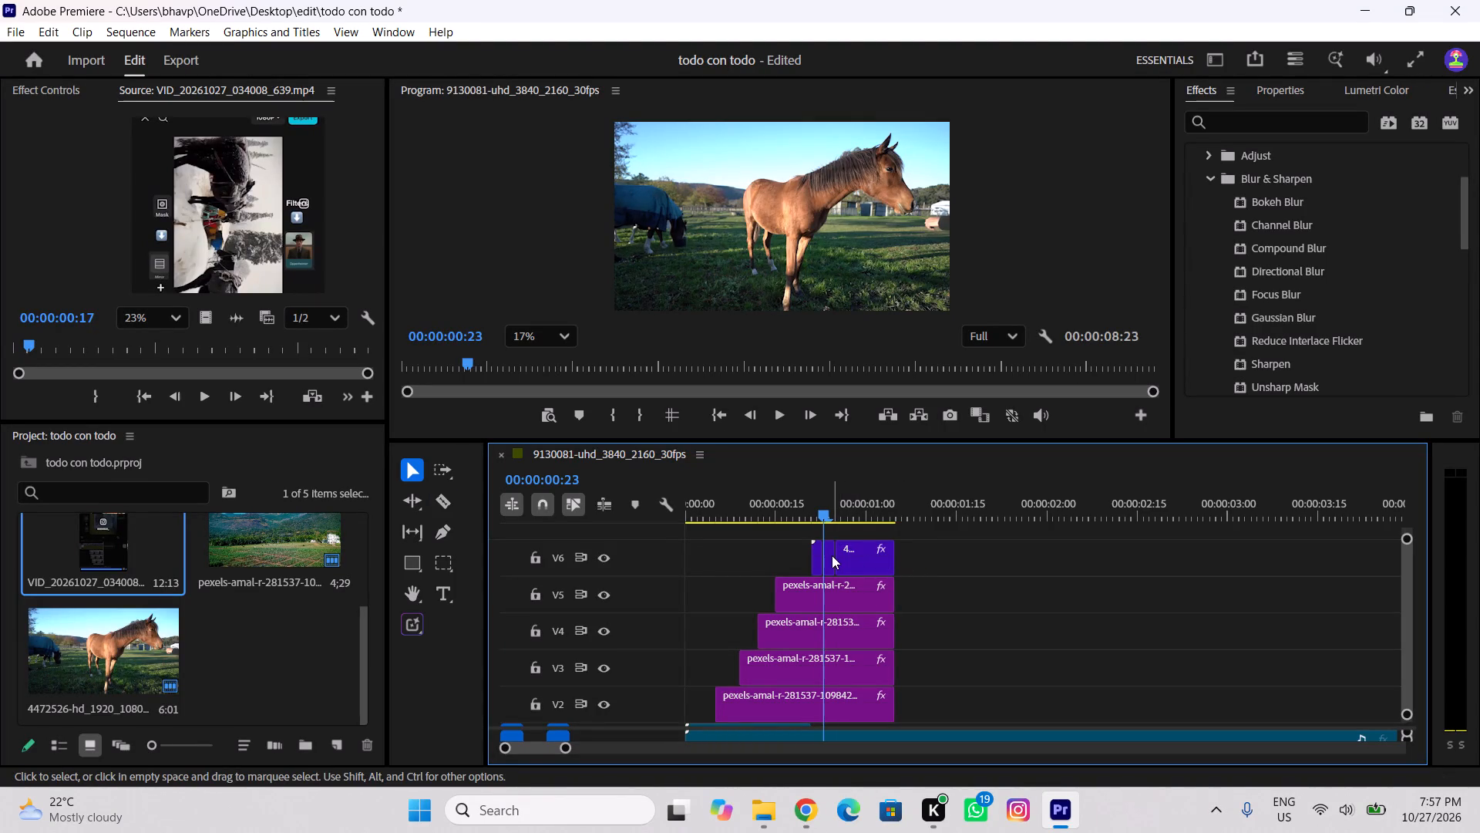
Move the short middle piece of the horse clip straight up from V6 to a new V7 track.
{"action": "left_click", "coordinate": [832, 555]}
{"action": "left_click_drag", "start_coordinate": [831, 555], "coordinate": [836, 527]}
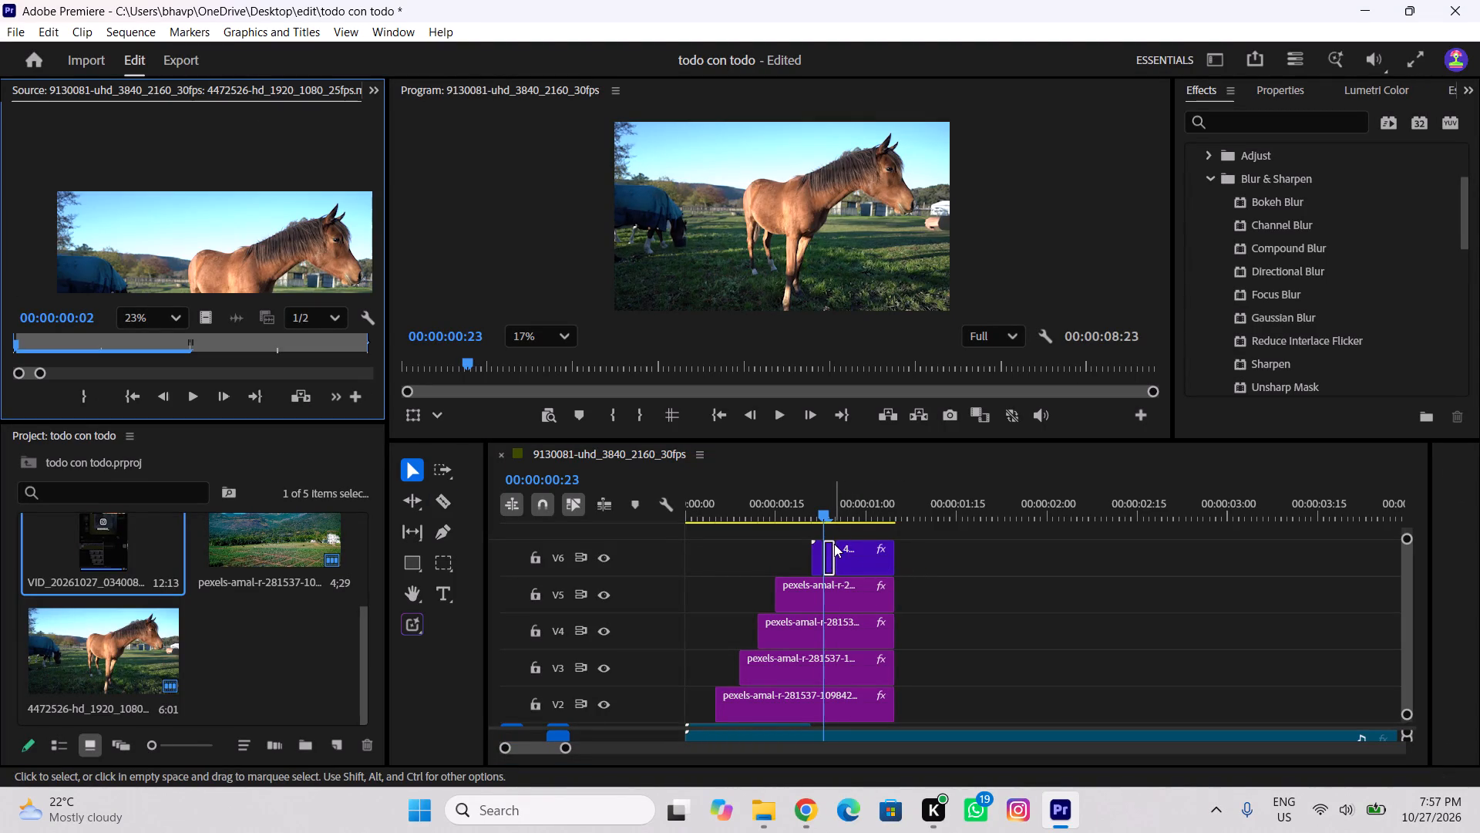
{"action": "left_click_drag", "start_coordinate": [830, 548], "coordinate": [835, 527]}
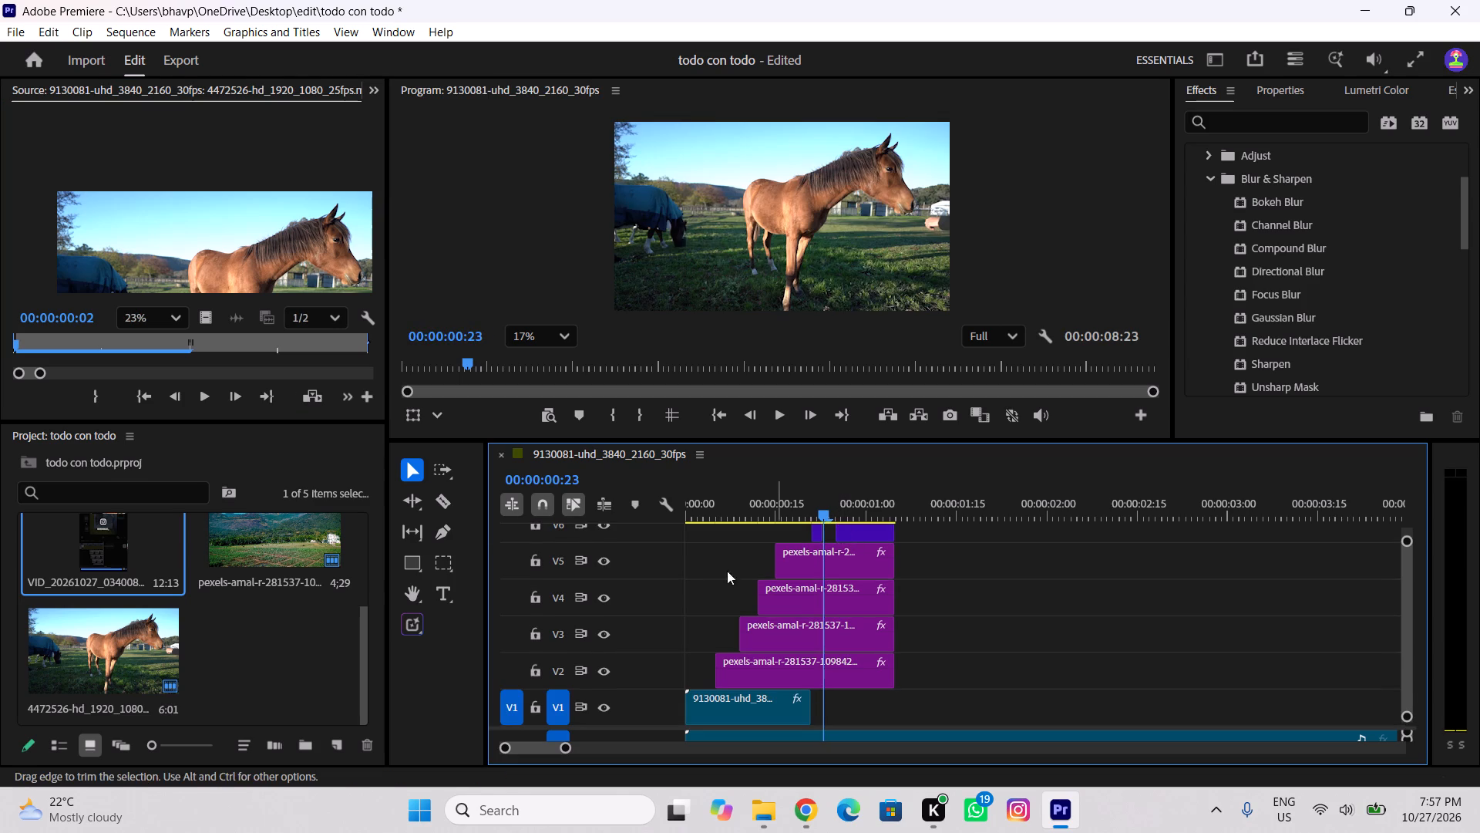
{"action": "scroll", "coordinate": [650, 595], "scroll_direction": "up", "scroll_amount": 8, "text": "ctrl"}
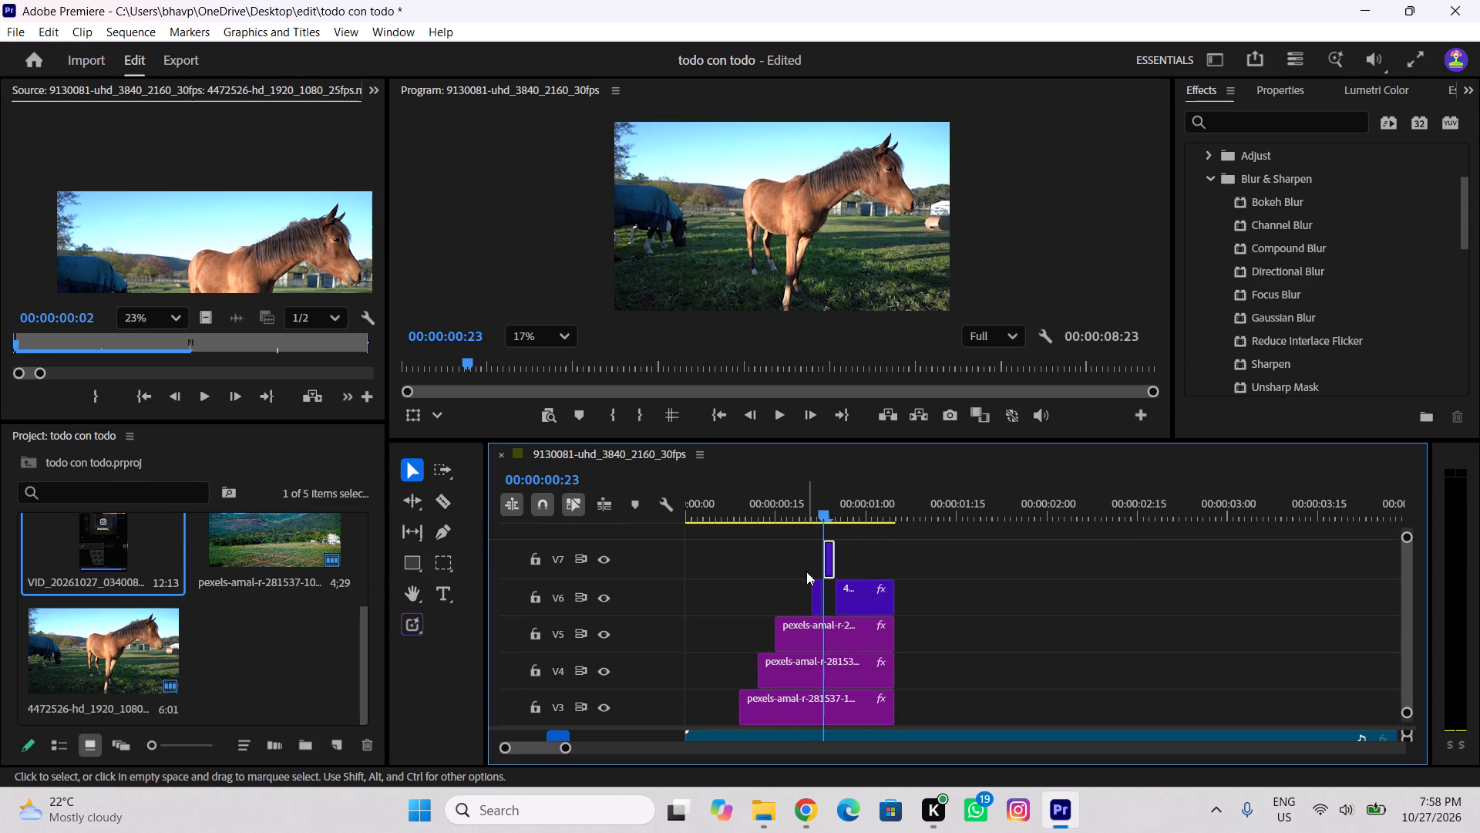
Mask the horse in the first short V6 piece at 00:00:00:22 using the Object Mask tool, and open the effect controls.
{"action": "left_click", "coordinate": [819, 595]}
{"action": "left_click_drag", "start_coordinate": [829, 514], "coordinate": [816, 518]}
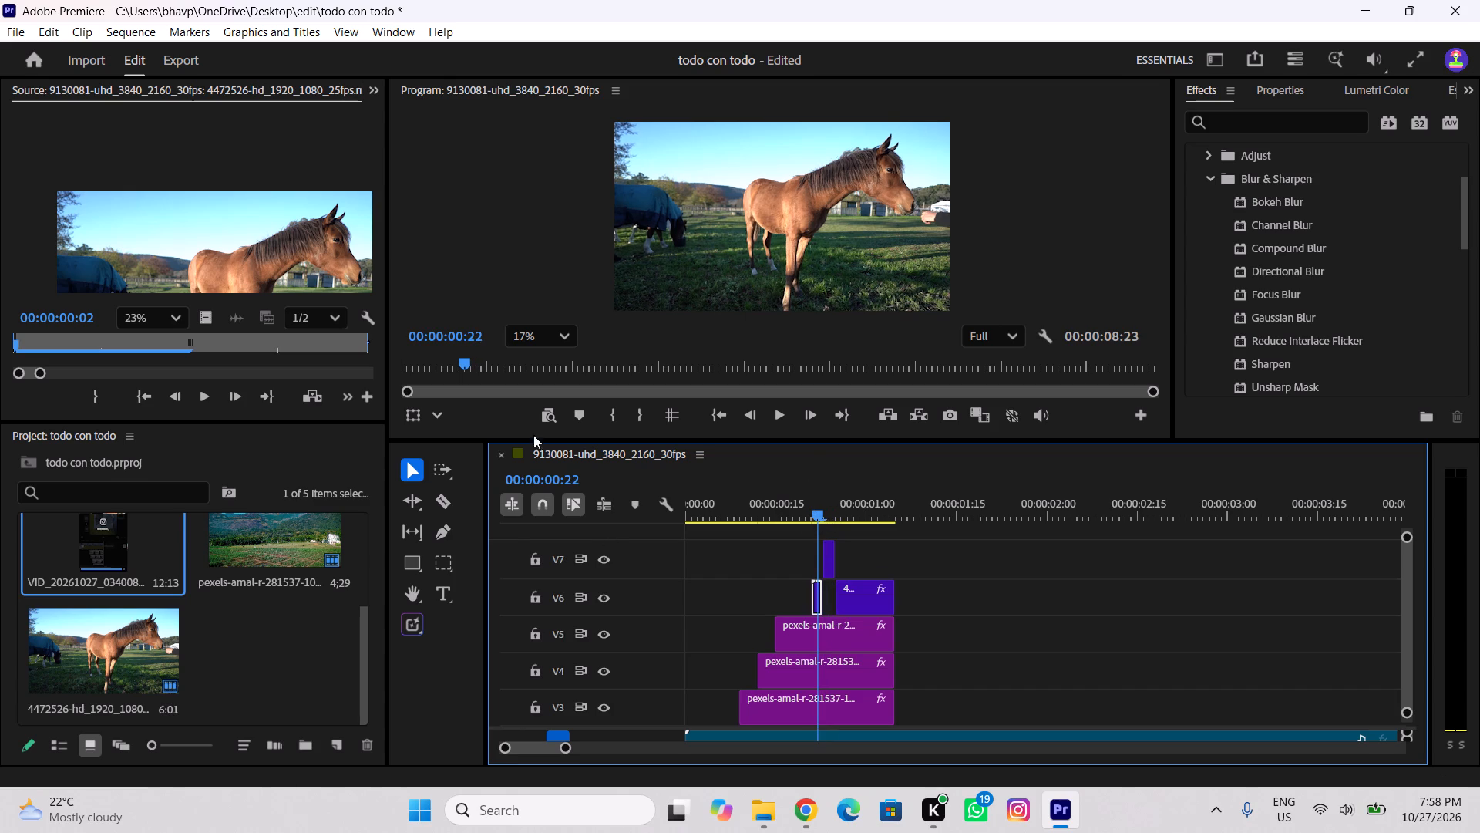
{"action": "left_click_drag", "start_coordinate": [441, 558], "coordinate": [478, 553]}
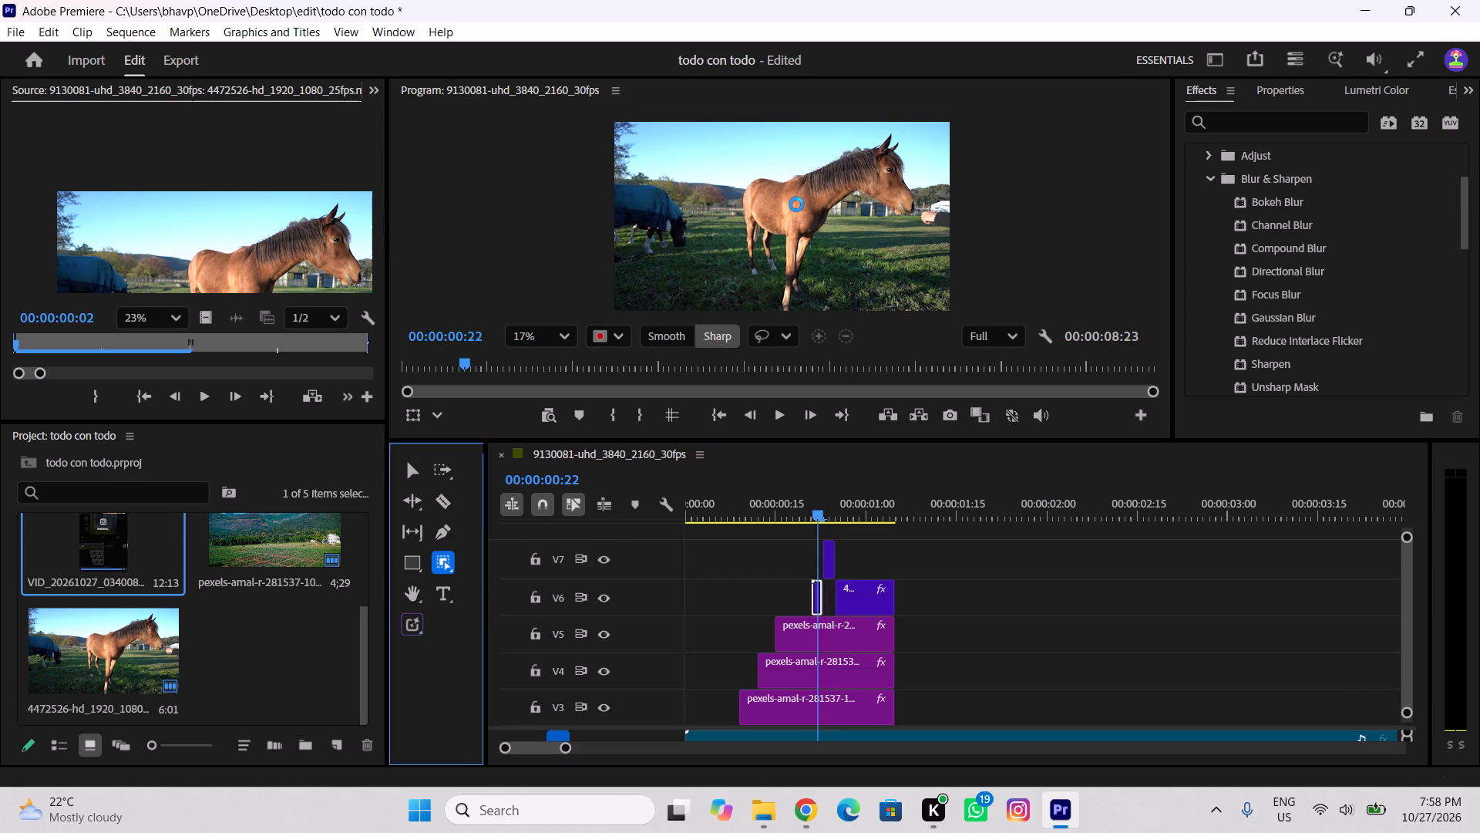
{"action": "left_click", "coordinate": [796, 204]}
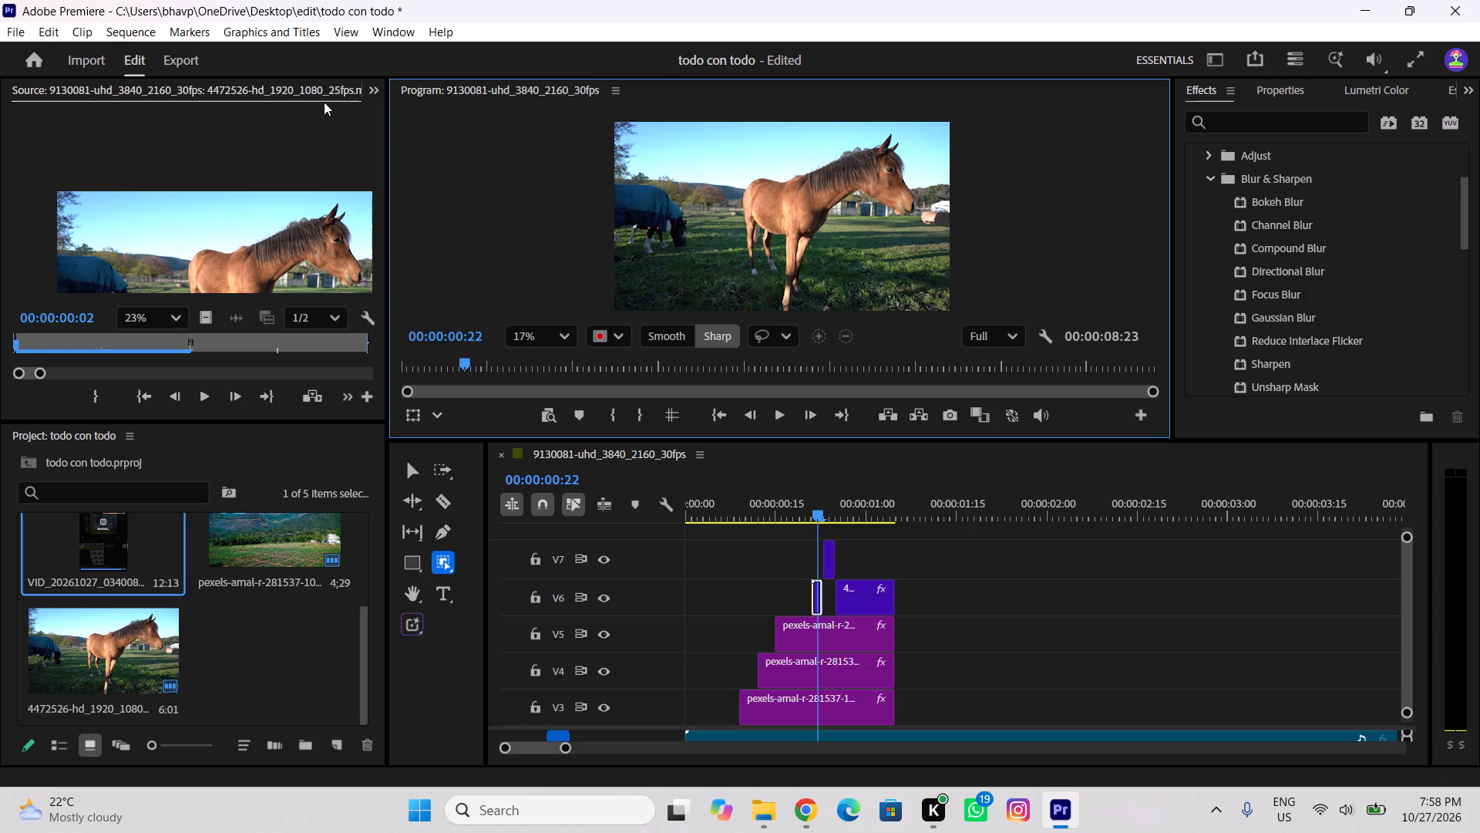
{"action": "left_click", "coordinate": [374, 98]}
{"action": "left_click", "coordinate": [409, 113]}
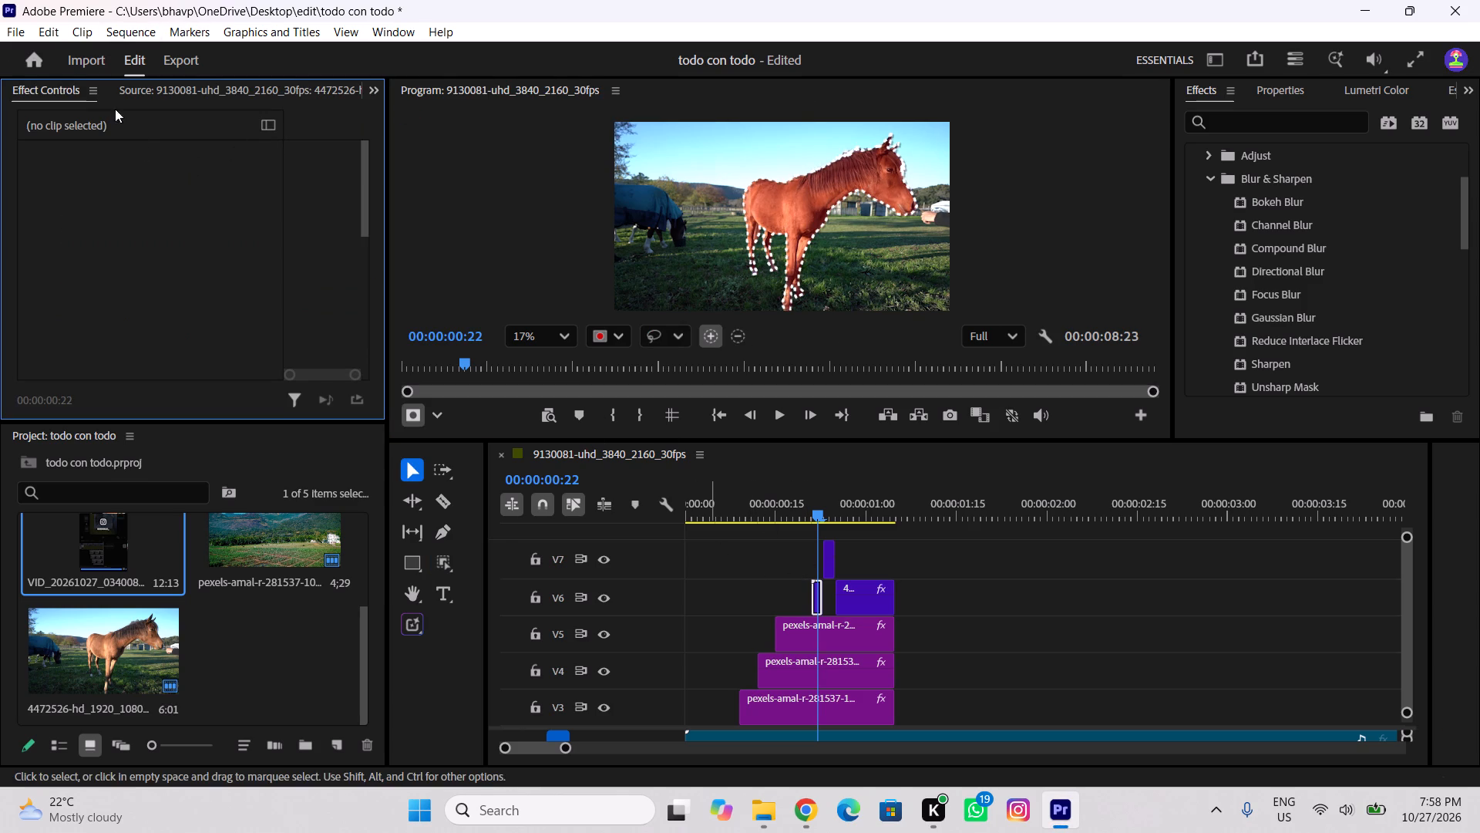
{"action": "left_click", "coordinate": [59, 90]}
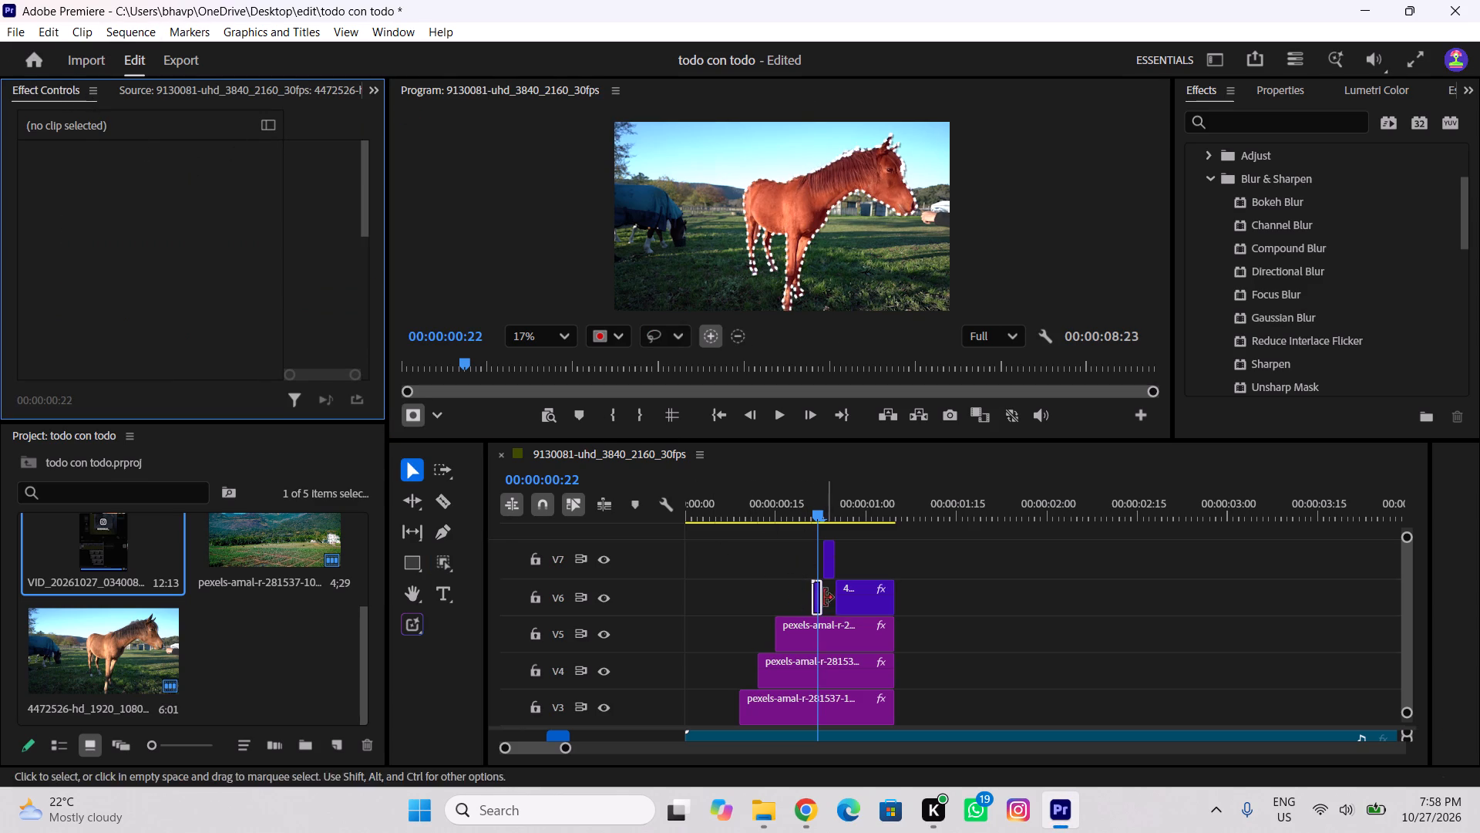
Track the horse's object mask both backward and forward through the first short V6 piece.
{"action": "left_click", "coordinate": [820, 596]}
{"action": "left_click", "coordinate": [207, 211]}
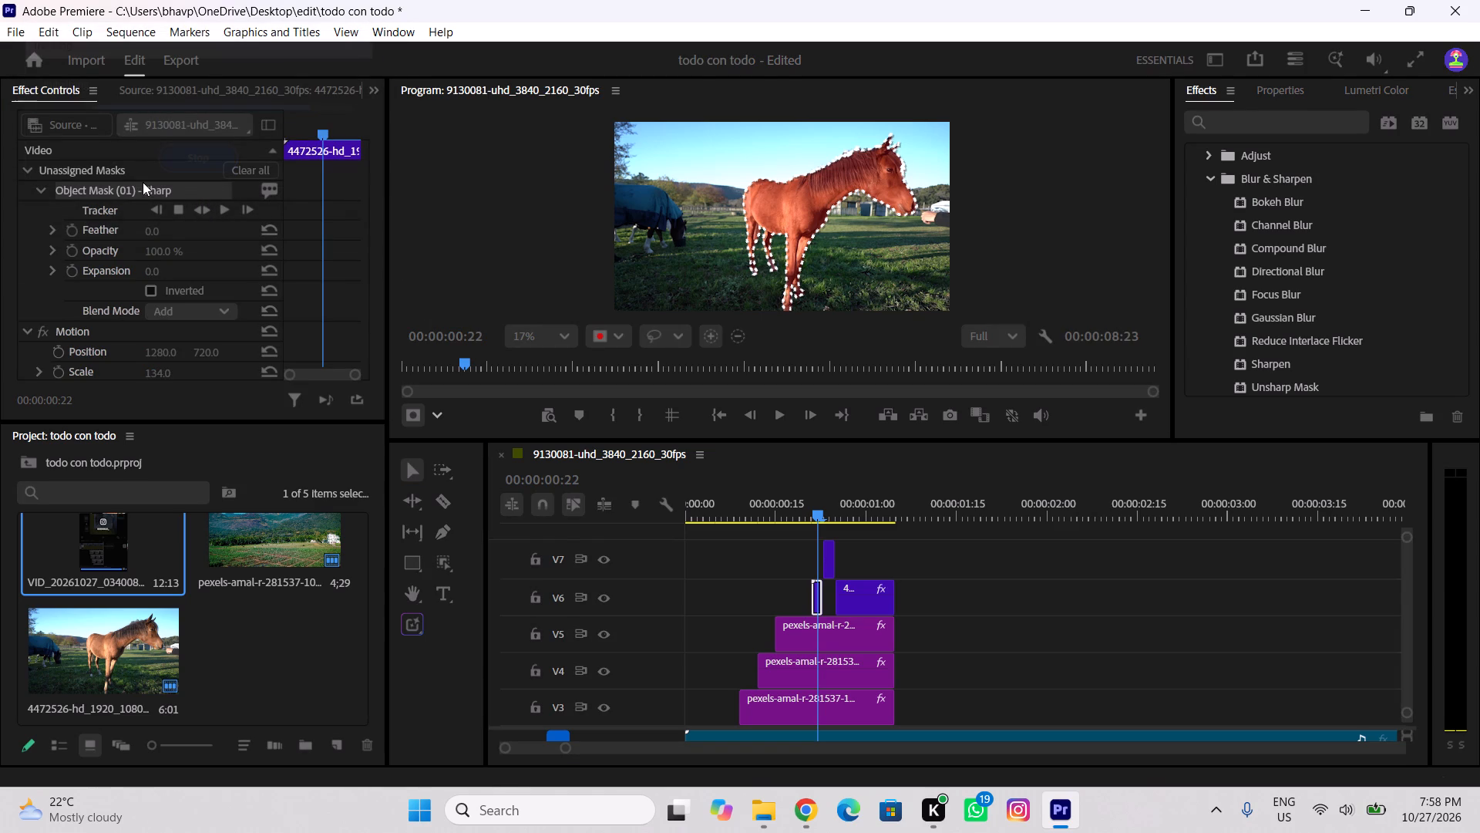
{"action": "right_click", "coordinate": [145, 189]}
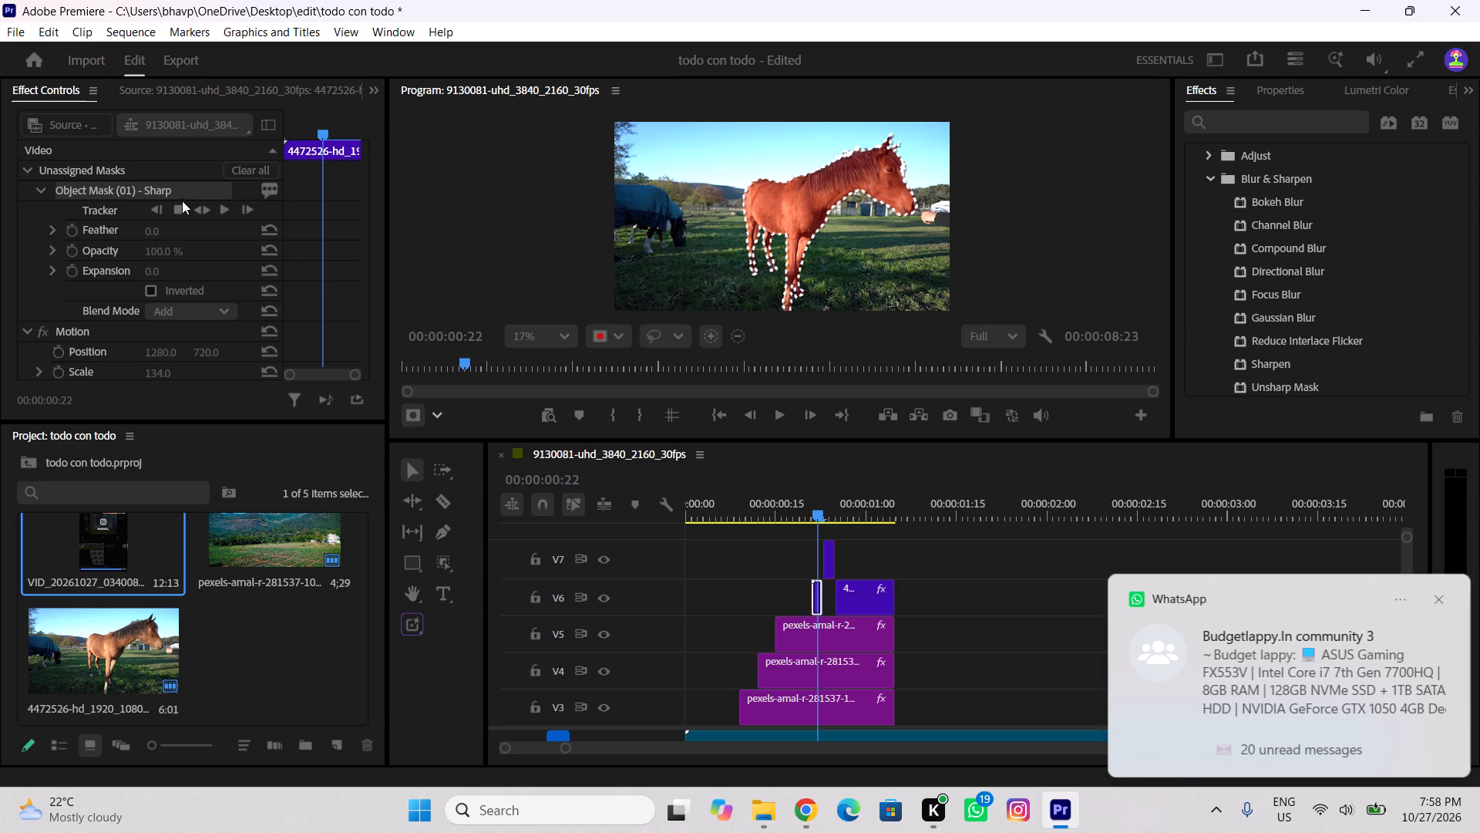
{"action": "right_click", "coordinate": [177, 197]}
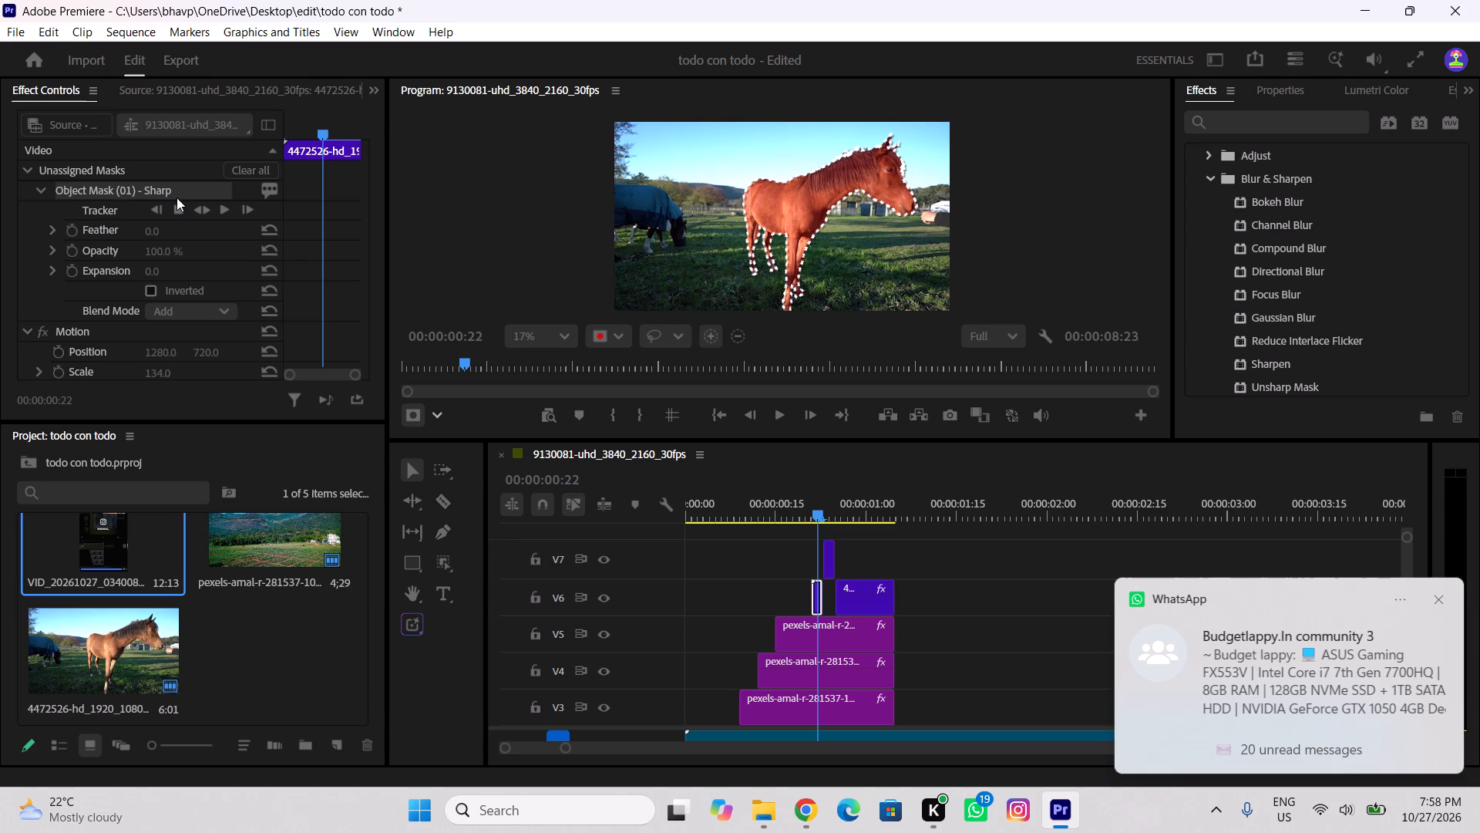
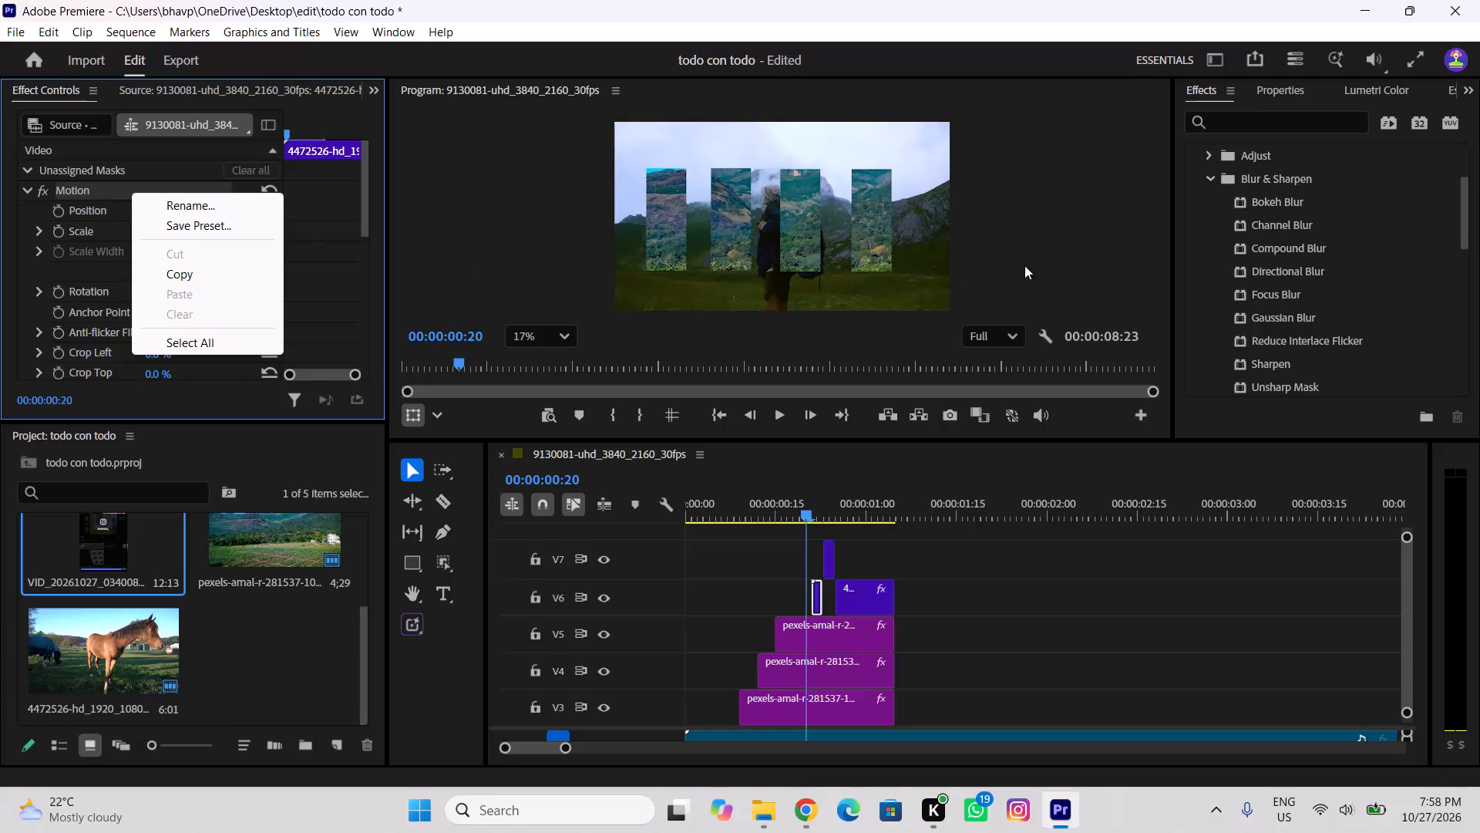
Step through the short horse pieces on V6 and V7, checking the frames at 00:00:00:22 and 00:00:00:24.
{"action": "left_click_drag", "start_coordinate": [806, 509], "coordinate": [819, 515]}
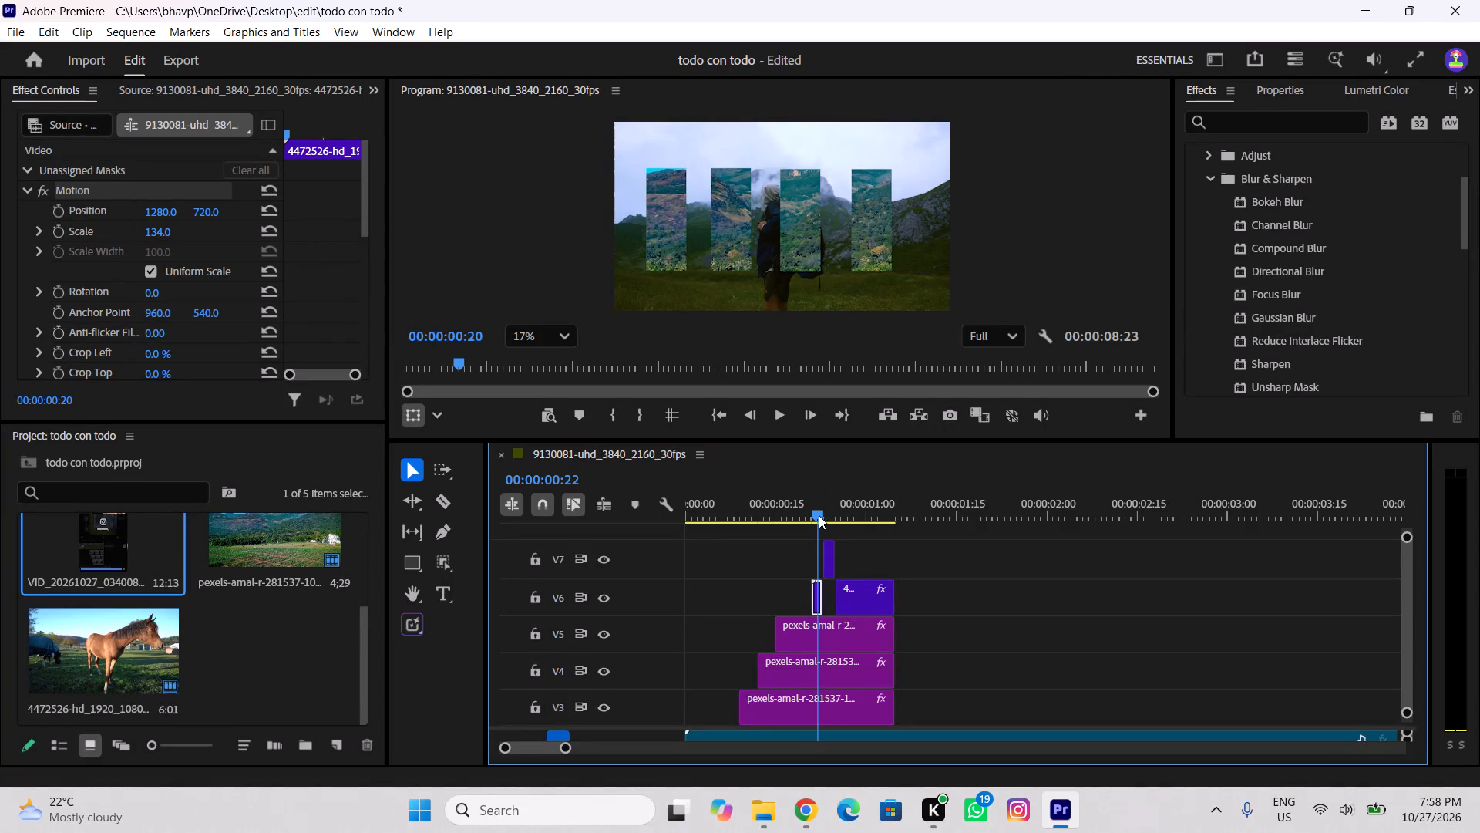
{"action": "left_click_drag", "start_coordinate": [819, 515], "coordinate": [819, 515]}
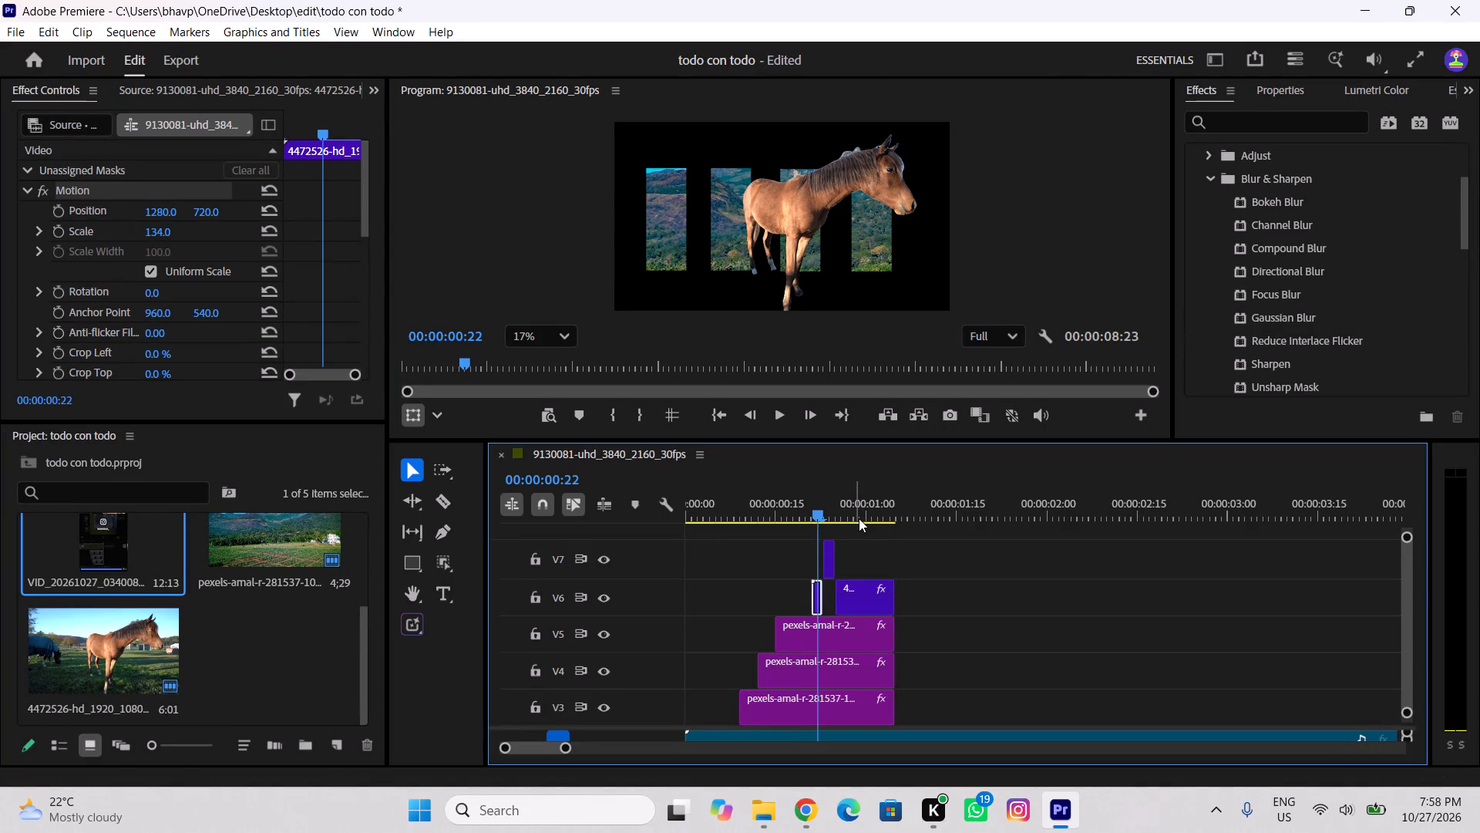
{"action": "left_click_drag", "start_coordinate": [822, 518], "coordinate": [832, 524]}
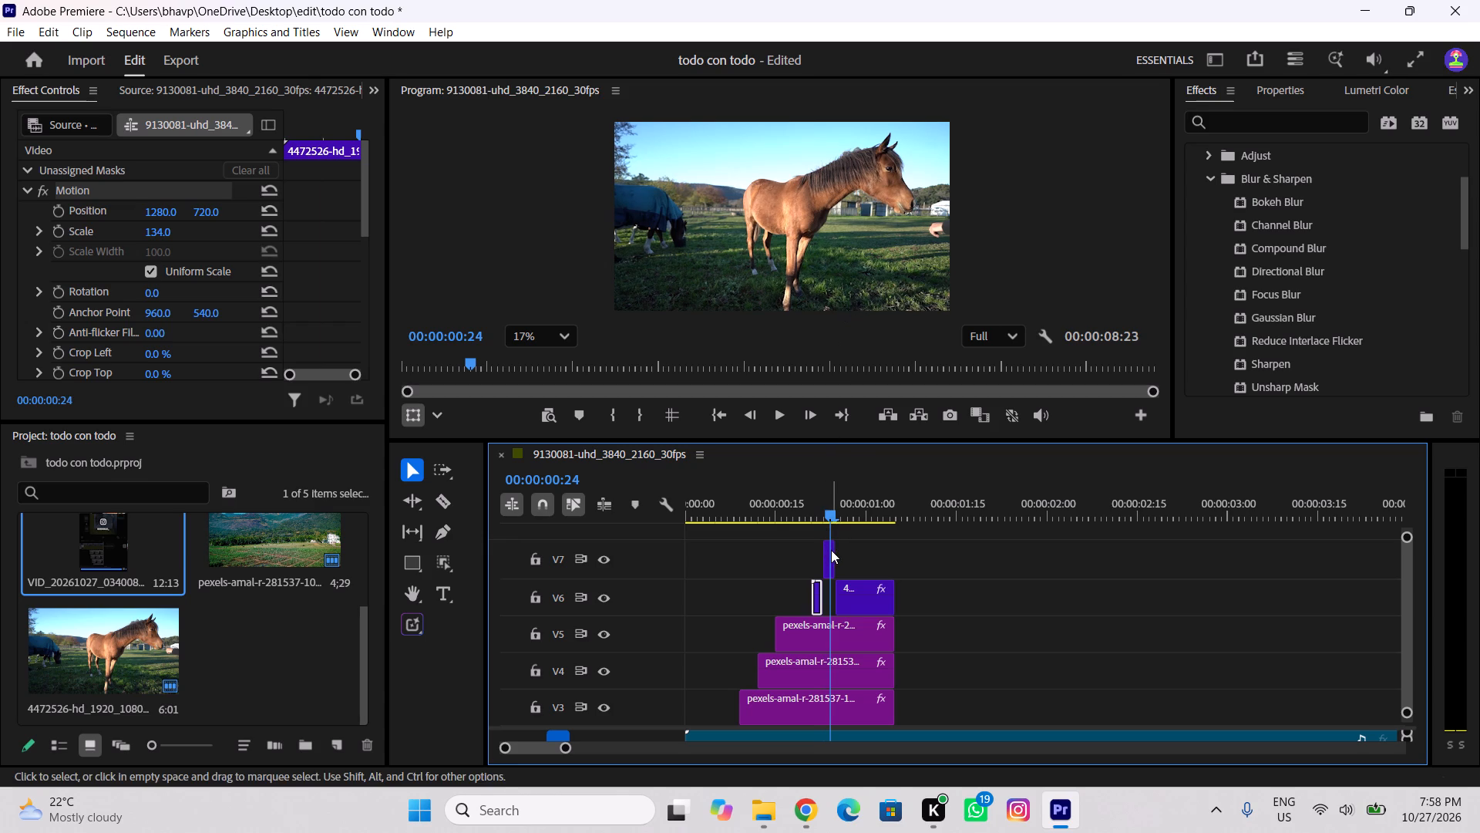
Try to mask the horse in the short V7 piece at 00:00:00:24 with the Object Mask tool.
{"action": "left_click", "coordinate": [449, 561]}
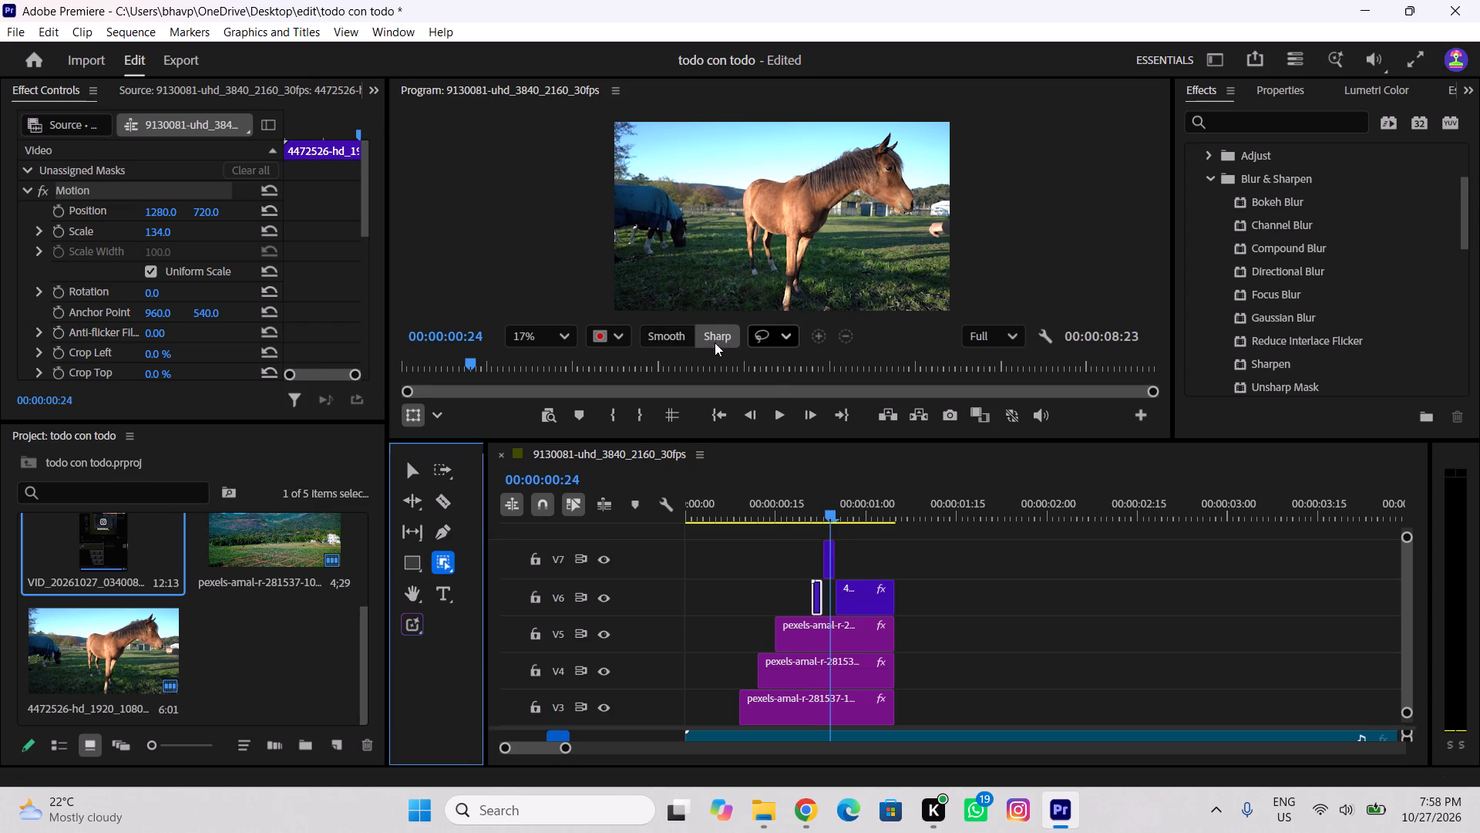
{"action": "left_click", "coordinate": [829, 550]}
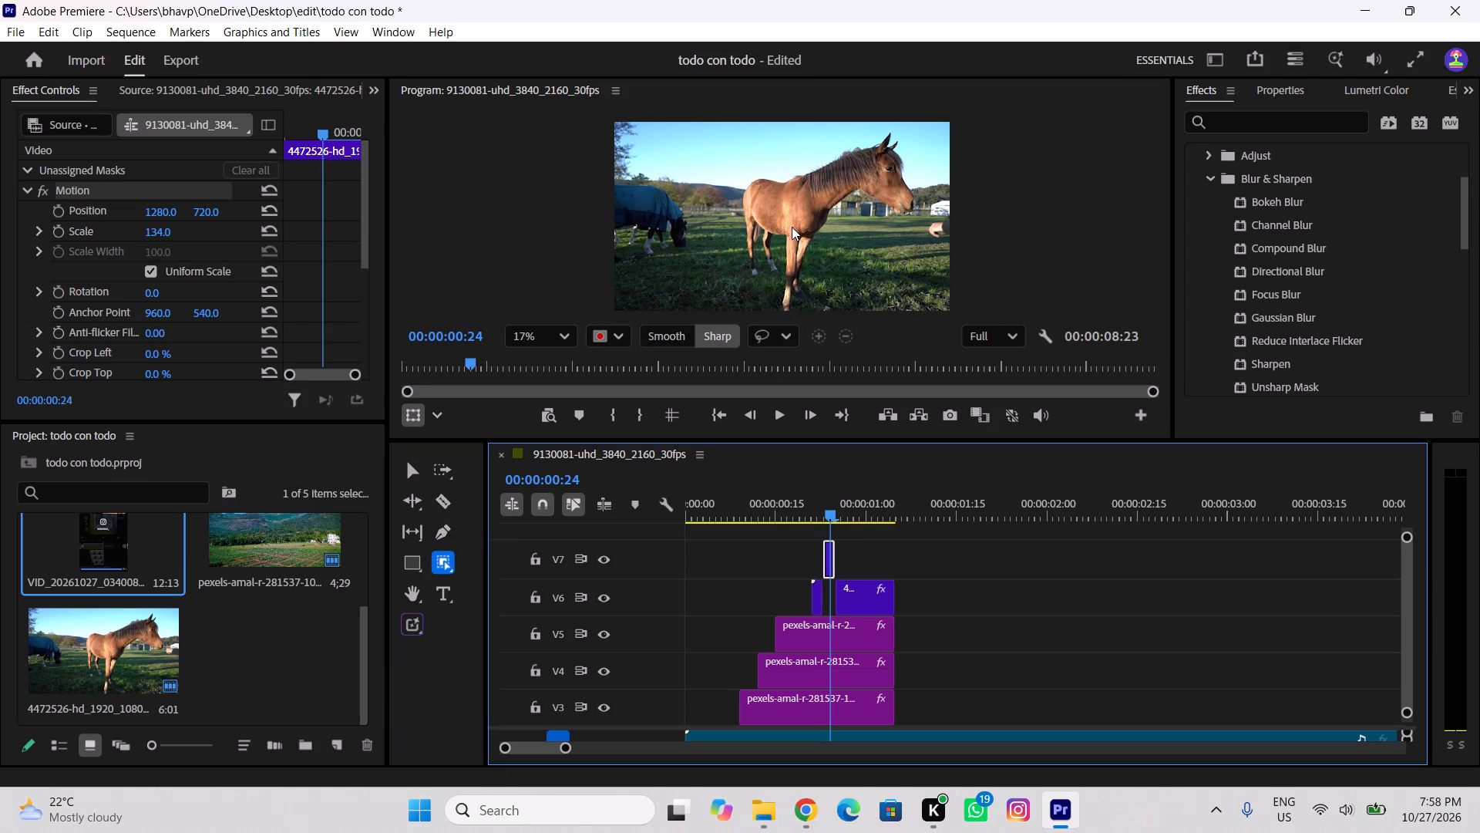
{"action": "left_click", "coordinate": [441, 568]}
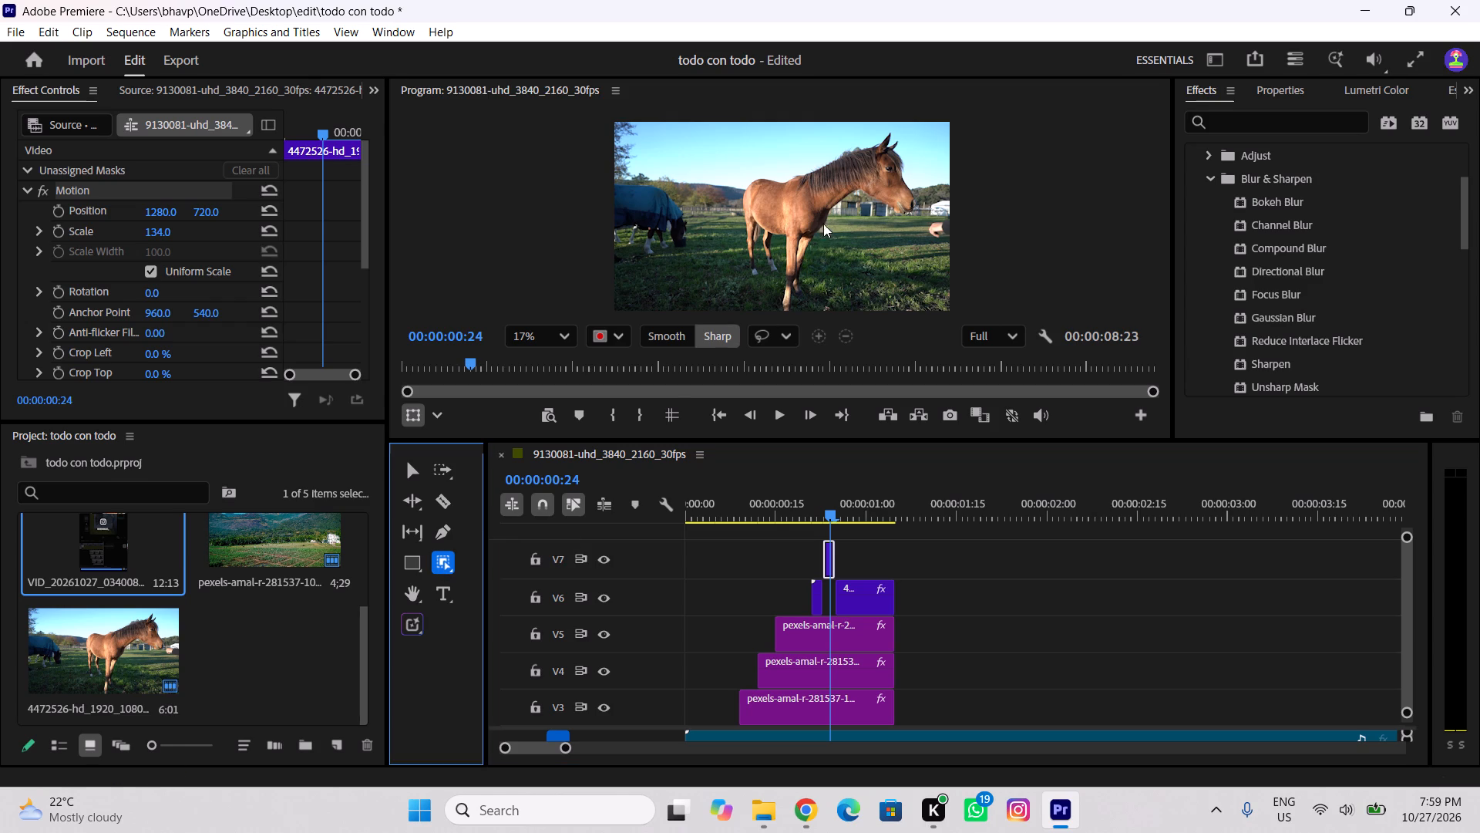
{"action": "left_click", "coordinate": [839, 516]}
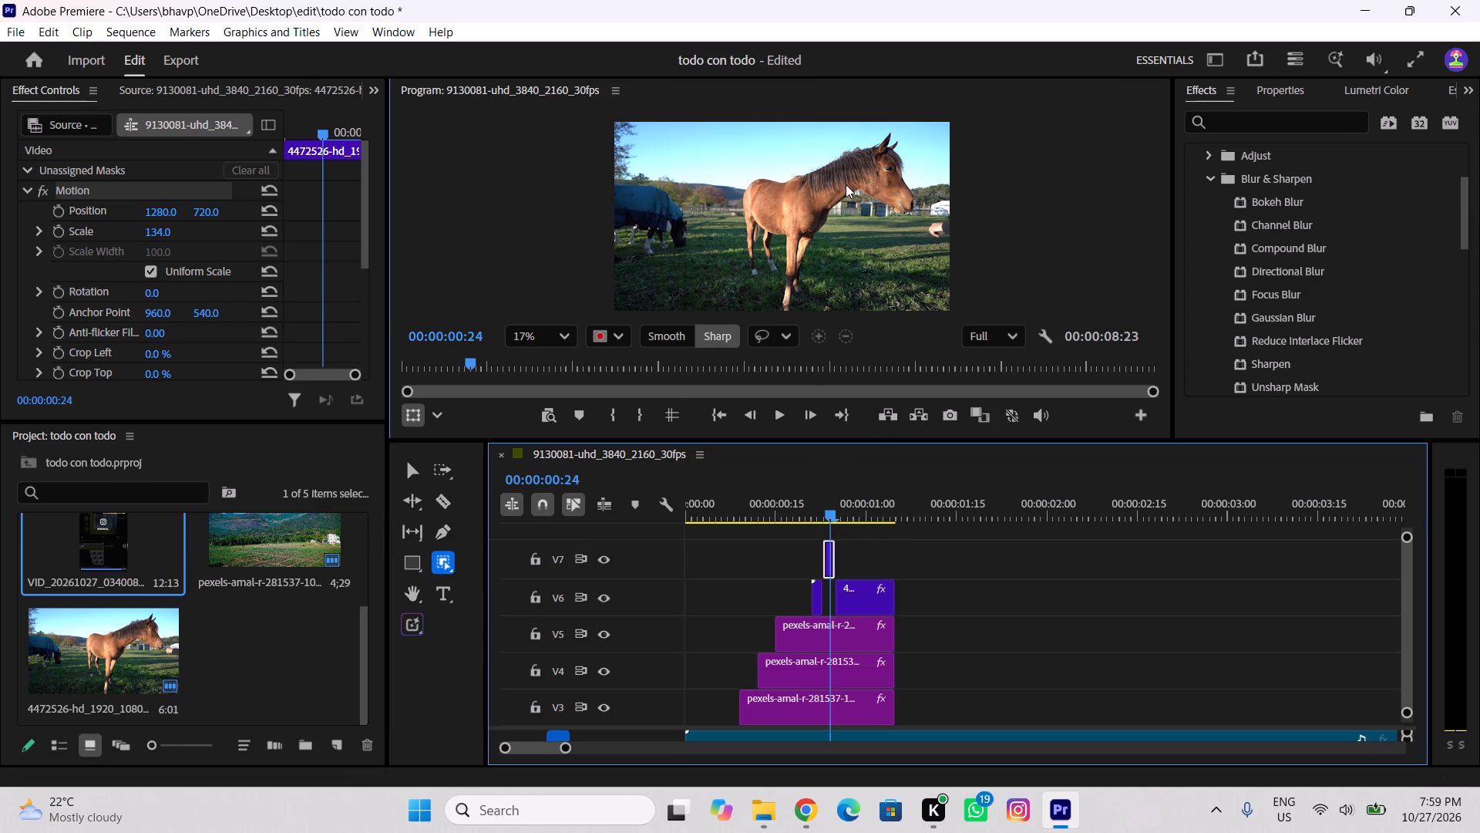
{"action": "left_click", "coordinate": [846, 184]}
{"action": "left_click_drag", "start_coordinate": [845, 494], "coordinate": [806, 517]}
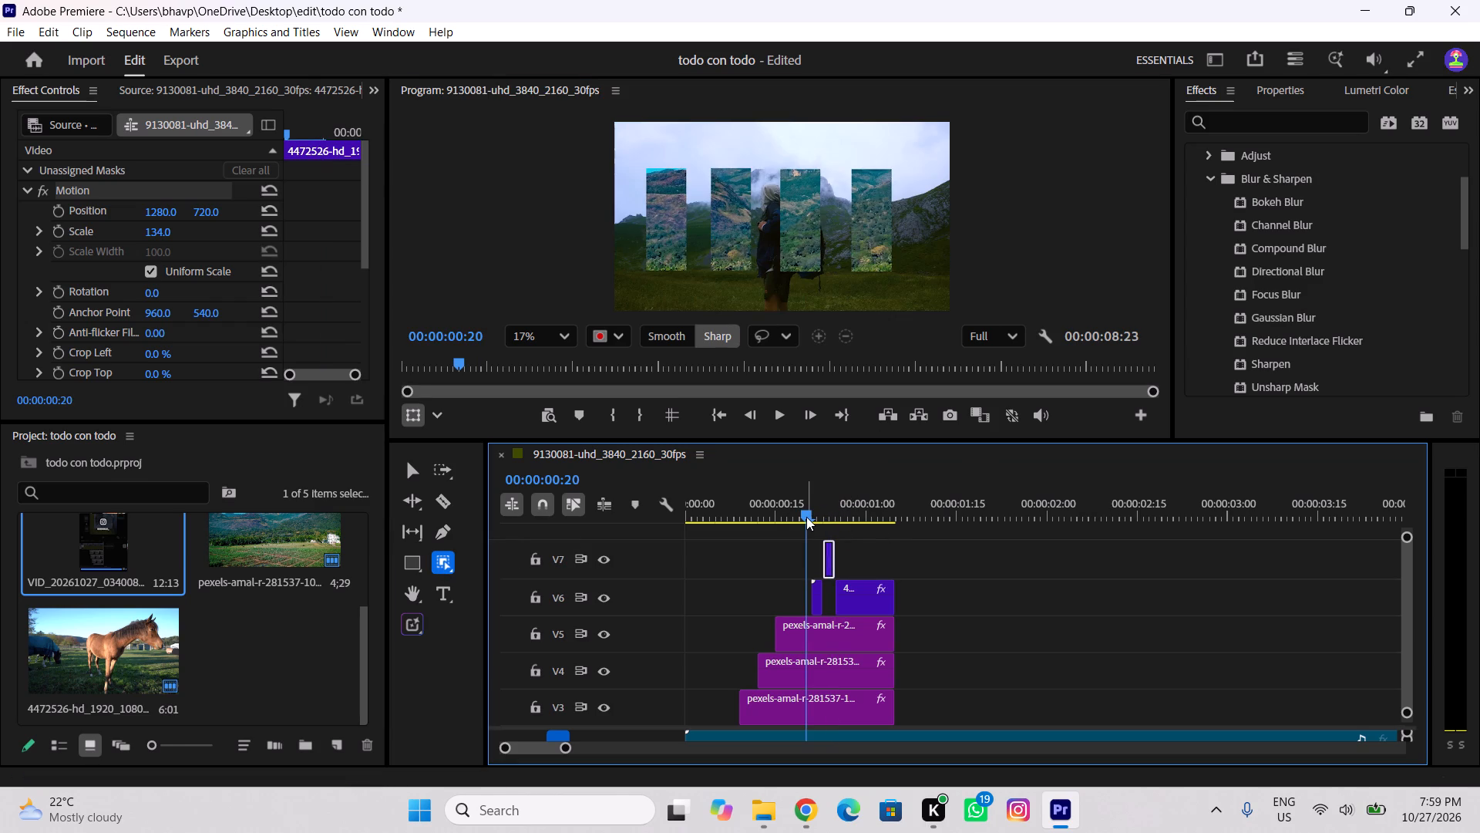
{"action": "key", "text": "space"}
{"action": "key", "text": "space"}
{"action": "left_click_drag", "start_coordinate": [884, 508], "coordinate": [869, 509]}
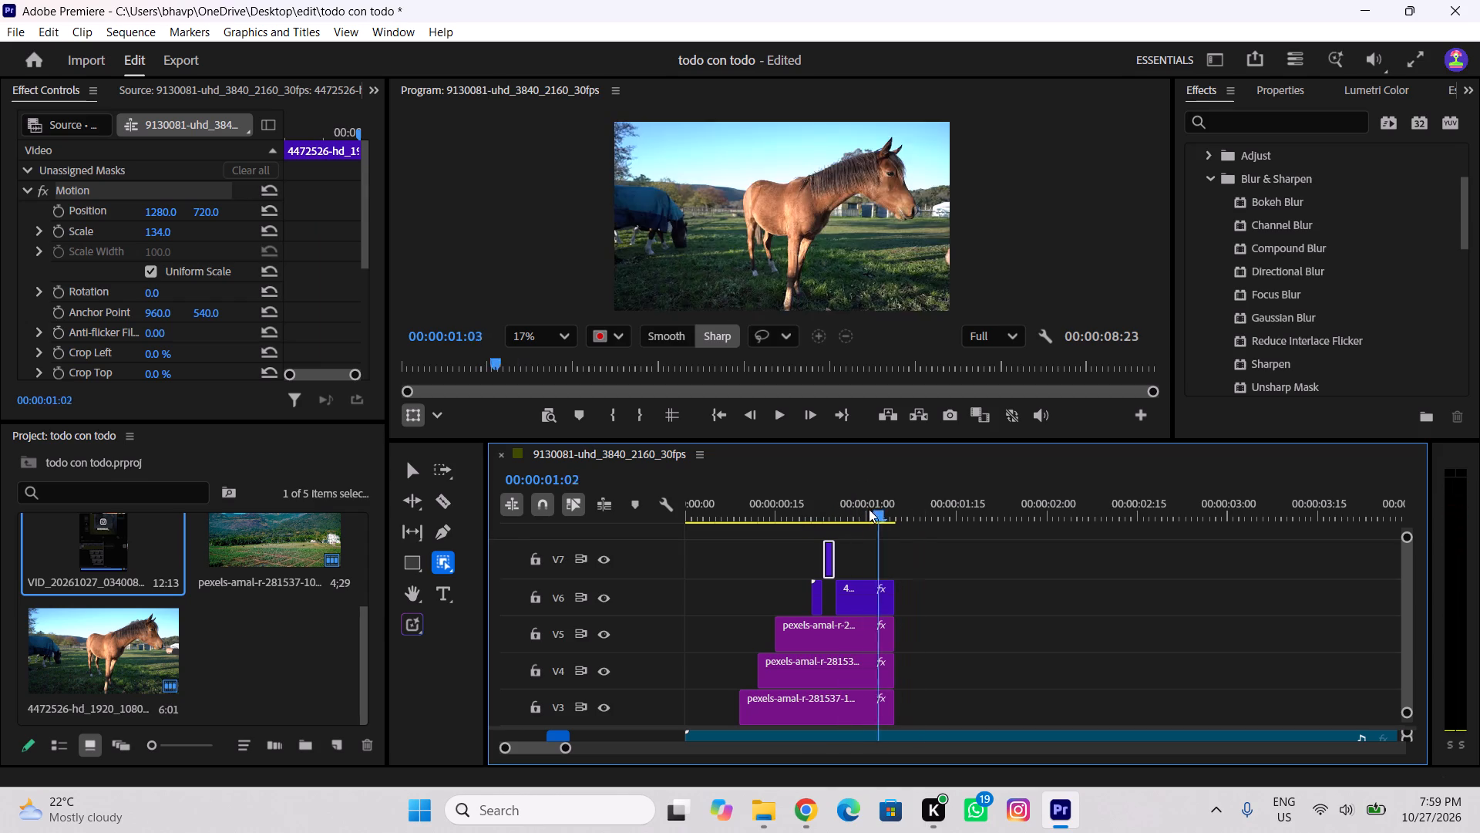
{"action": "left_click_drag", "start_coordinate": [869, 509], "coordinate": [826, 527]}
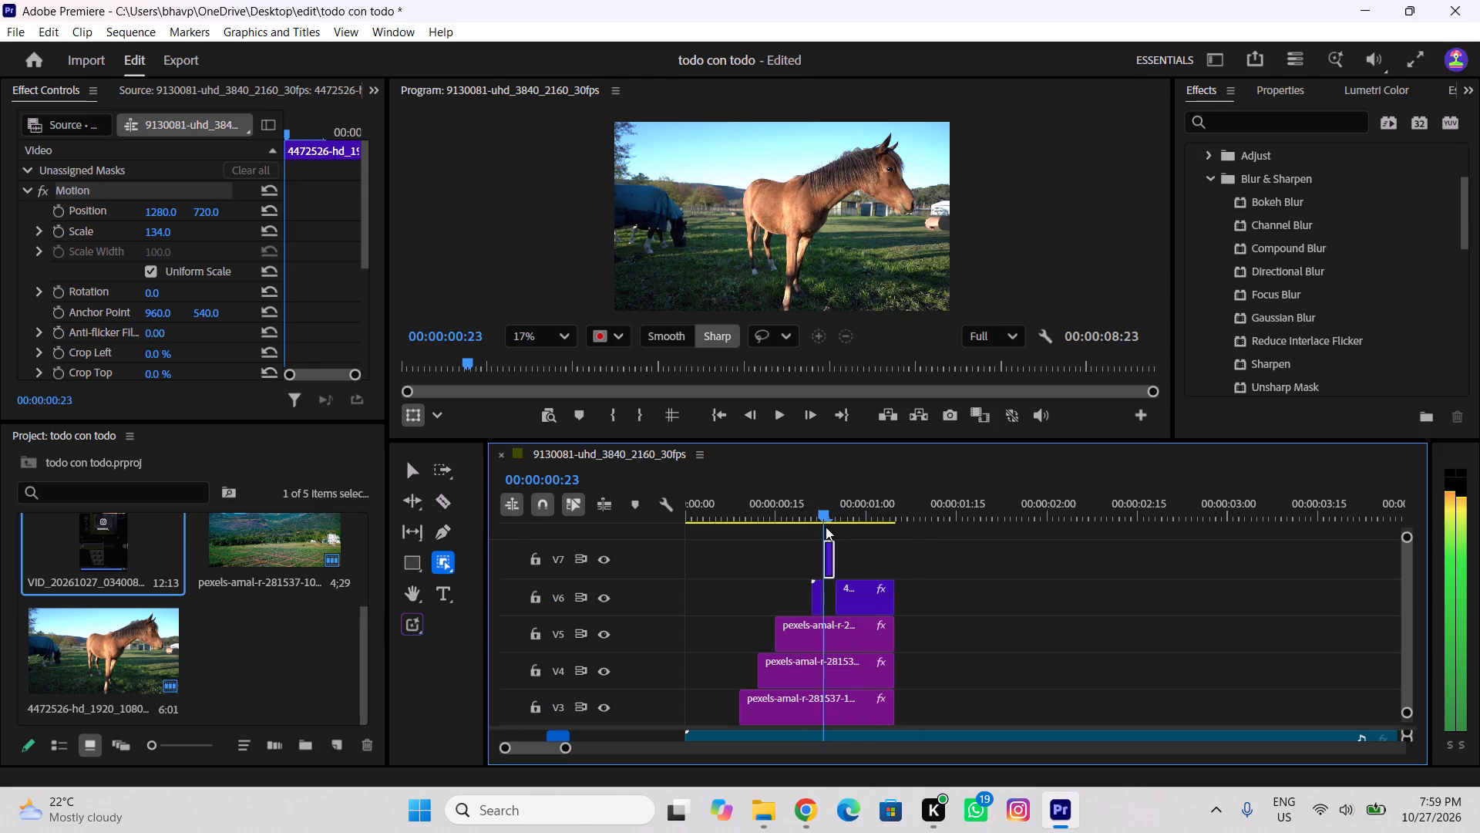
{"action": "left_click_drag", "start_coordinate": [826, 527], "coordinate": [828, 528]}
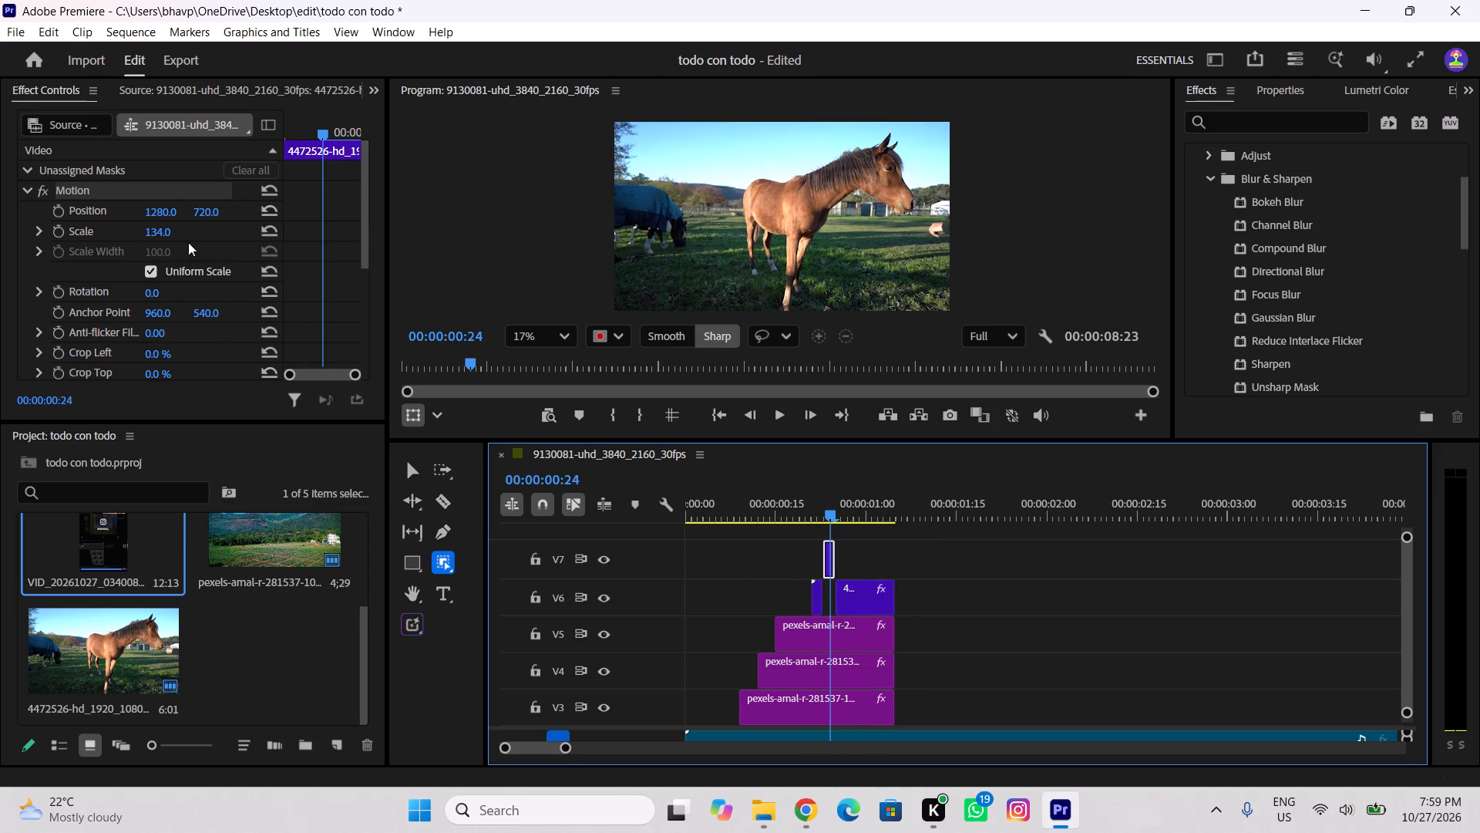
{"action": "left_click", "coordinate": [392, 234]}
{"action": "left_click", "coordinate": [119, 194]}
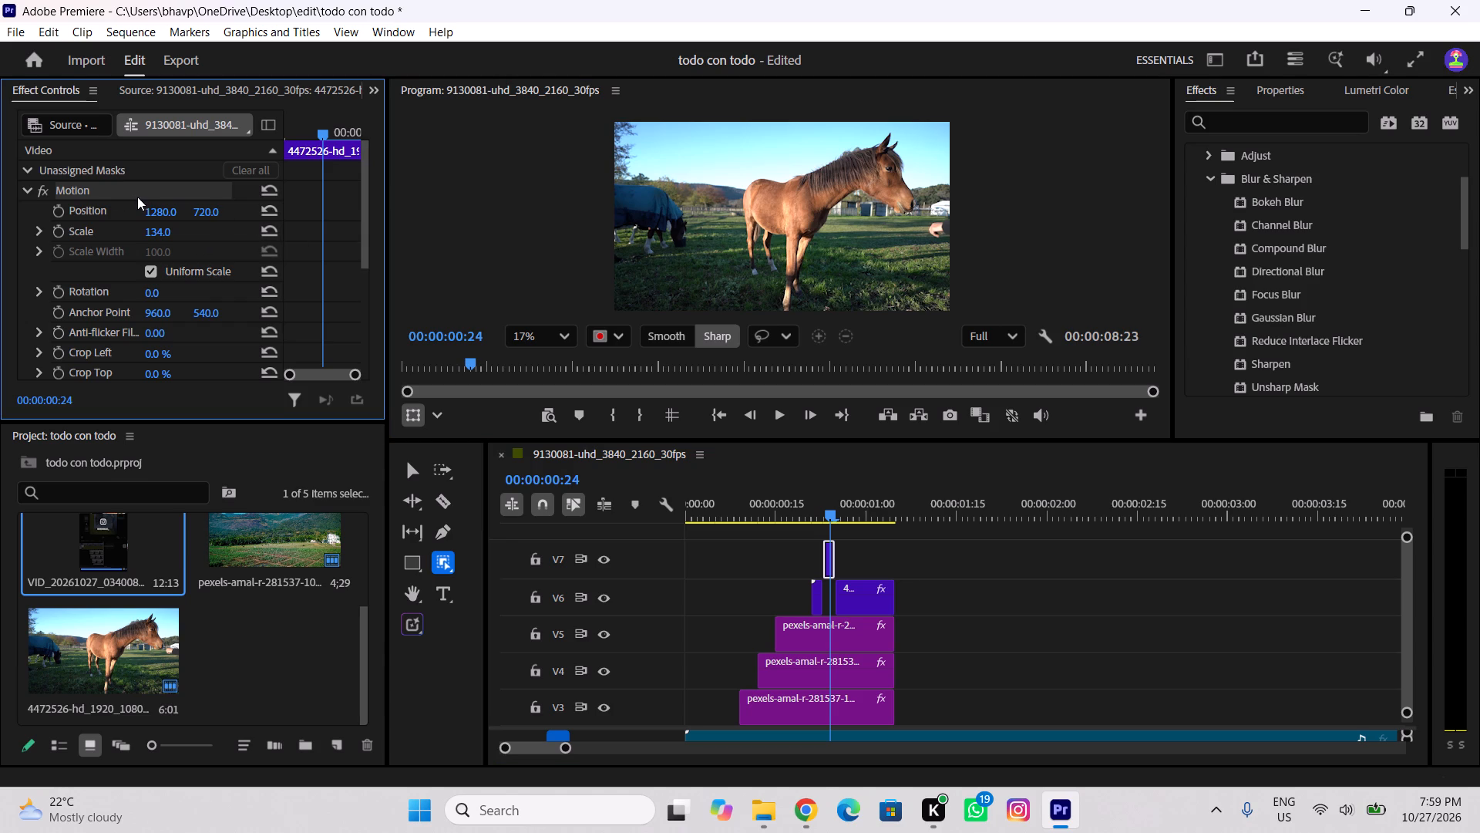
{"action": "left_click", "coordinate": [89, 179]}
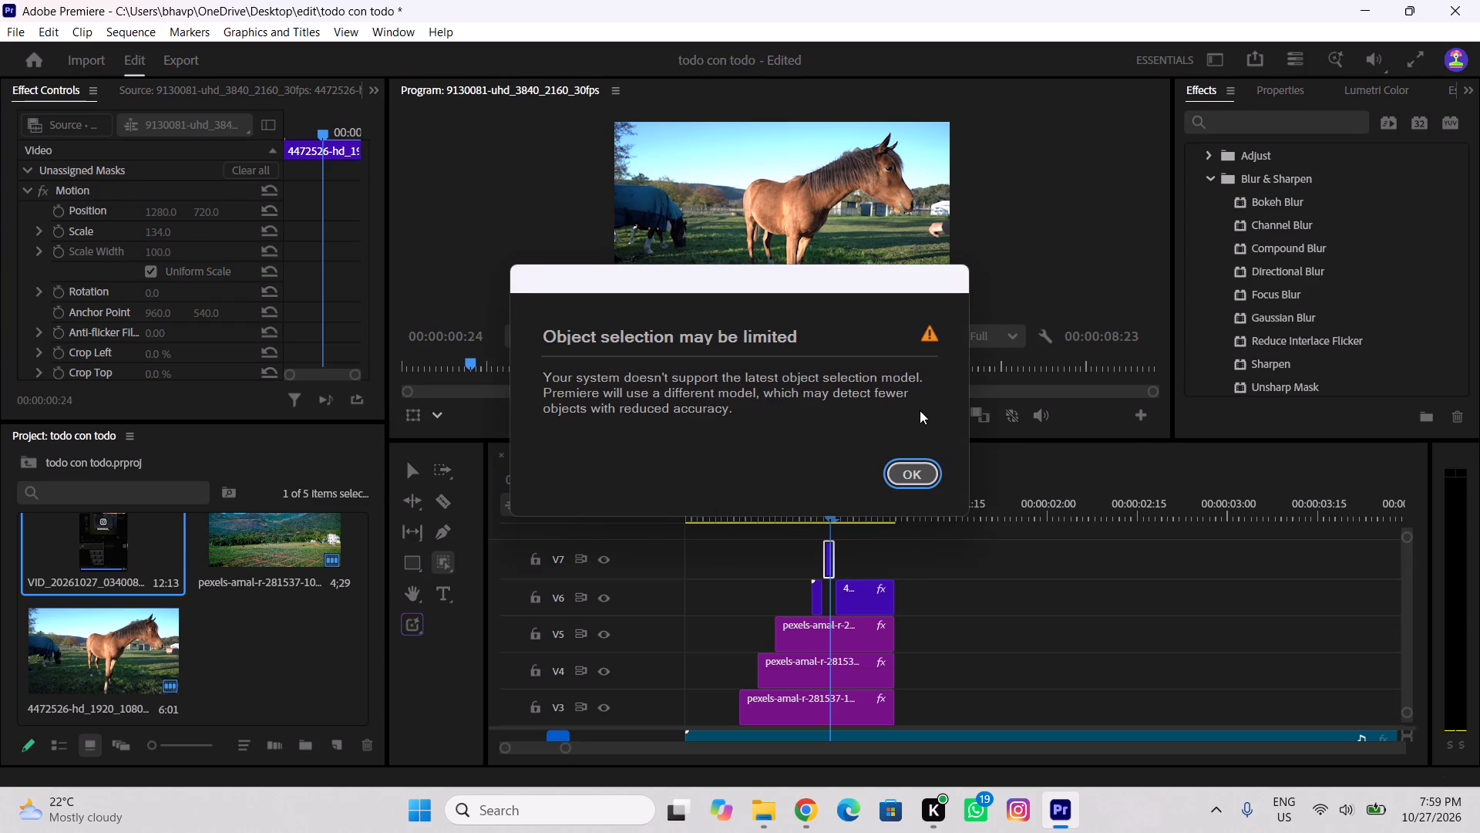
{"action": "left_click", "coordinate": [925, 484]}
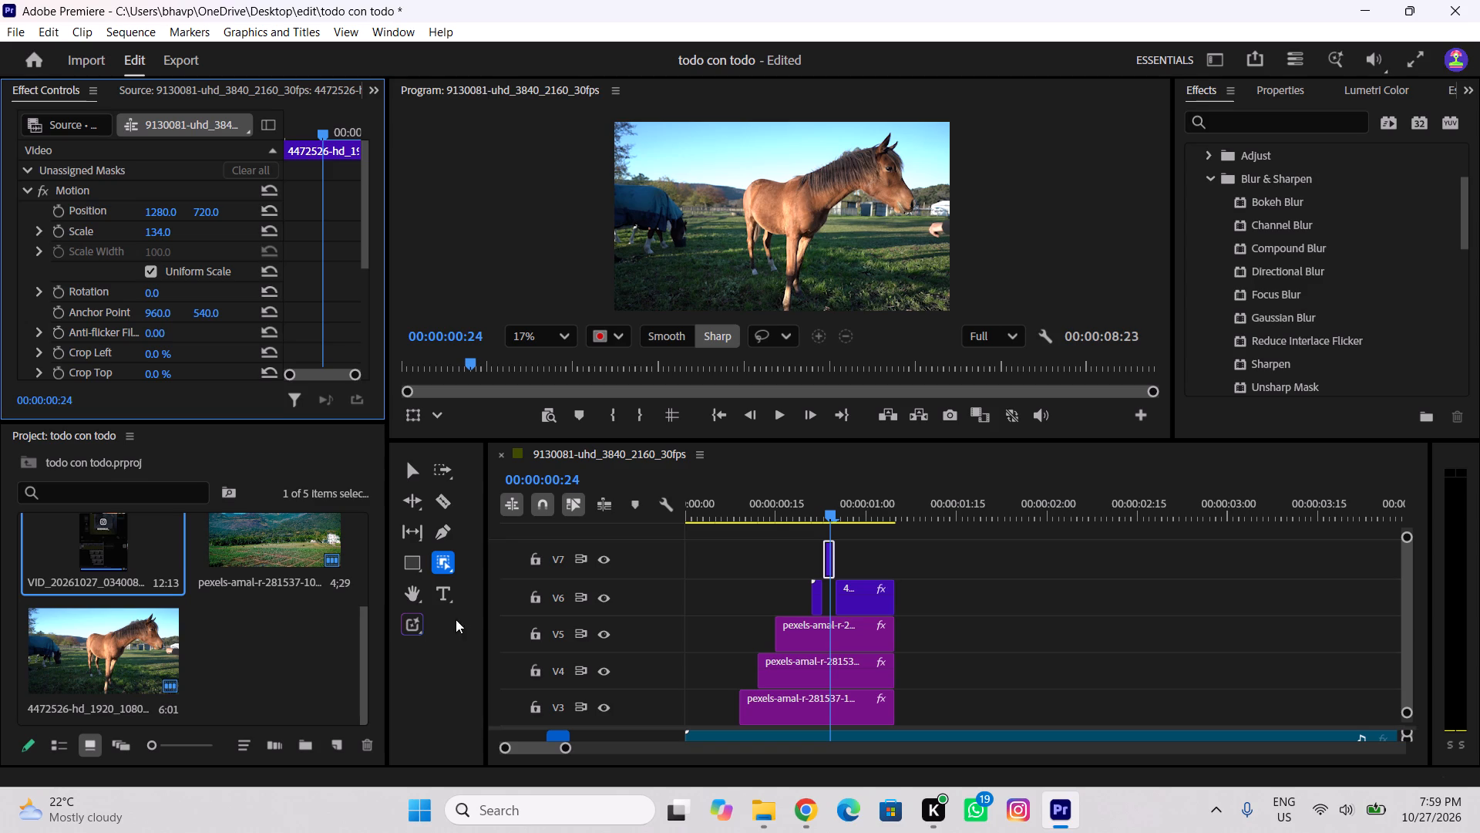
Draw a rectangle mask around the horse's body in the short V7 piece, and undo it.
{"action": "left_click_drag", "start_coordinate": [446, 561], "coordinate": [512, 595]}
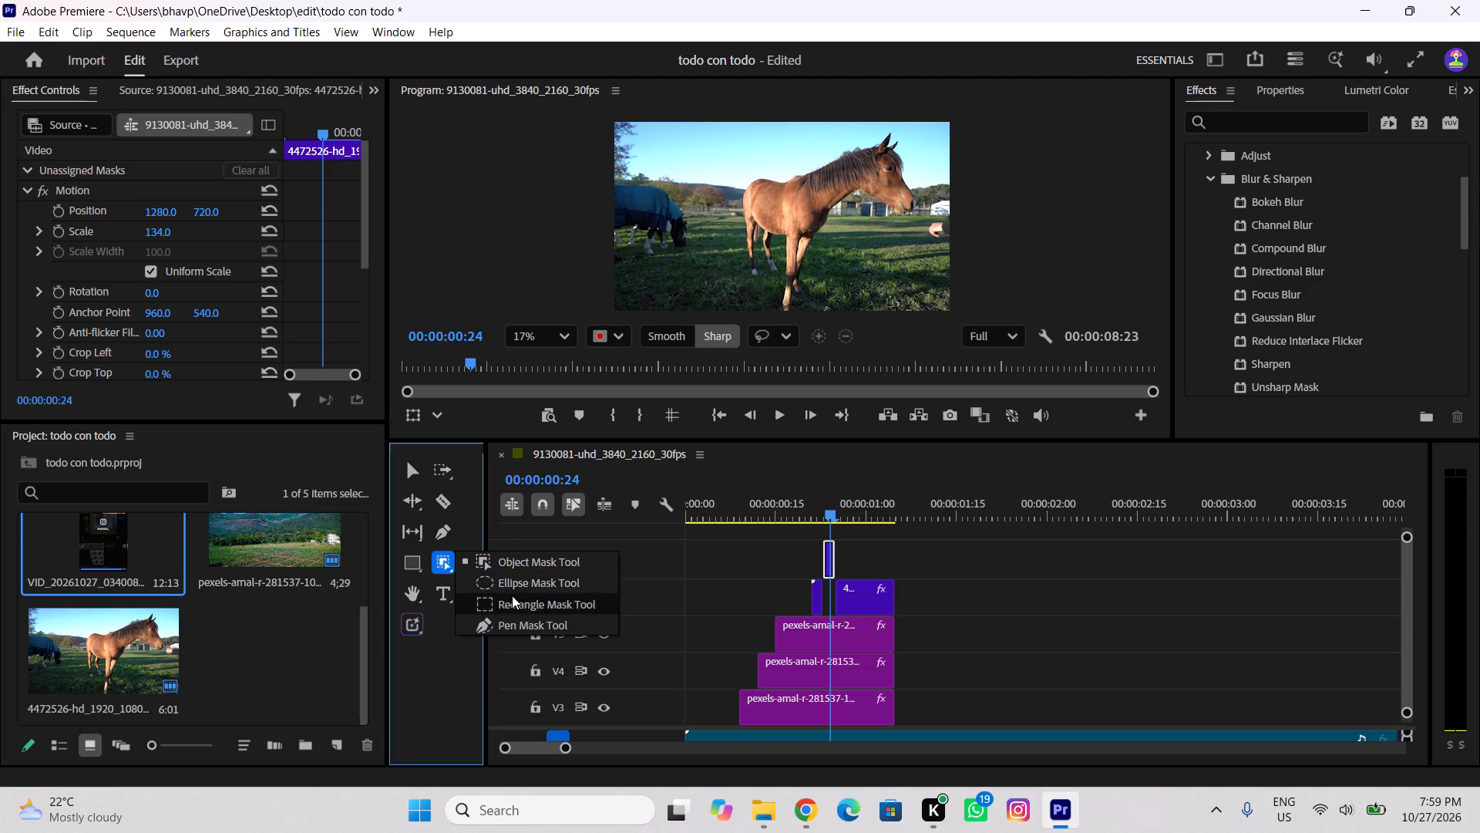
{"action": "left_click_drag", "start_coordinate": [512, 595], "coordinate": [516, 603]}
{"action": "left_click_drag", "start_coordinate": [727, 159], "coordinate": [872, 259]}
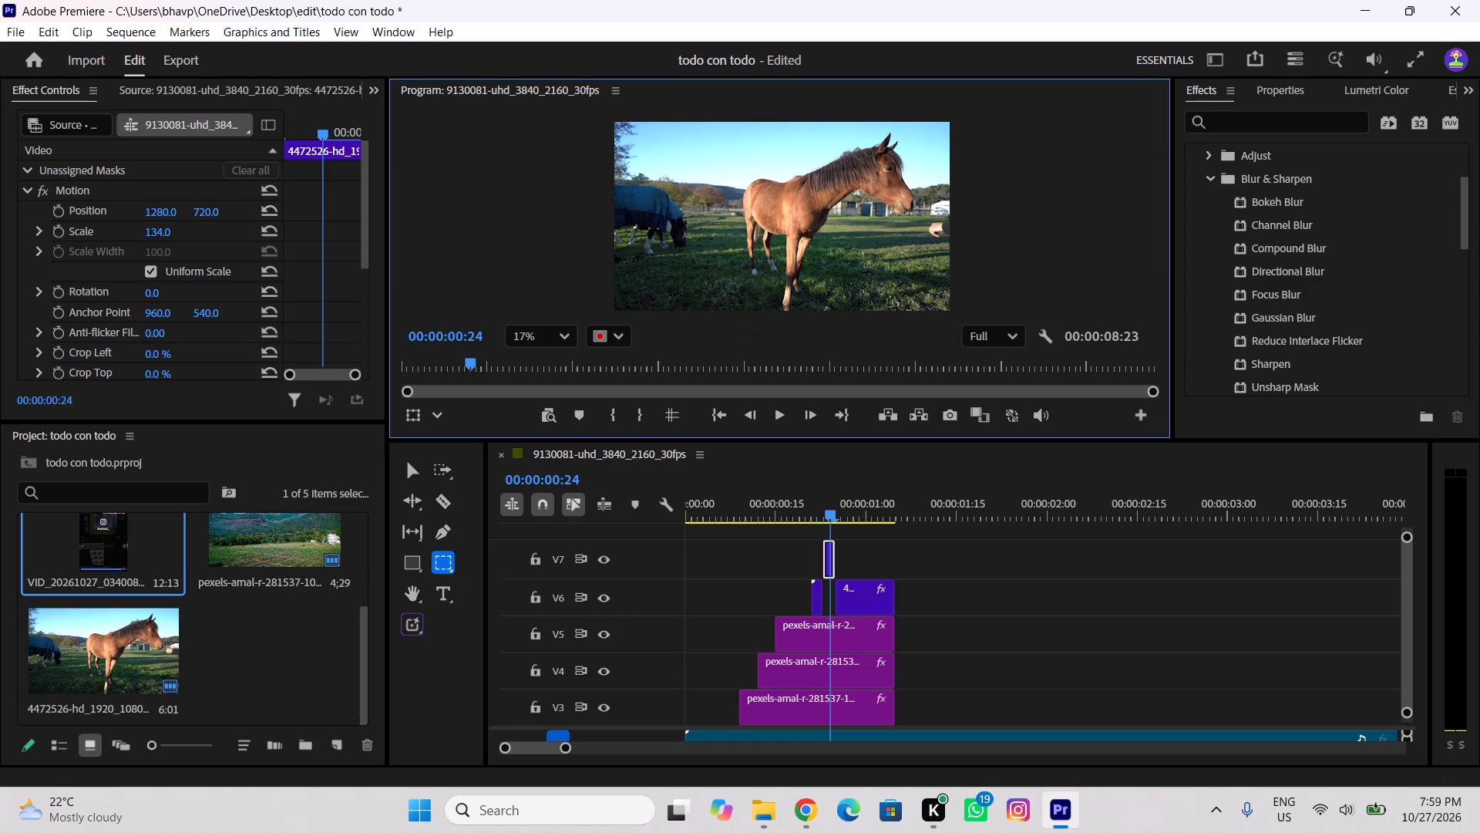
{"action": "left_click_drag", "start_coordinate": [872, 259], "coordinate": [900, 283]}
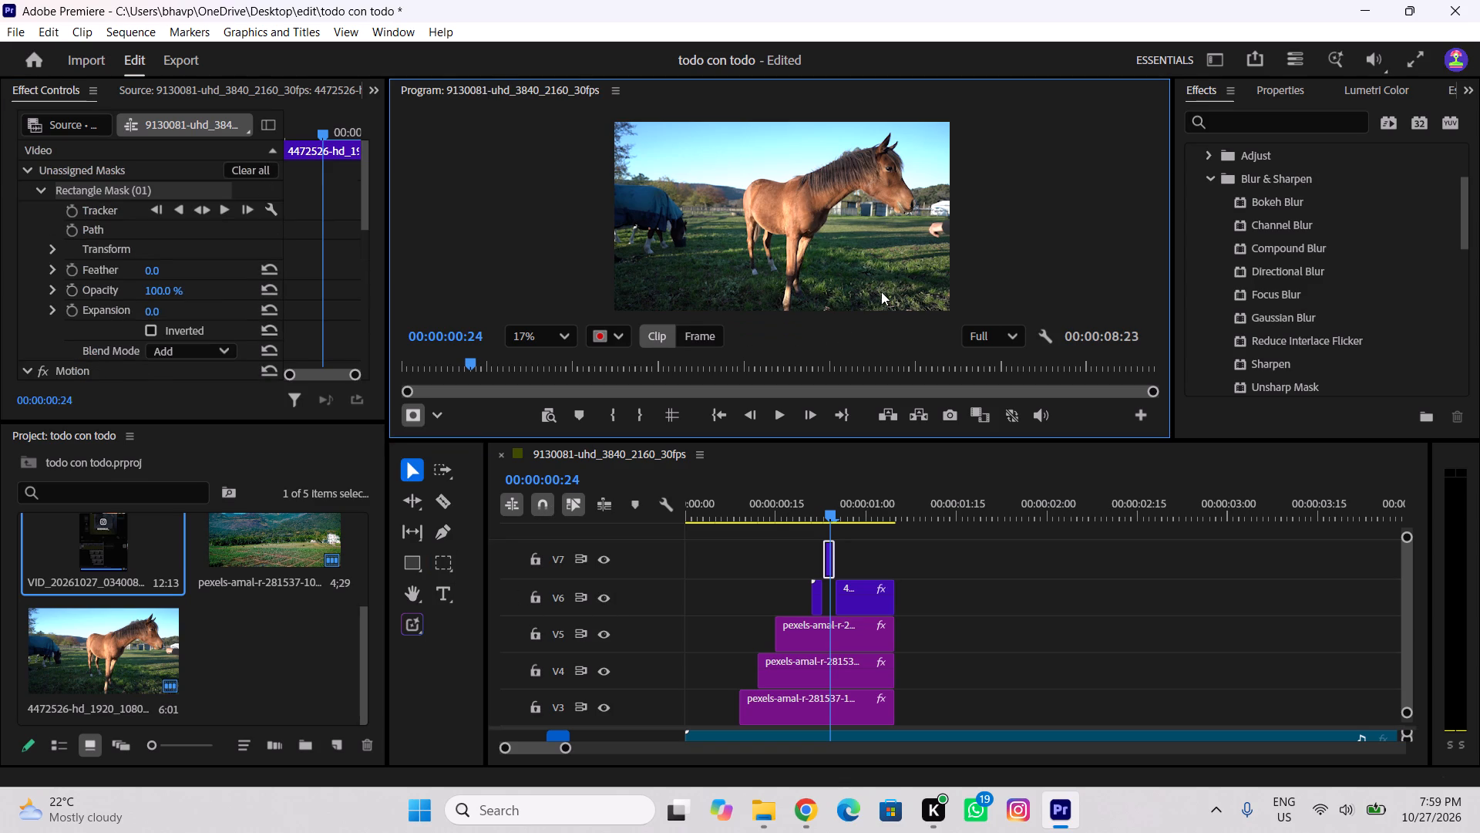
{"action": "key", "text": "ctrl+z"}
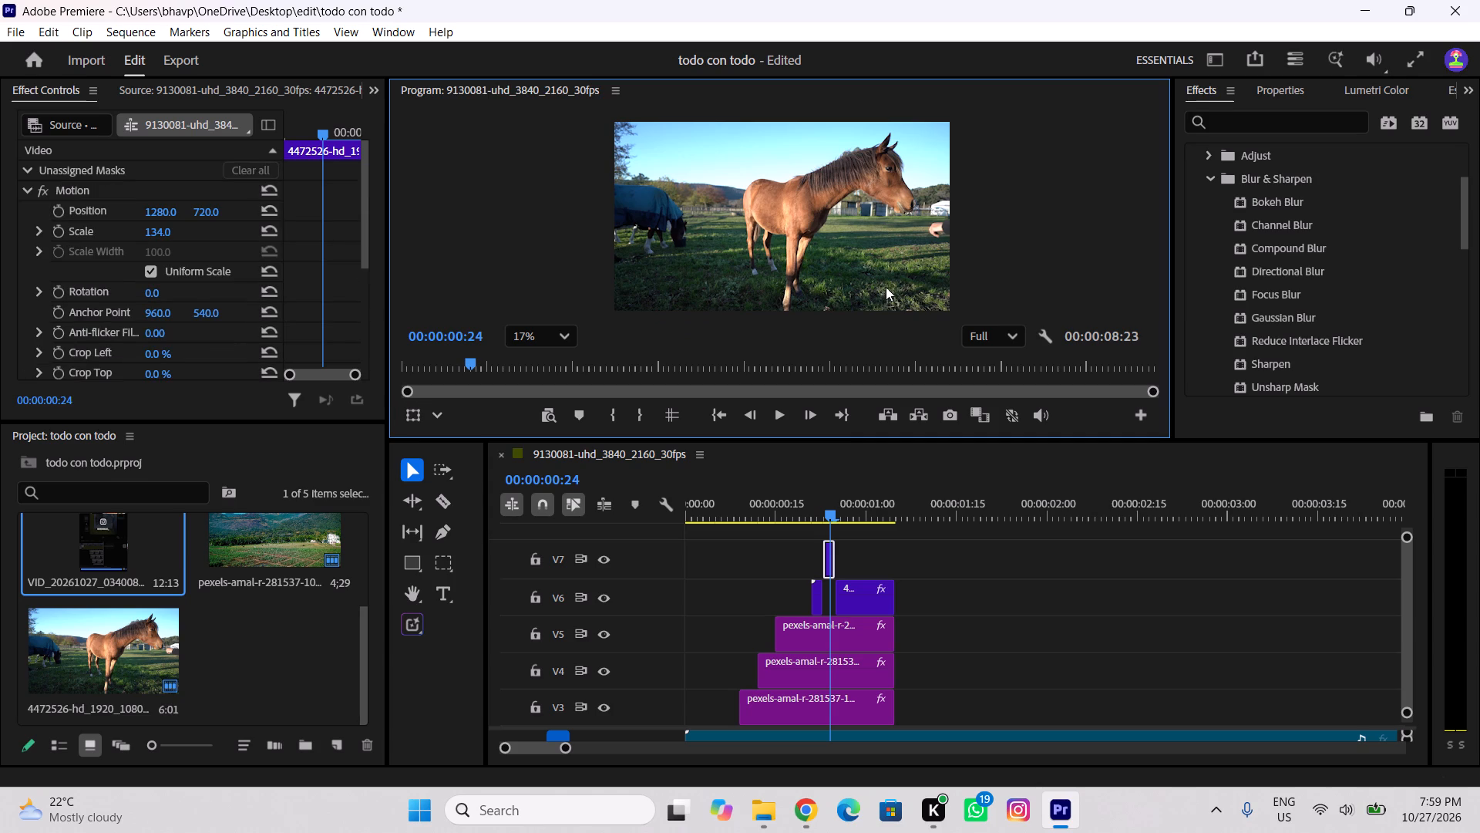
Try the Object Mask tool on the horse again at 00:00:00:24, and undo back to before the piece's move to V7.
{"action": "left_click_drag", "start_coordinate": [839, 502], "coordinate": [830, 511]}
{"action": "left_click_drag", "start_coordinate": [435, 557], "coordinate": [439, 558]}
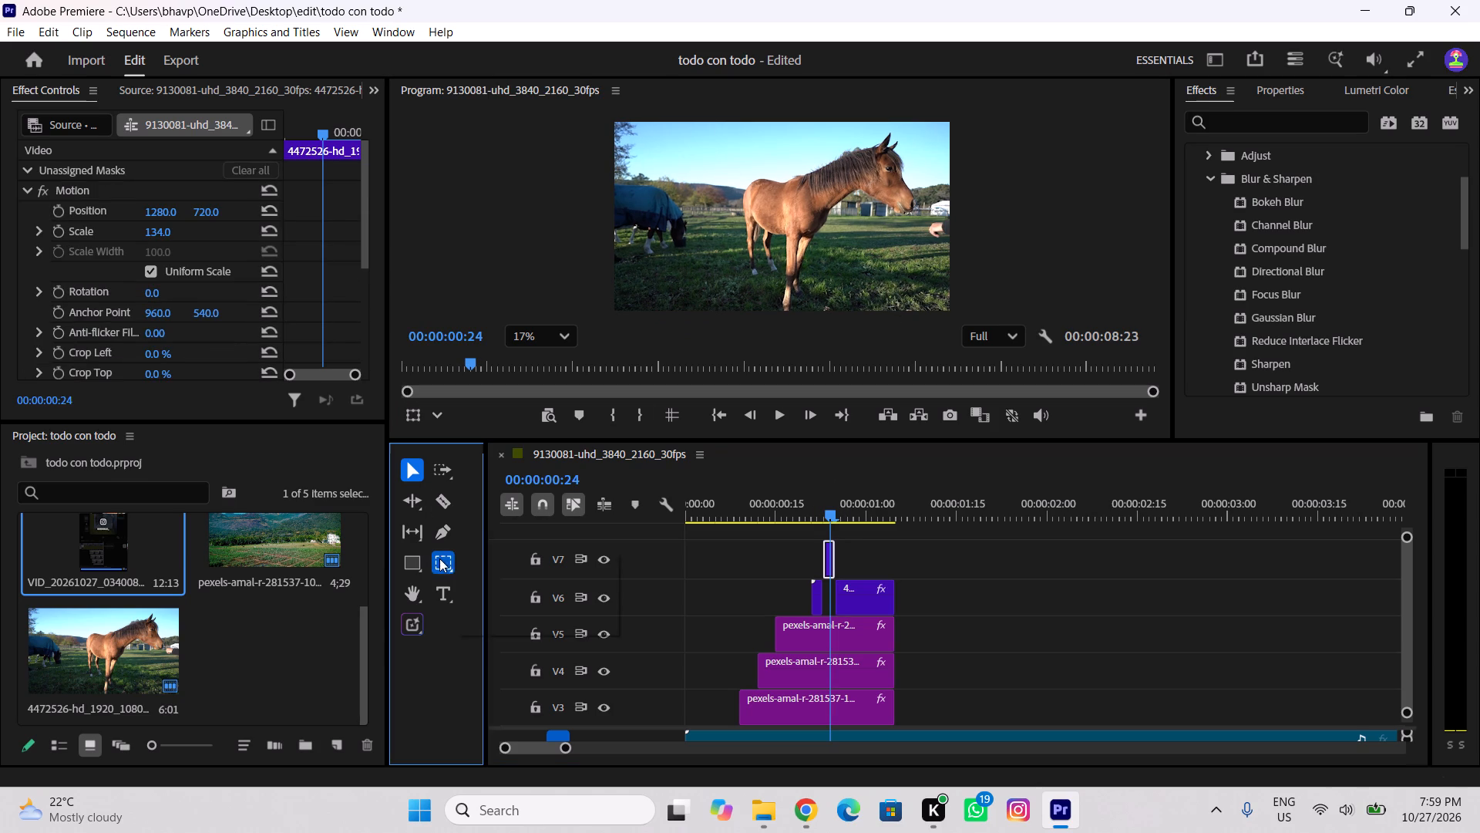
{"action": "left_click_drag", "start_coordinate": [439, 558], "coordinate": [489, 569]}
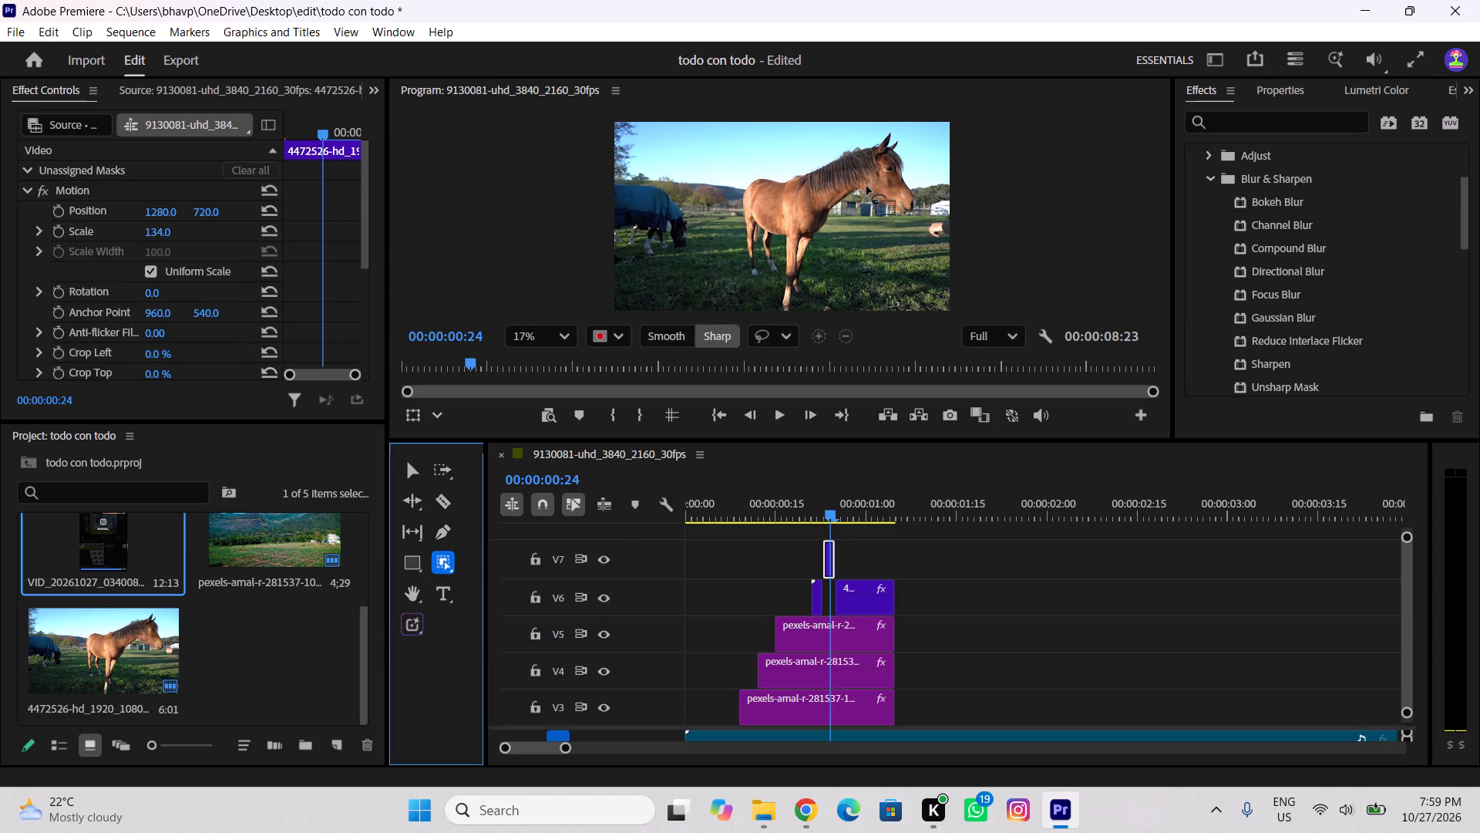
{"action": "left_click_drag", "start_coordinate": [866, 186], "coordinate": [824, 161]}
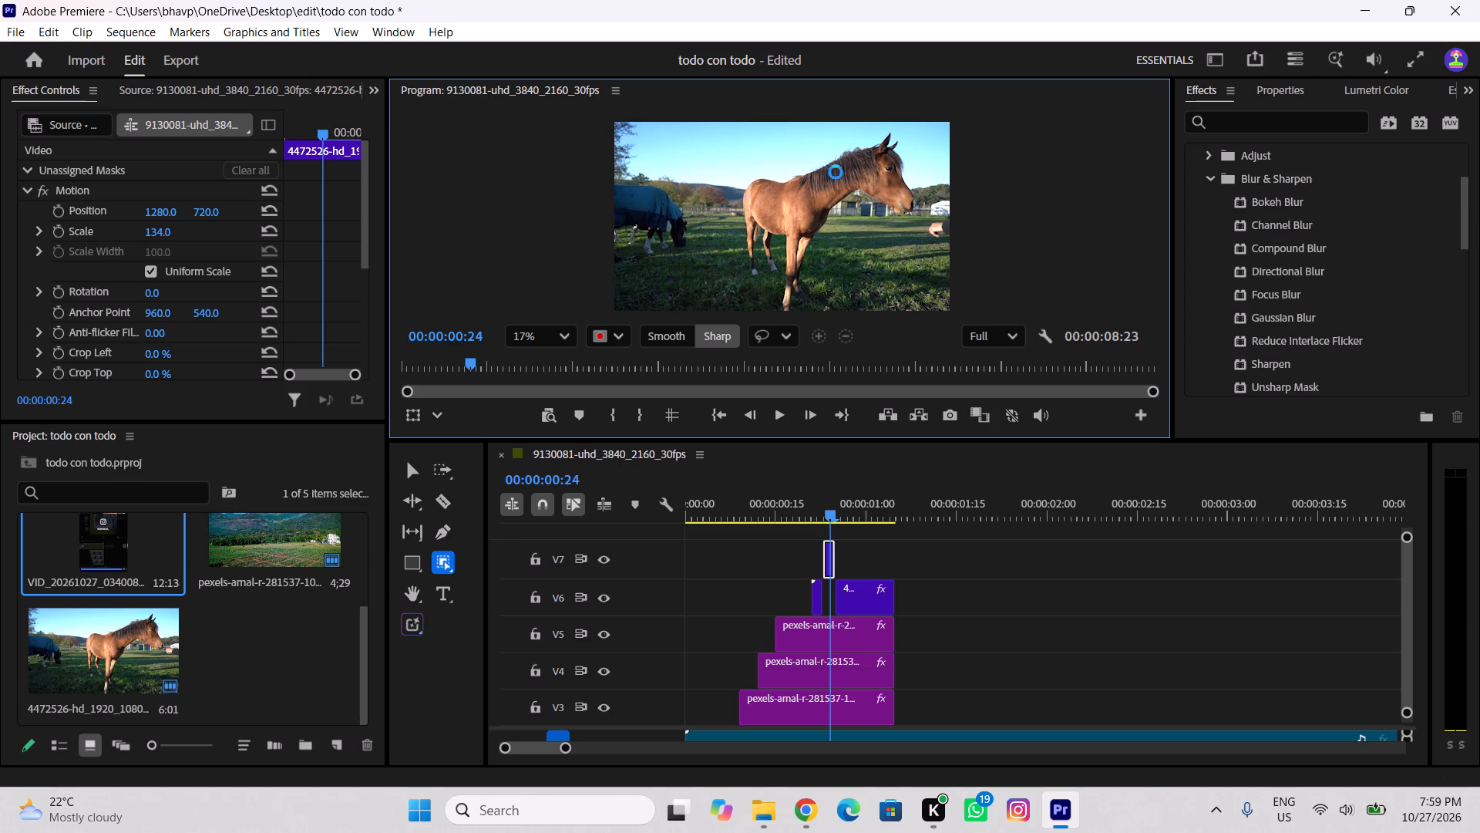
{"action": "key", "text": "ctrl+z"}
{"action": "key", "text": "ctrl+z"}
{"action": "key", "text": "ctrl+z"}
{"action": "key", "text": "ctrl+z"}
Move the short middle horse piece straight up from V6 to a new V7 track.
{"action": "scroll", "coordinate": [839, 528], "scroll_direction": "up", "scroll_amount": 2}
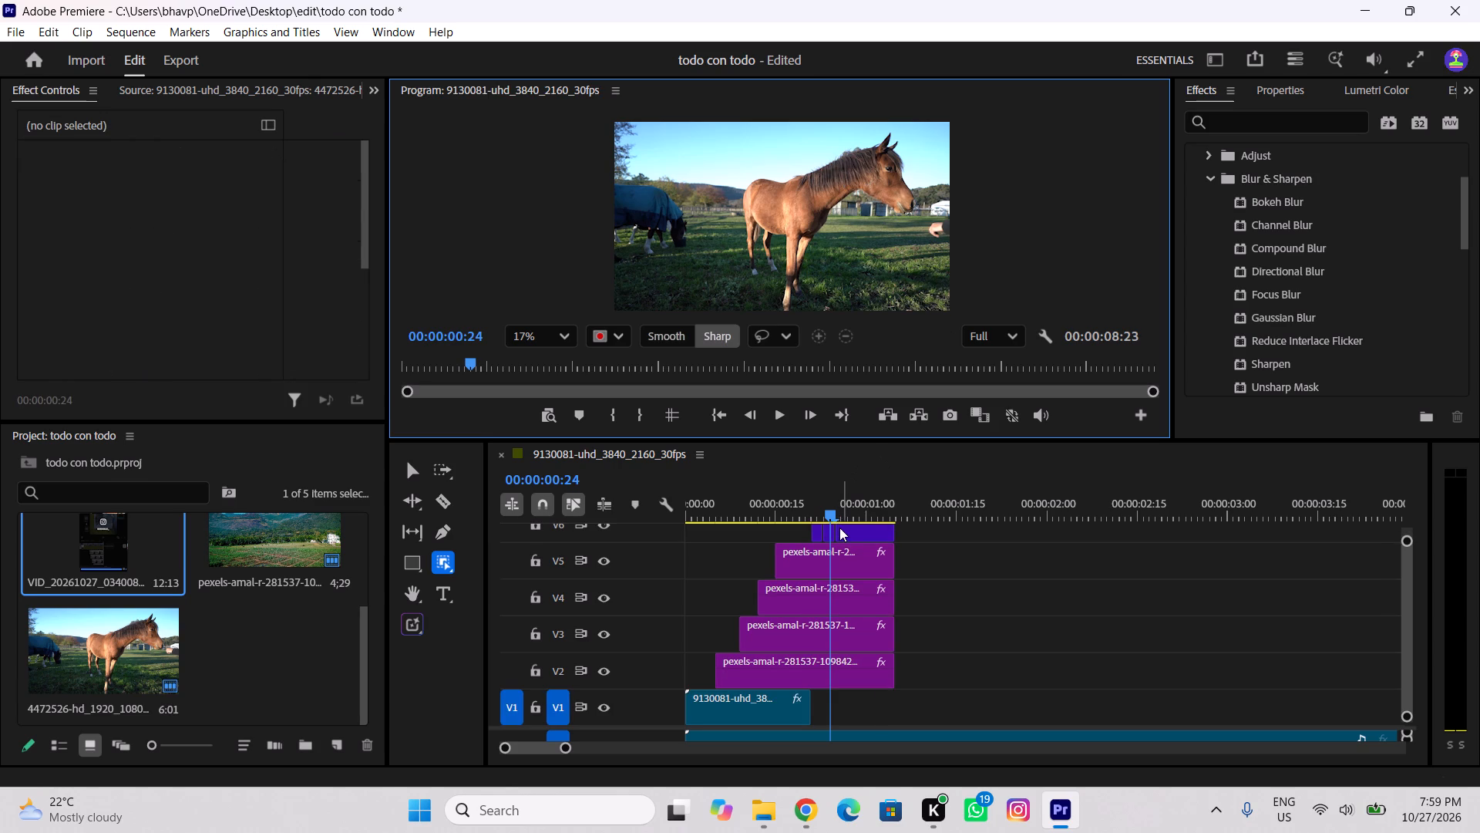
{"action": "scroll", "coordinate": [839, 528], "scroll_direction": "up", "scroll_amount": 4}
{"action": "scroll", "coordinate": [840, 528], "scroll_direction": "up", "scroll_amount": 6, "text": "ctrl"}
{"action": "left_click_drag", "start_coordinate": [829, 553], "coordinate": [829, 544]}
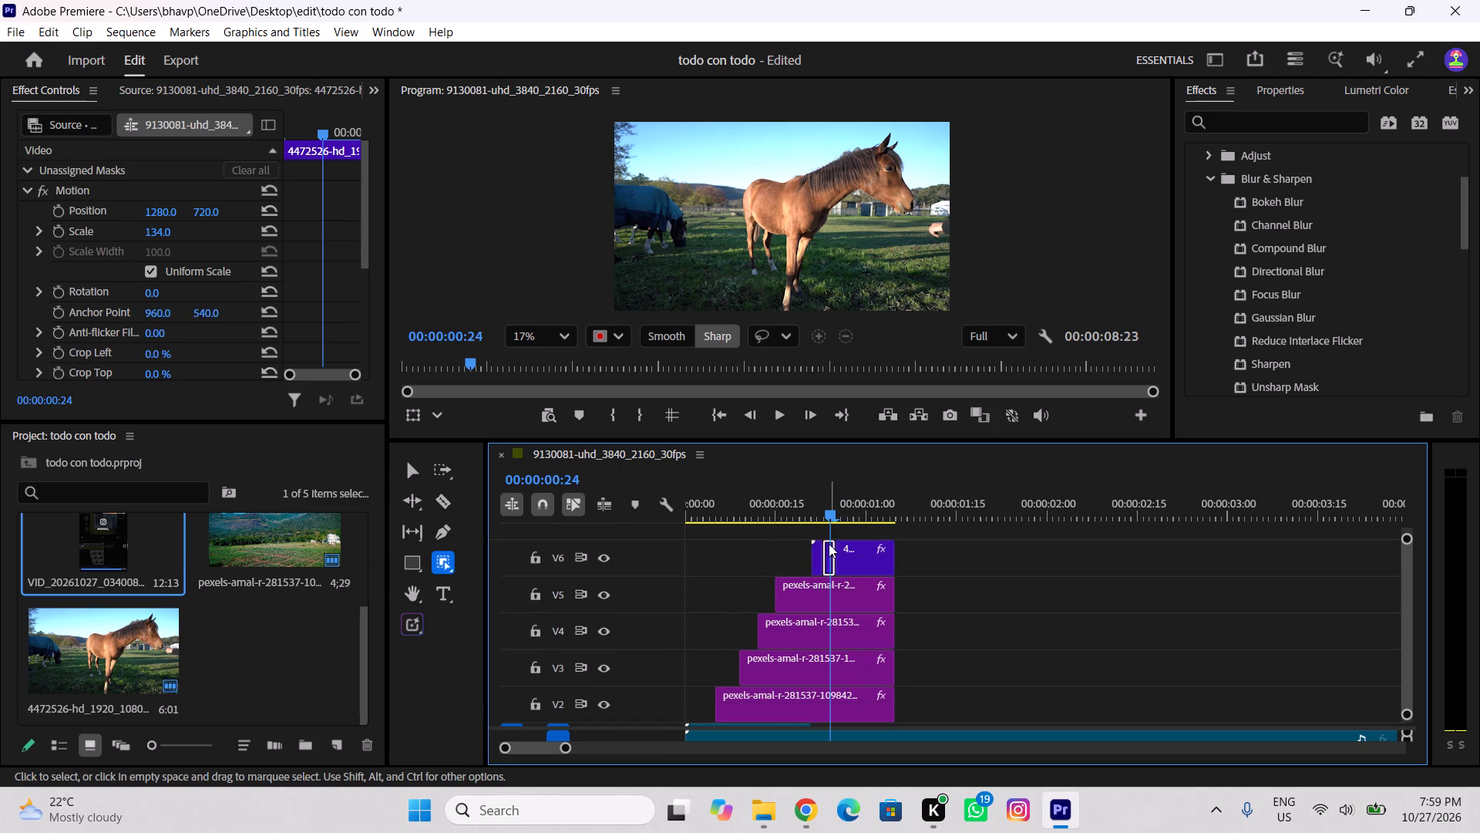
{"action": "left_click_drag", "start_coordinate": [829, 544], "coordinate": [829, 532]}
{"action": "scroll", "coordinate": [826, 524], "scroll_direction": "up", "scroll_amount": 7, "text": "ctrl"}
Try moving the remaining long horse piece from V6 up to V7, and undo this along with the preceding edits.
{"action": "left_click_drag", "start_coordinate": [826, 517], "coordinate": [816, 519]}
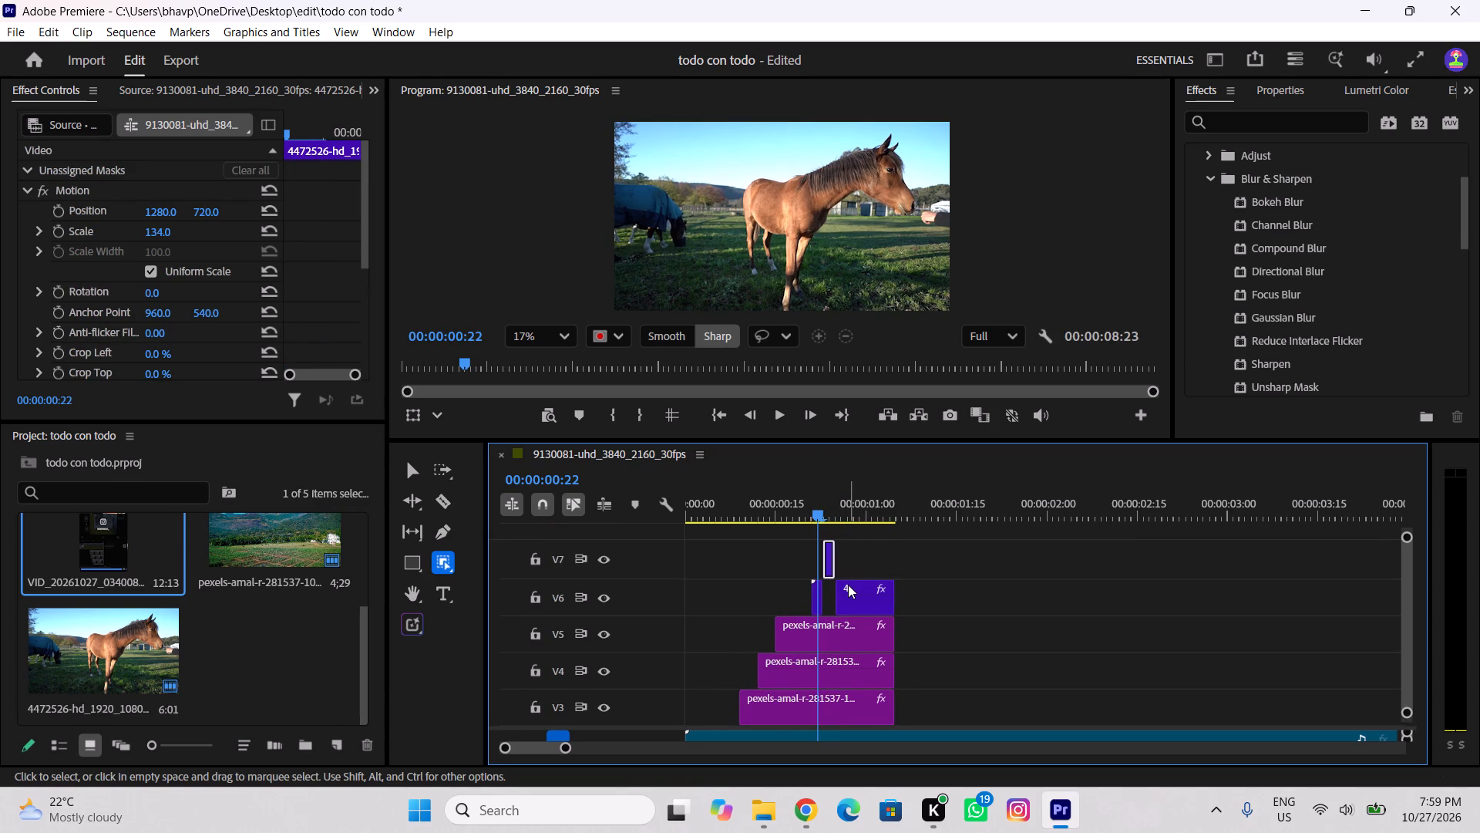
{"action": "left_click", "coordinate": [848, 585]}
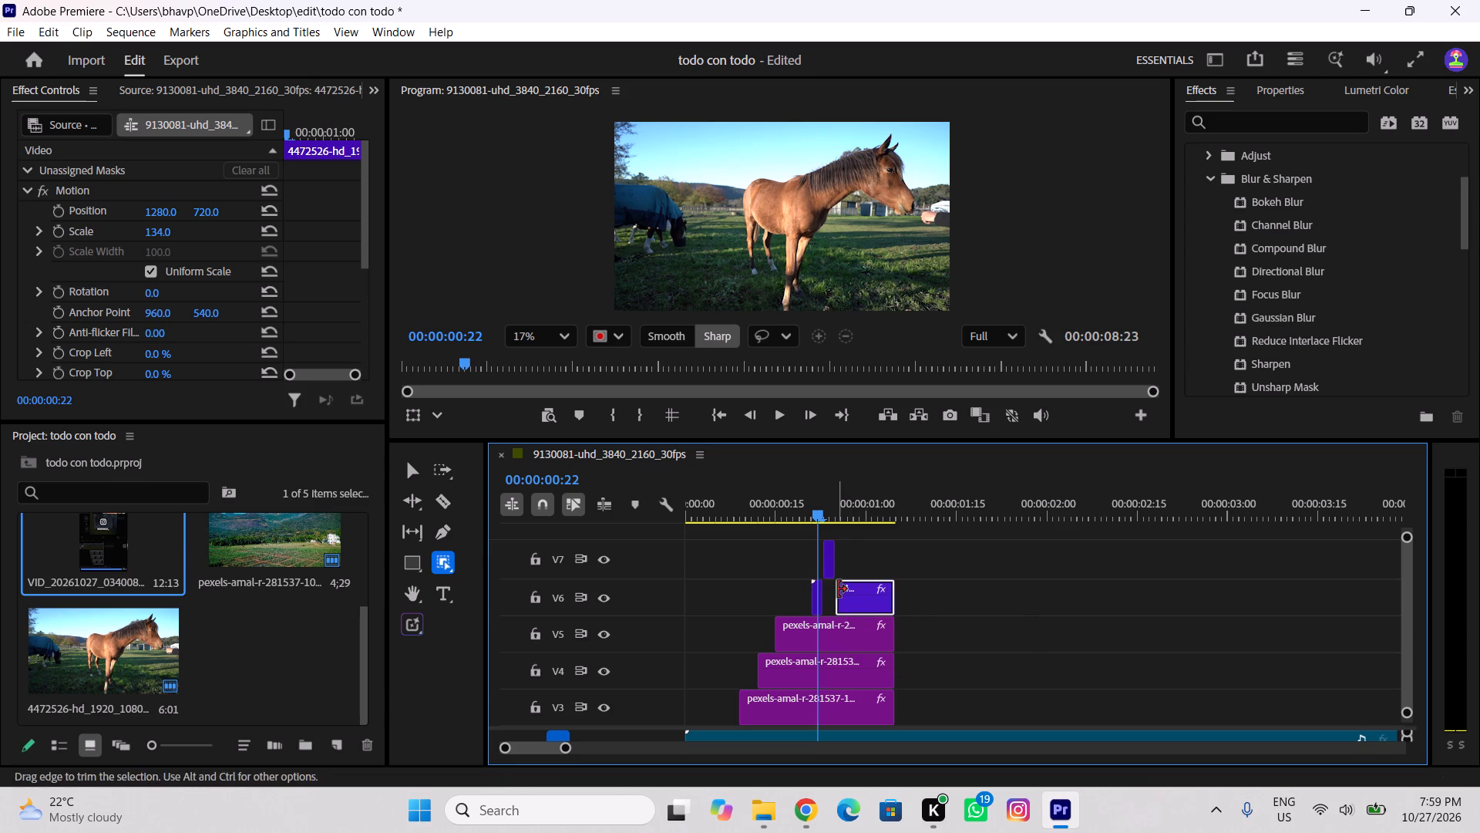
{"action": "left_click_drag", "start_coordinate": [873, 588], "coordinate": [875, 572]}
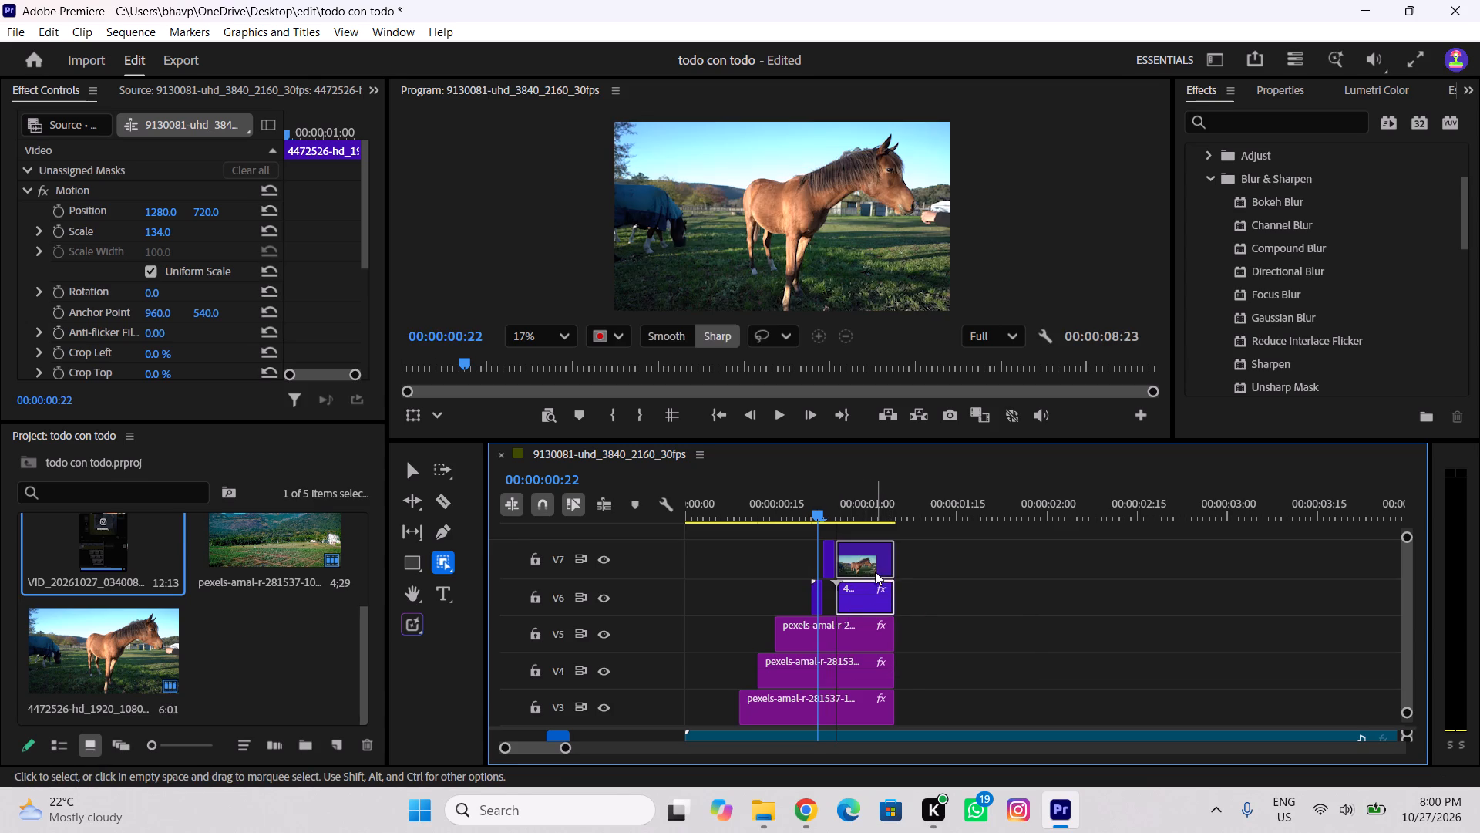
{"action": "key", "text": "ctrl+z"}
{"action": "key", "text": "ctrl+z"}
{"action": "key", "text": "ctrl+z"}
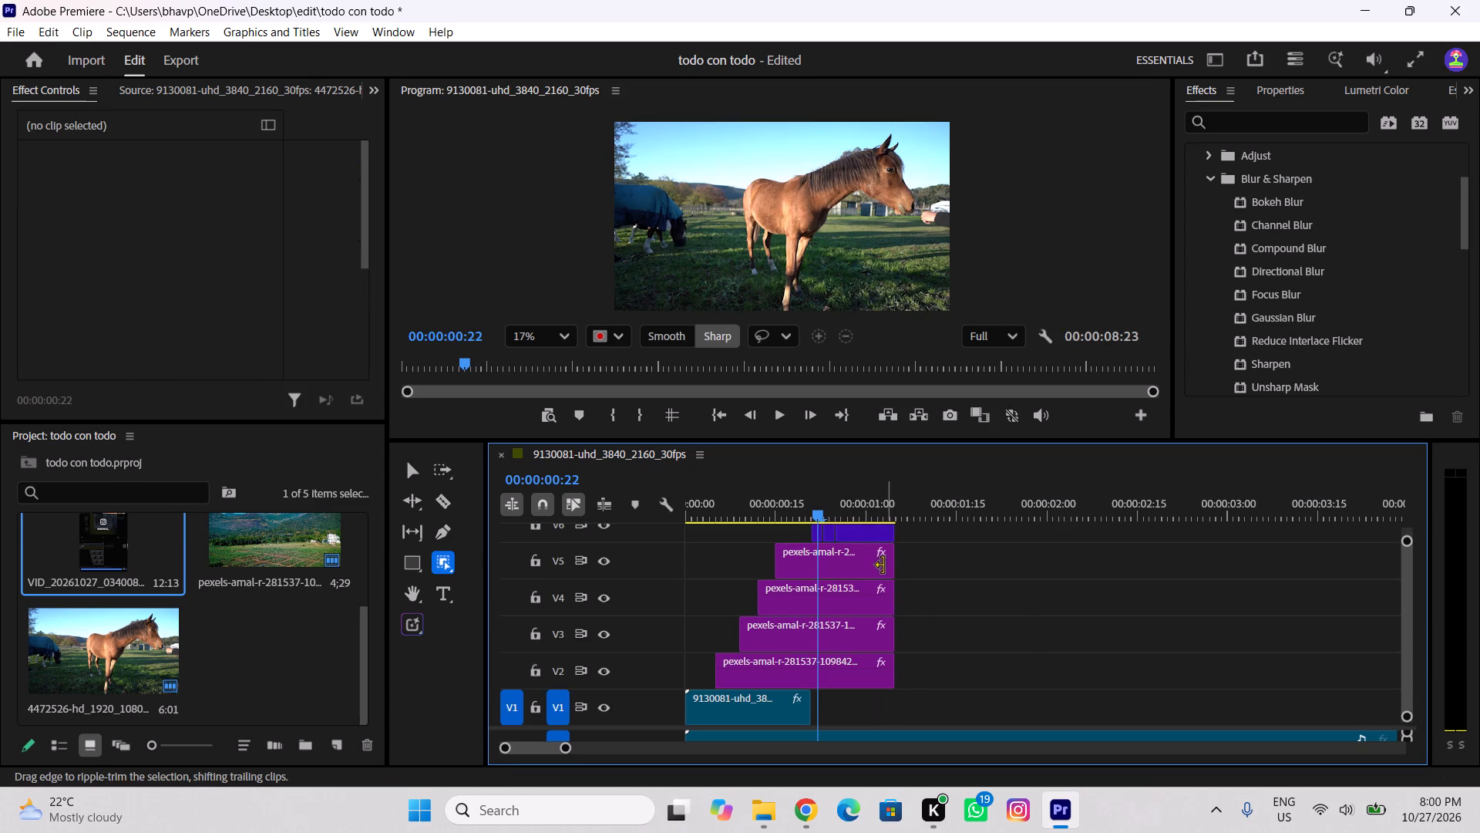
Split the V6 horse clip at 00:00:00:25 with the Razor tool.
{"action": "left_click_drag", "start_coordinate": [824, 511], "coordinate": [829, 518]}
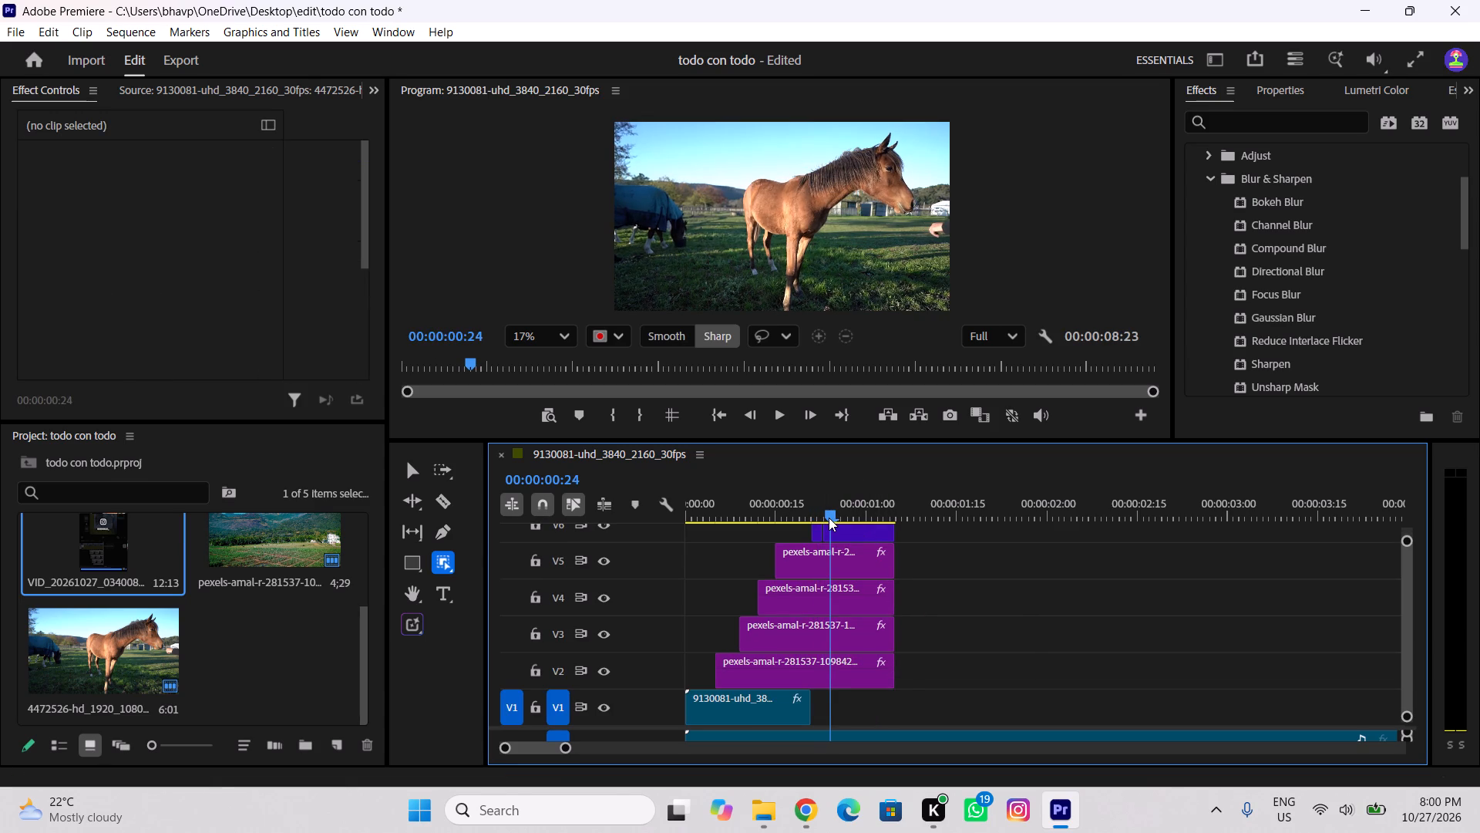
{"action": "left_click_drag", "start_coordinate": [829, 518], "coordinate": [838, 524]}
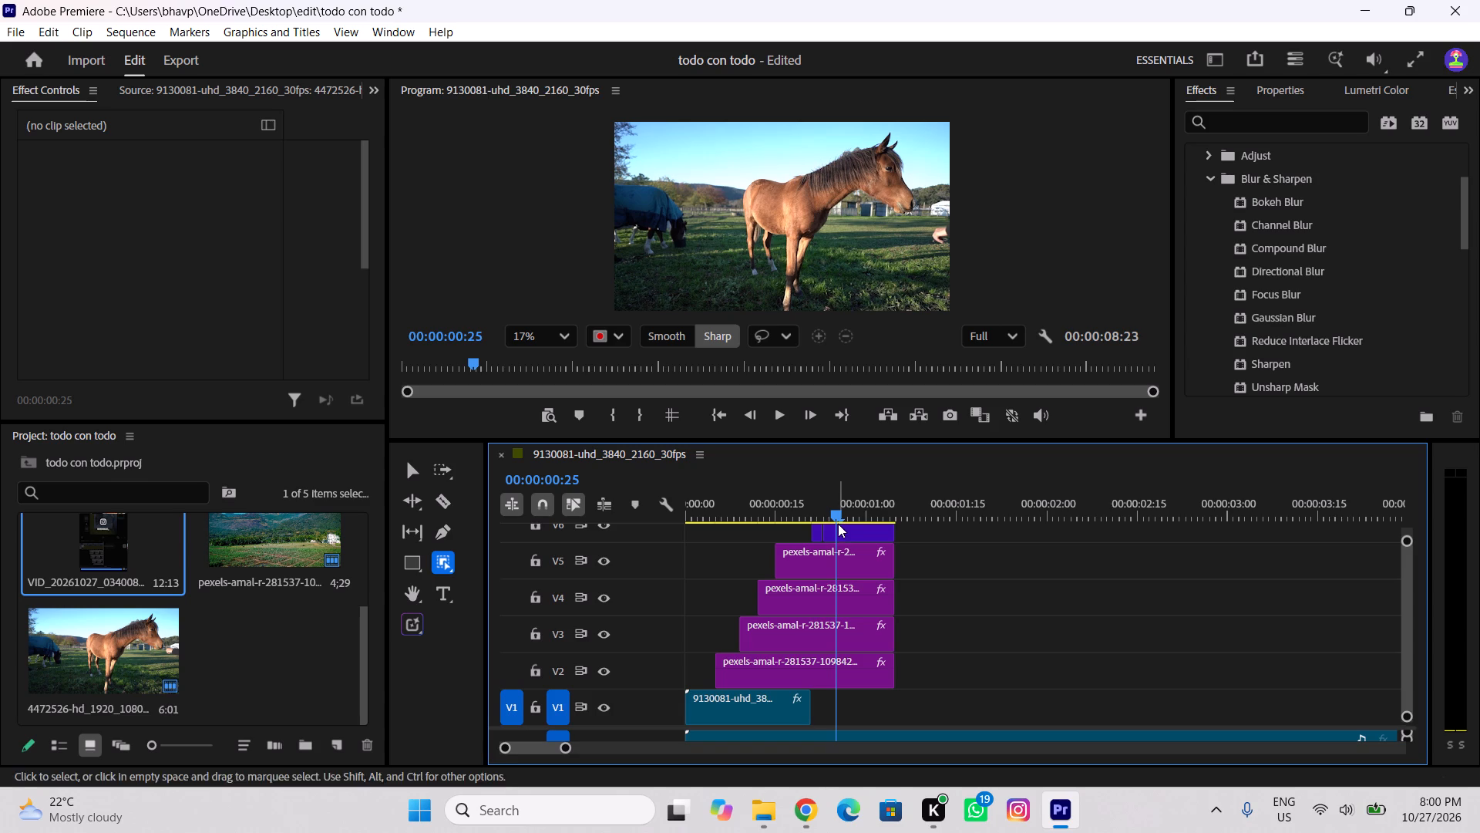
{"action": "key", "text": "c"}
{"action": "left_click", "coordinate": [837, 537]}
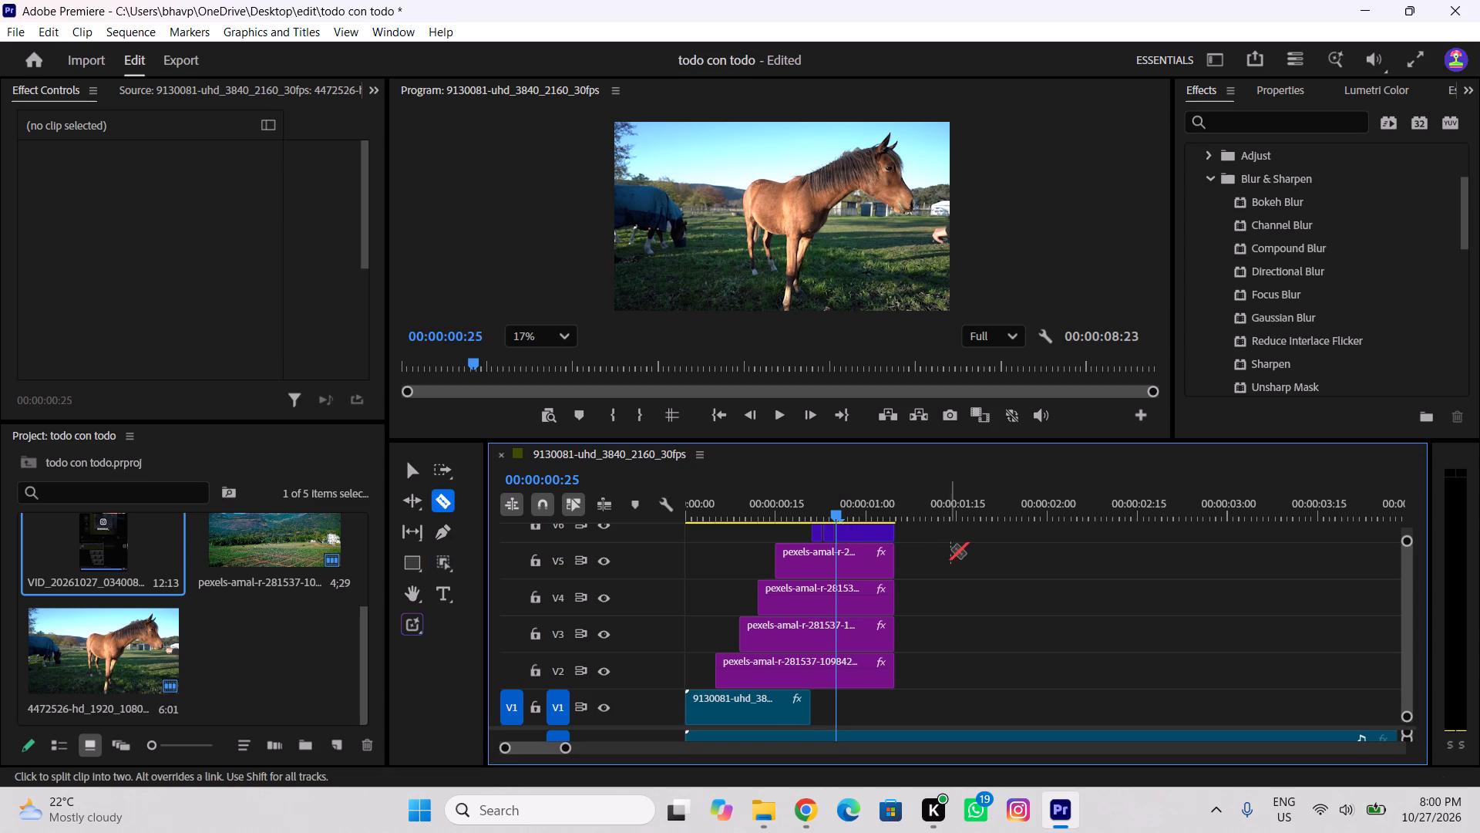
Move the short middle horse piece, ending at 00:00:00:25, straight up from V6 to a new V7 track.
{"action": "scroll", "coordinate": [688, 591], "scroll_direction": "up", "scroll_amount": 7, "text": "ctrl"}
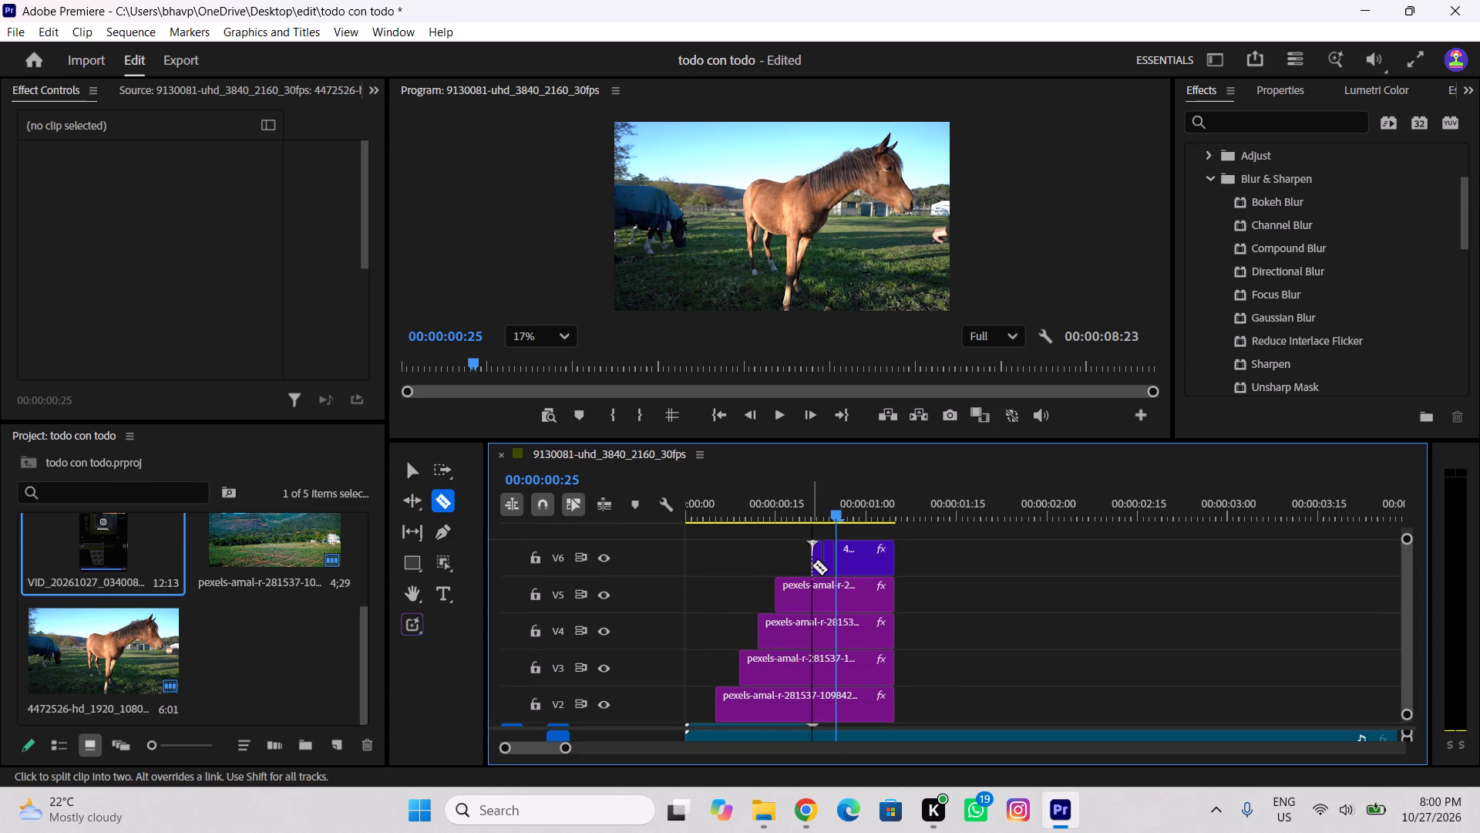
{"action": "key", "text": "v"}
{"action": "left_click", "coordinate": [828, 558]}
{"action": "left_click_drag", "start_coordinate": [828, 558], "coordinate": [832, 535]}
{"action": "left_click_drag", "start_coordinate": [832, 545], "coordinate": [835, 532]}
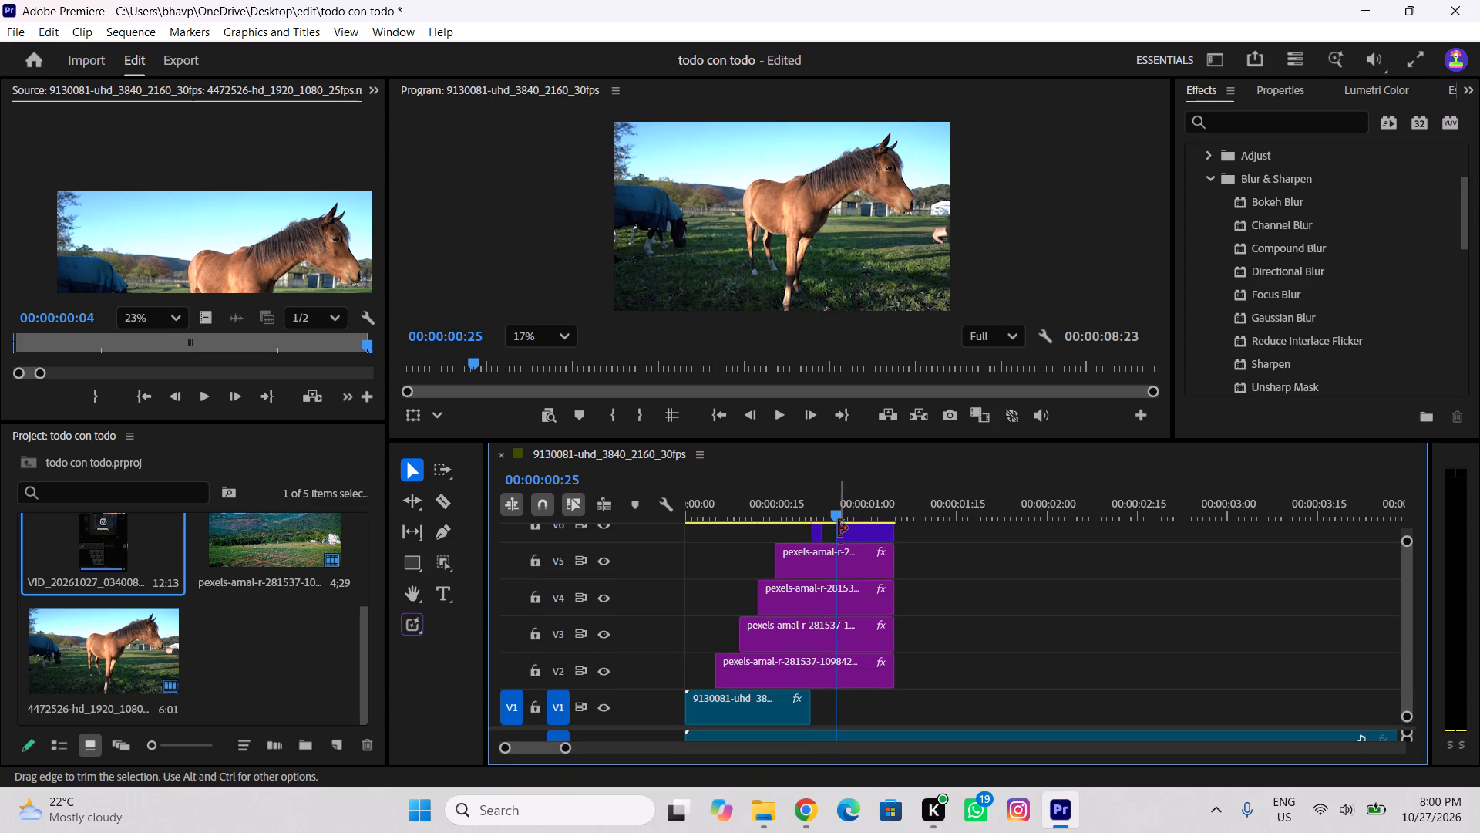
{"action": "scroll", "coordinate": [813, 558], "scroll_direction": "up", "scroll_amount": 7, "text": "ctrl"}
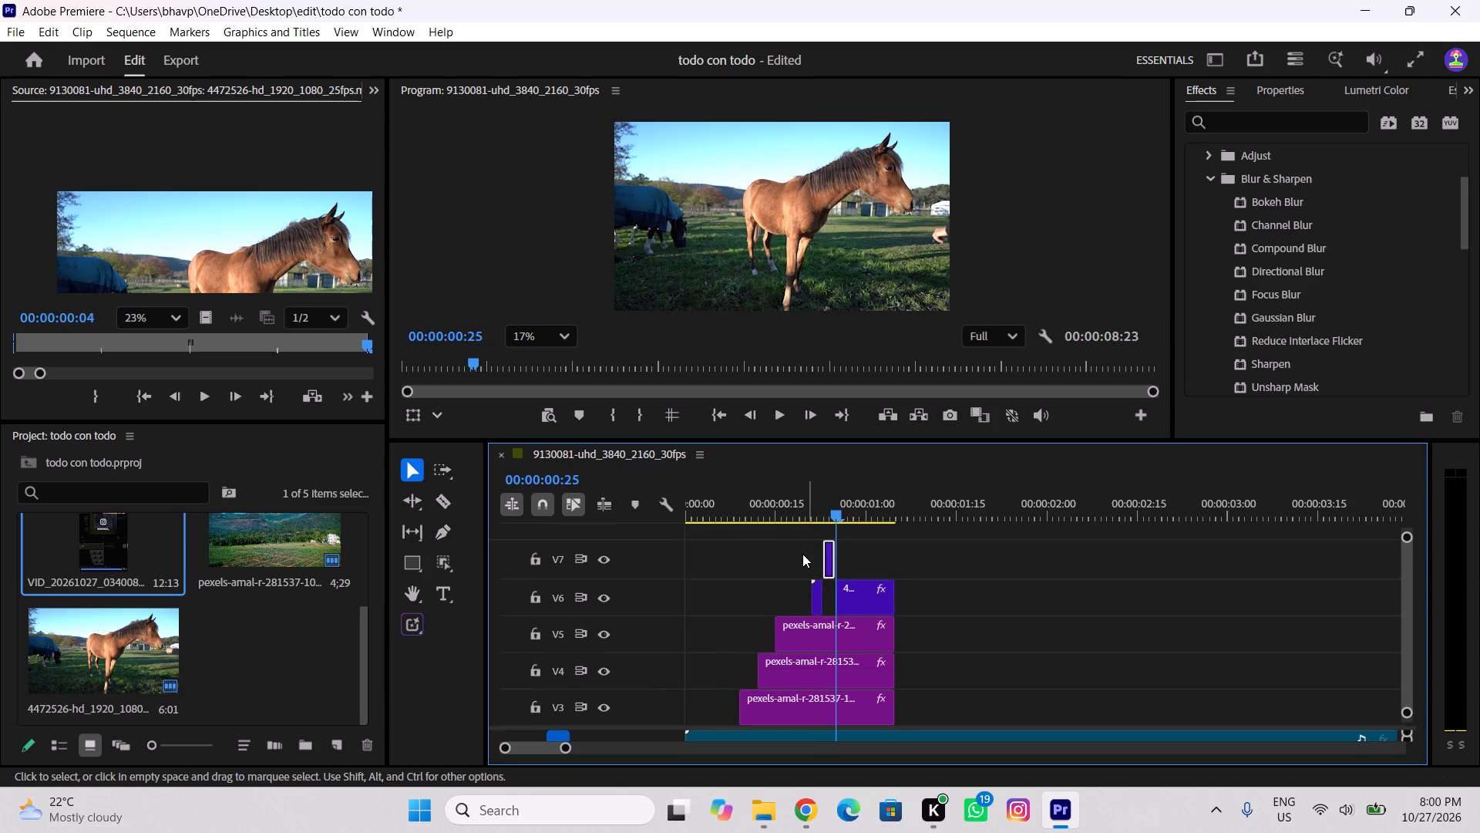
{"action": "left_click", "coordinate": [802, 554]}
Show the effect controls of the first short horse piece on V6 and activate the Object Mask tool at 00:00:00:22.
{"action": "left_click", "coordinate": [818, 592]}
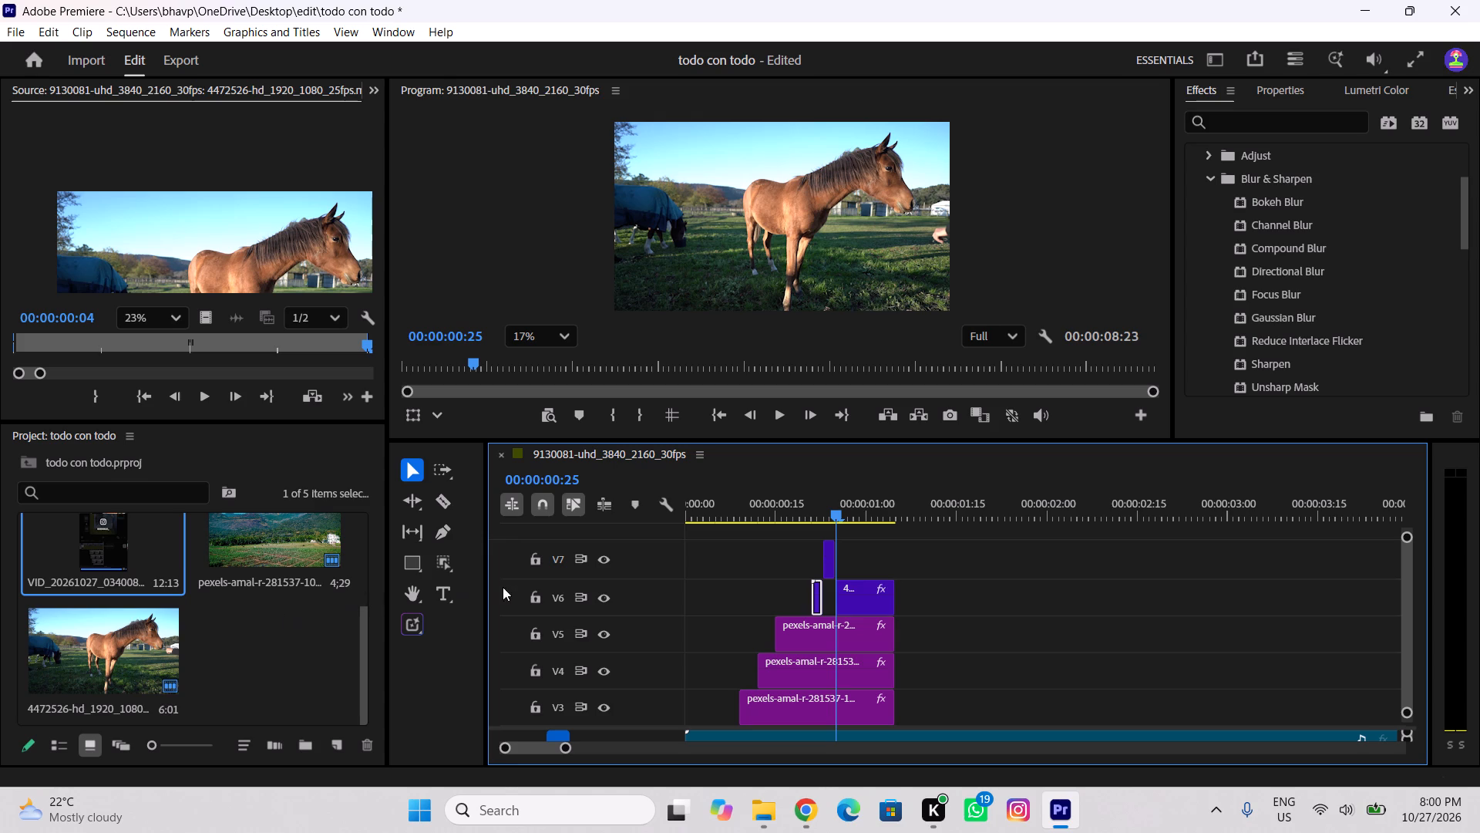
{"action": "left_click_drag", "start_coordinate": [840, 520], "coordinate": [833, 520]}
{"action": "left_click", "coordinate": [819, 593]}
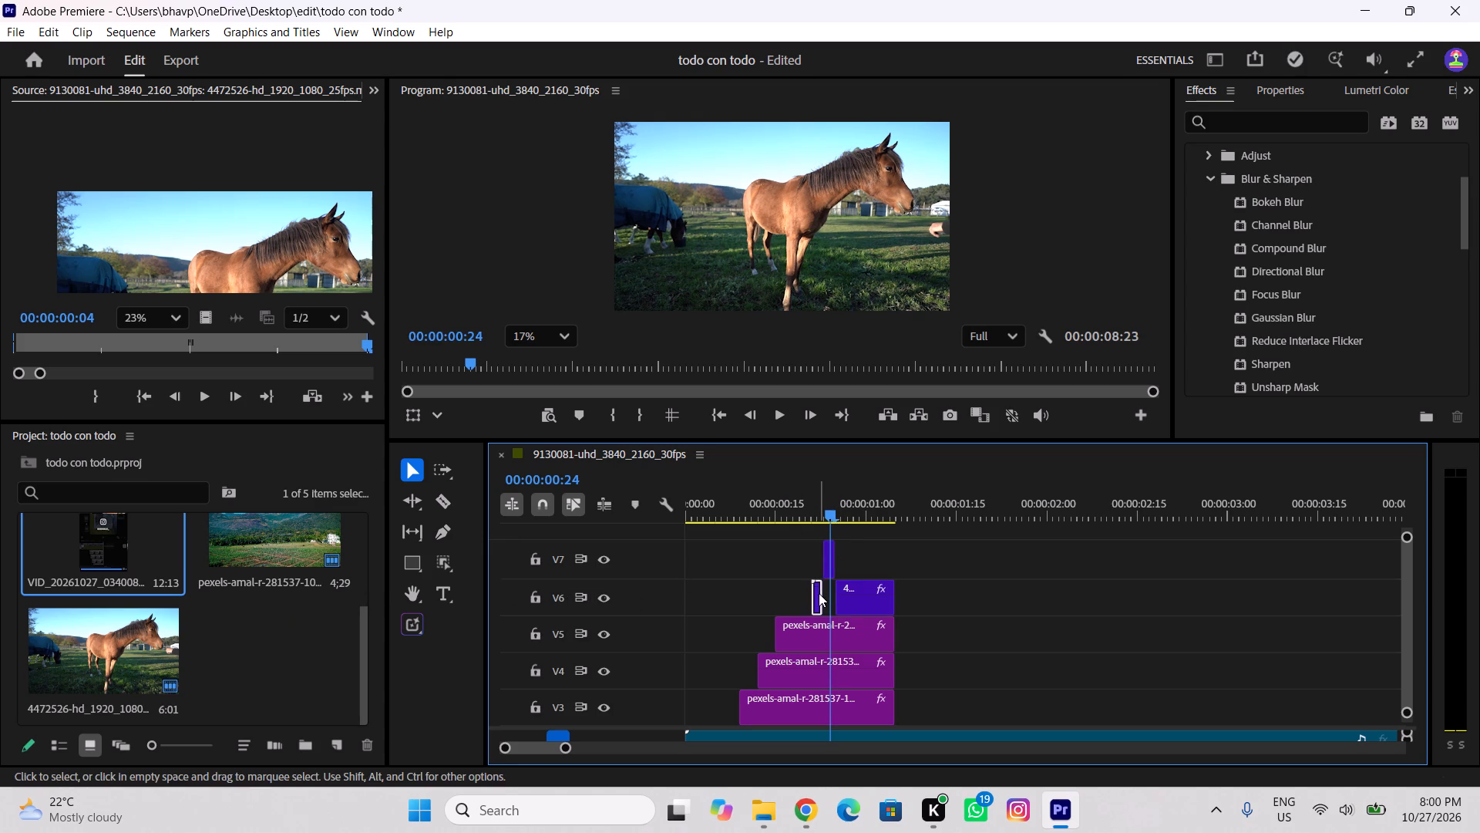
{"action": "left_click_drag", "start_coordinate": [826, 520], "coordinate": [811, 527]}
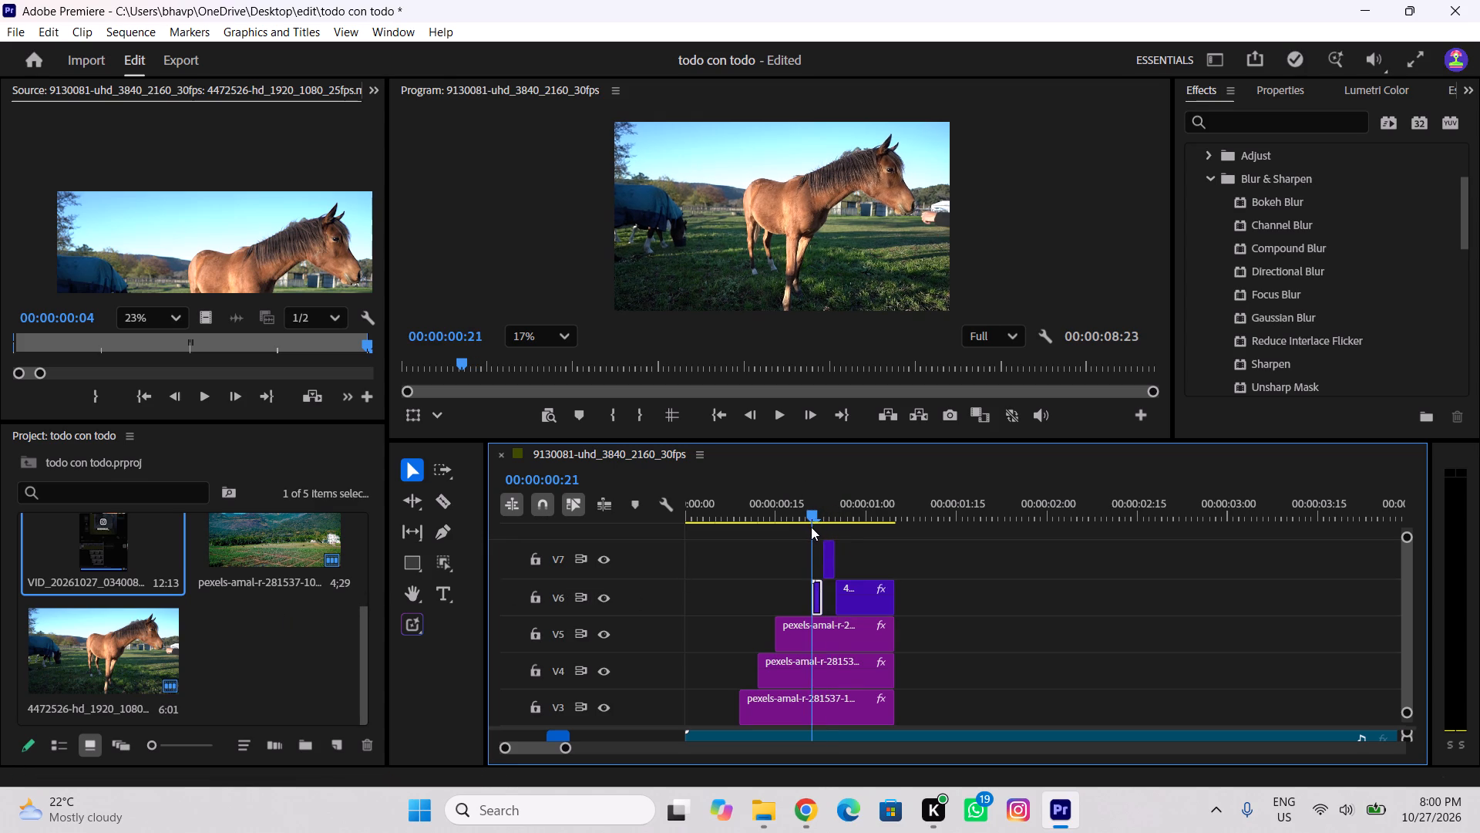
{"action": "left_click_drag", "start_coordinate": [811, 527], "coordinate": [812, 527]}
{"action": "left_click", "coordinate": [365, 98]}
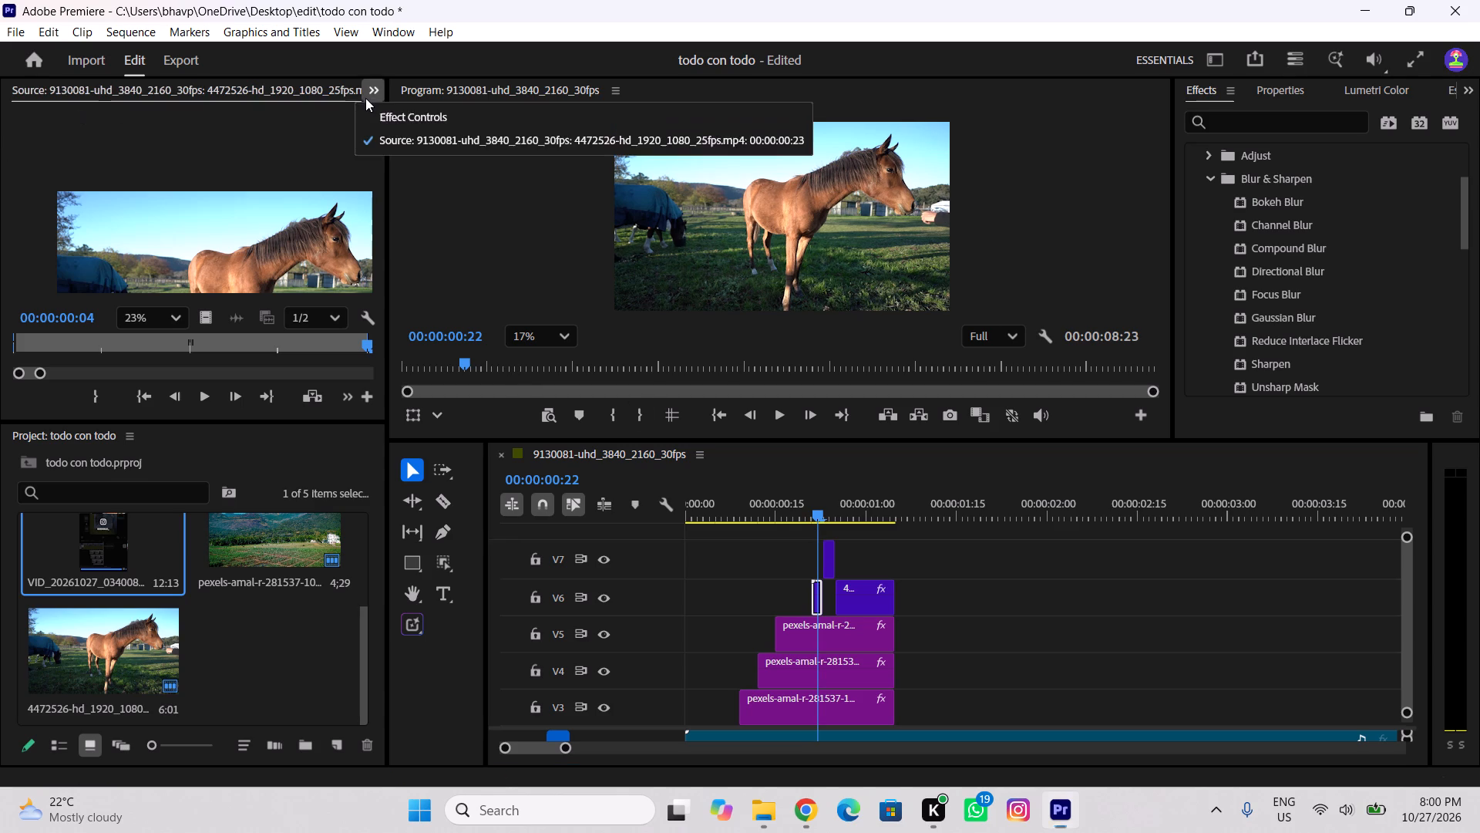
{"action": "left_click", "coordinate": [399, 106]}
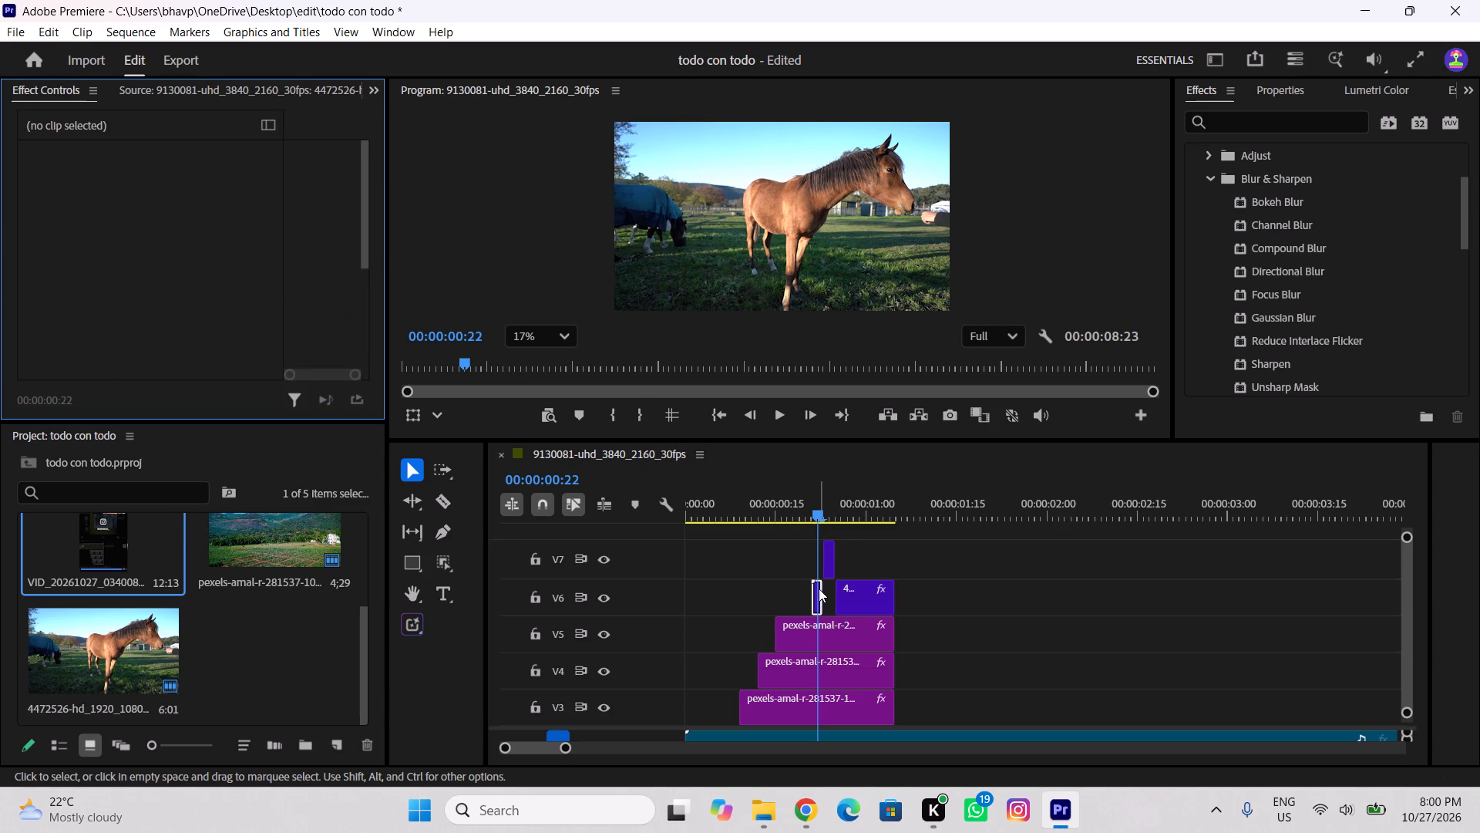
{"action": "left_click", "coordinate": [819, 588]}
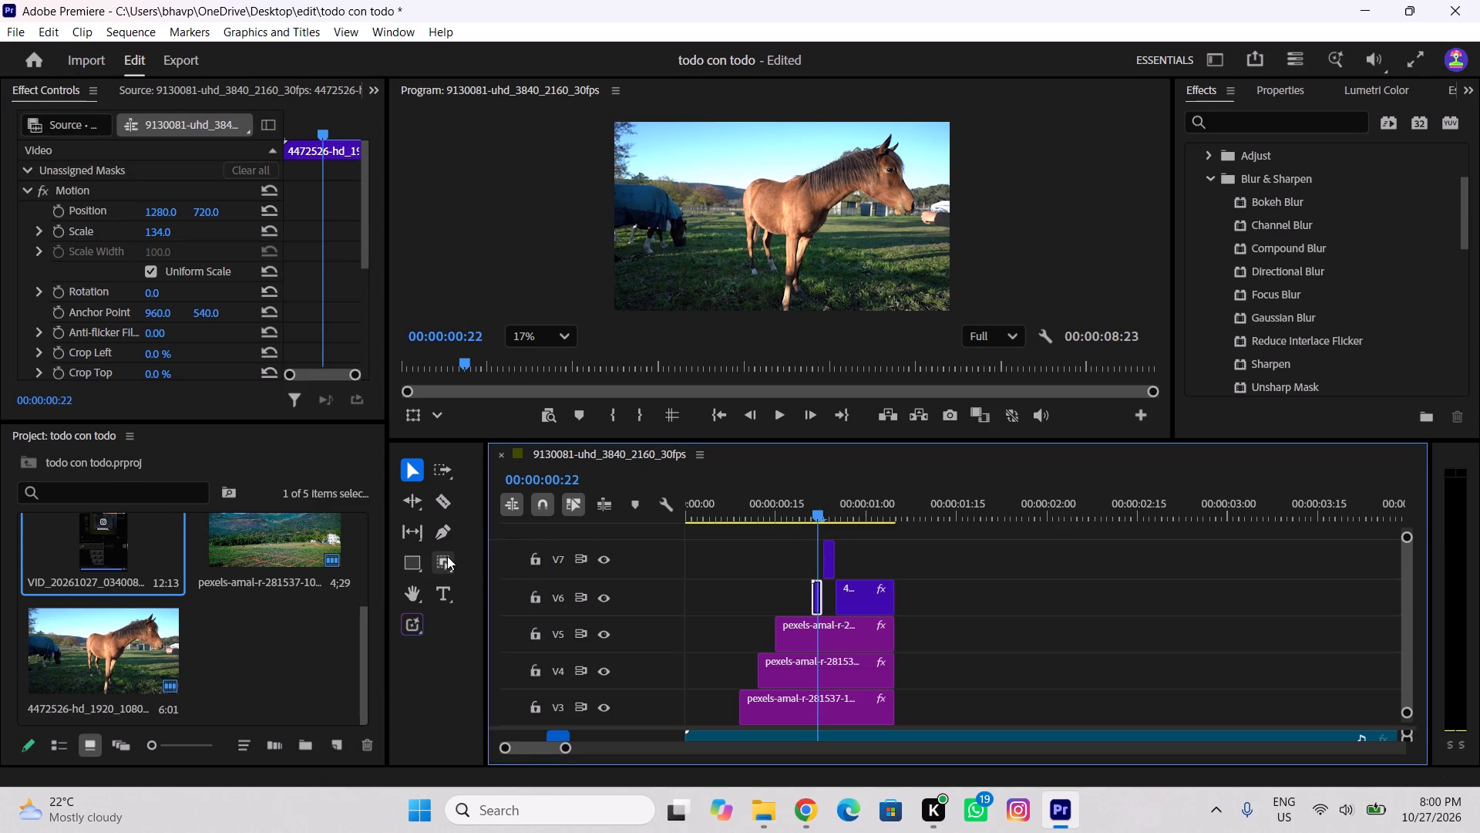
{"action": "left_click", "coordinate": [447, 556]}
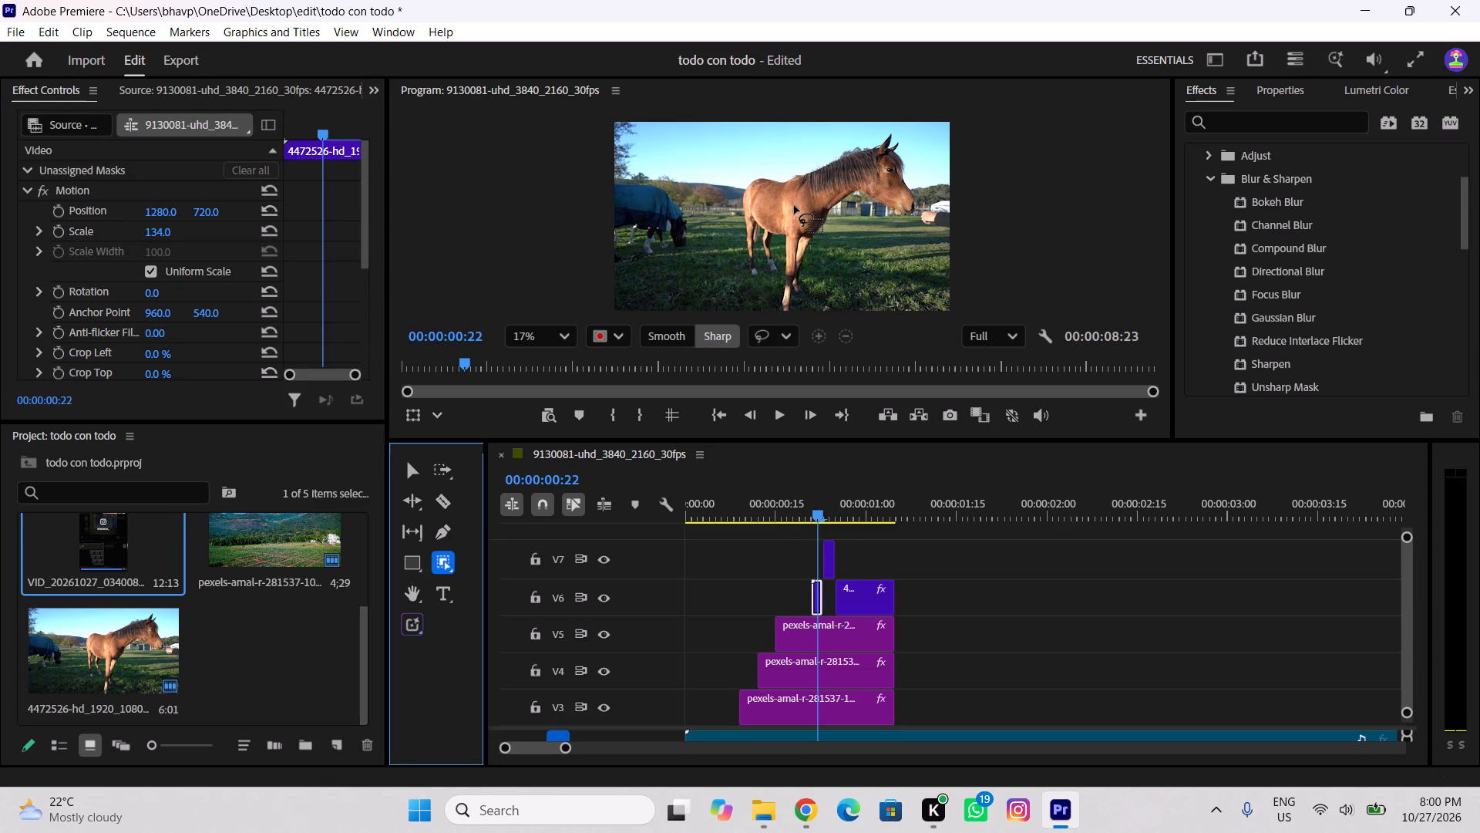
Undo the move to V7 and both splits of the V6 horse clip.
{"action": "key", "text": "ctrl+z"}
{"action": "key", "text": "ctrl+z"}
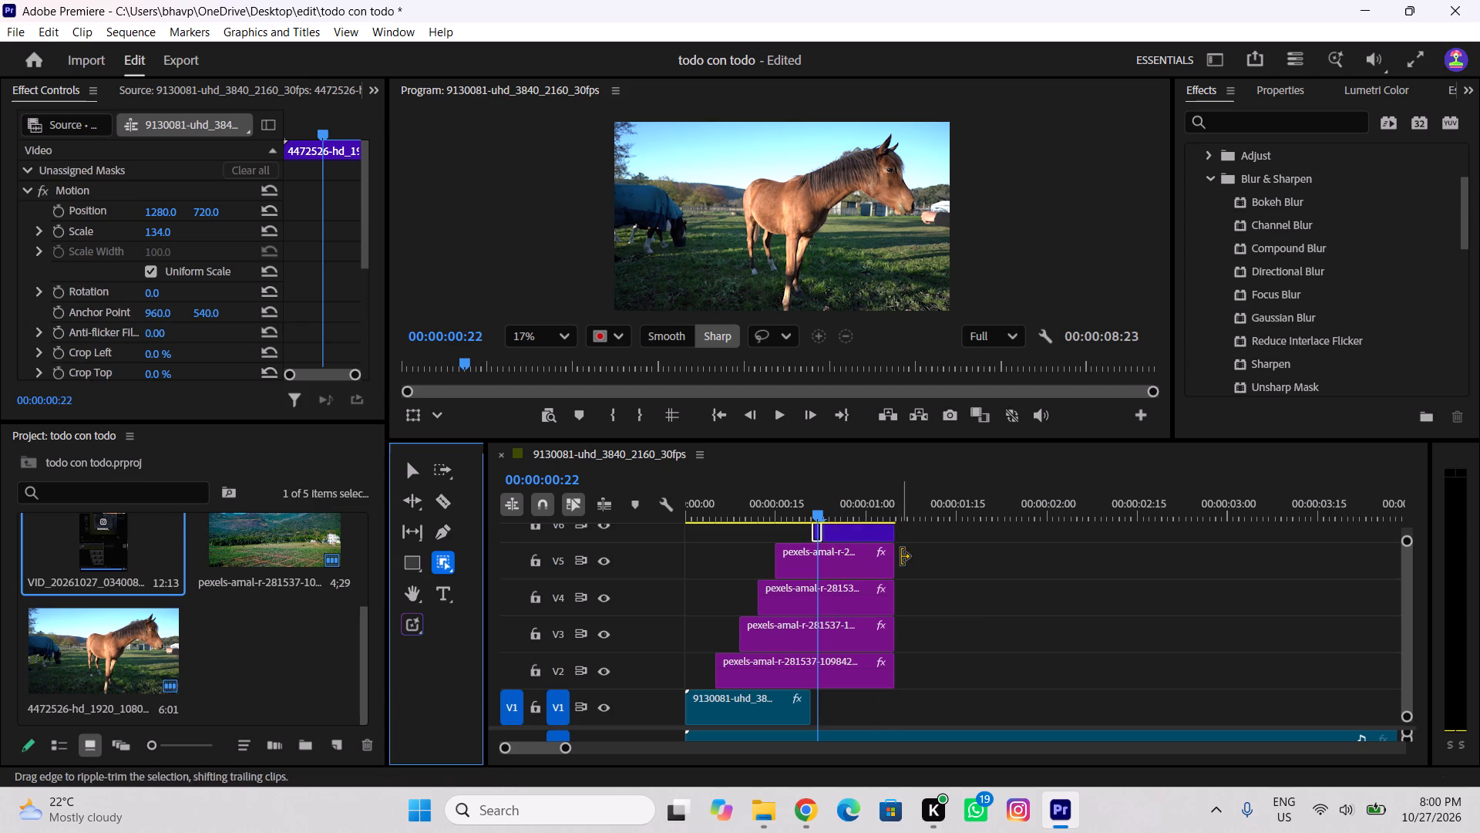
{"action": "key", "text": "ctrl+z"}
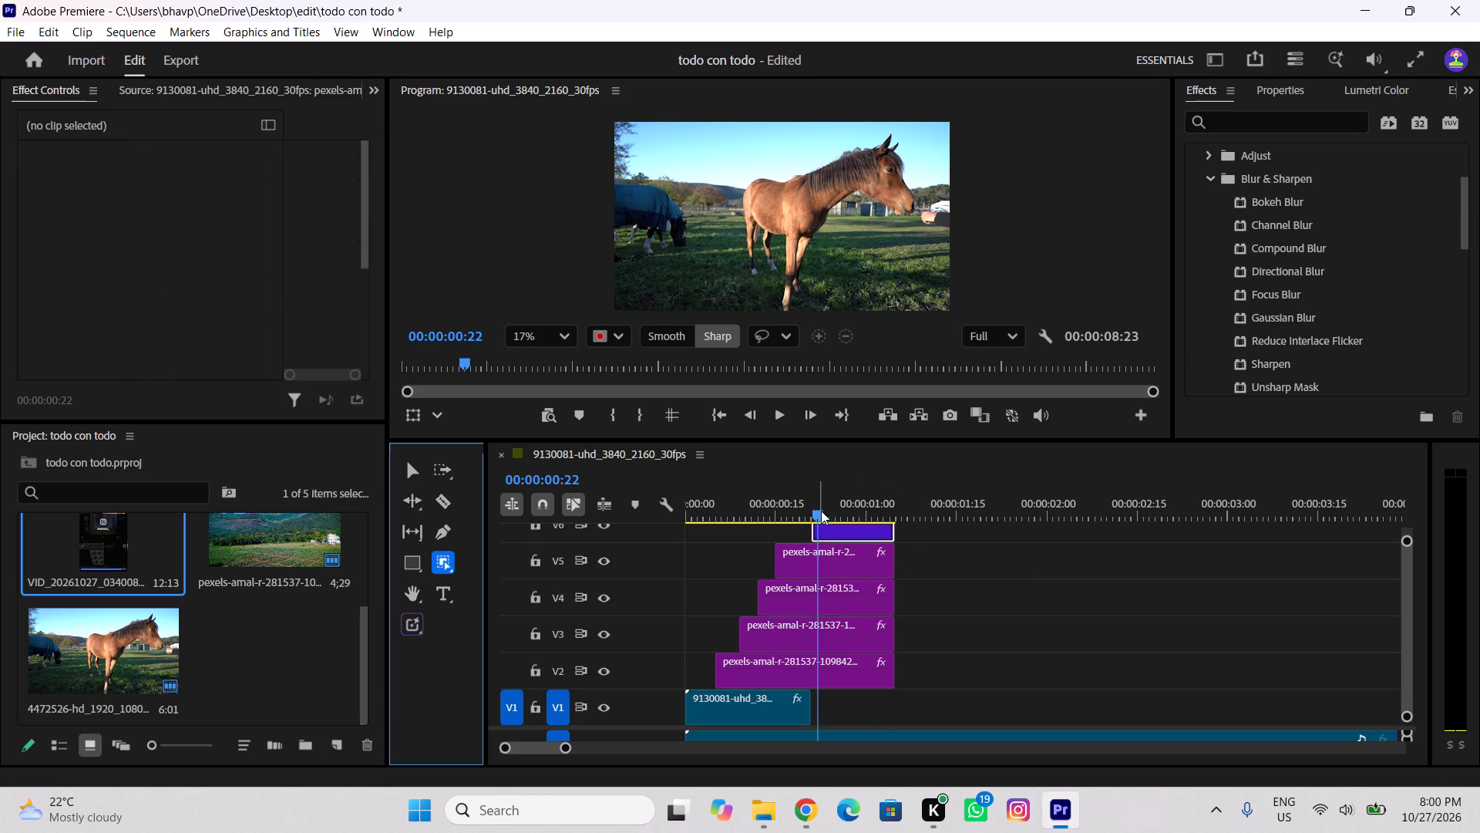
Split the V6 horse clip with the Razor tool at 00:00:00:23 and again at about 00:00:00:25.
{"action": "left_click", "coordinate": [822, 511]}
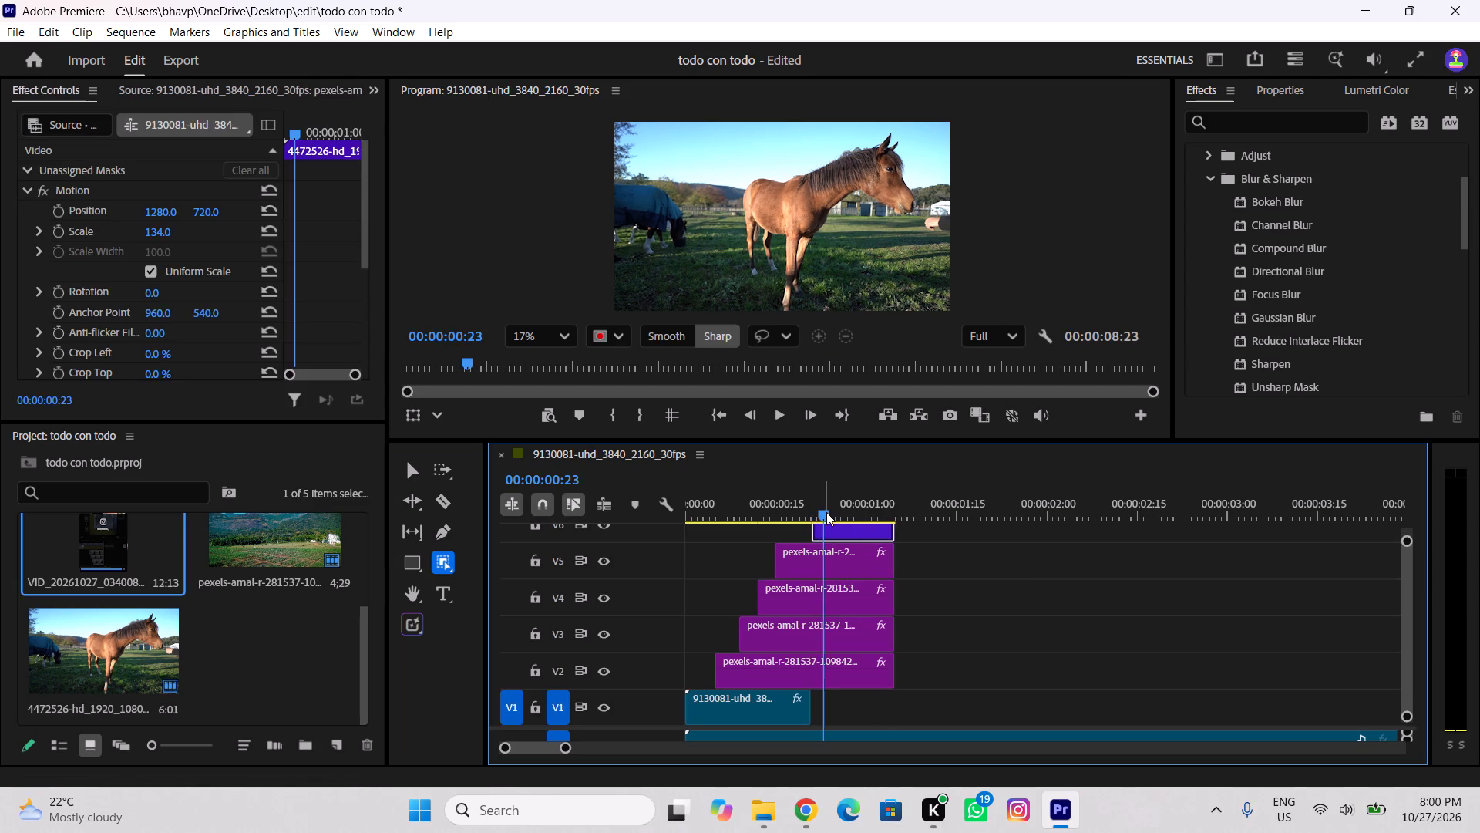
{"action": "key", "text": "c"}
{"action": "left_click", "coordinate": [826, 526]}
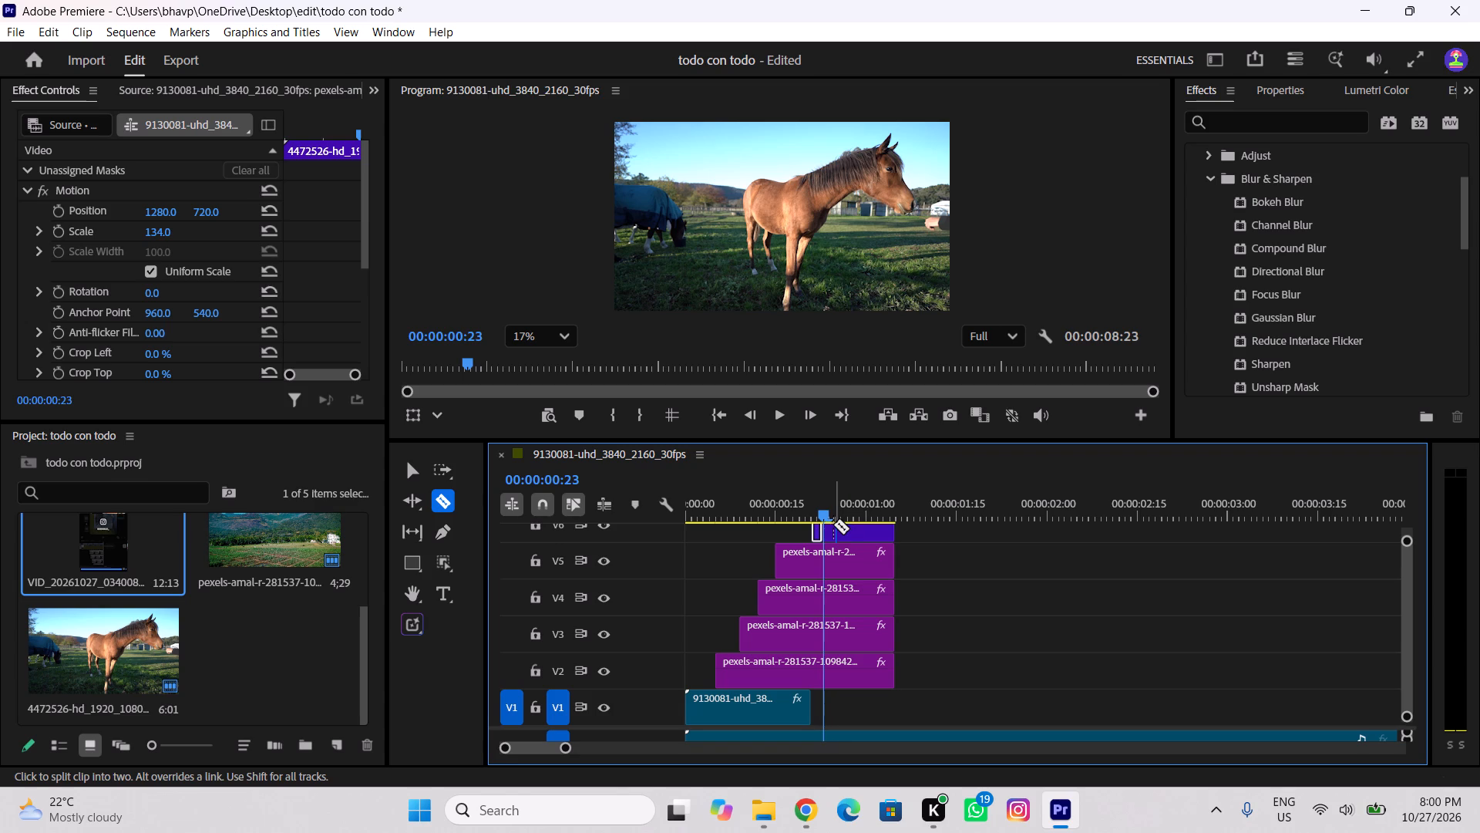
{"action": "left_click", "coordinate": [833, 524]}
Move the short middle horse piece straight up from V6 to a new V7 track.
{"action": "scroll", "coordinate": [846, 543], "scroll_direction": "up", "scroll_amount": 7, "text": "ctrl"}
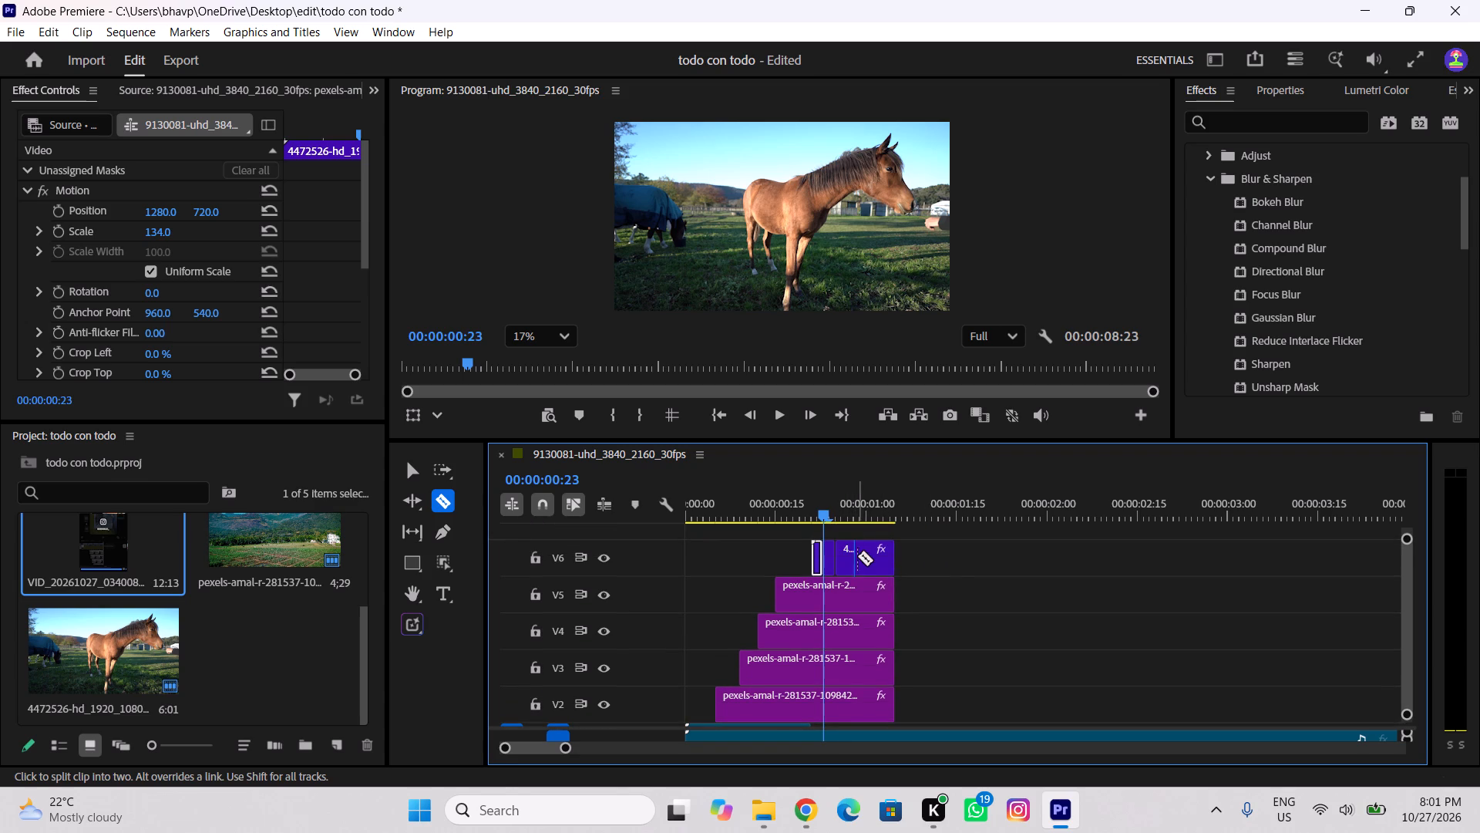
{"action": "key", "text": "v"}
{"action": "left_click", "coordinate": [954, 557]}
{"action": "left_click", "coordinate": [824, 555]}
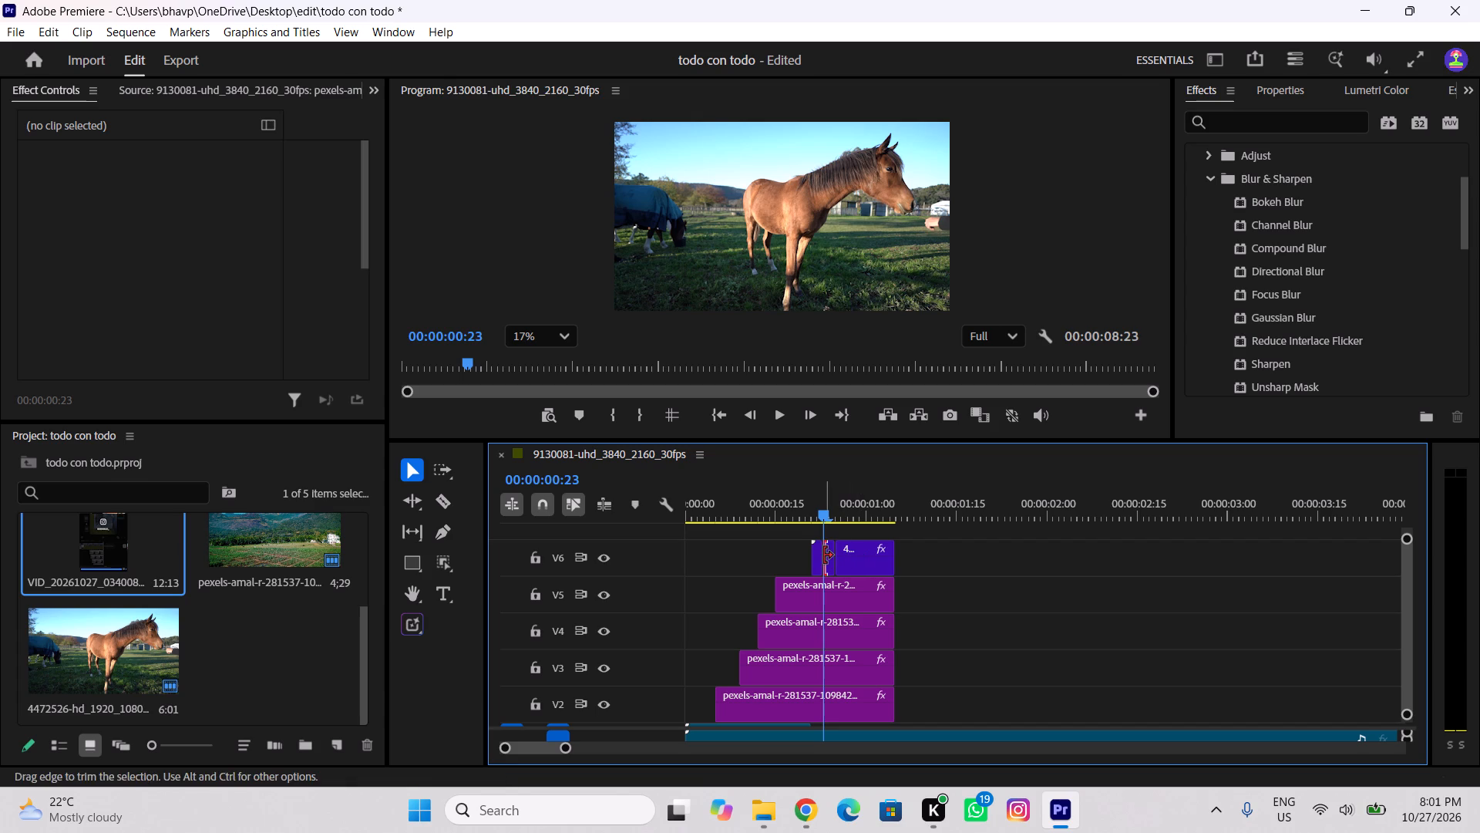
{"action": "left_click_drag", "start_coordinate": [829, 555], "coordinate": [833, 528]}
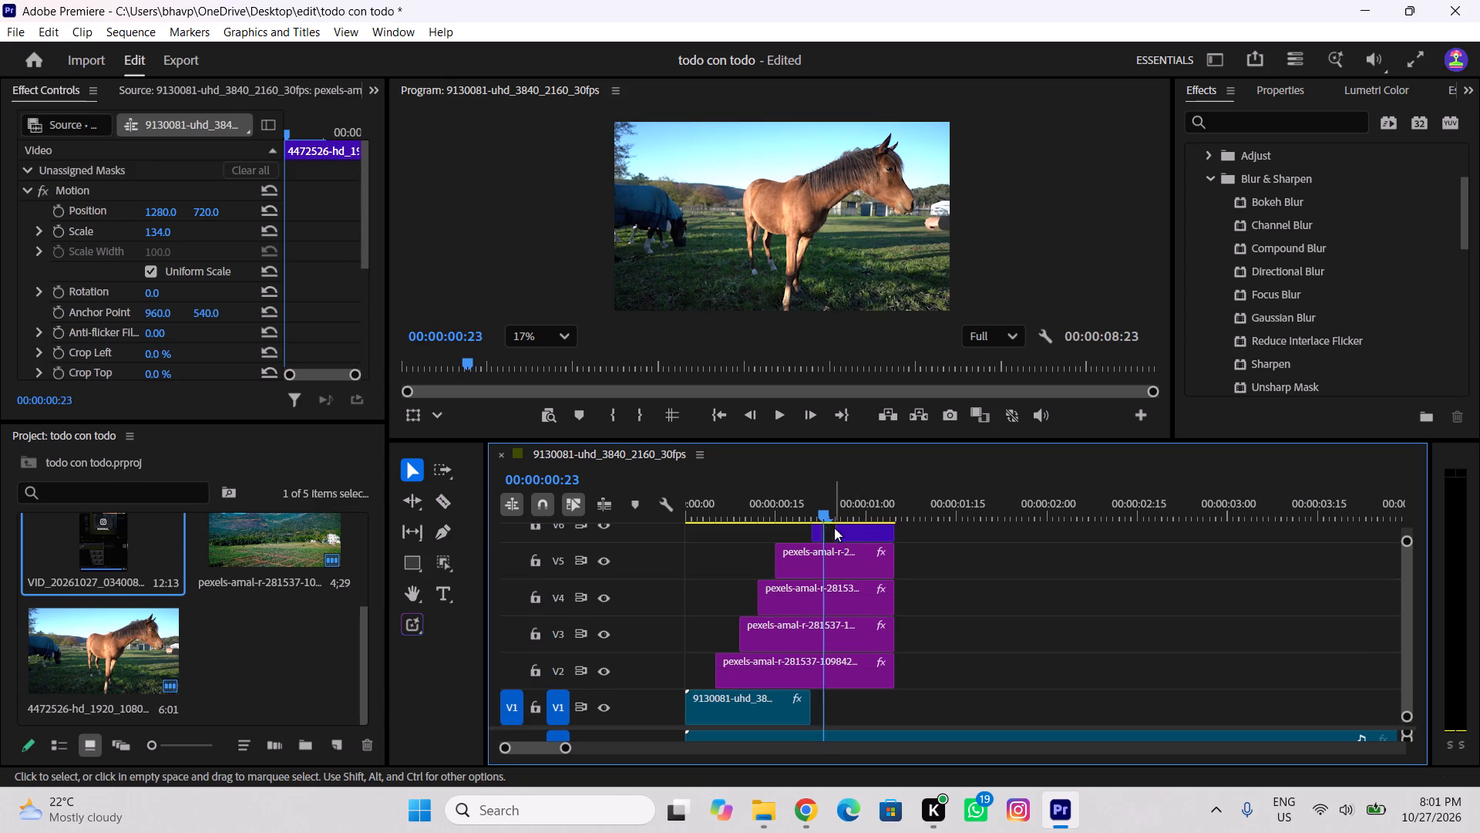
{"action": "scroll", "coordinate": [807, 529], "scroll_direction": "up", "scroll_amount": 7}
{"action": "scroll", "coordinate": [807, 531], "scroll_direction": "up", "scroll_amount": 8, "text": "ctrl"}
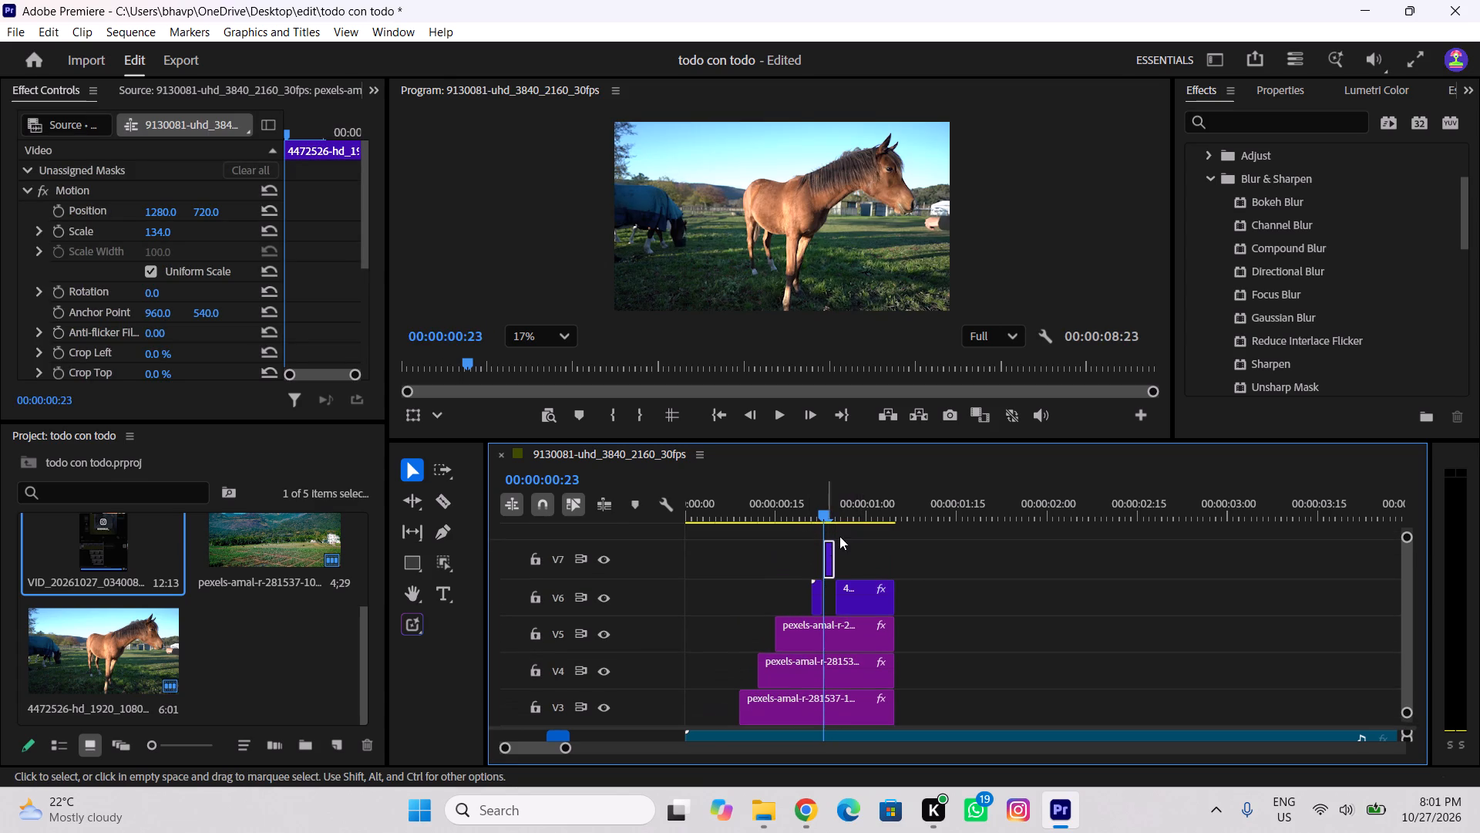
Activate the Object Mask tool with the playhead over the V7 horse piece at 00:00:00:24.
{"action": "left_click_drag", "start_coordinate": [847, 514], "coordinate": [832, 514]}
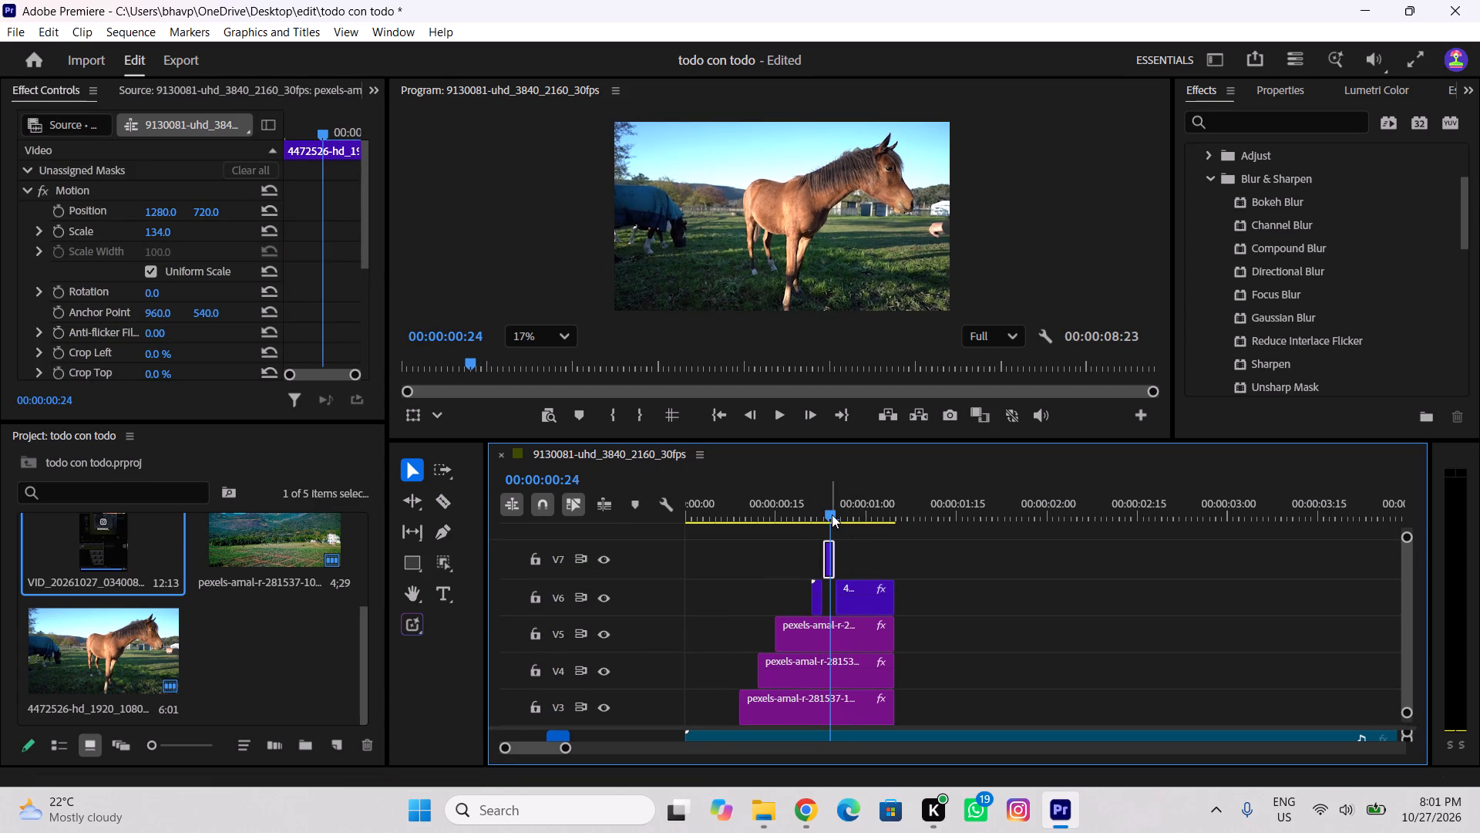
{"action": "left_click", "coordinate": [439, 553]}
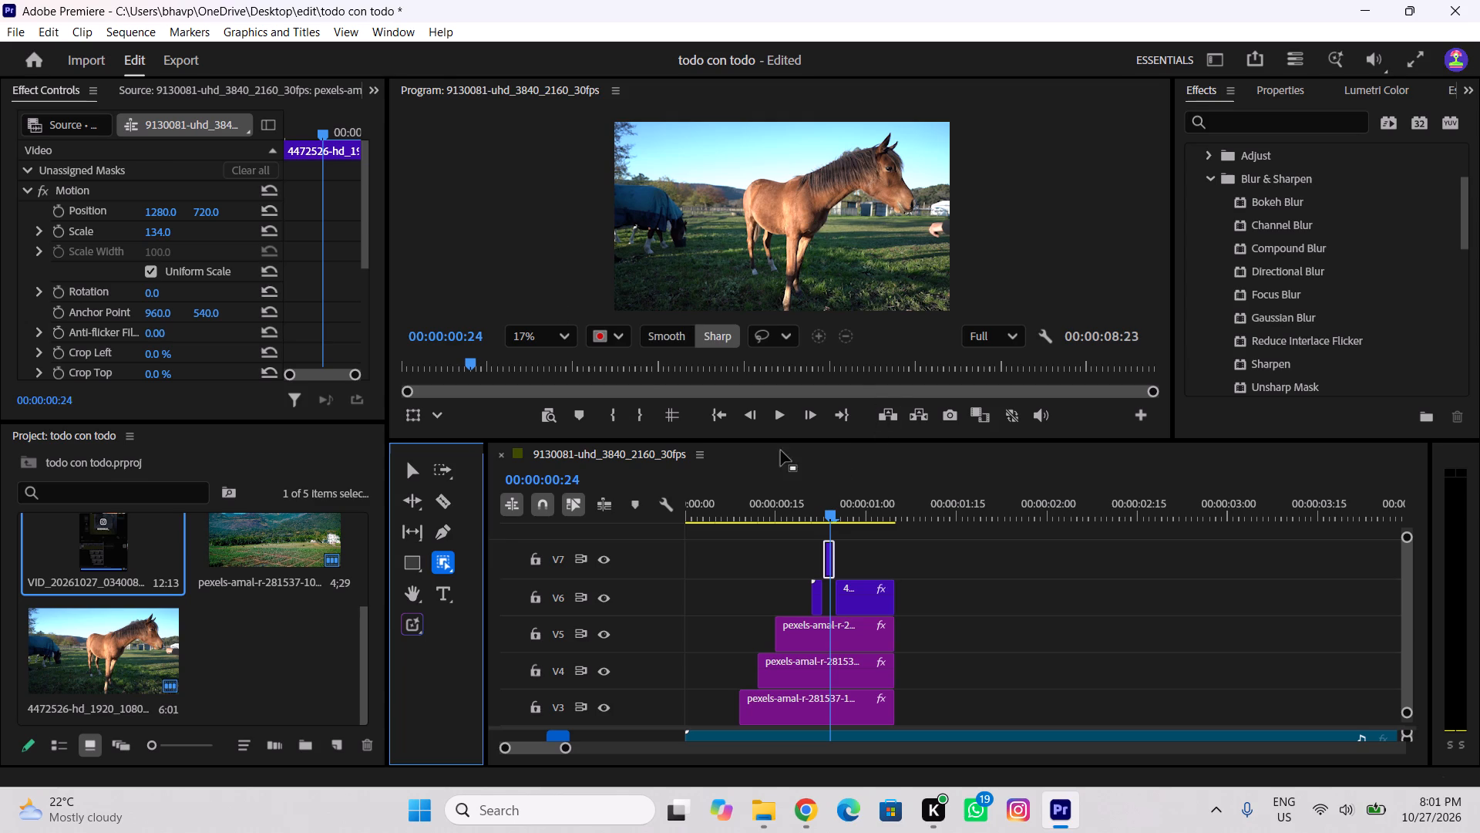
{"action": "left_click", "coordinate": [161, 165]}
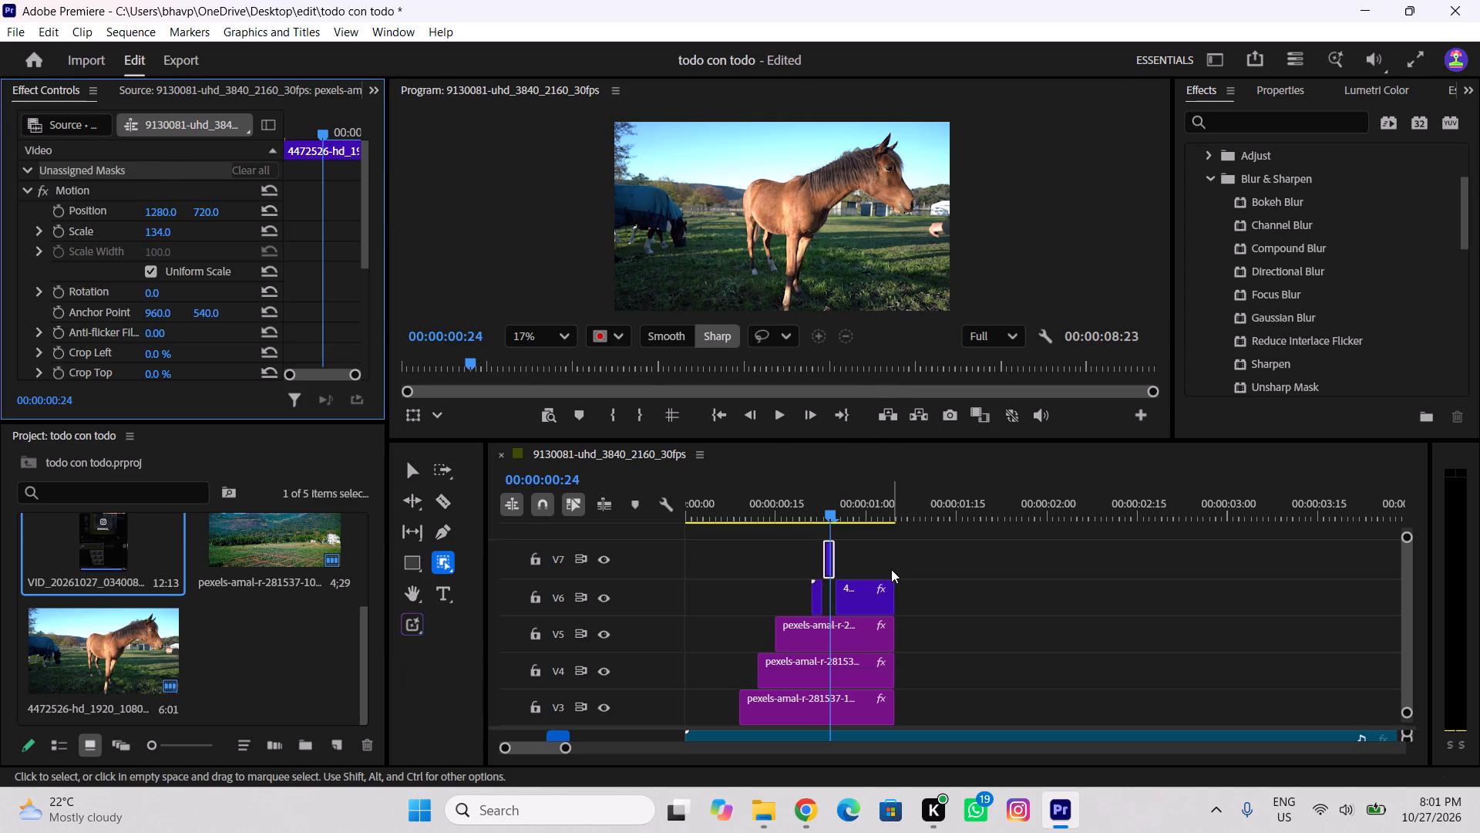
Undo the recent horse edits, including the V7 move, the splits and the trim, back to before the horse clip was placed on V6.
{"action": "key", "text": "ctrl+z"}
{"action": "key", "text": "ctrl+z"}
{"action": "key", "text": "ctrl+z"}
{"action": "key", "text": "ctrl+z"}
{"action": "key", "text": "ctrl+z"}
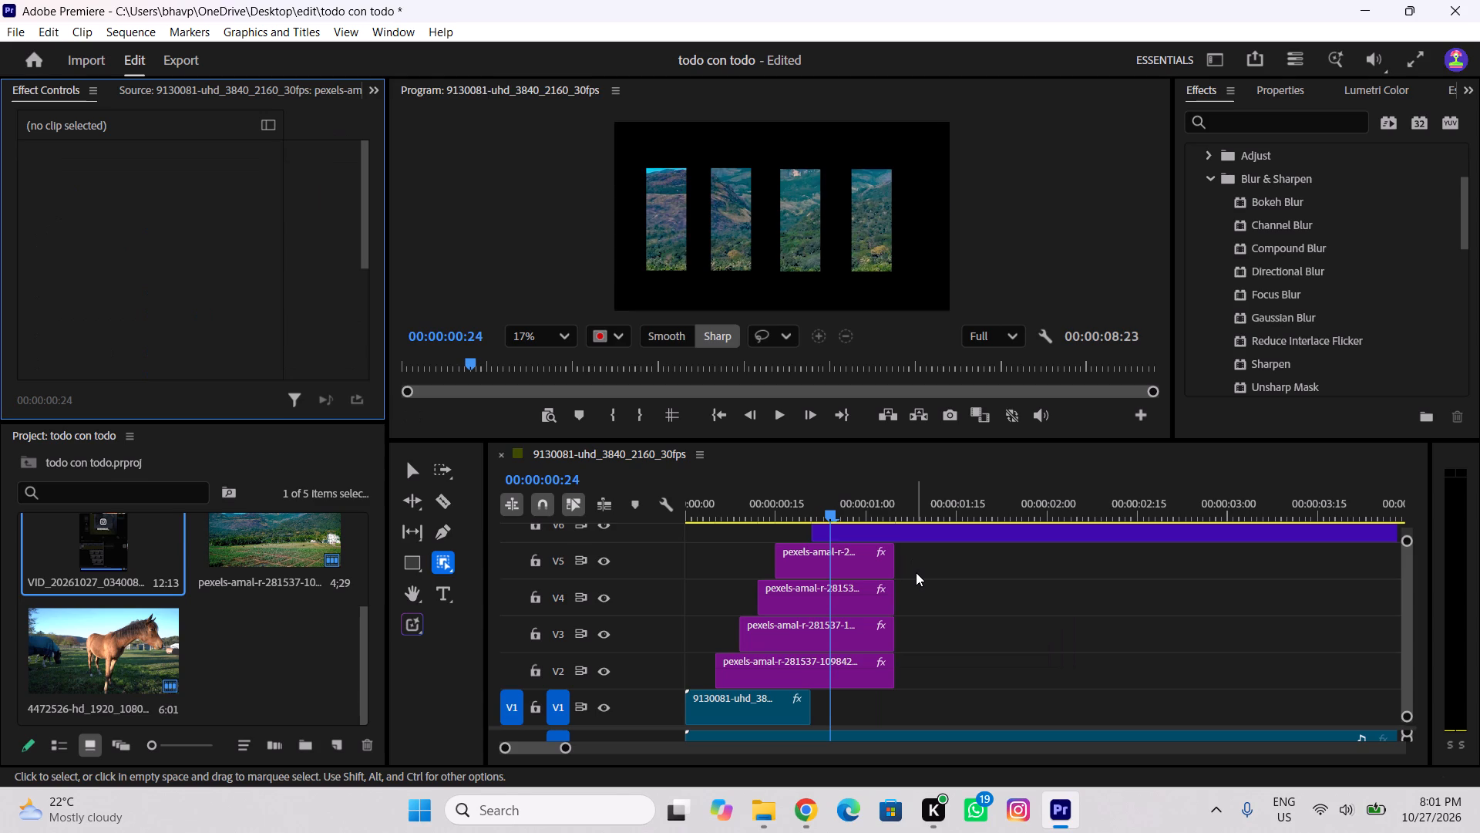
{"action": "key", "text": "ctrl+z"}
{"action": "key", "text": "ctrl+z"}
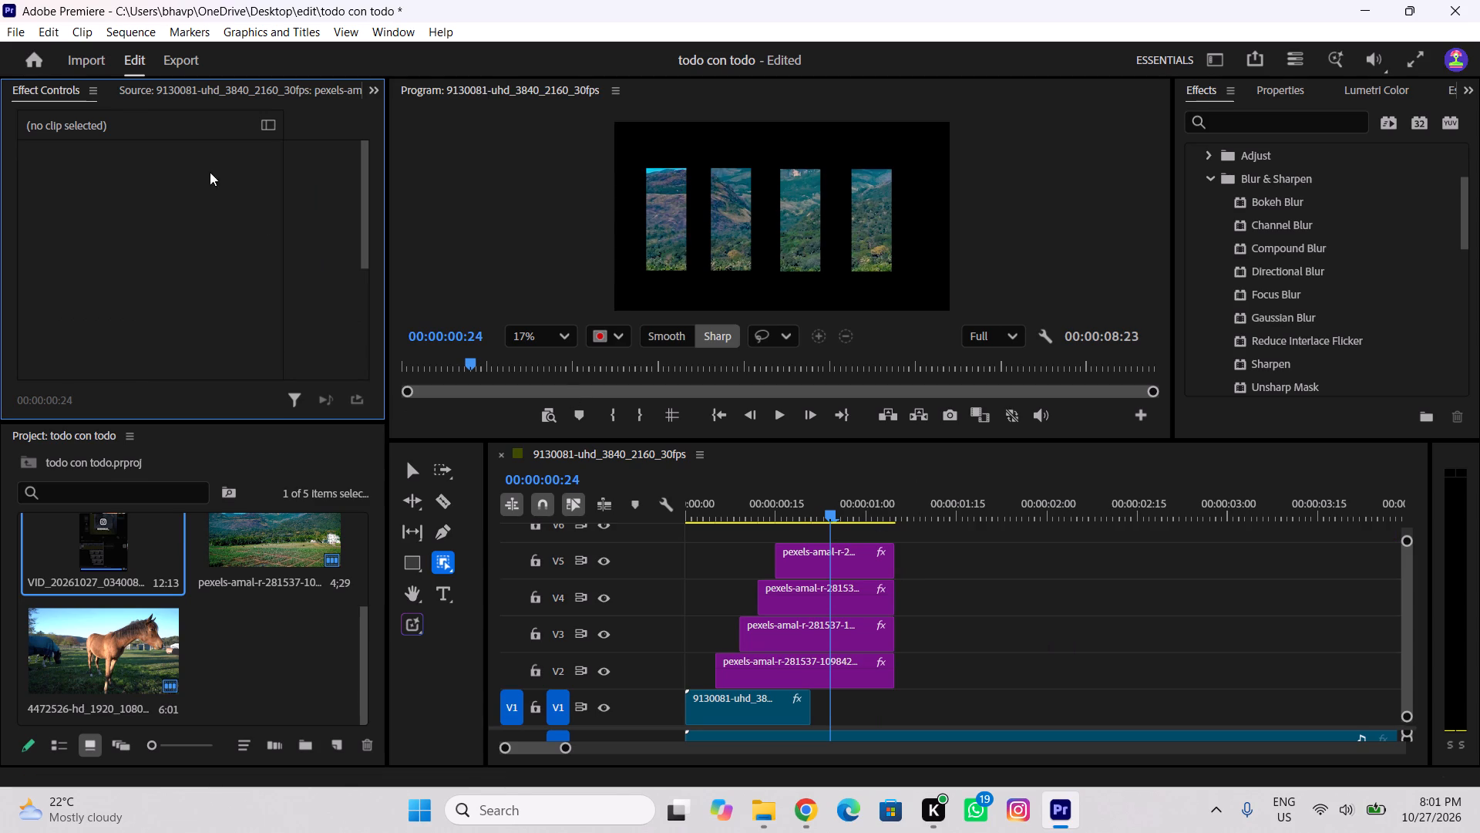
Save the project as "todo con todo" in the edit folder, replacing the existing project file.
{"action": "left_click", "coordinate": [18, 39]}
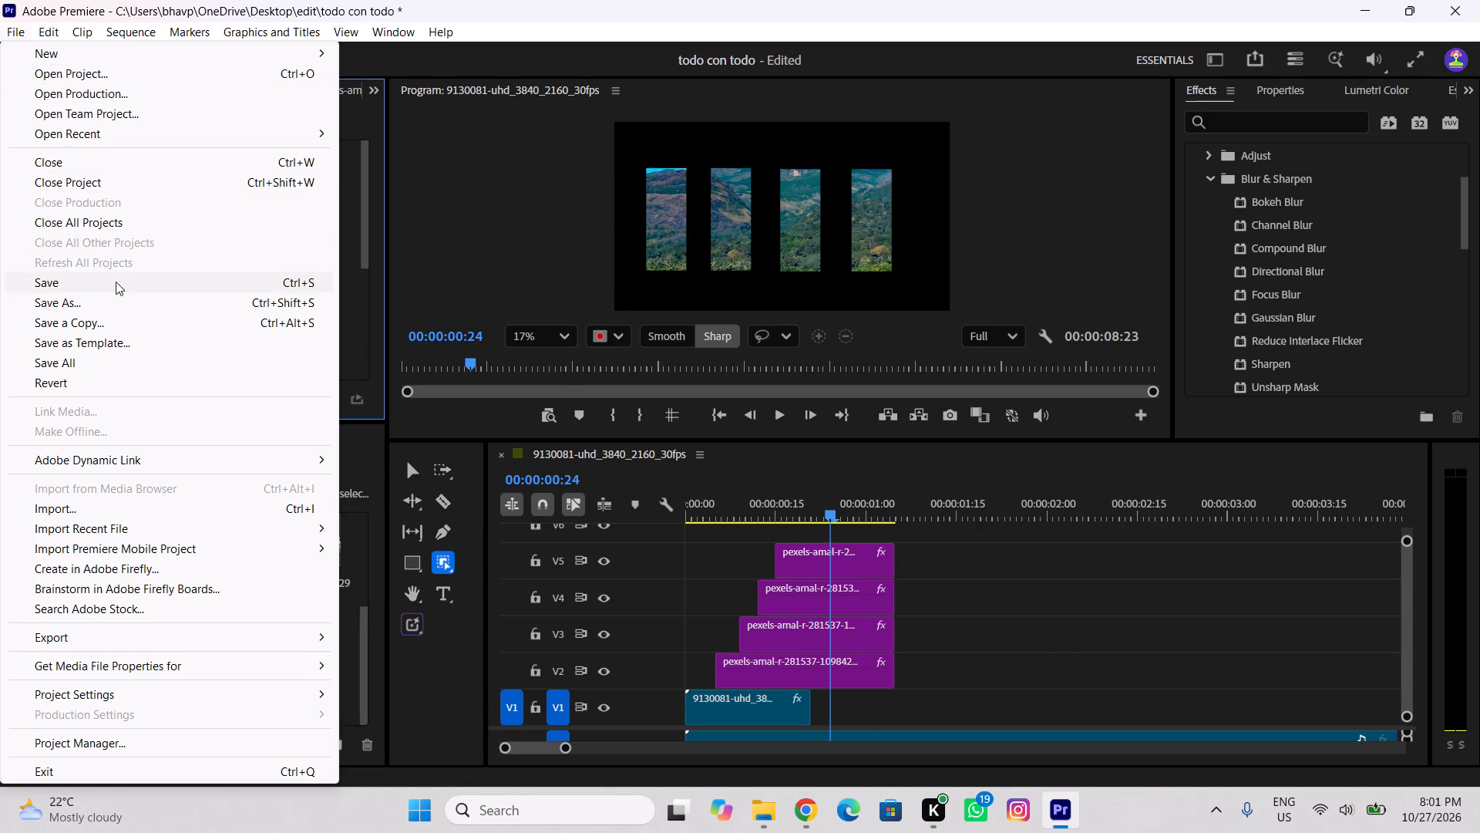
{"action": "left_click", "coordinate": [110, 299]}
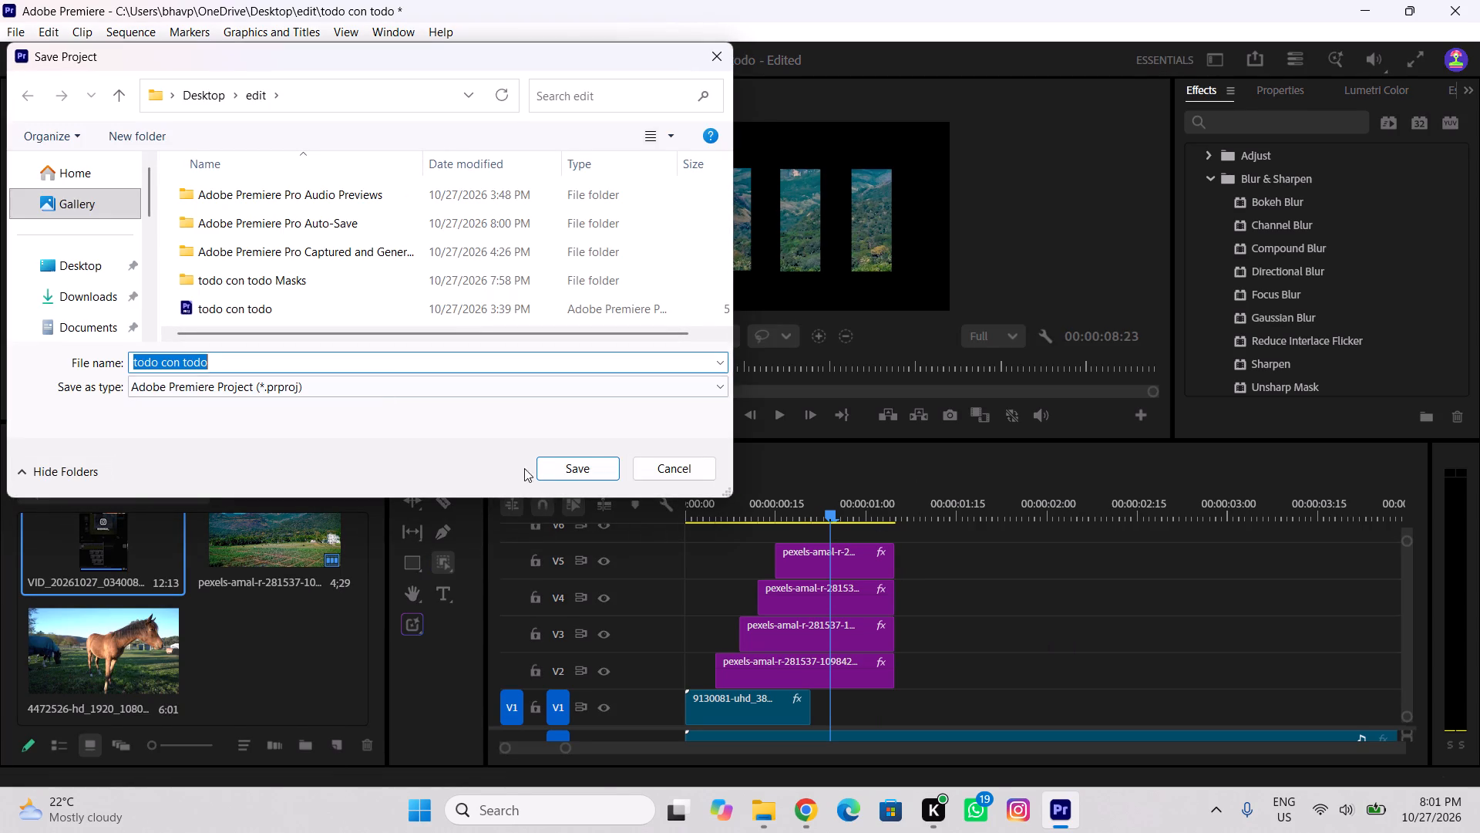
{"action": "left_click", "coordinate": [573, 474]}
{"action": "left_click", "coordinate": [478, 347]}
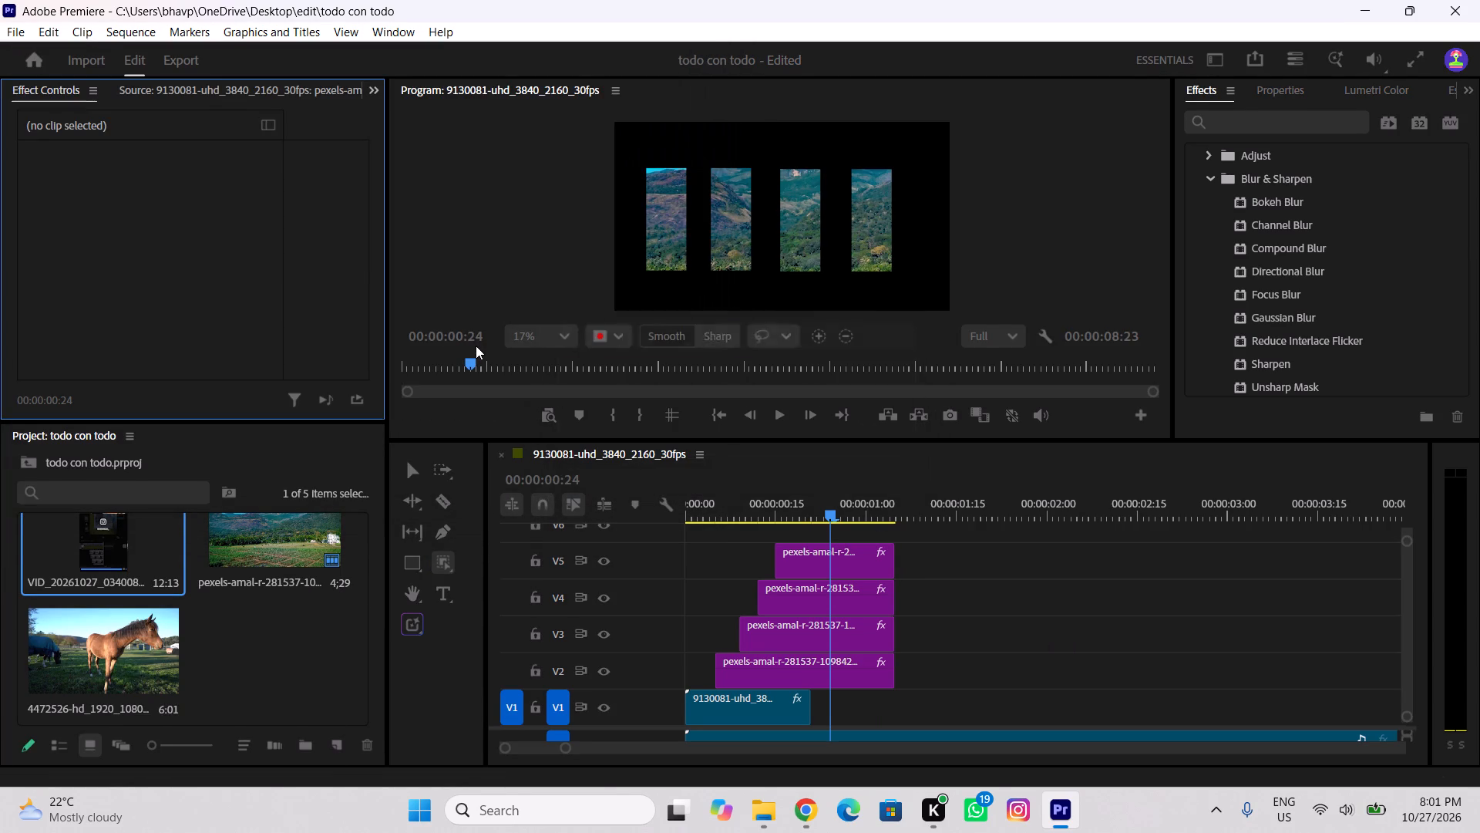
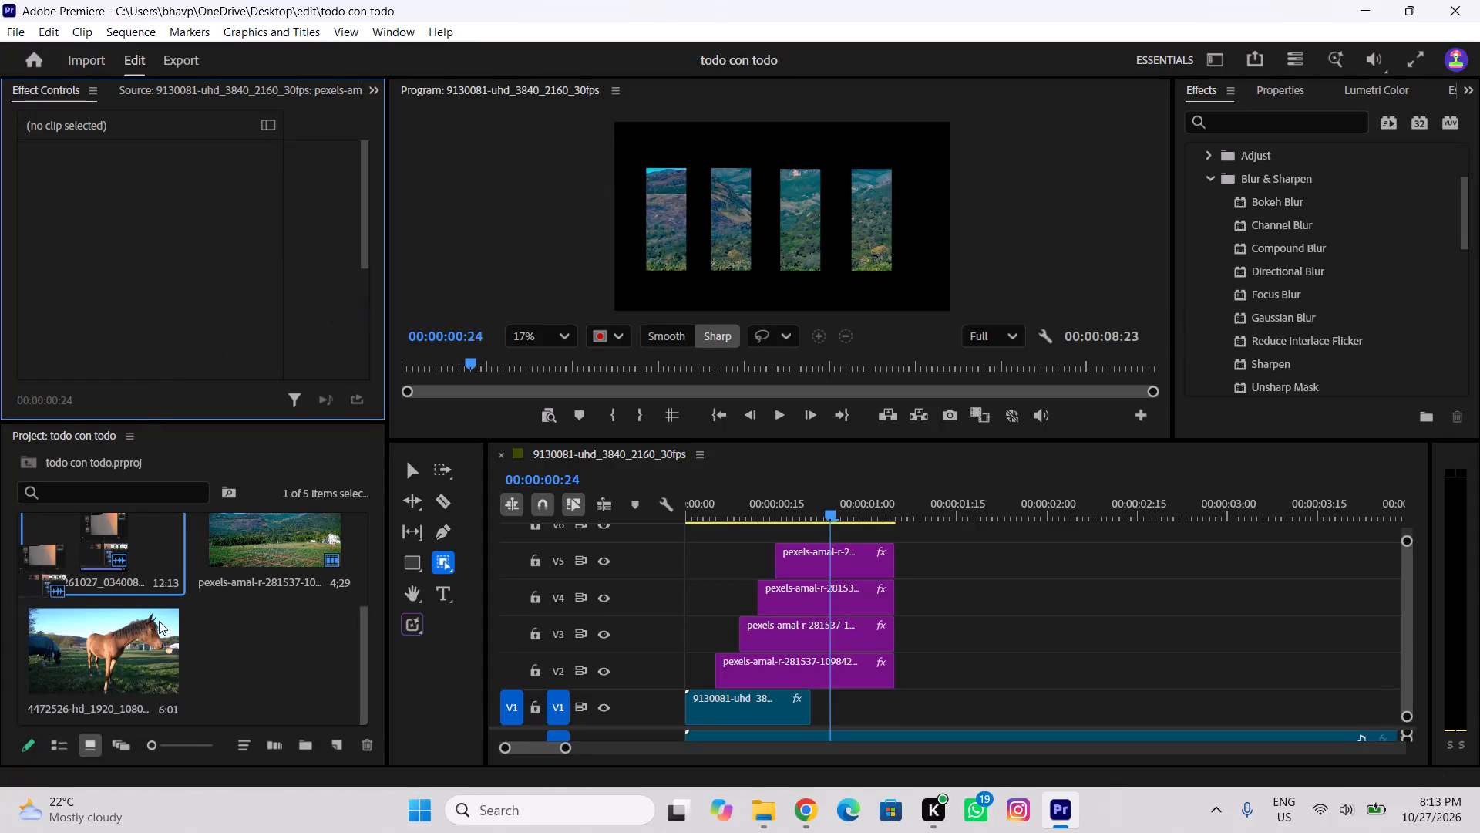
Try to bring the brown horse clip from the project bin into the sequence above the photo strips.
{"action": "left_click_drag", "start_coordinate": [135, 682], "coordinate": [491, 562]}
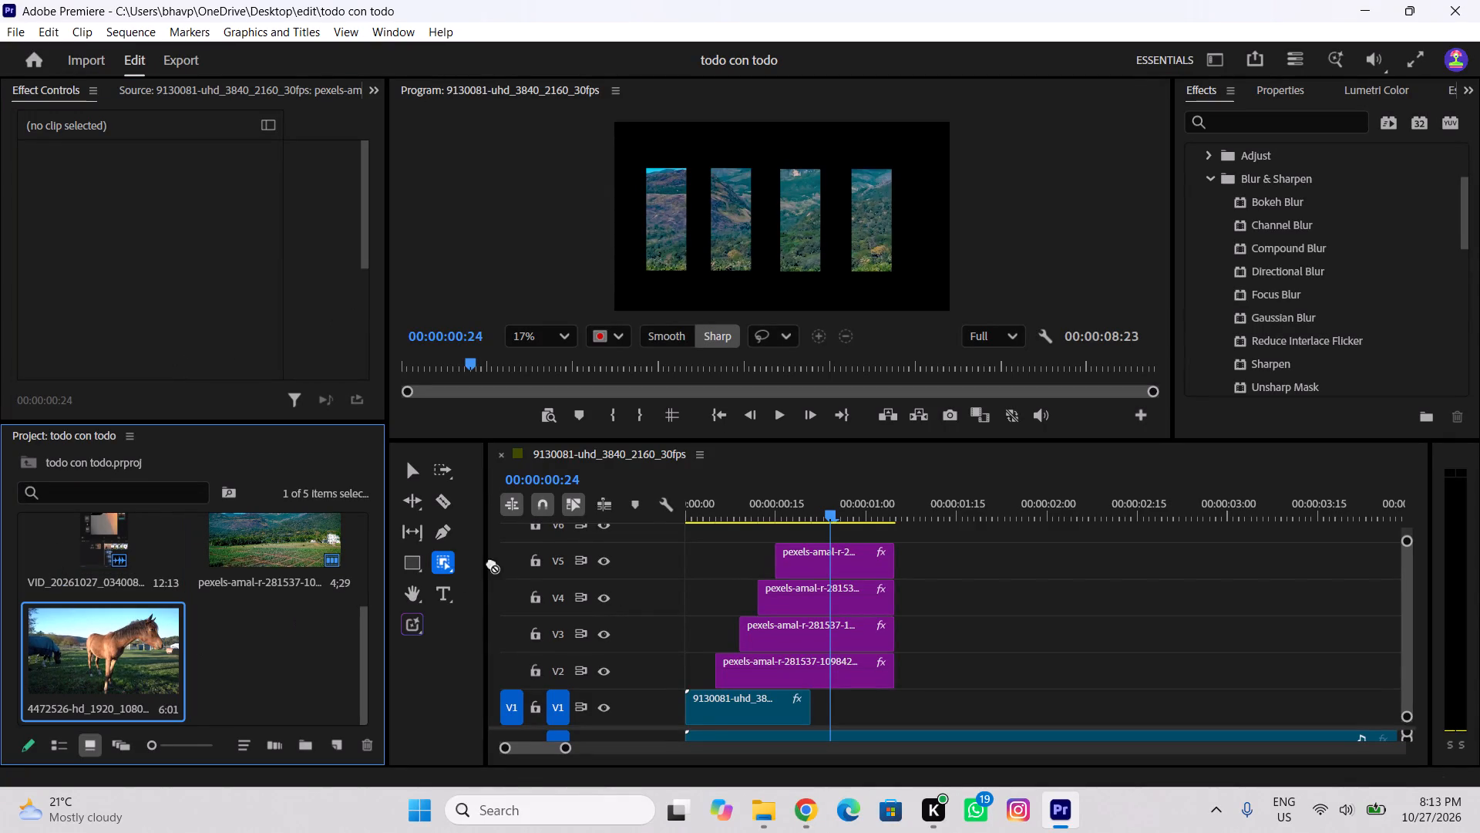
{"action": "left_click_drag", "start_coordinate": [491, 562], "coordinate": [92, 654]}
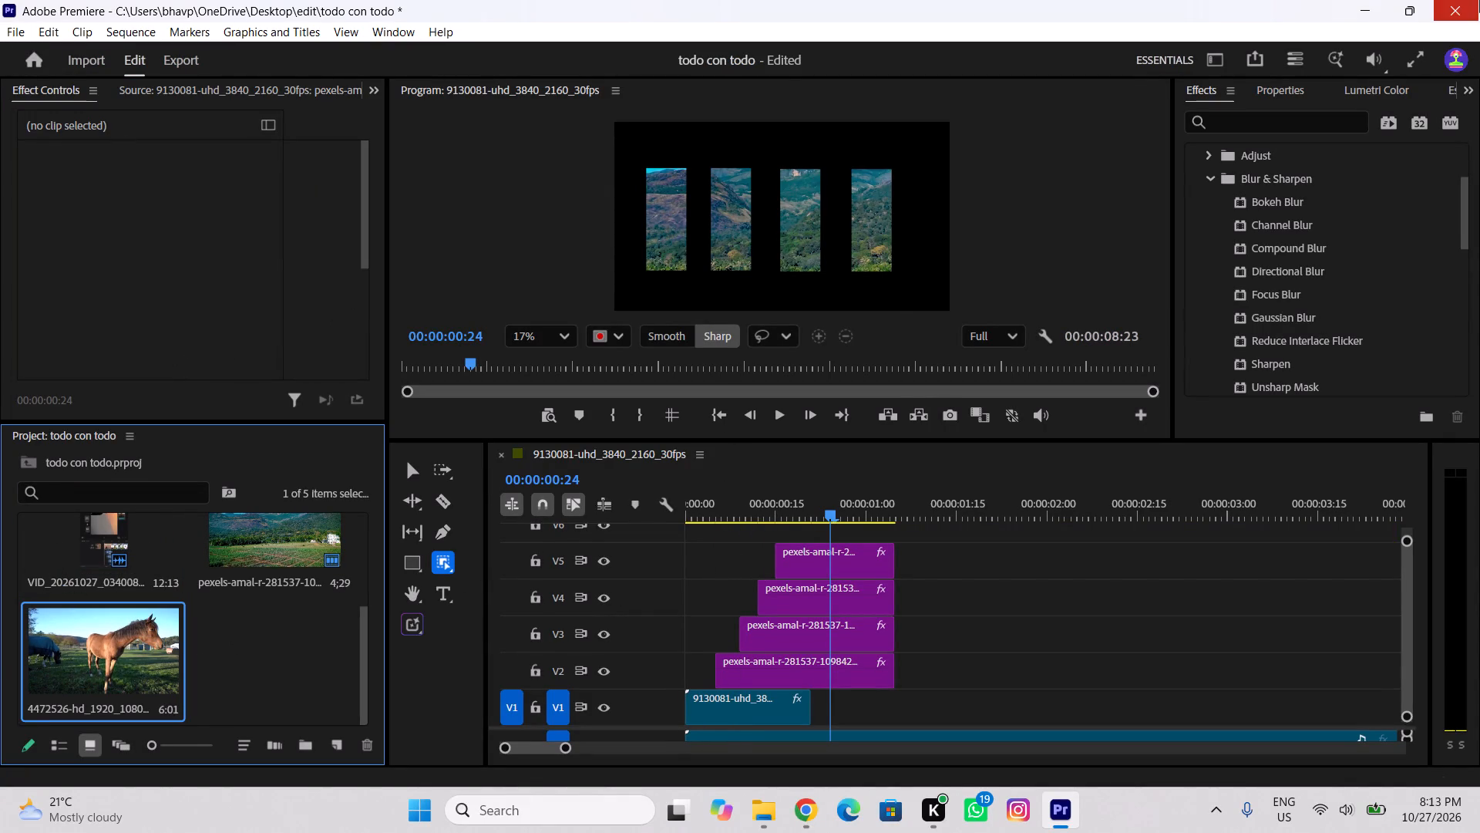
Close the "todo con todo" project and quit Premiere Pro.
{"action": "left_click", "coordinate": [1479, 0]}
{"action": "left_click", "coordinate": [772, 461]}
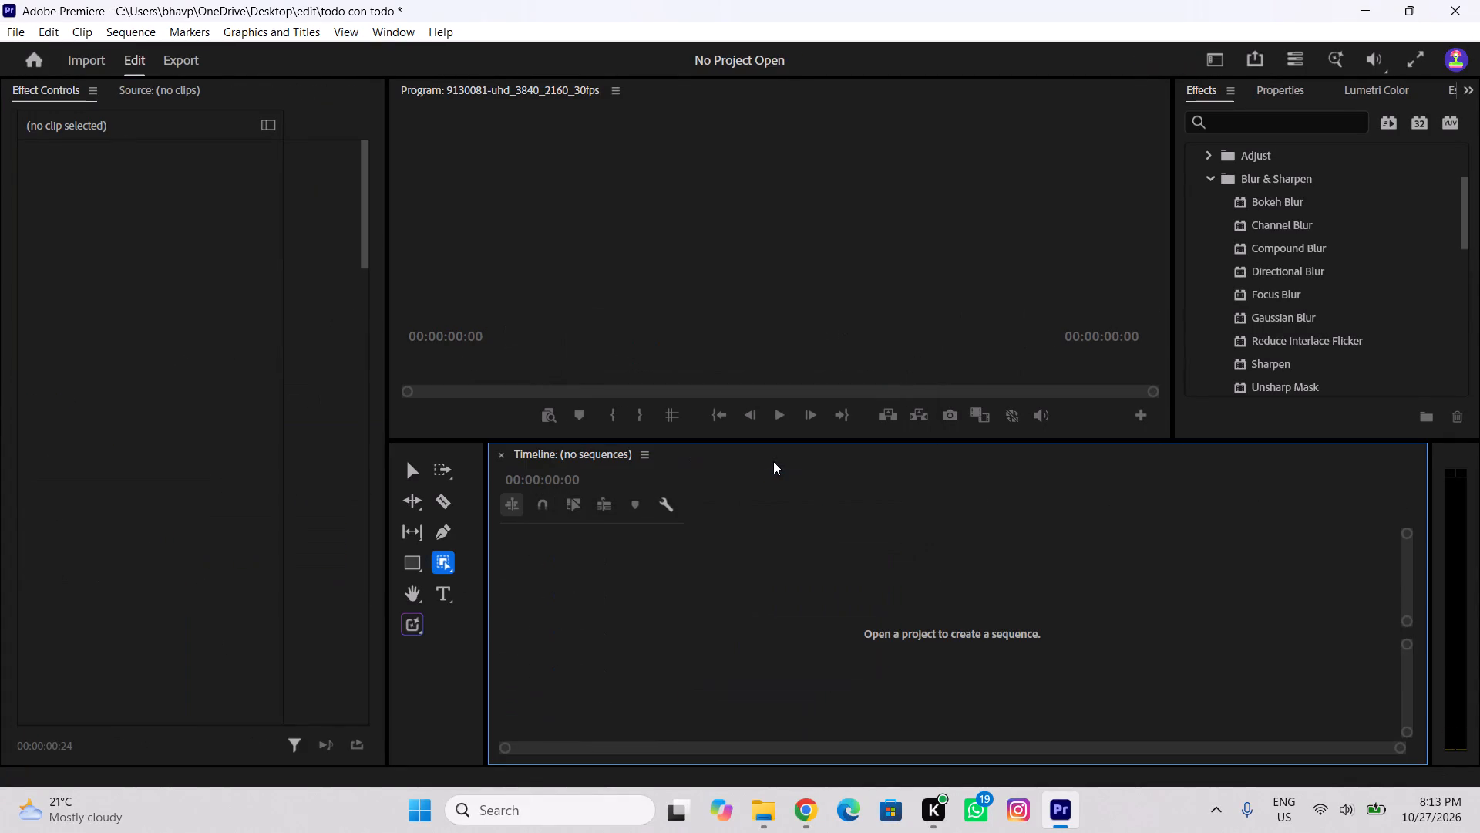
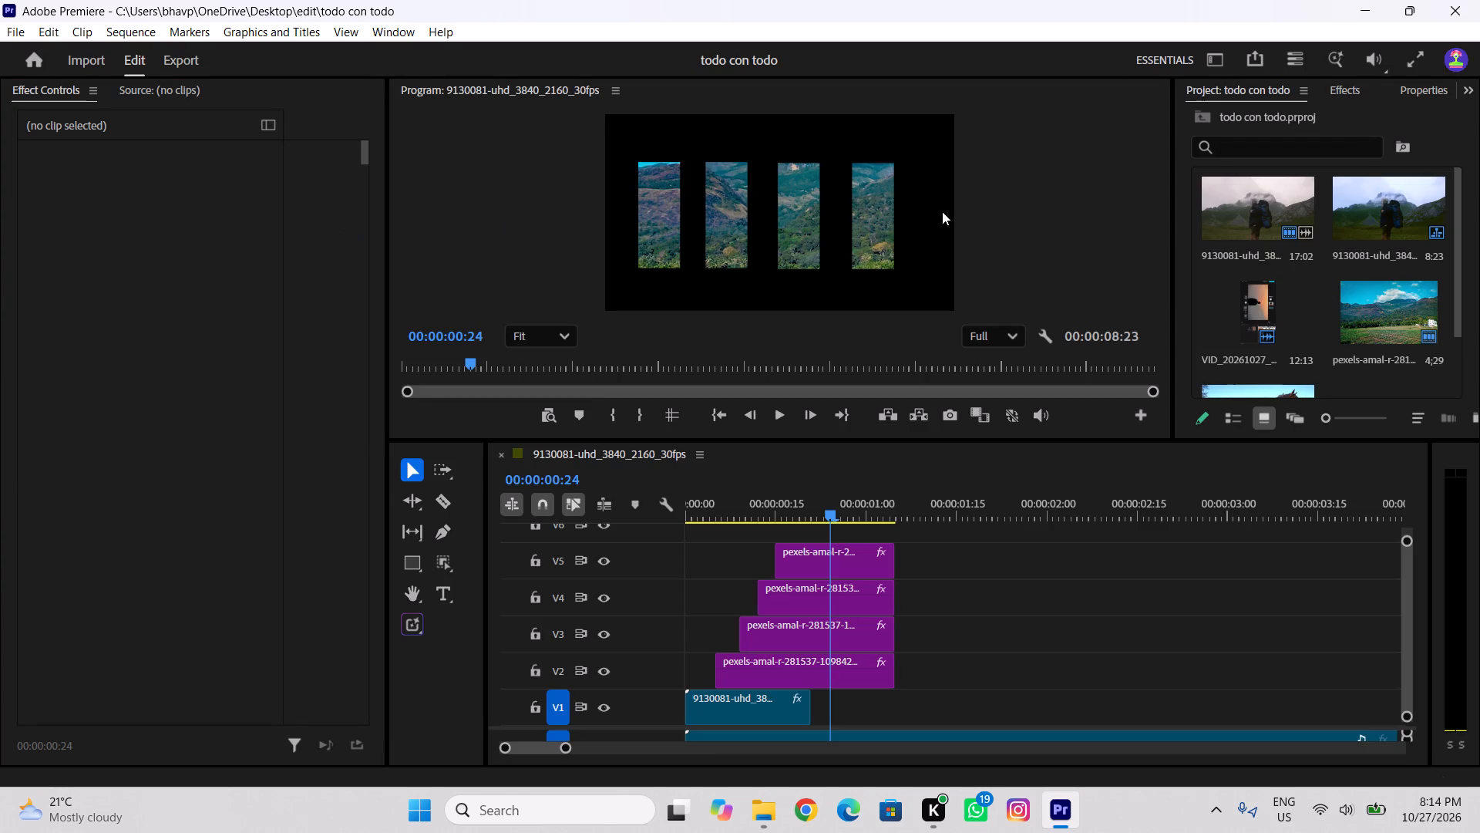
Play back the opening from the sequence start to check the timing of the photo strips over the hiker footage.
{"action": "left_click_drag", "start_coordinate": [819, 509], "coordinate": [614, 562]}
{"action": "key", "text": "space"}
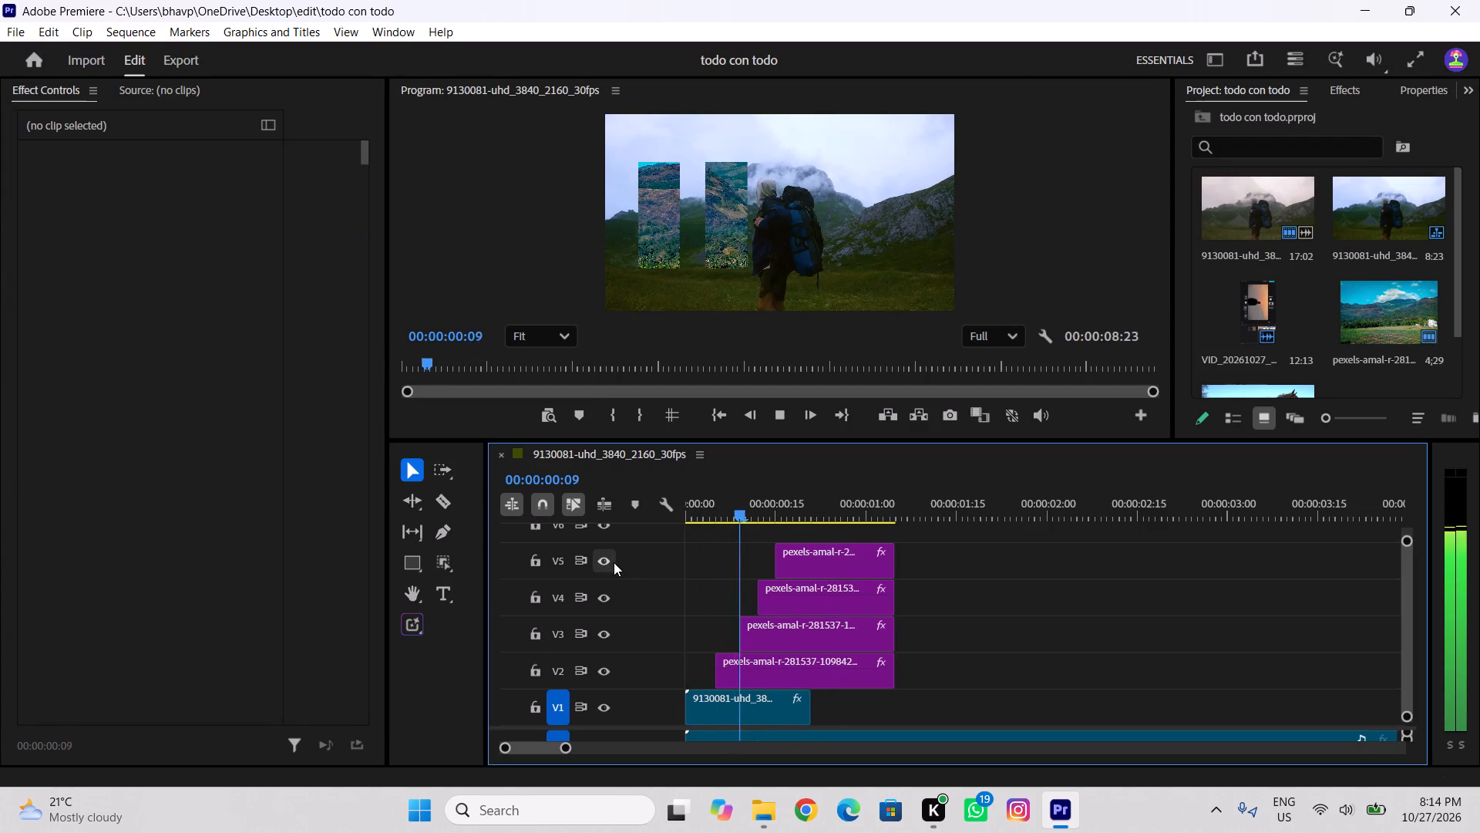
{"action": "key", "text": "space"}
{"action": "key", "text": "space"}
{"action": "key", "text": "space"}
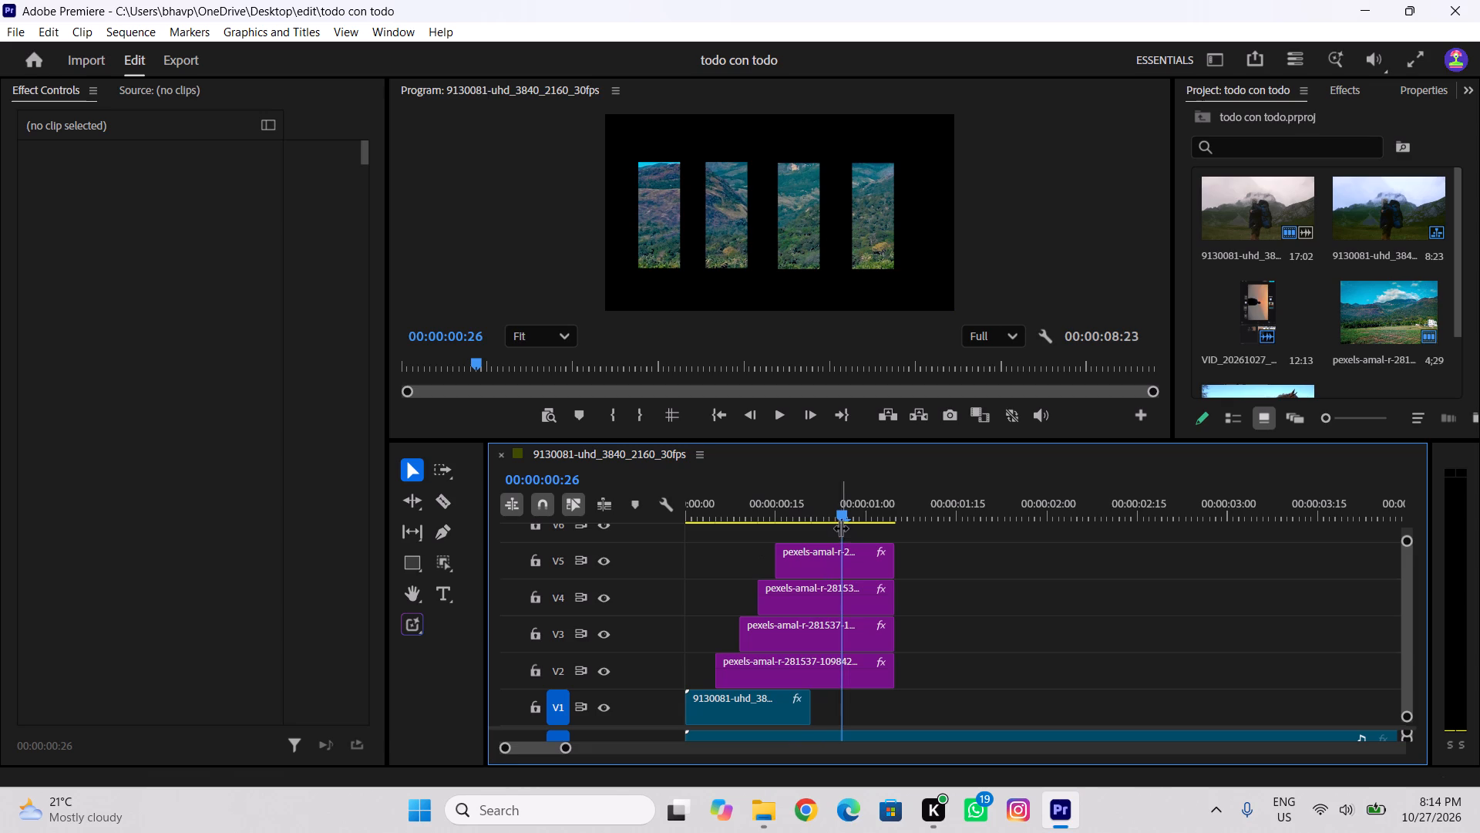
{"action": "left_click_drag", "start_coordinate": [843, 519], "coordinate": [654, 539]}
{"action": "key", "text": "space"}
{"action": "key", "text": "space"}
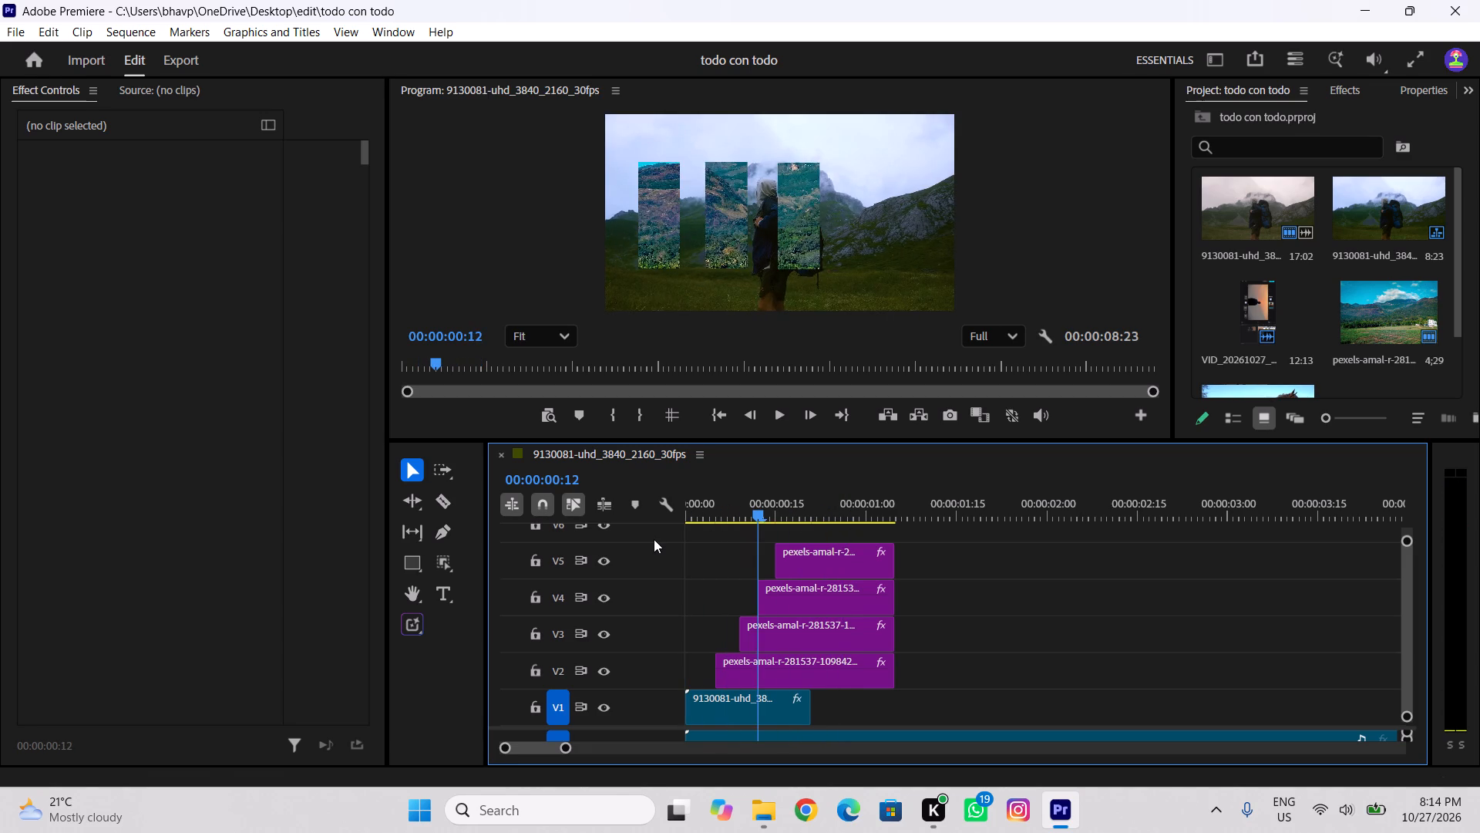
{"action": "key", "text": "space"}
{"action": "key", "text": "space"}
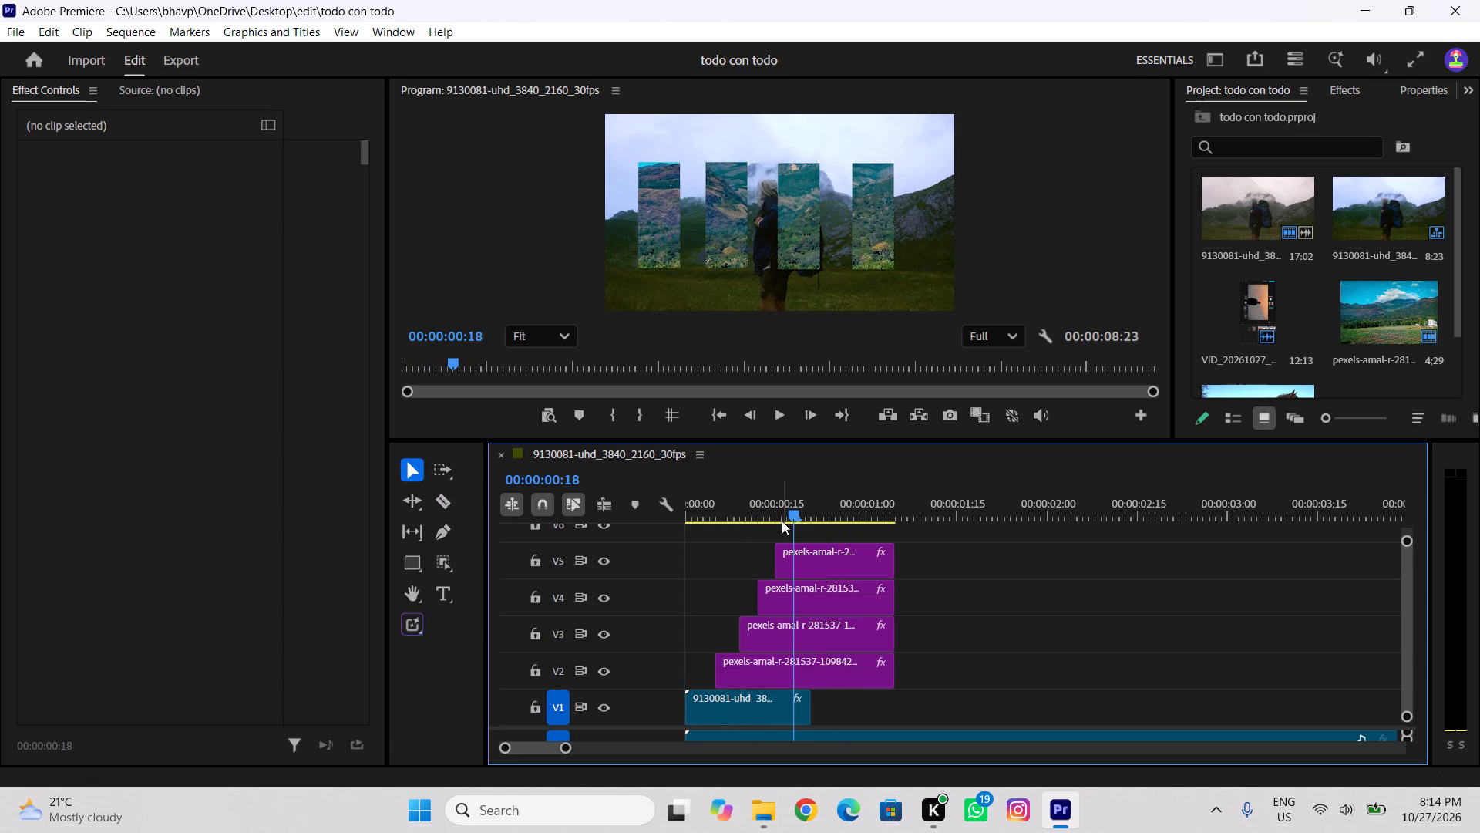
Dock the Project panel beneath the Source monitor.
{"action": "key", "text": "space"}
{"action": "key", "text": "space"}
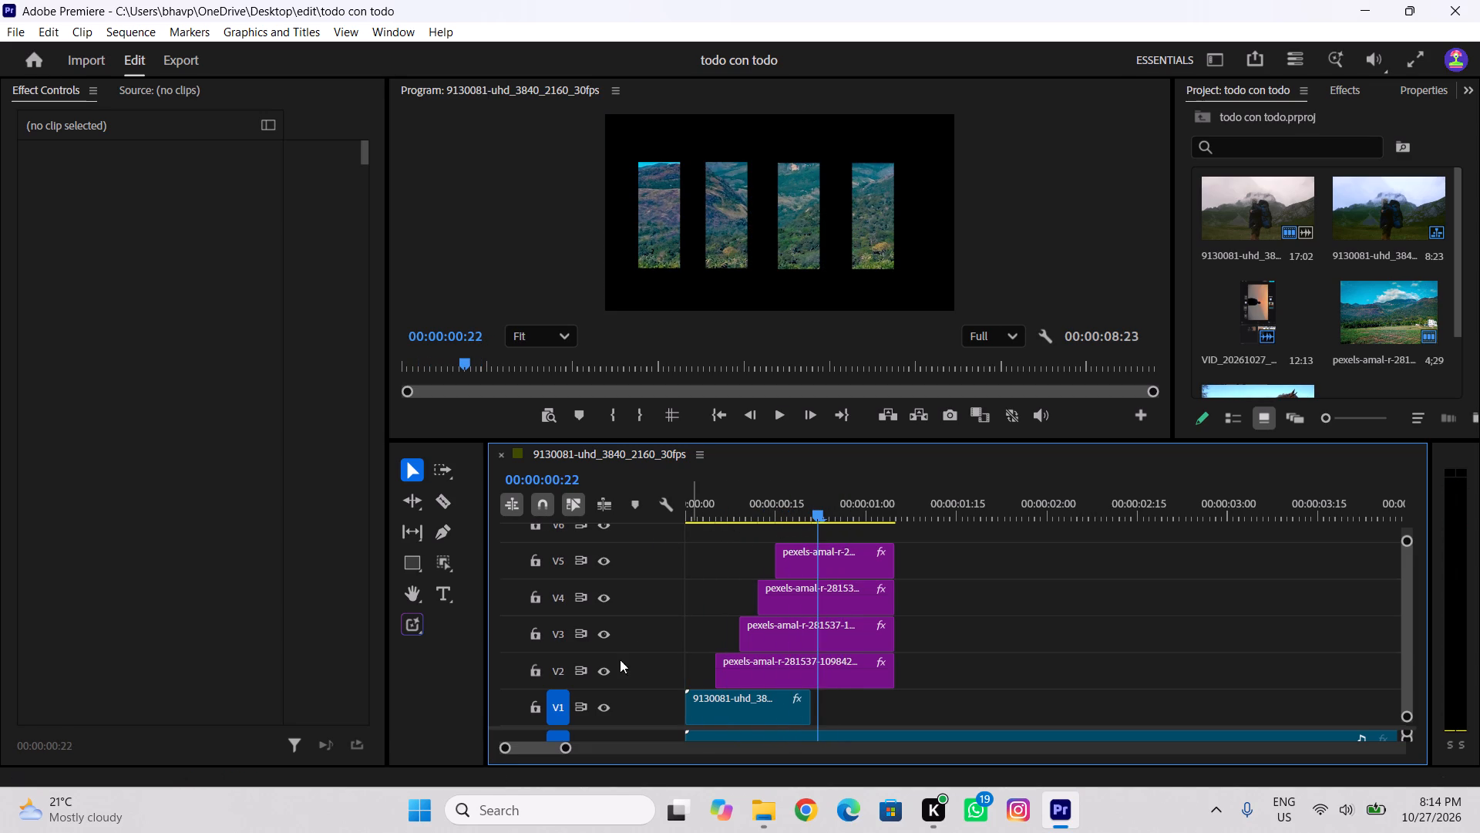
{"action": "left_click", "coordinate": [187, 90]}
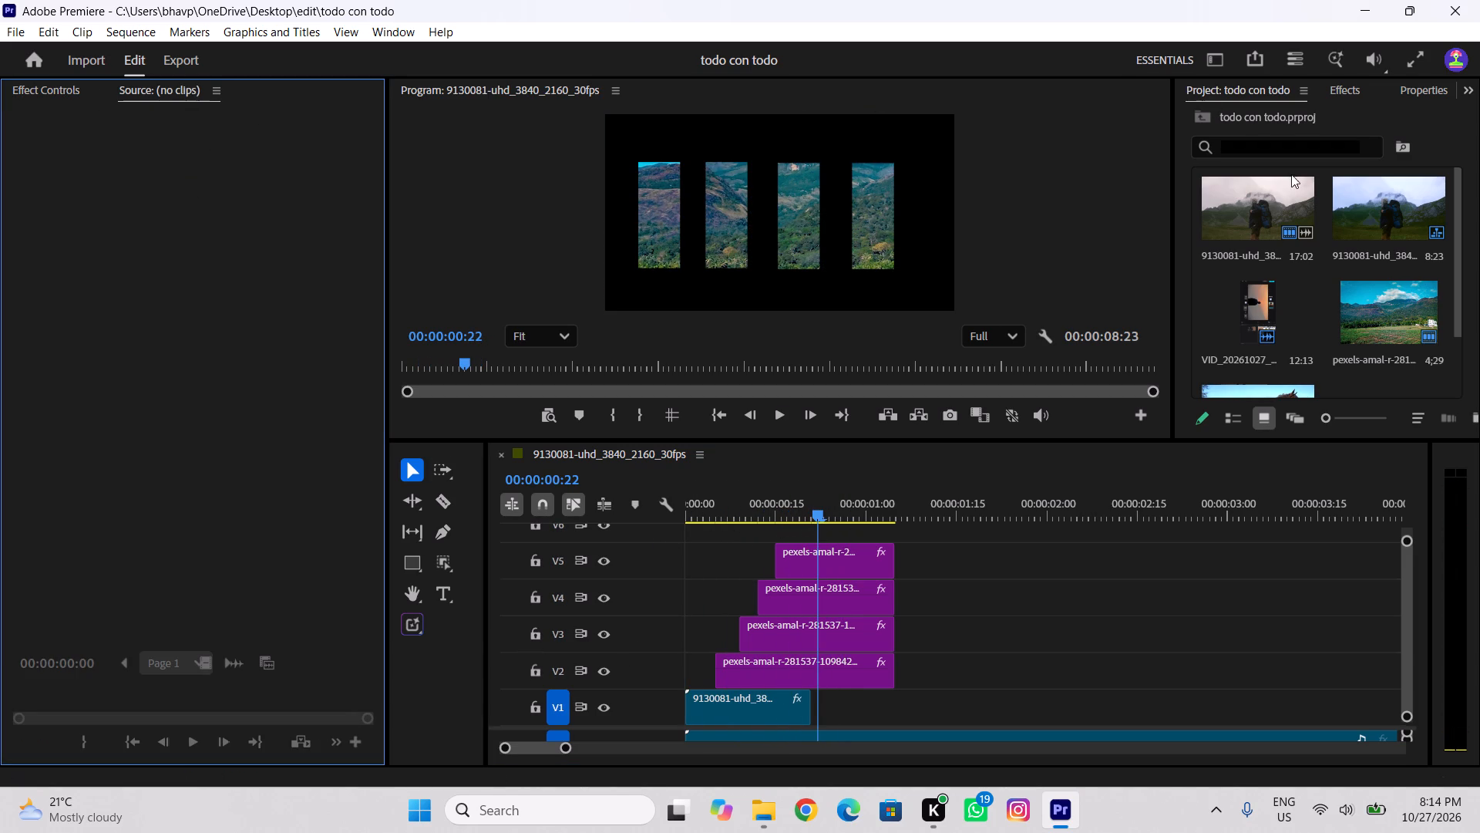
{"action": "left_click_drag", "start_coordinate": [1270, 86], "coordinate": [193, 746]}
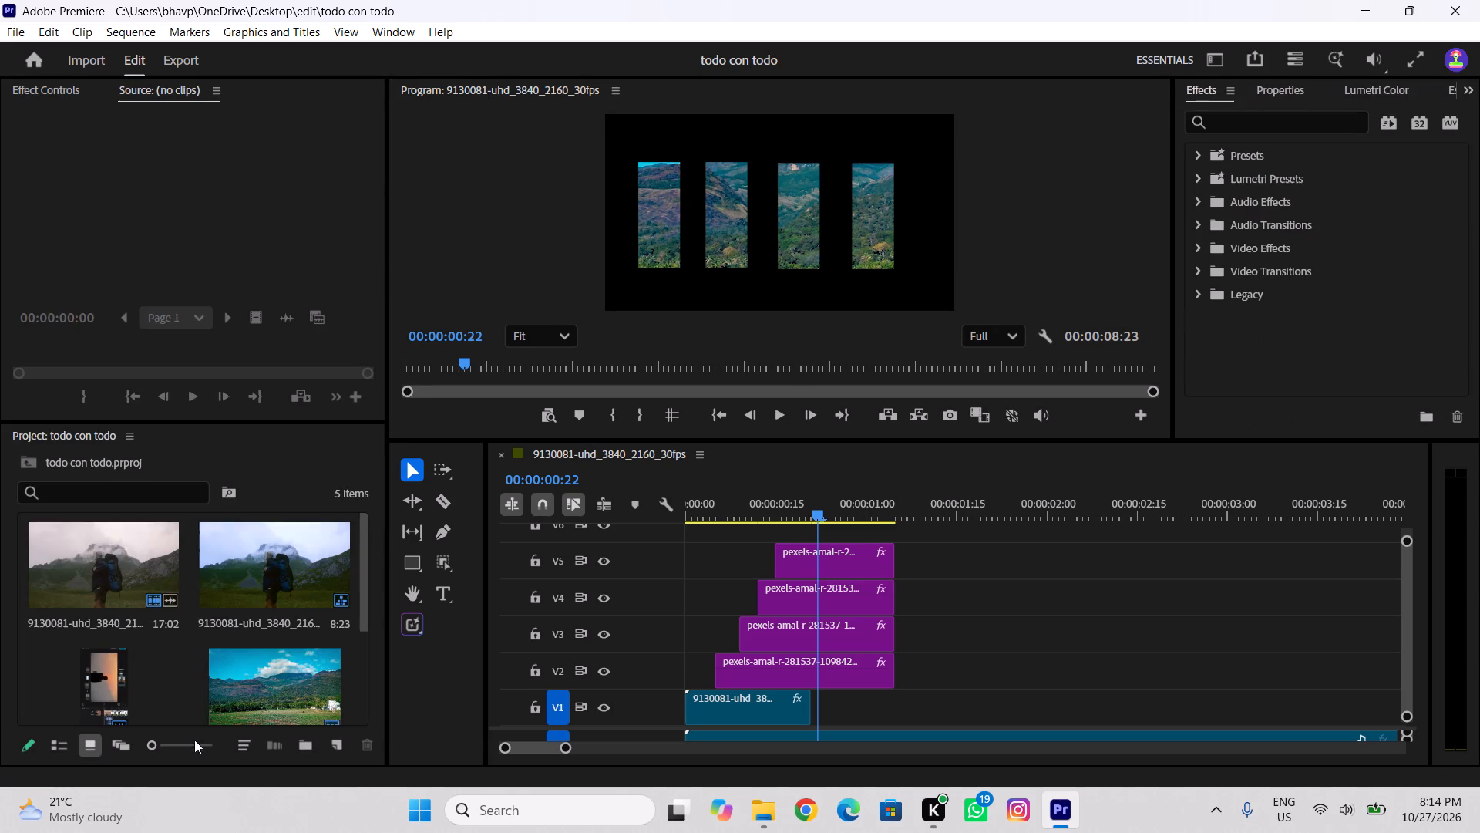
Place the brown horse clip 4472526-hd_1920_1080_25fps.mp4 on track V6 above the photo strips, starting at about 00:00:00:21.
{"action": "scroll", "coordinate": [166, 659], "scroll_direction": "down", "scroll_amount": 5}
{"action": "left_click_drag", "start_coordinate": [161, 656], "coordinate": [162, 655]}
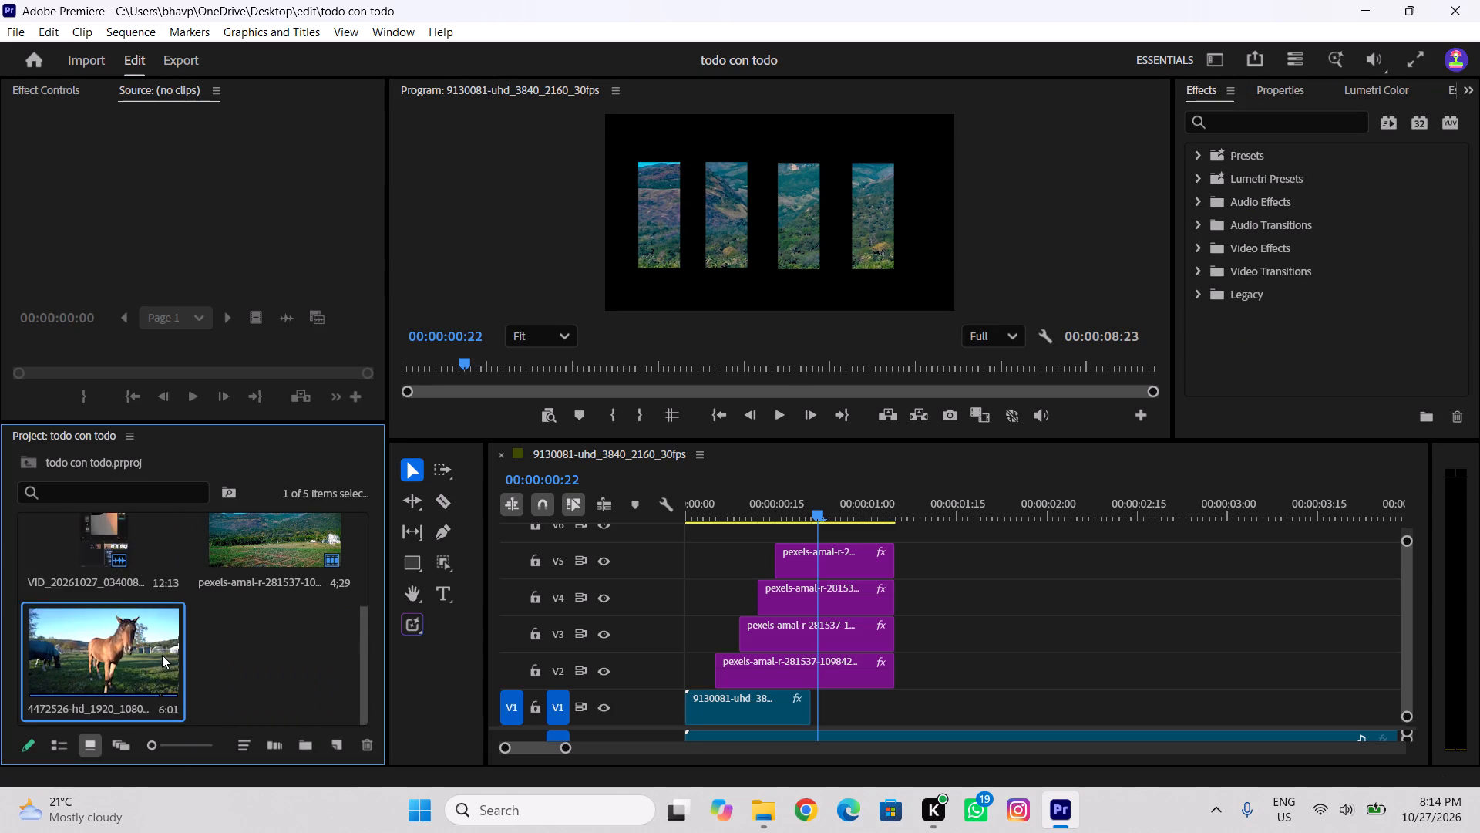
{"action": "left_click_drag", "start_coordinate": [162, 655], "coordinate": [815, 534]}
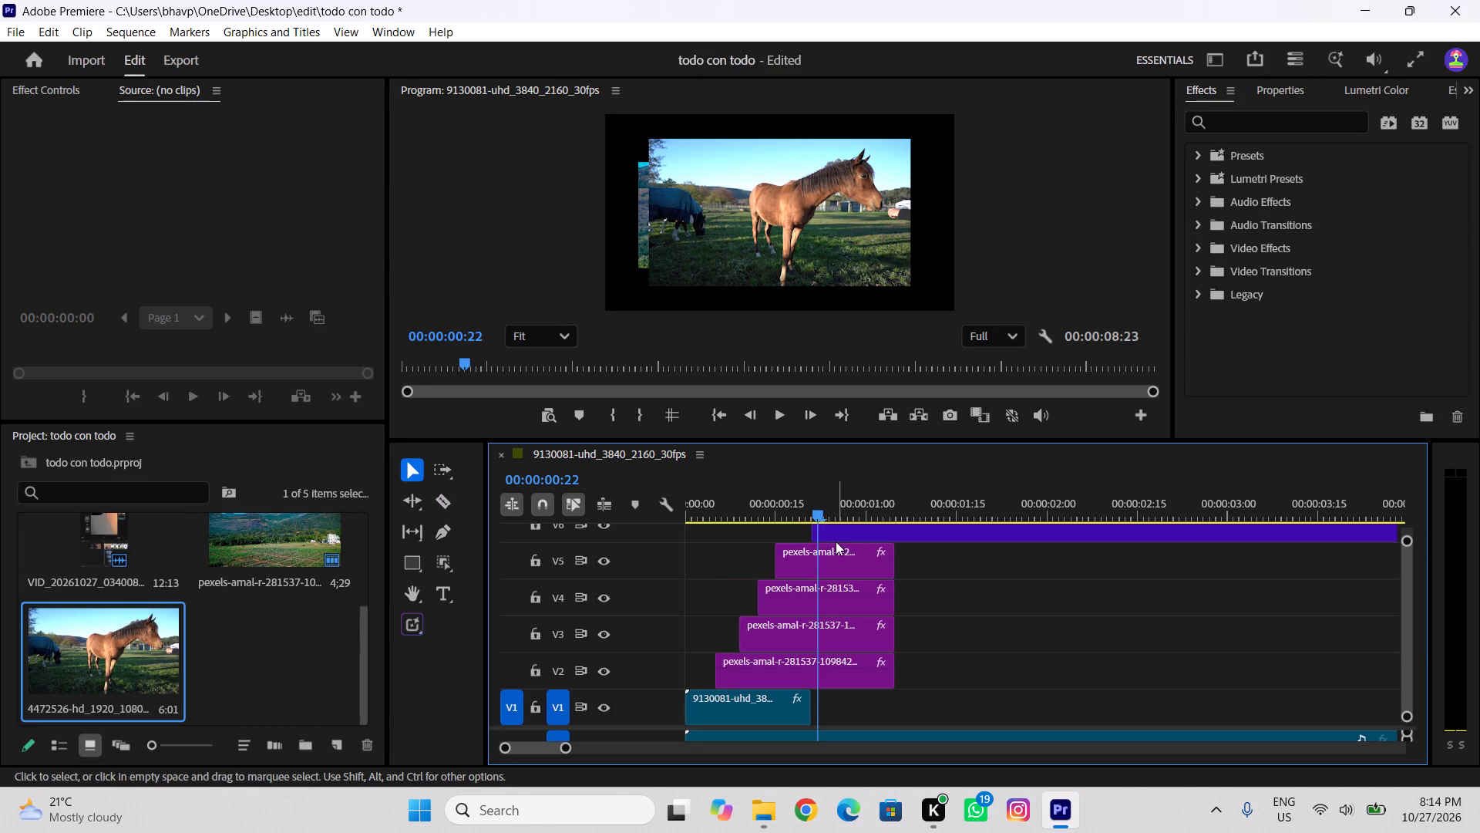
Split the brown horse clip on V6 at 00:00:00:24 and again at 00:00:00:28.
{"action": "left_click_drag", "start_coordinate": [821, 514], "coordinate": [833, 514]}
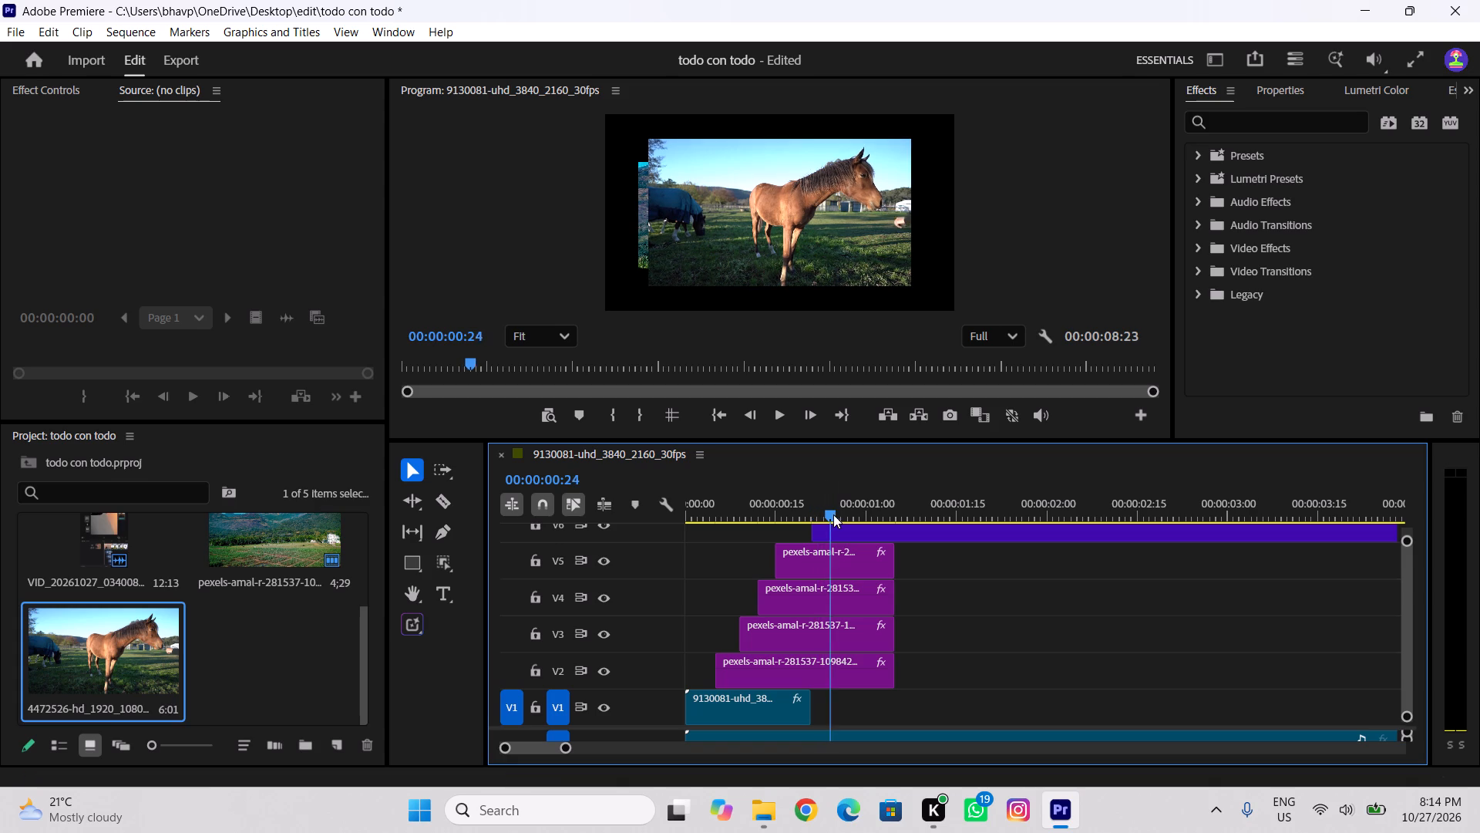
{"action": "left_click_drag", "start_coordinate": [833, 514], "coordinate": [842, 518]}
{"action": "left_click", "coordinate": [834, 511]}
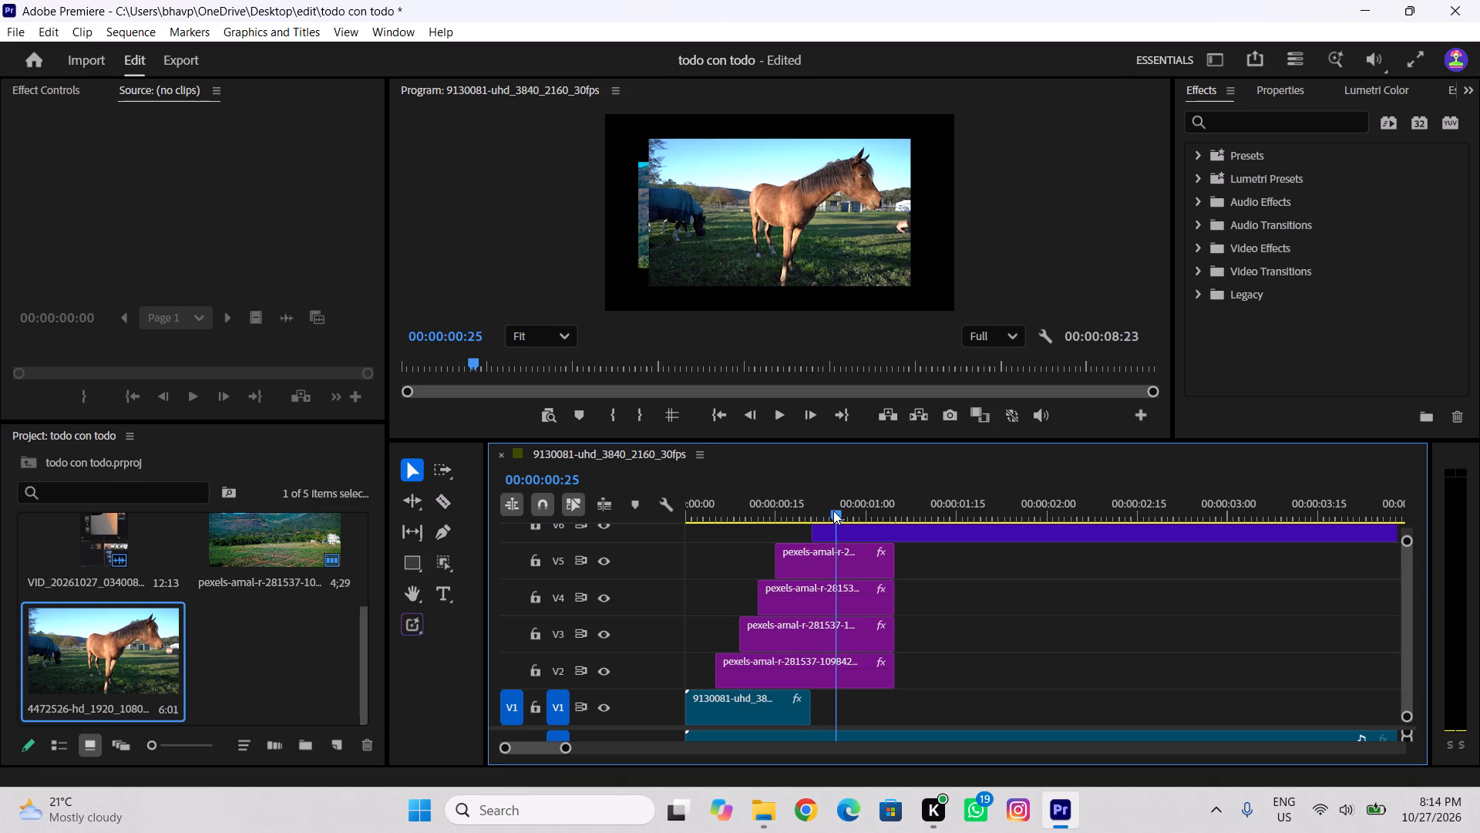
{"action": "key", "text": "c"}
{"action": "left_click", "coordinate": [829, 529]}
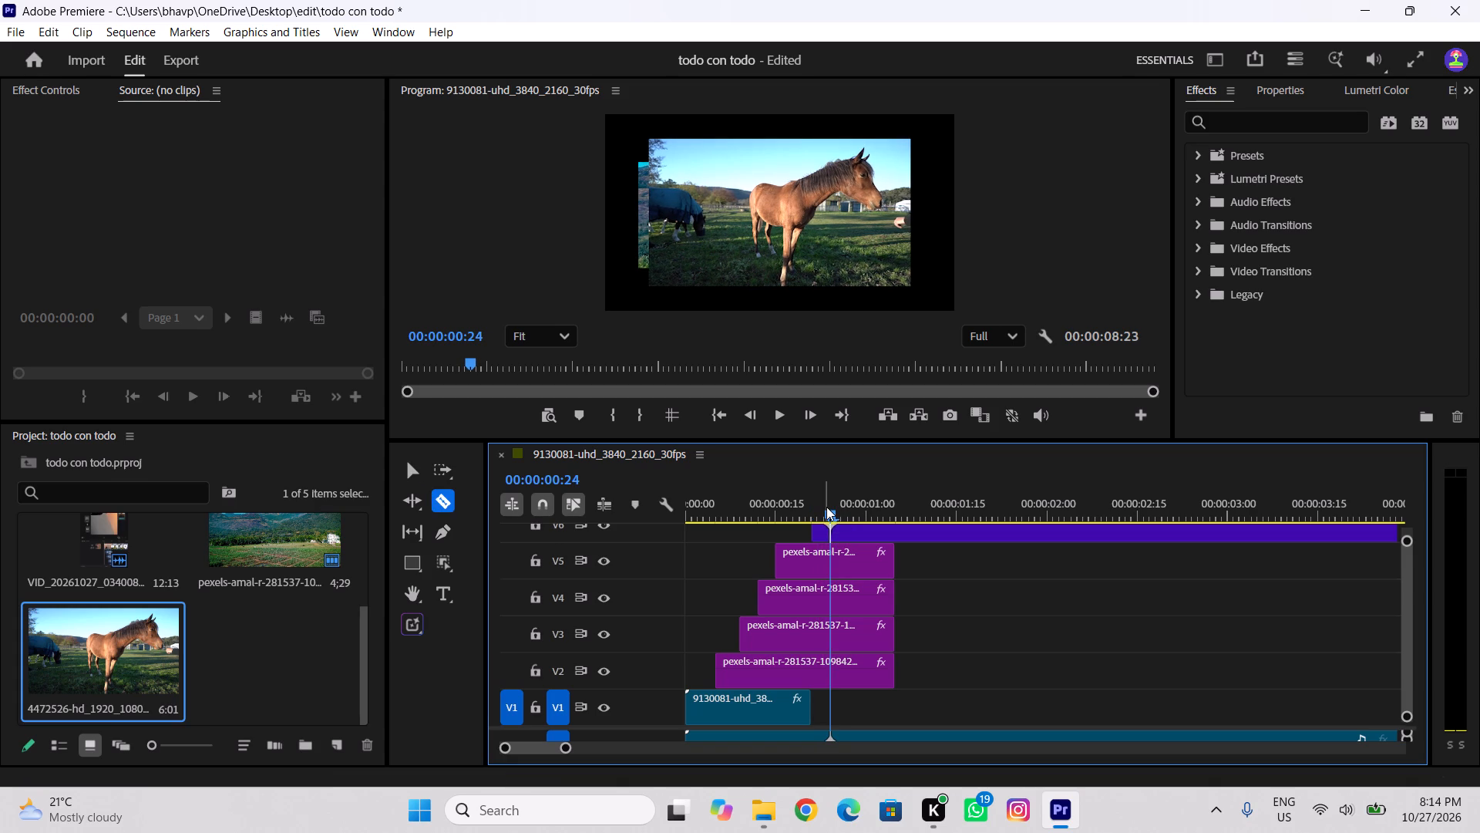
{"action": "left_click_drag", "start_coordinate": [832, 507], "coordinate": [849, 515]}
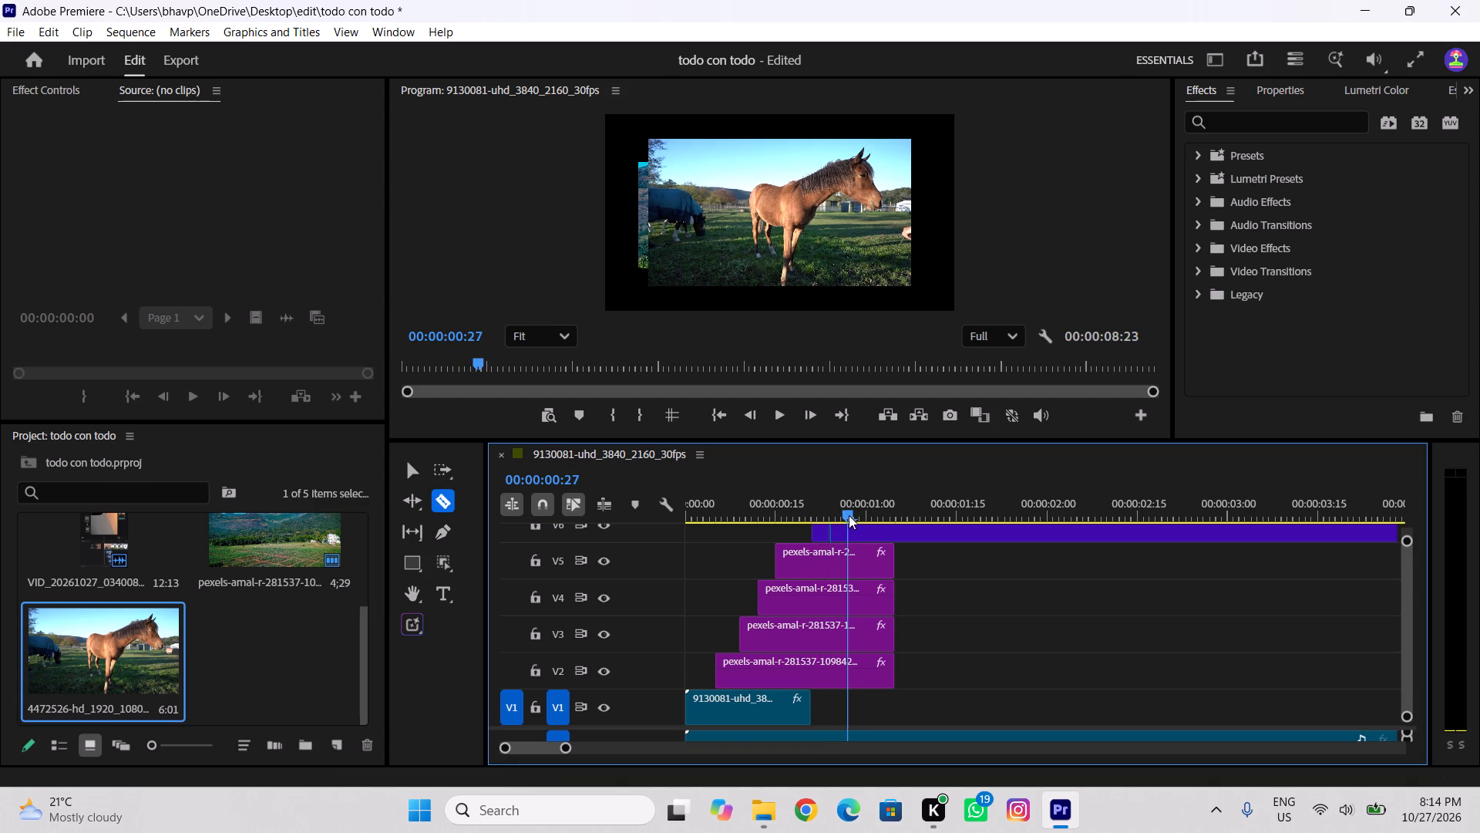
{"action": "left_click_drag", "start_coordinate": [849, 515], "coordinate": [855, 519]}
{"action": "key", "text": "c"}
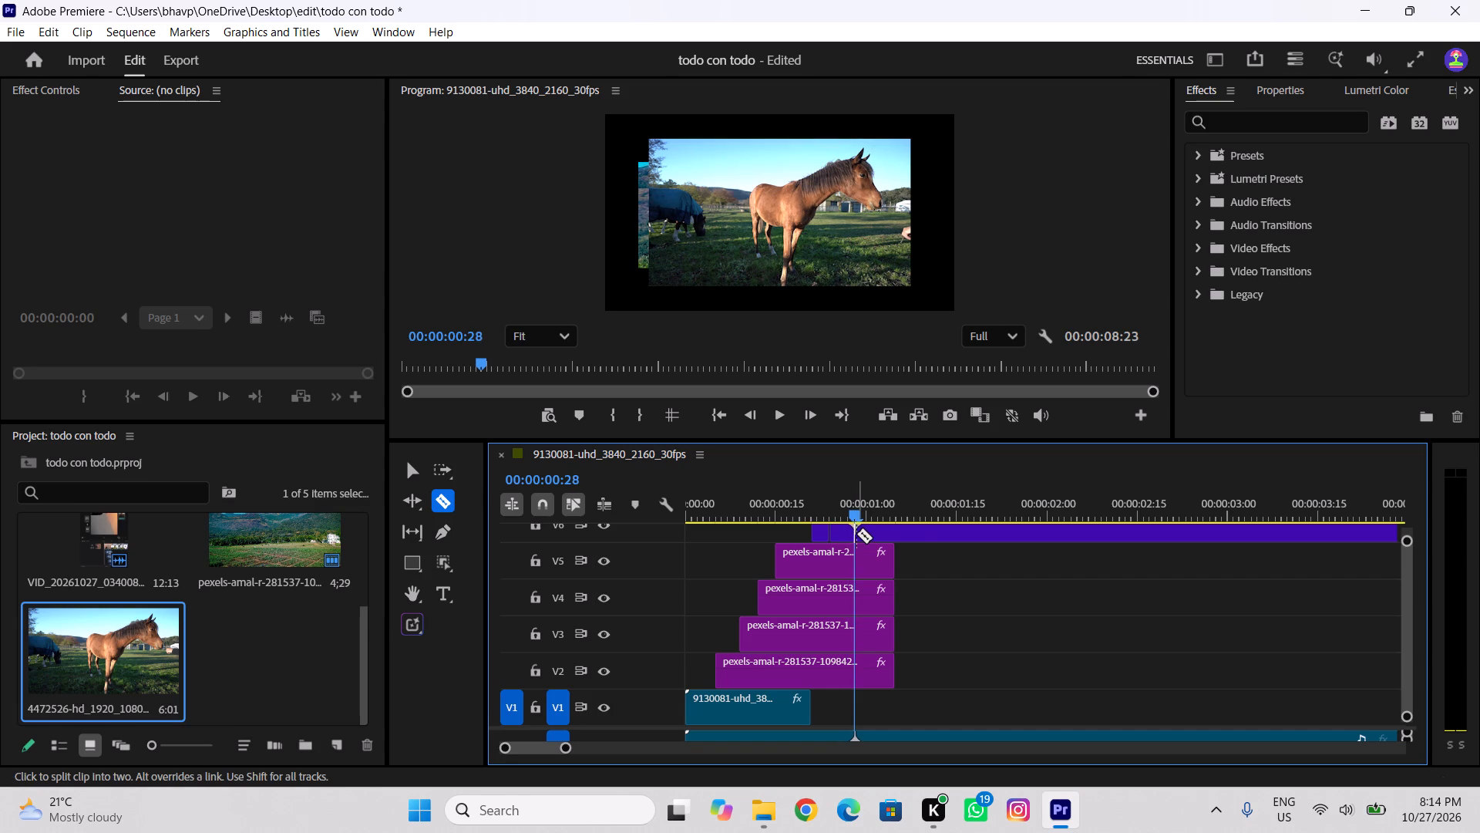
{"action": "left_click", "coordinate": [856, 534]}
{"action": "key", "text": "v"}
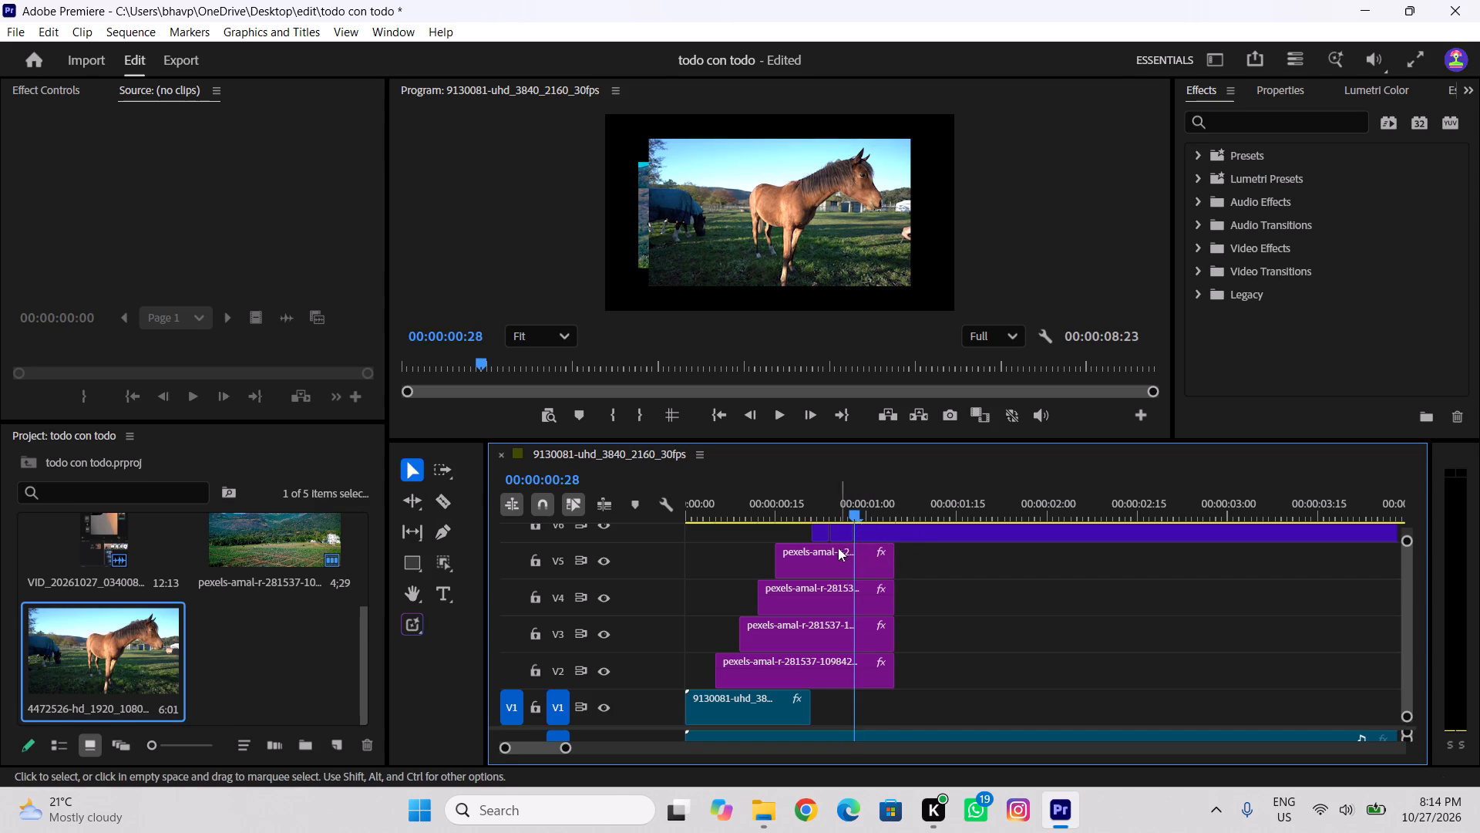
Select the first short horse piece on V6, set the playhead to 00:00:00:23 and activate the Object Mask tool.
{"action": "scroll", "coordinate": [674, 575], "scroll_direction": "up", "scroll_amount": 5, "text": "ctrl"}
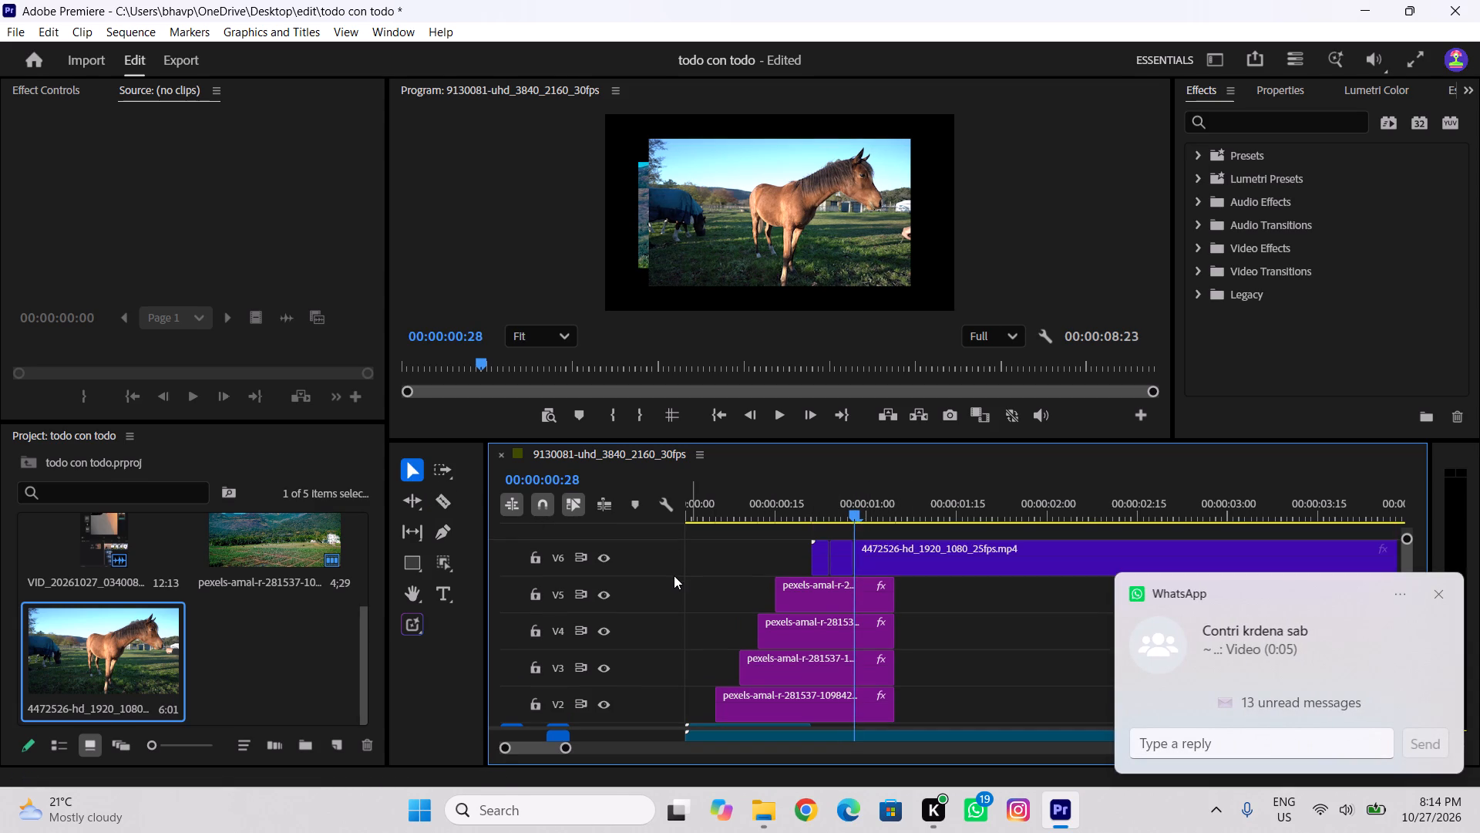
{"action": "left_click", "coordinate": [824, 557]}
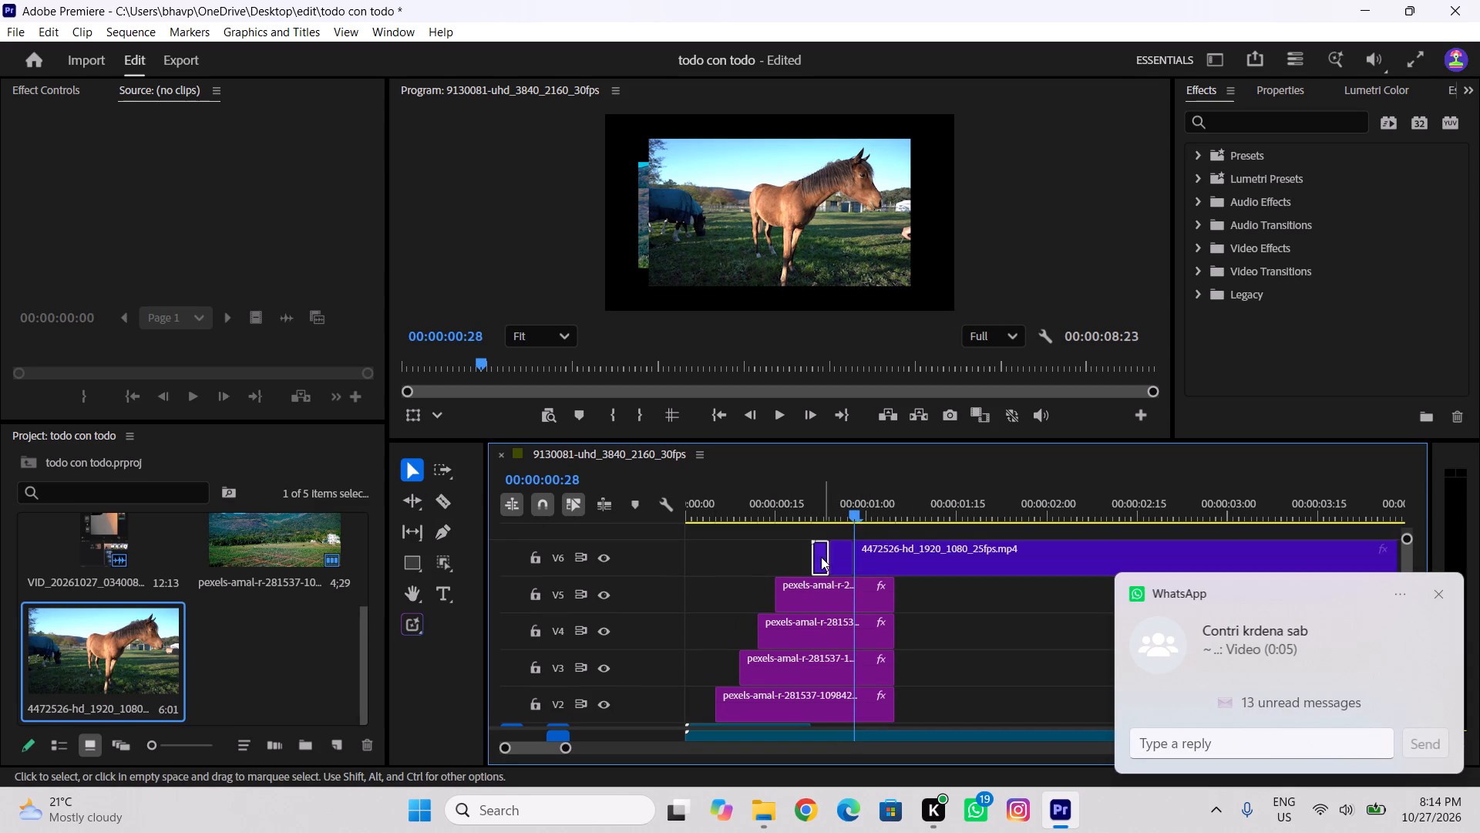
{"action": "left_click_drag", "start_coordinate": [835, 517], "coordinate": [828, 516]}
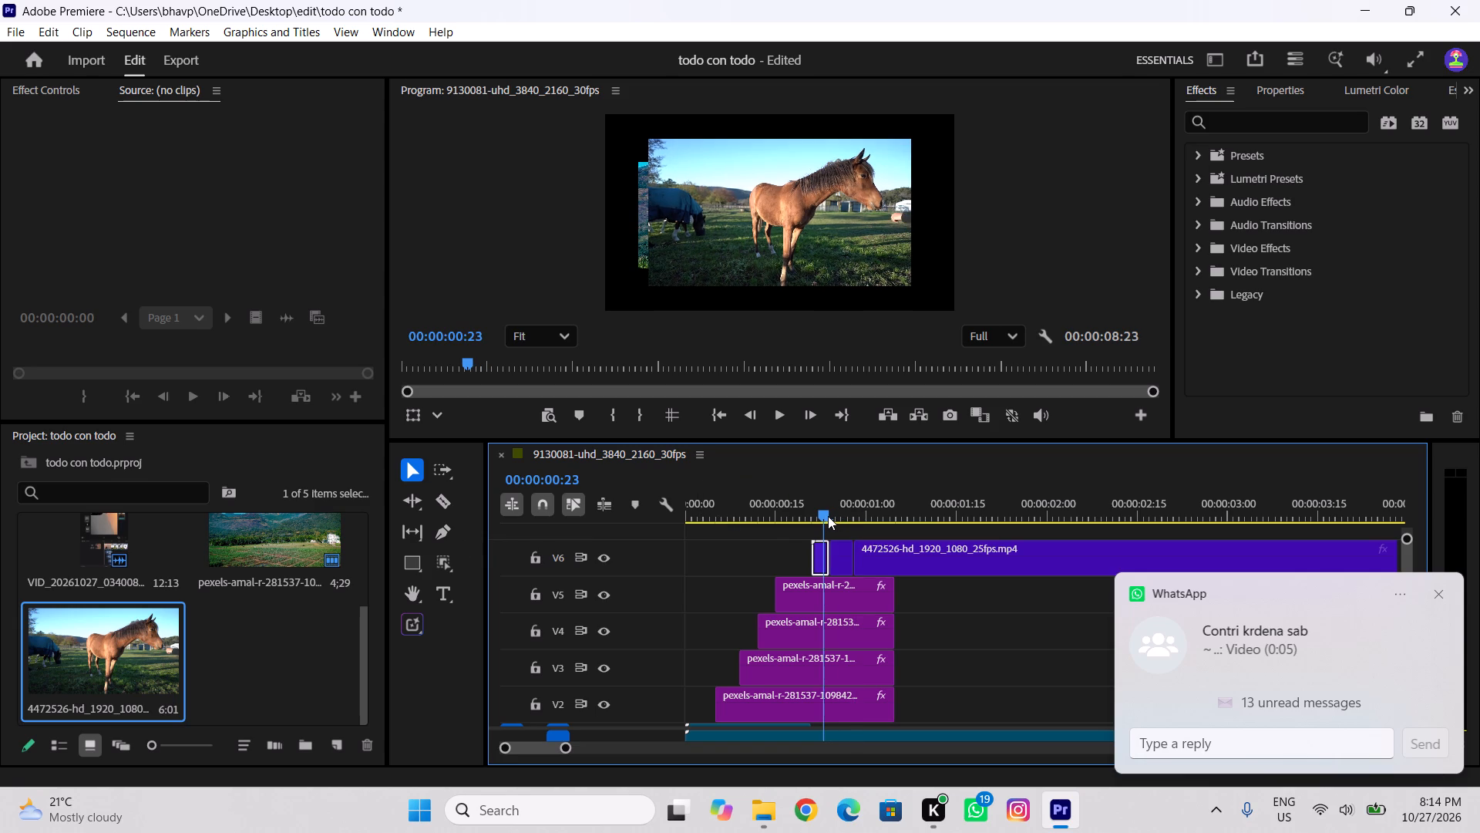
{"action": "left_click_drag", "start_coordinate": [828, 516], "coordinate": [826, 517]}
{"action": "left_click", "coordinate": [449, 558]}
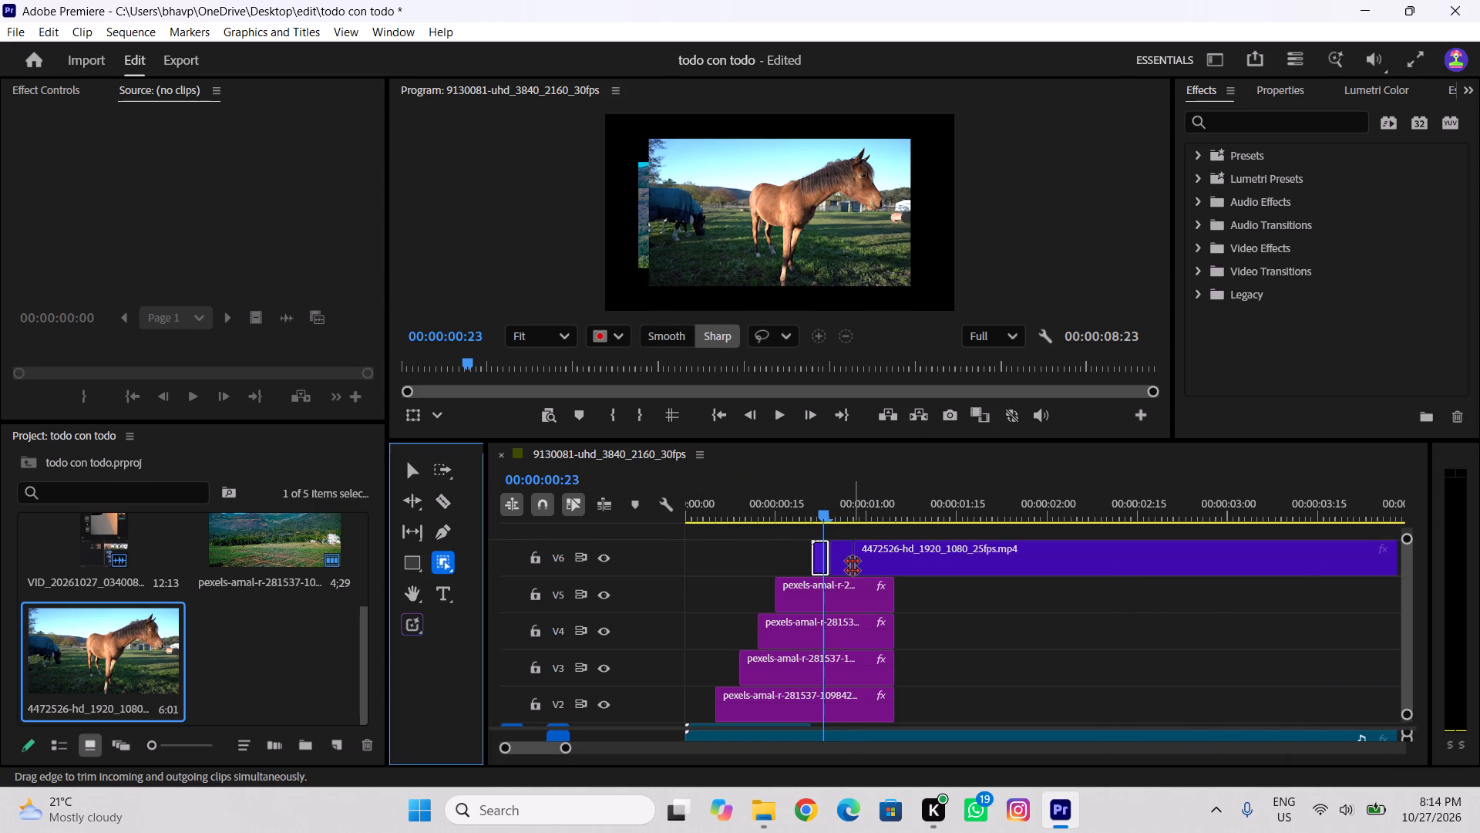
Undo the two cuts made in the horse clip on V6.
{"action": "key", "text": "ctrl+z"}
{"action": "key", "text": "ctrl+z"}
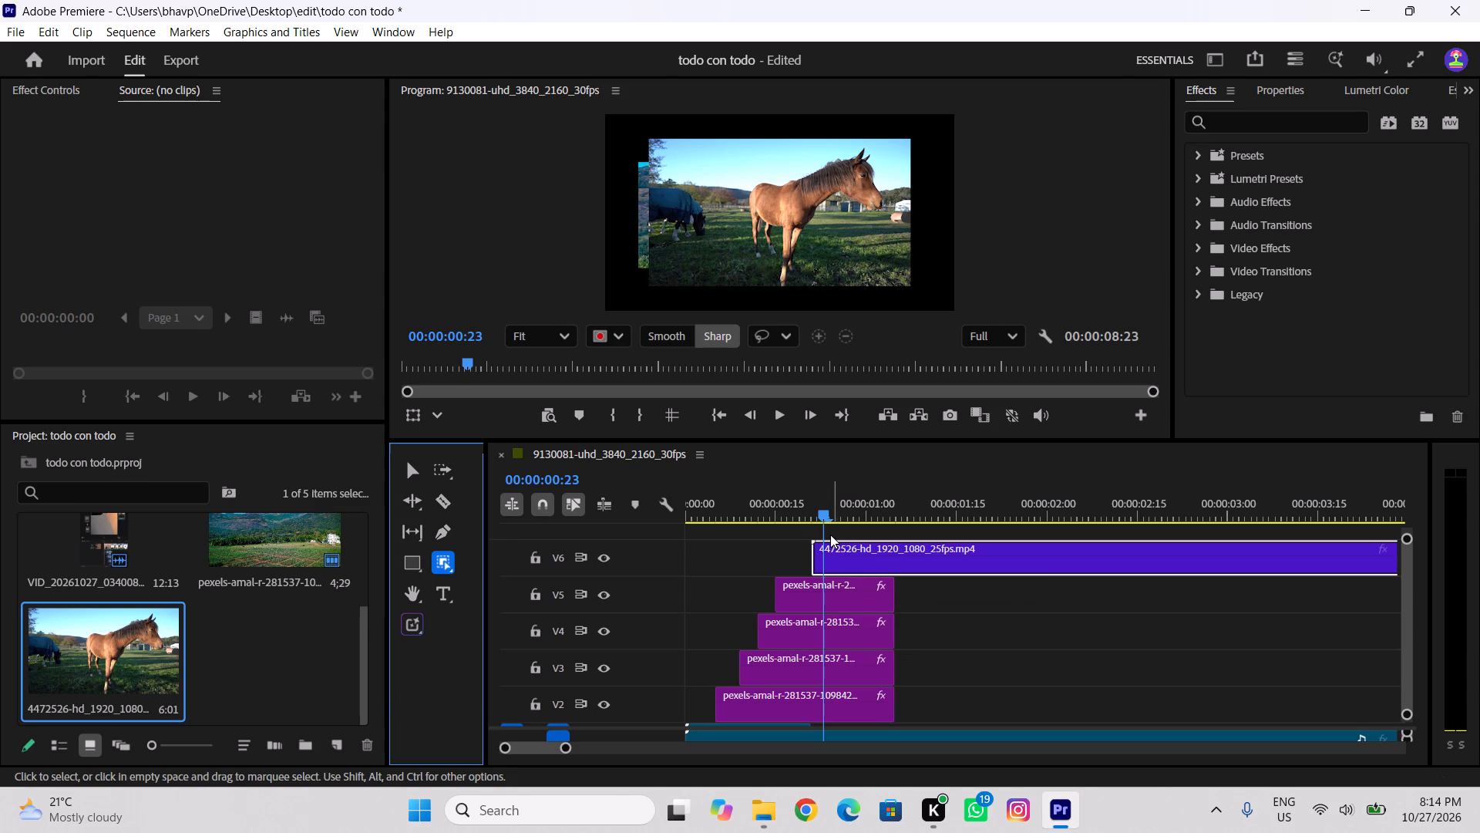
Scale the whole horse clip on V6 to 135 so it fills the frame.
{"action": "left_click", "coordinate": [954, 548]}
{"action": "left_click", "coordinate": [42, 96]}
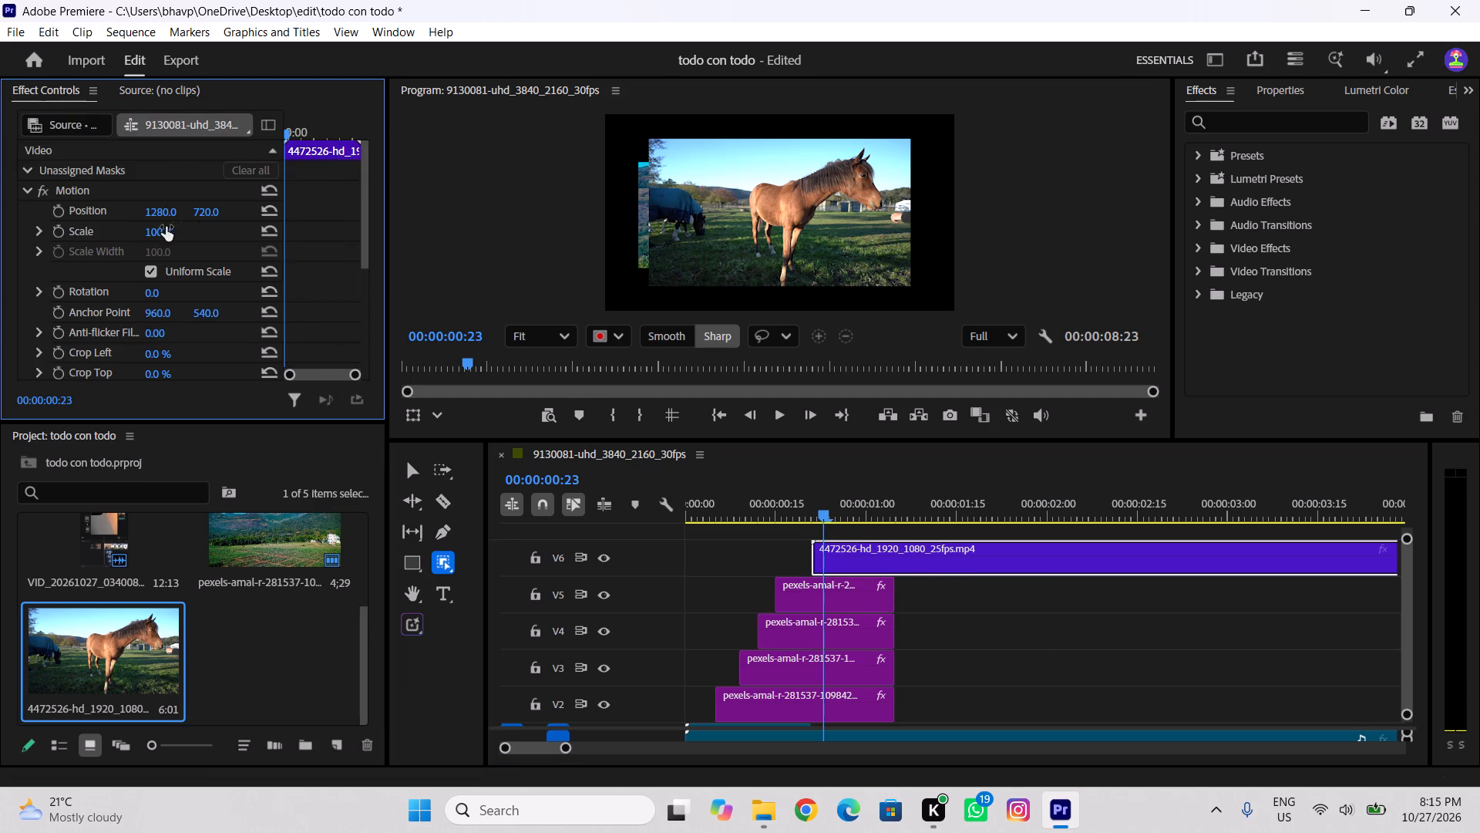
{"action": "left_click_drag", "start_coordinate": [160, 229], "coordinate": [193, 240]}
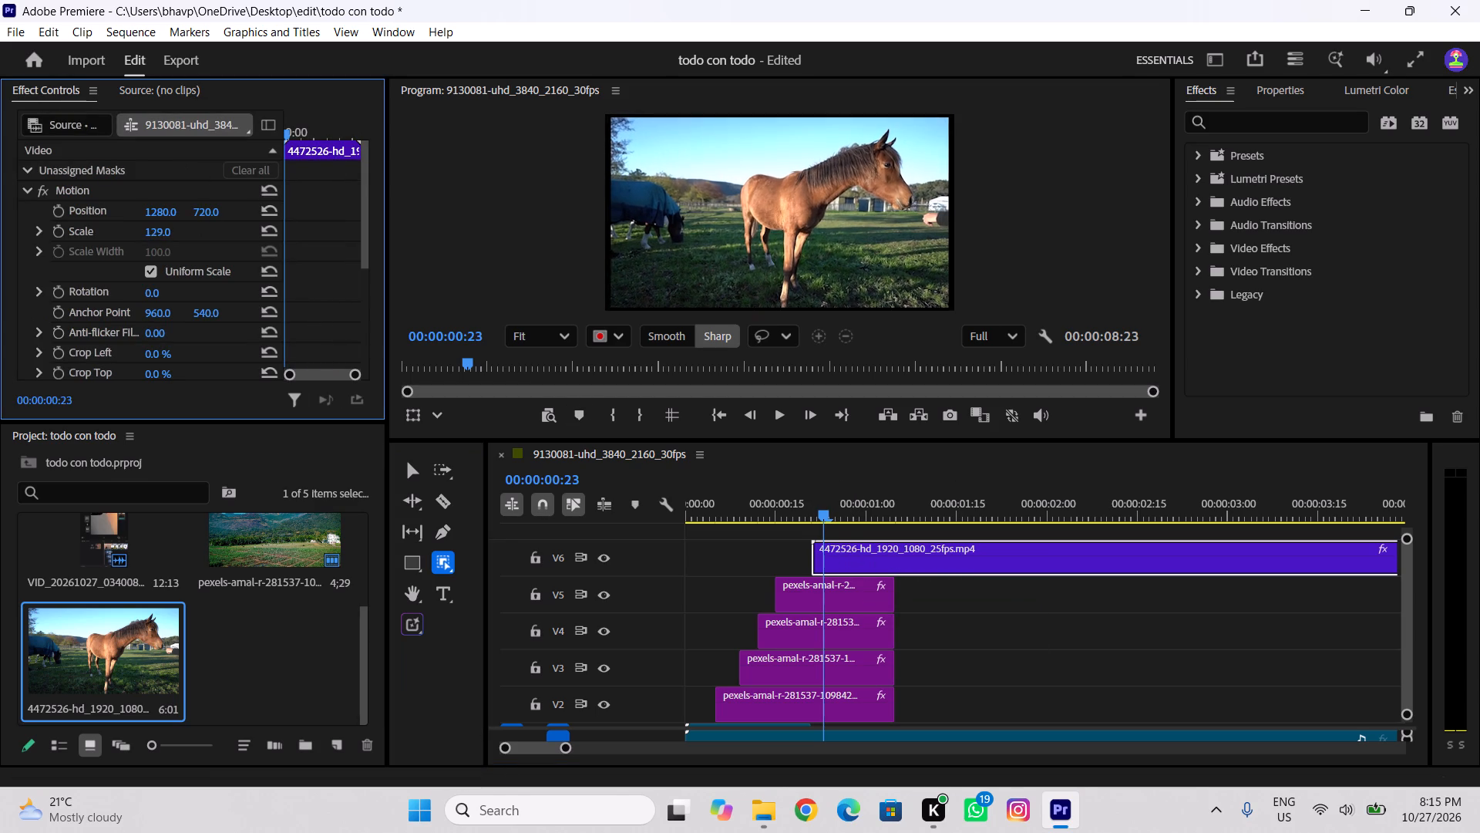
{"action": "left_click_drag", "start_coordinate": [193, 240], "coordinate": [206, 247]}
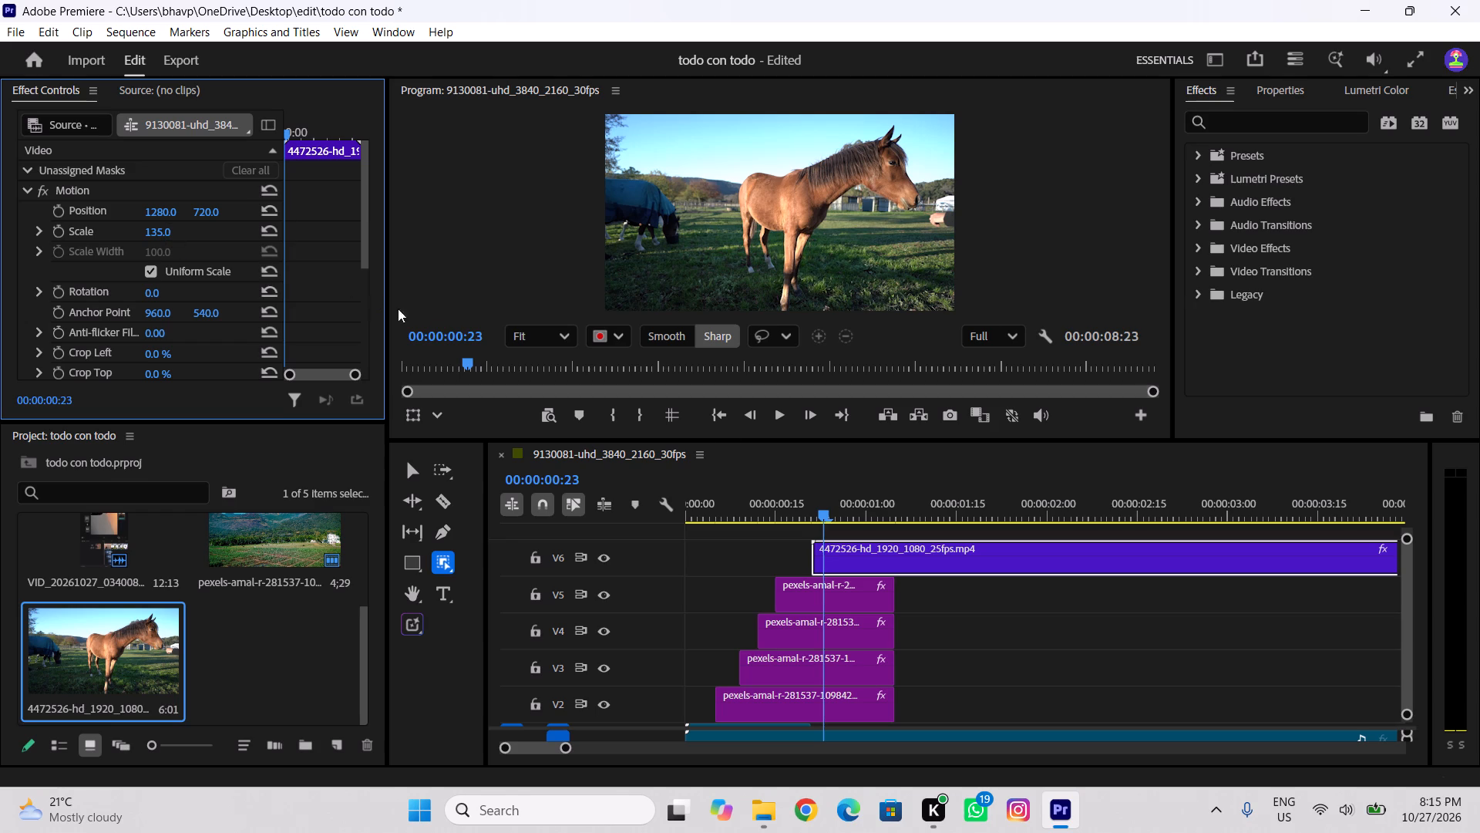
Split the V6 horse clip at 00:00:00:24 and again about three frames further on.
{"action": "left_click_drag", "start_coordinate": [835, 511], "coordinate": [812, 519]}
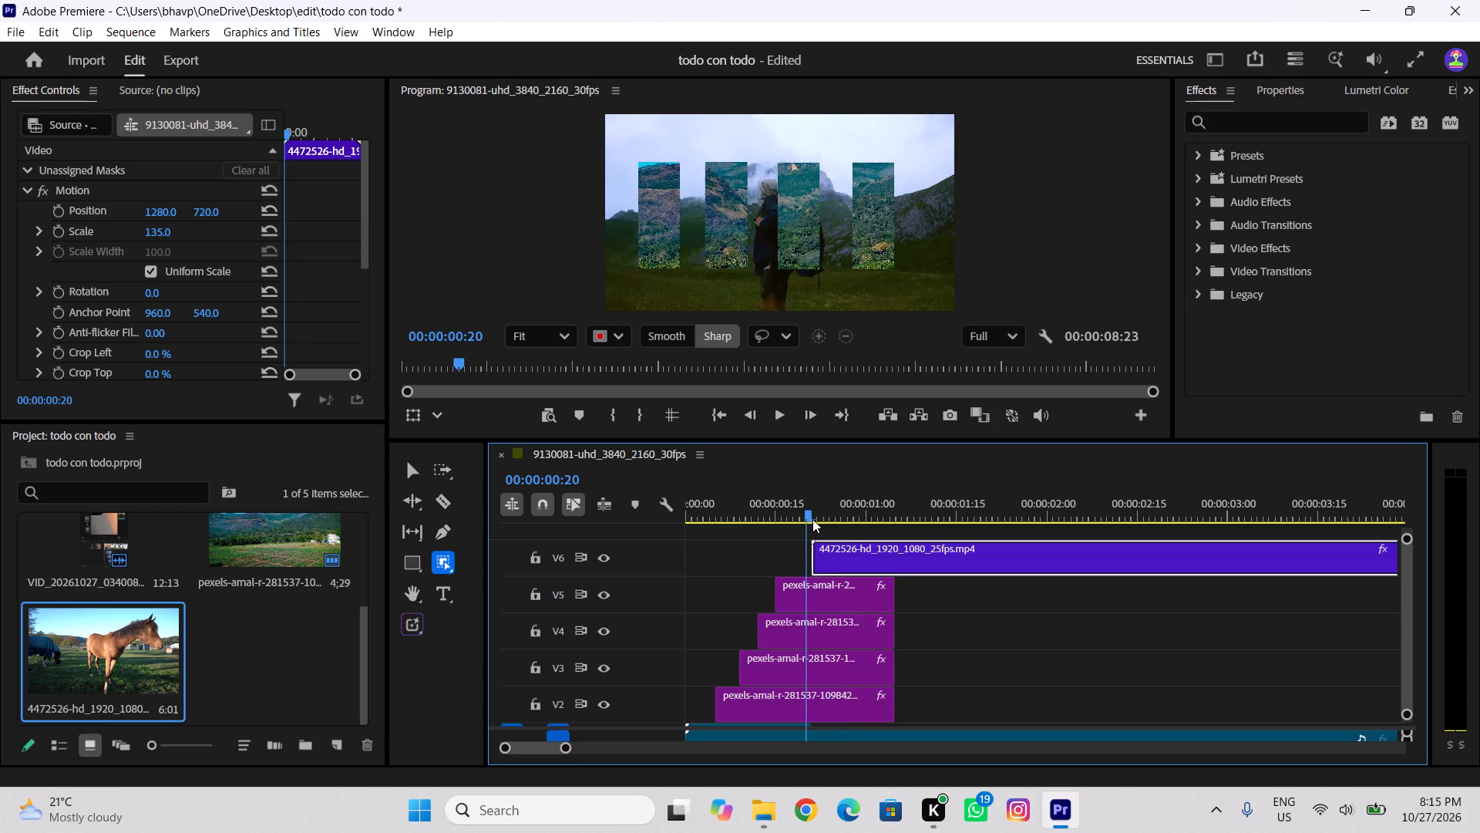
{"action": "left_click_drag", "start_coordinate": [812, 519], "coordinate": [841, 535]}
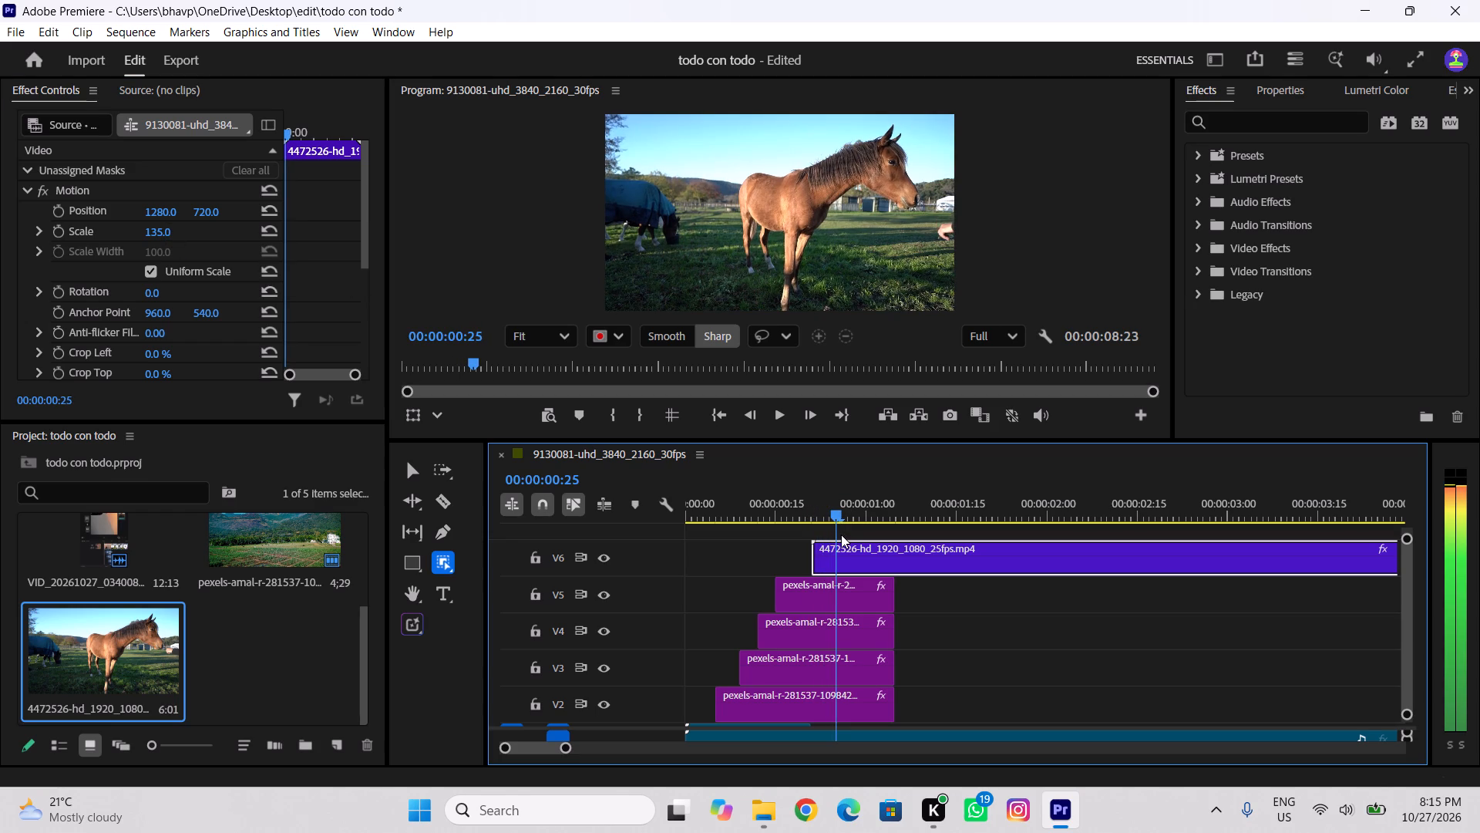
{"action": "left_click_drag", "start_coordinate": [841, 535], "coordinate": [817, 548]}
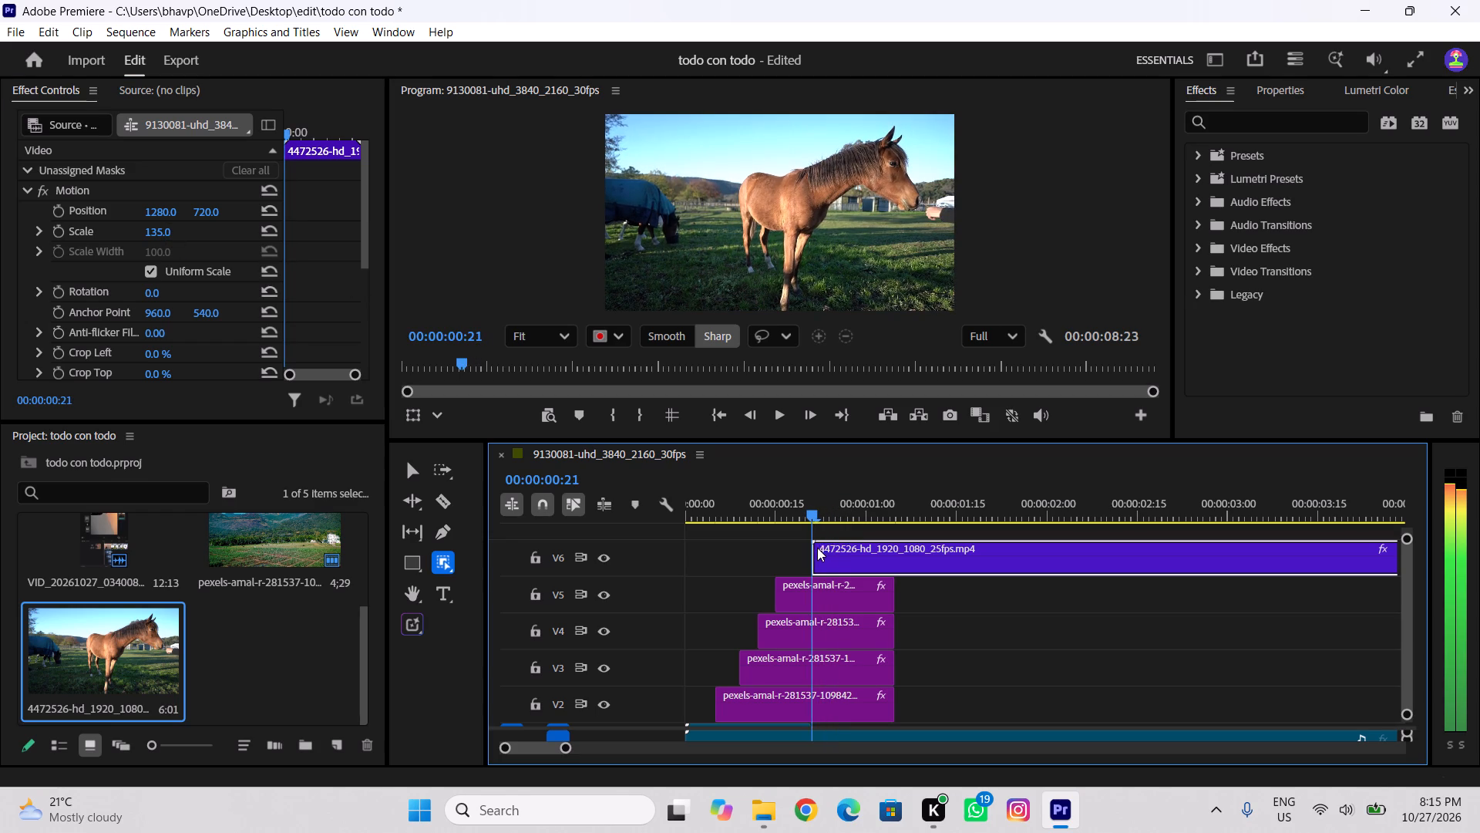
{"action": "left_click_drag", "start_coordinate": [817, 548], "coordinate": [839, 560]}
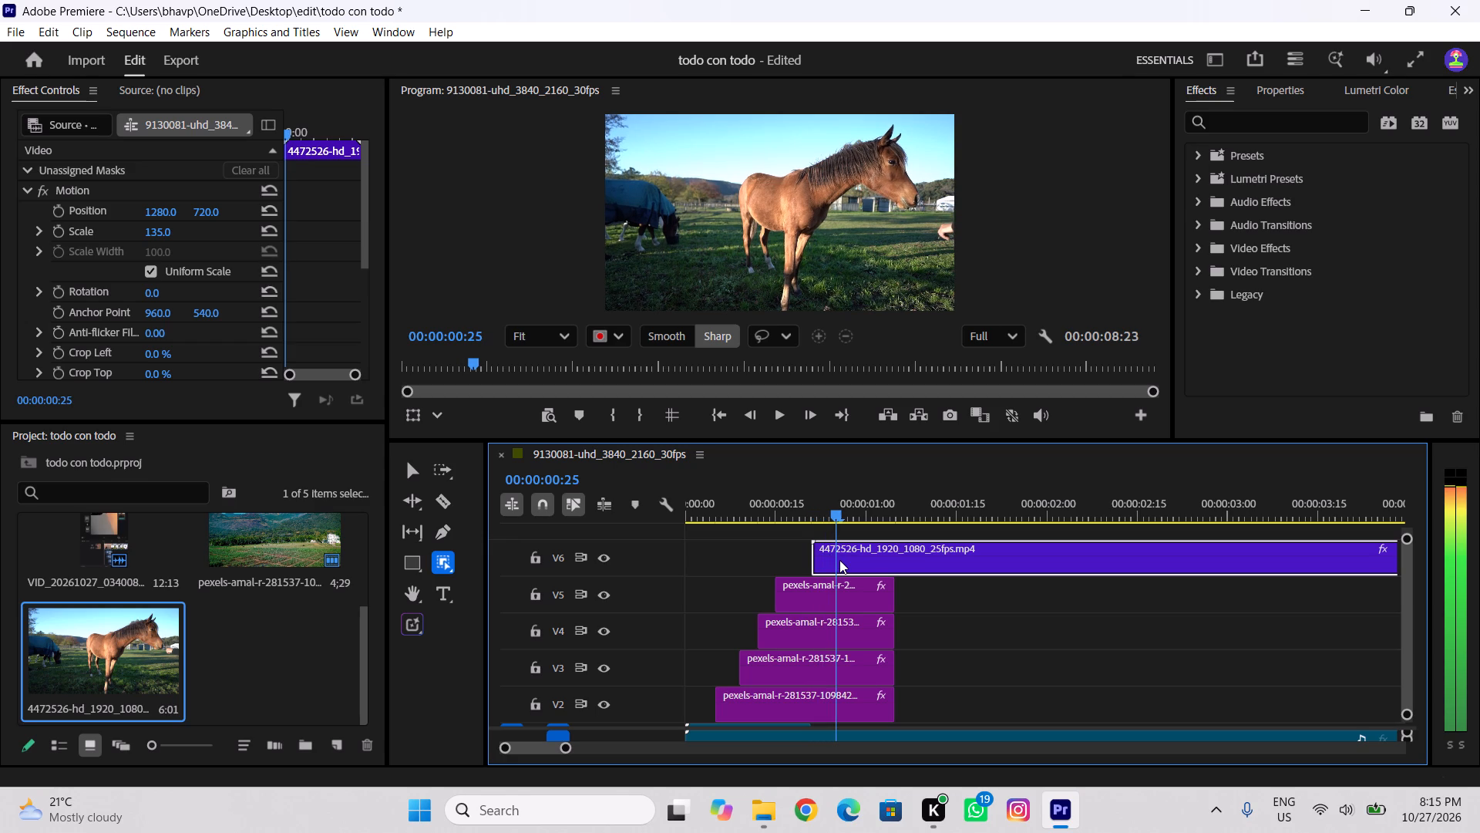
{"action": "left_click_drag", "start_coordinate": [839, 560], "coordinate": [837, 562]}
{"action": "key", "text": "c"}
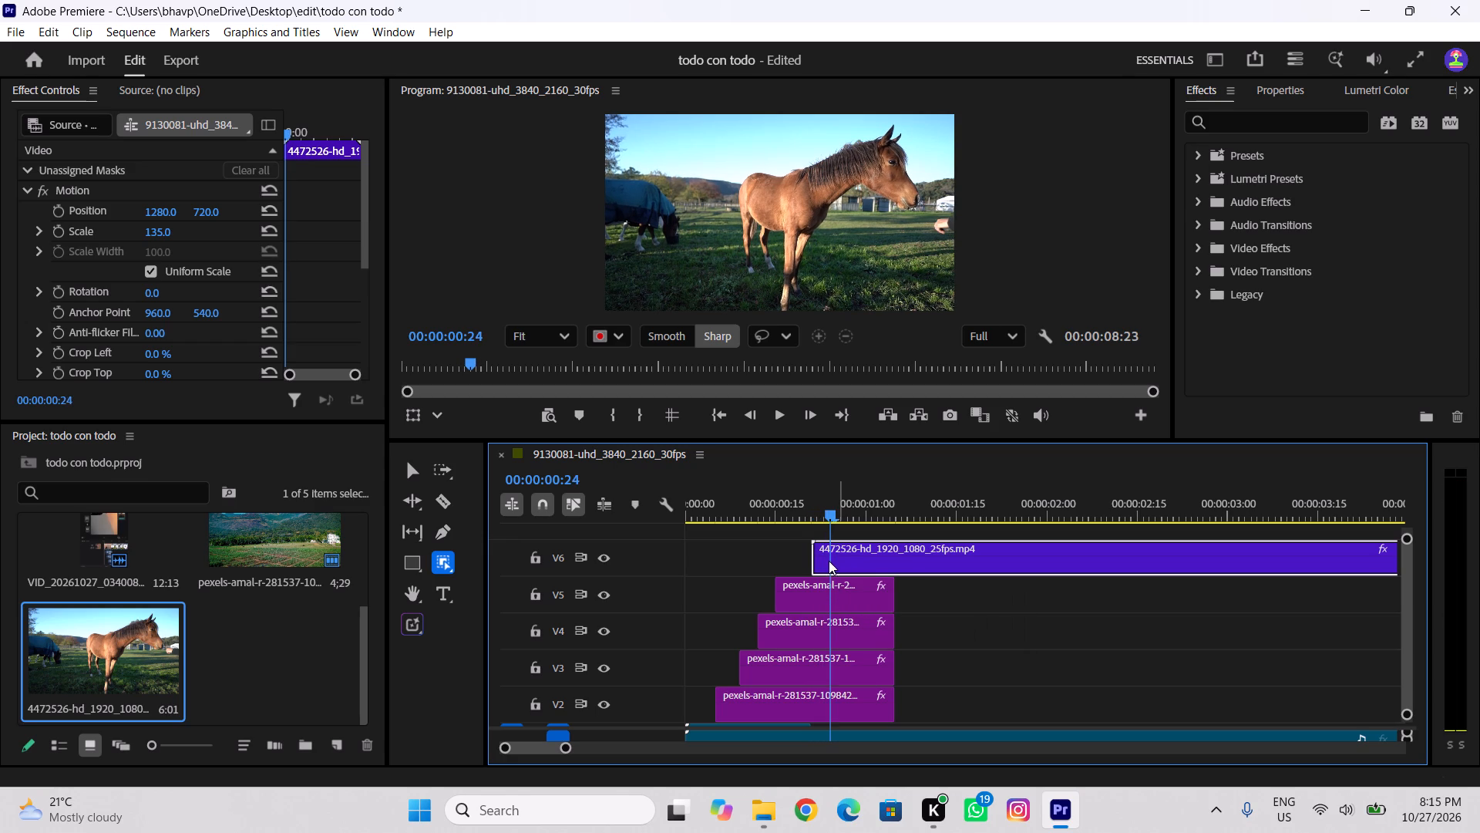
{"action": "key", "text": "c"}
{"action": "left_click", "coordinate": [780, 561]}
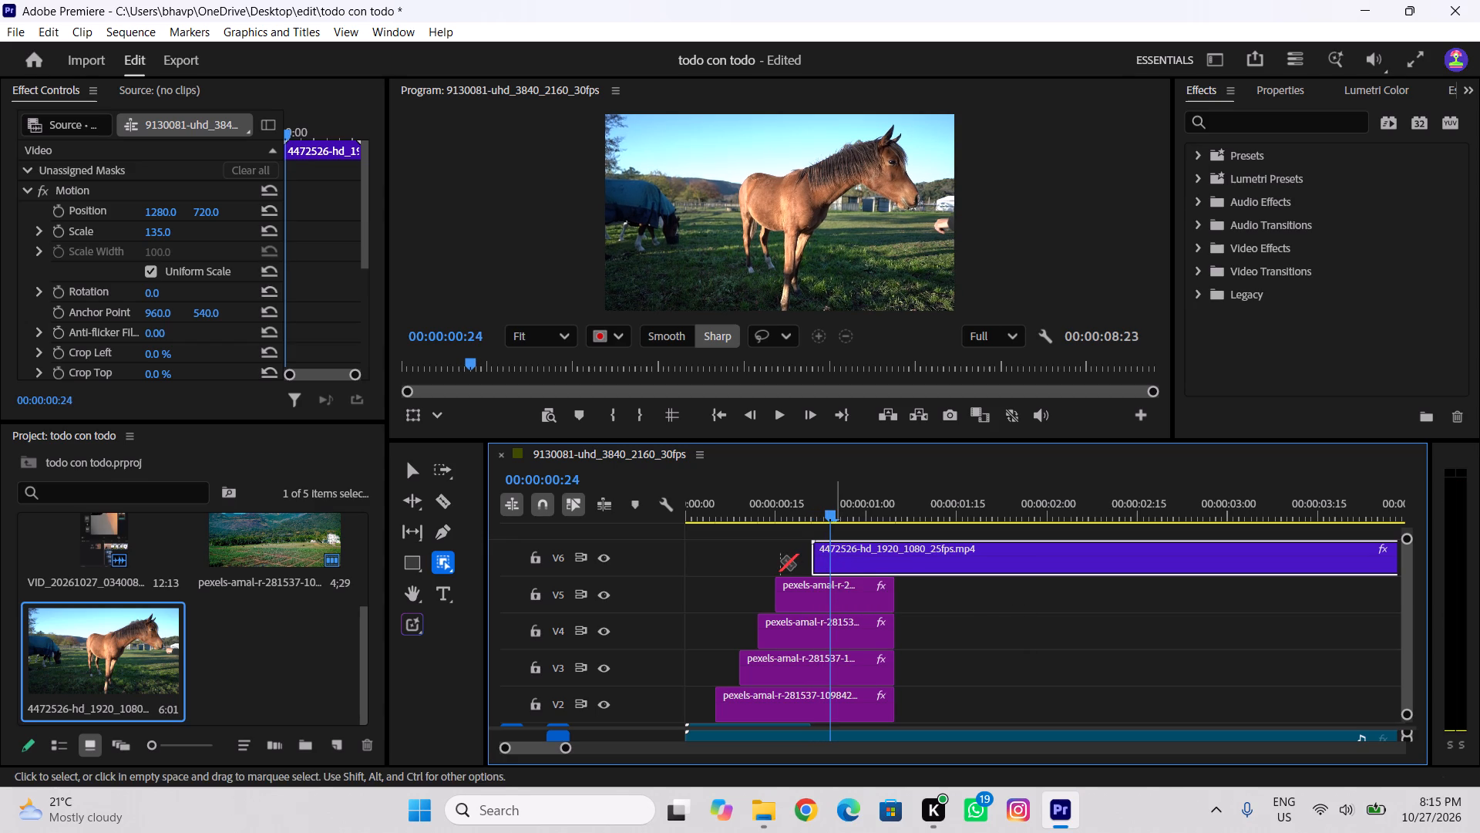
{"action": "left_click", "coordinate": [833, 558]}
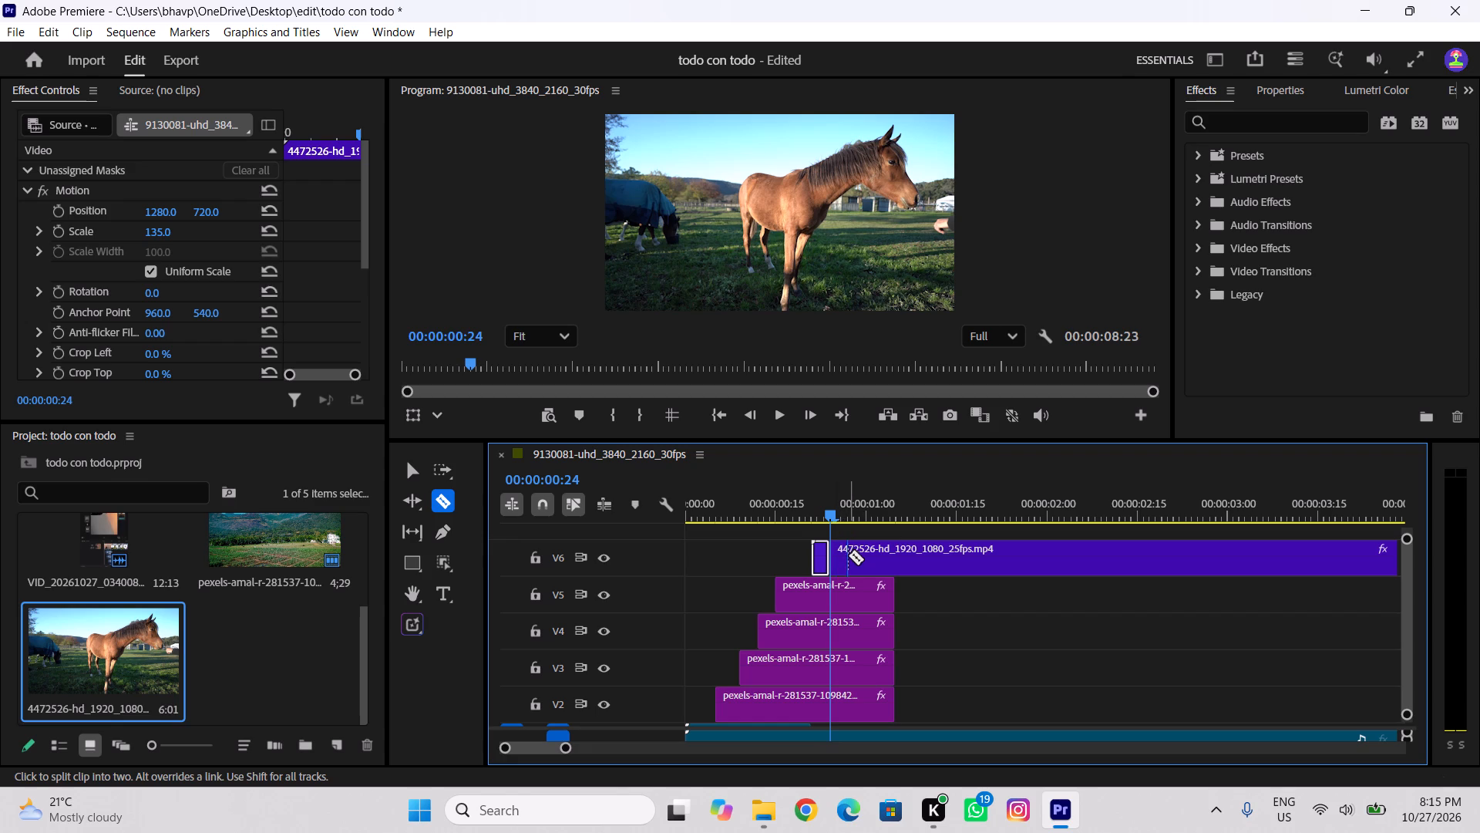
{"action": "left_click", "coordinate": [848, 555]}
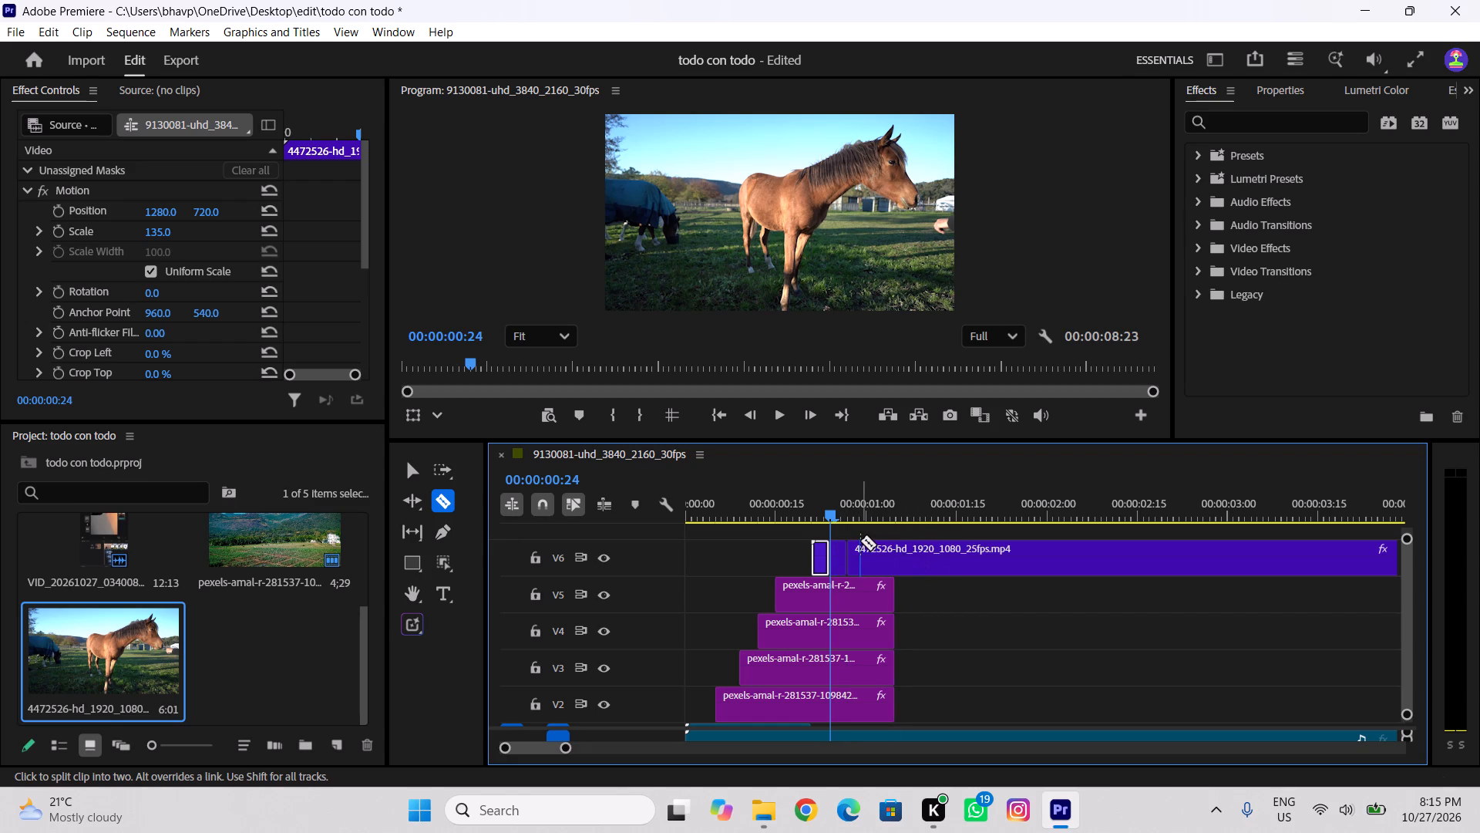
{"action": "key", "text": "v"}
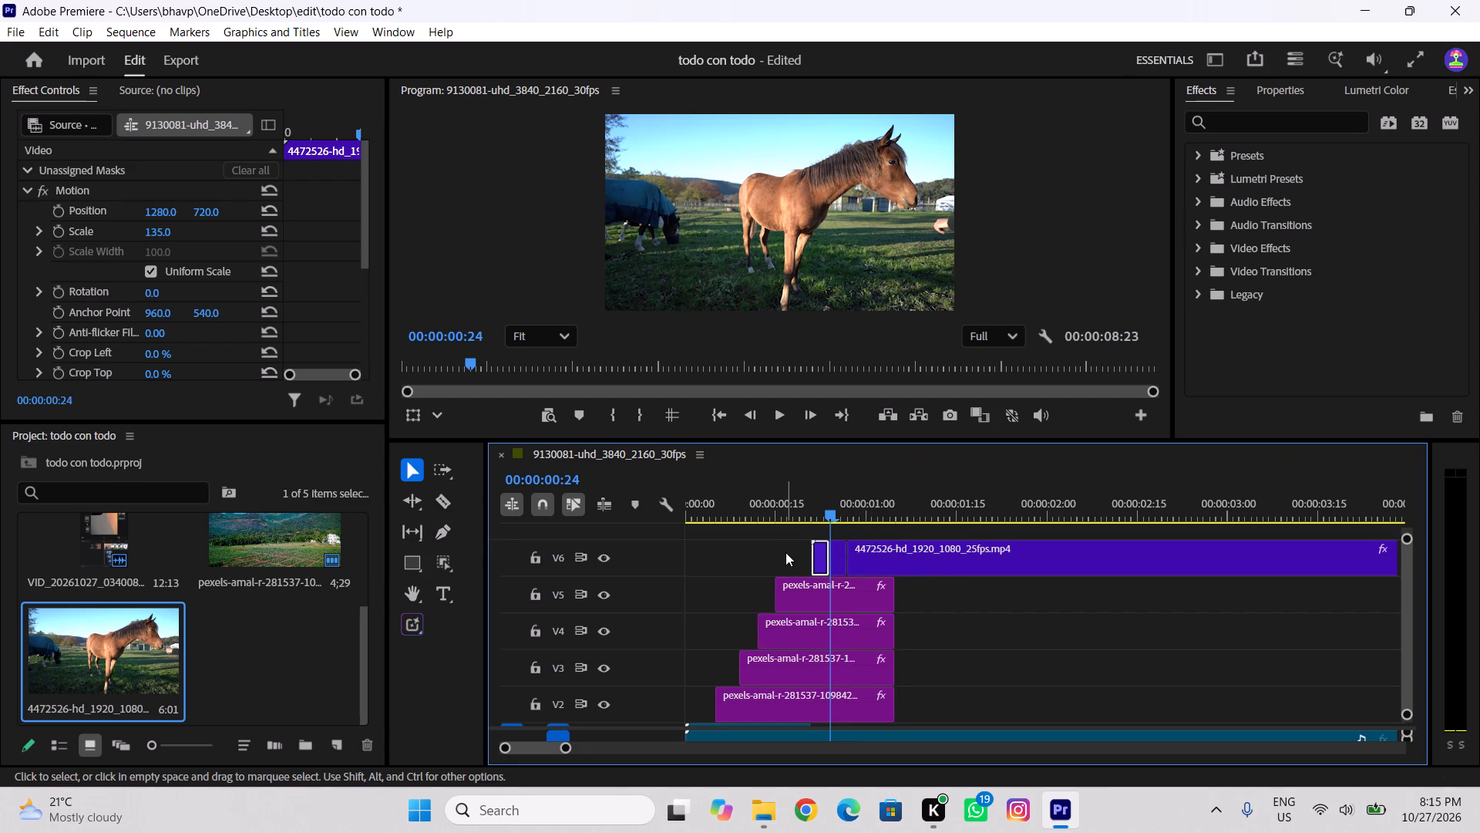
Create a sharp object mask of the brown horse on the first short V6 piece at 00:00:00:23.
{"action": "left_click", "coordinate": [785, 551]}
{"action": "left_click", "coordinate": [819, 558]}
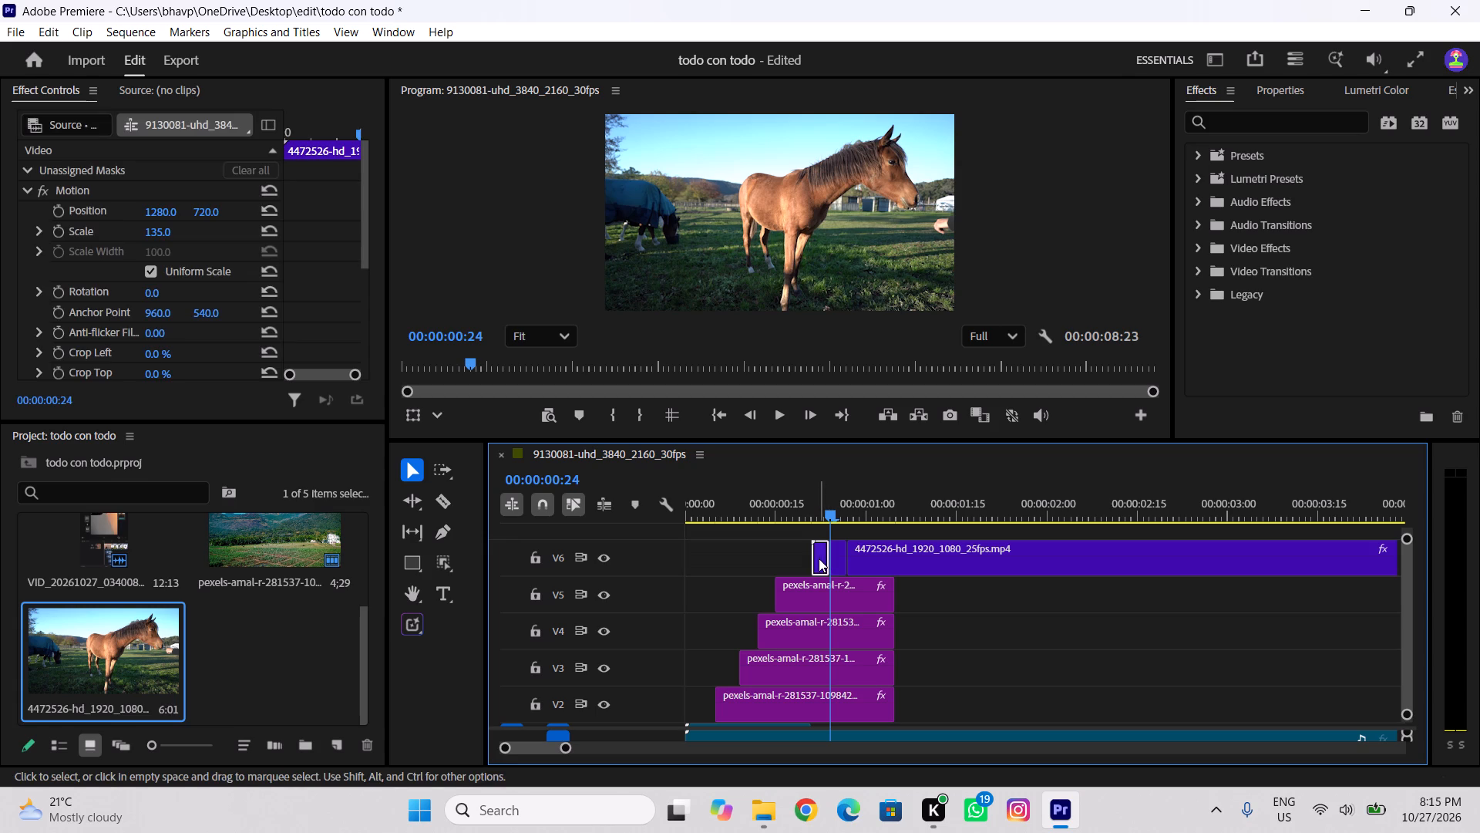
{"action": "left_click", "coordinate": [433, 565]}
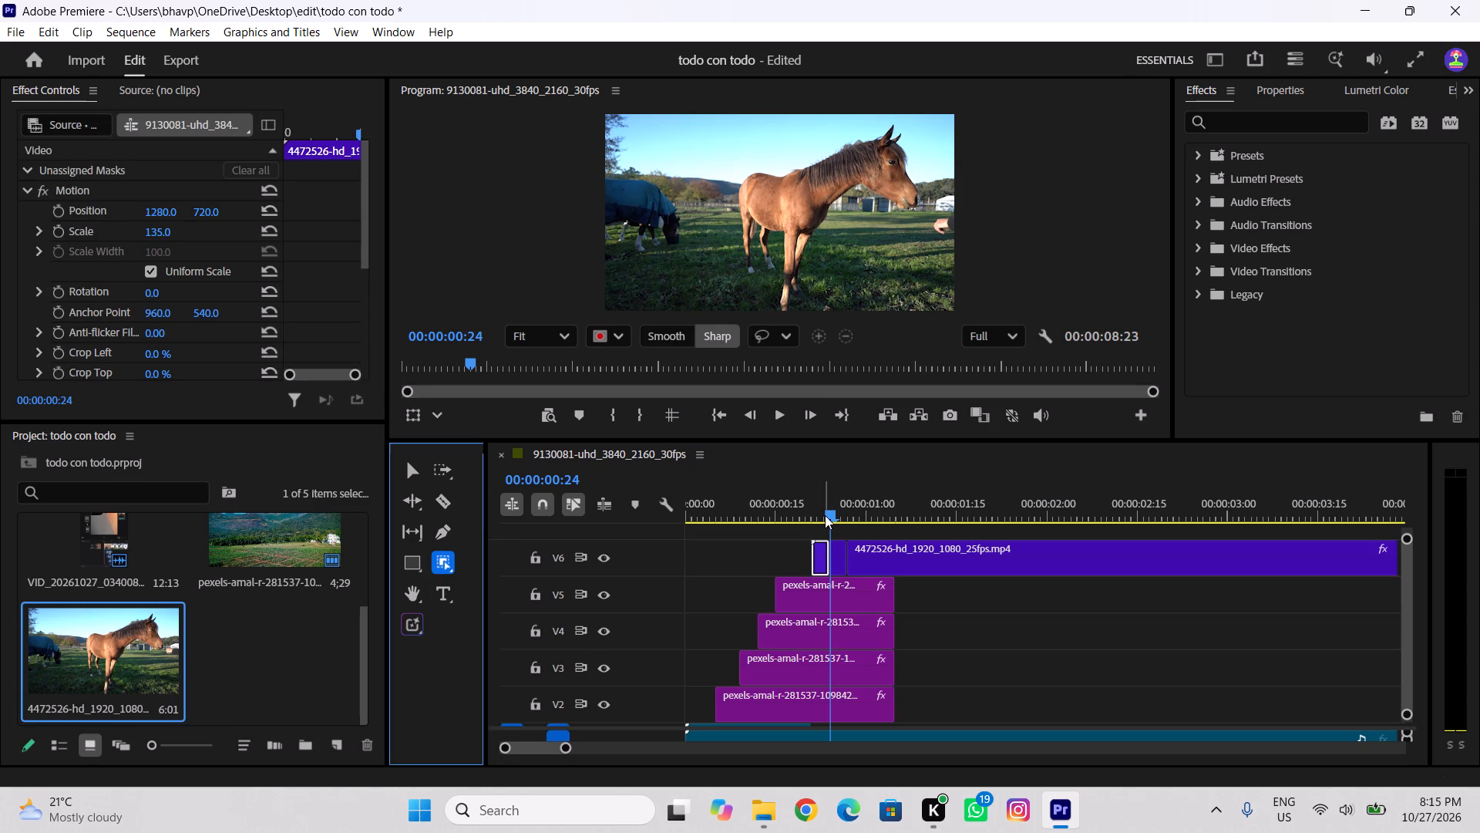
{"action": "left_click_drag", "start_coordinate": [825, 515], "coordinate": [817, 521]}
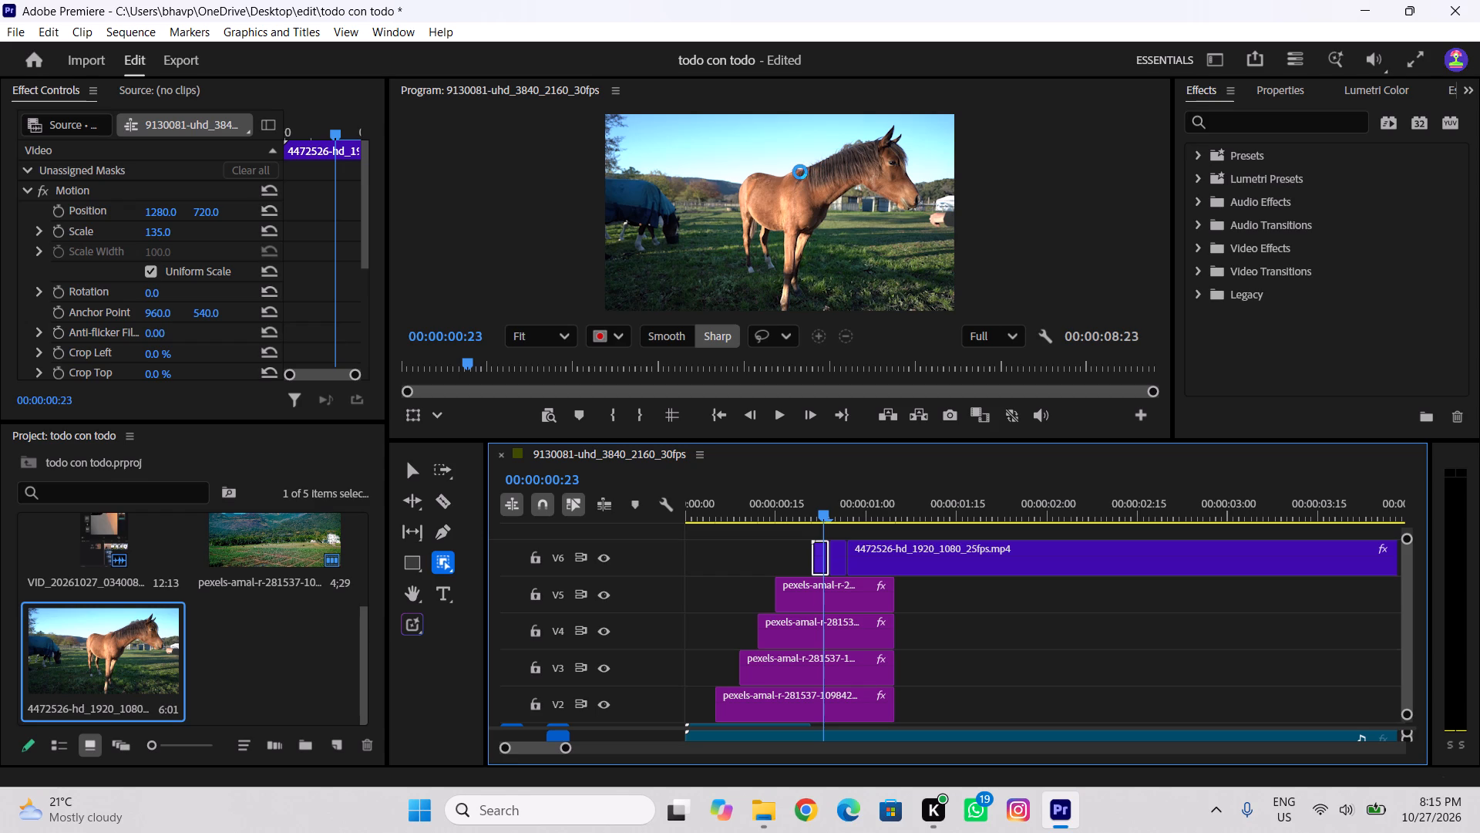
{"action": "left_click", "coordinate": [791, 218]}
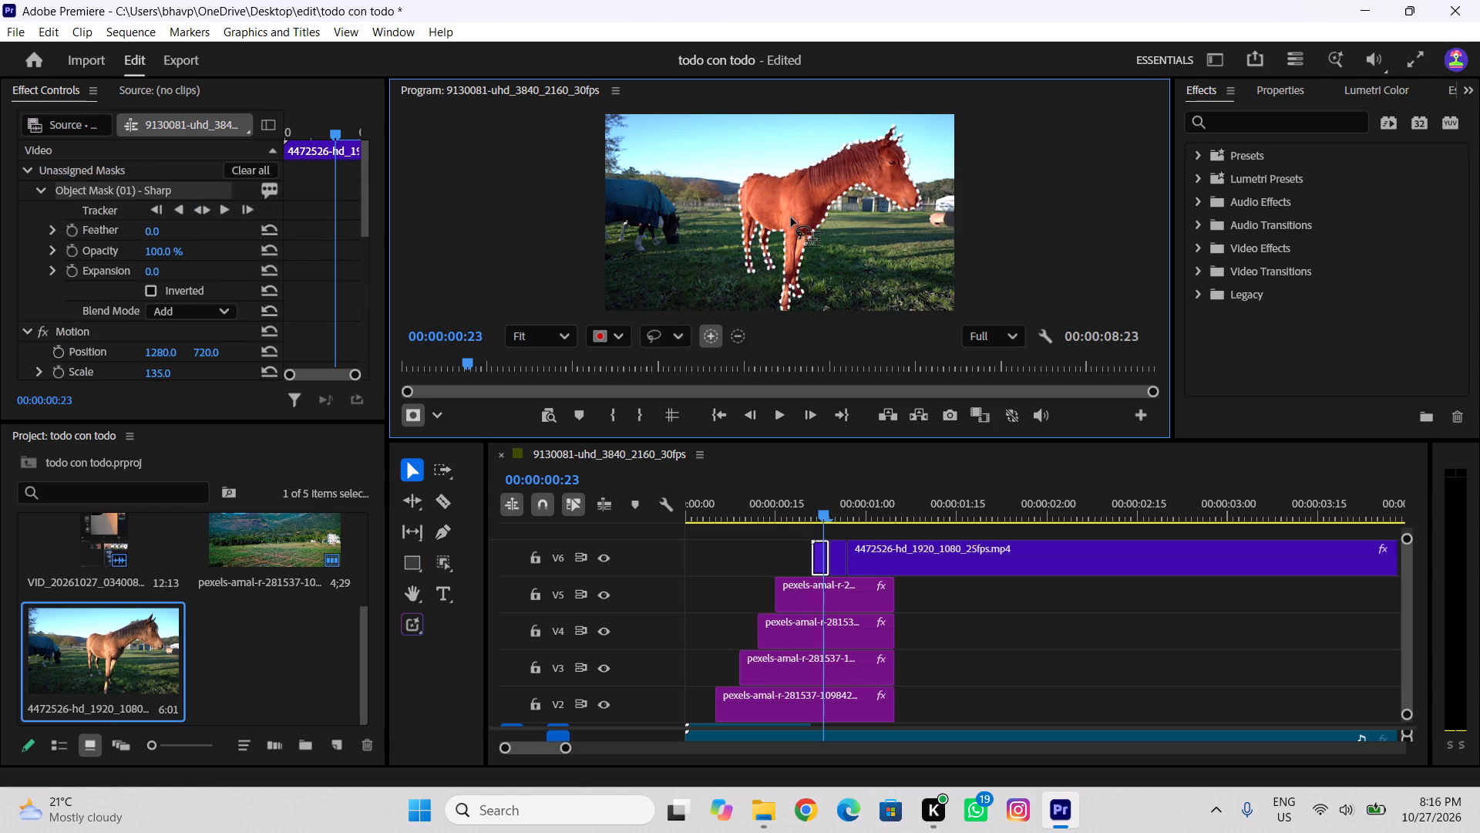
Track the brown horse's object mask in both directions across the first short piece.
{"action": "right_click", "coordinate": [105, 188]}
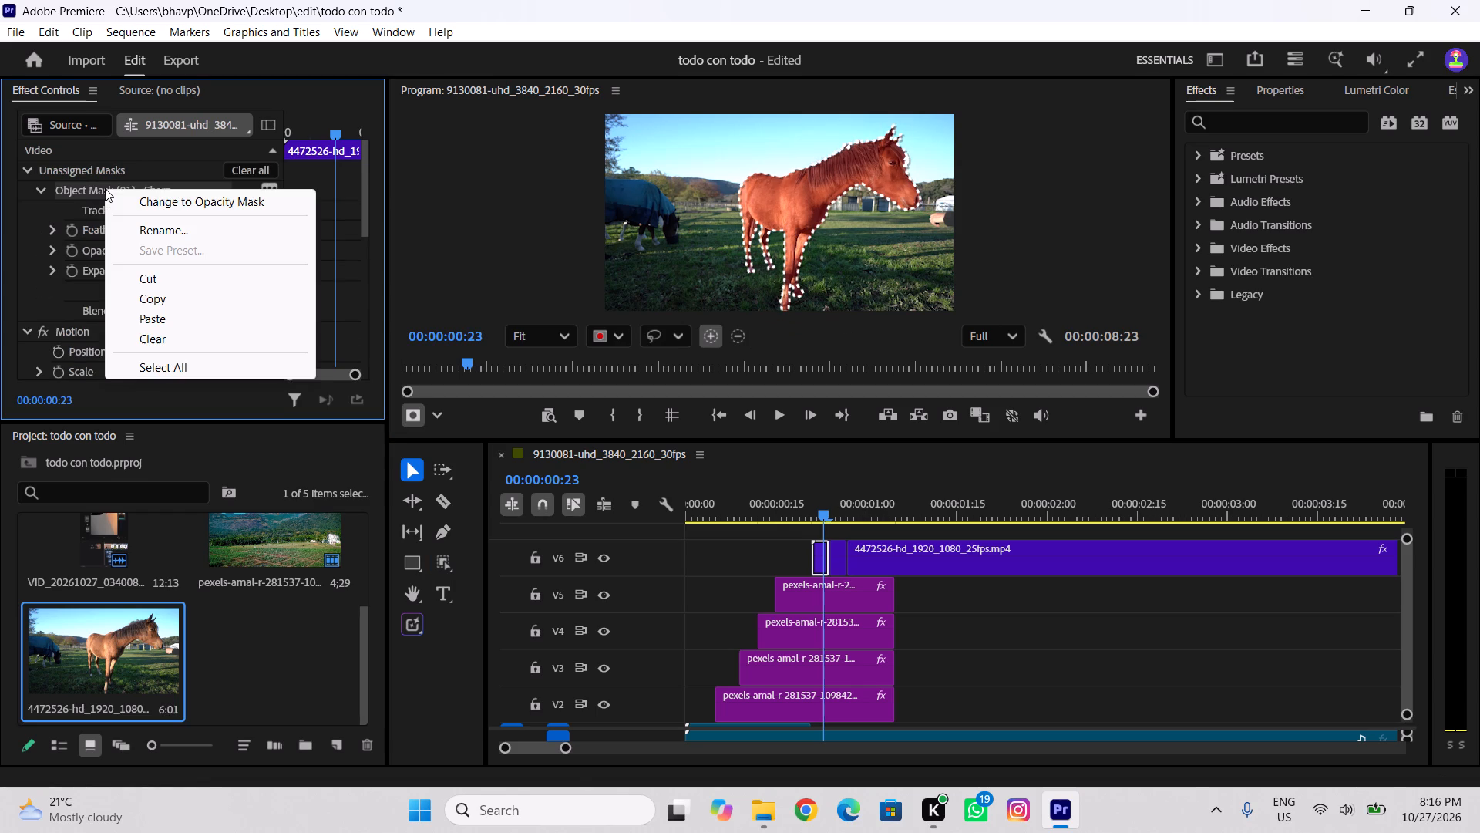
{"action": "left_click", "coordinate": [0, 219]}
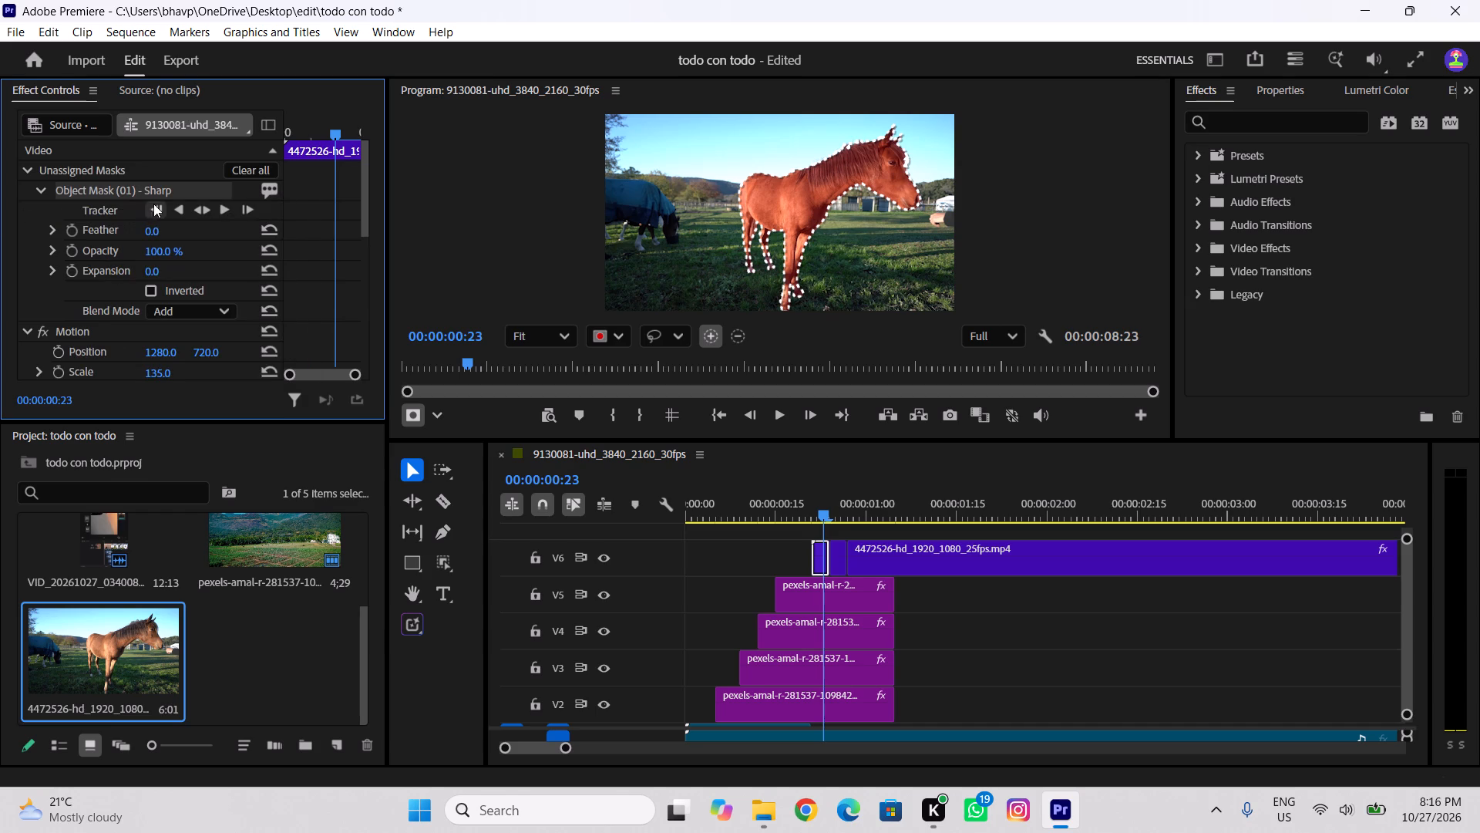
{"action": "left_click", "coordinate": [205, 207]}
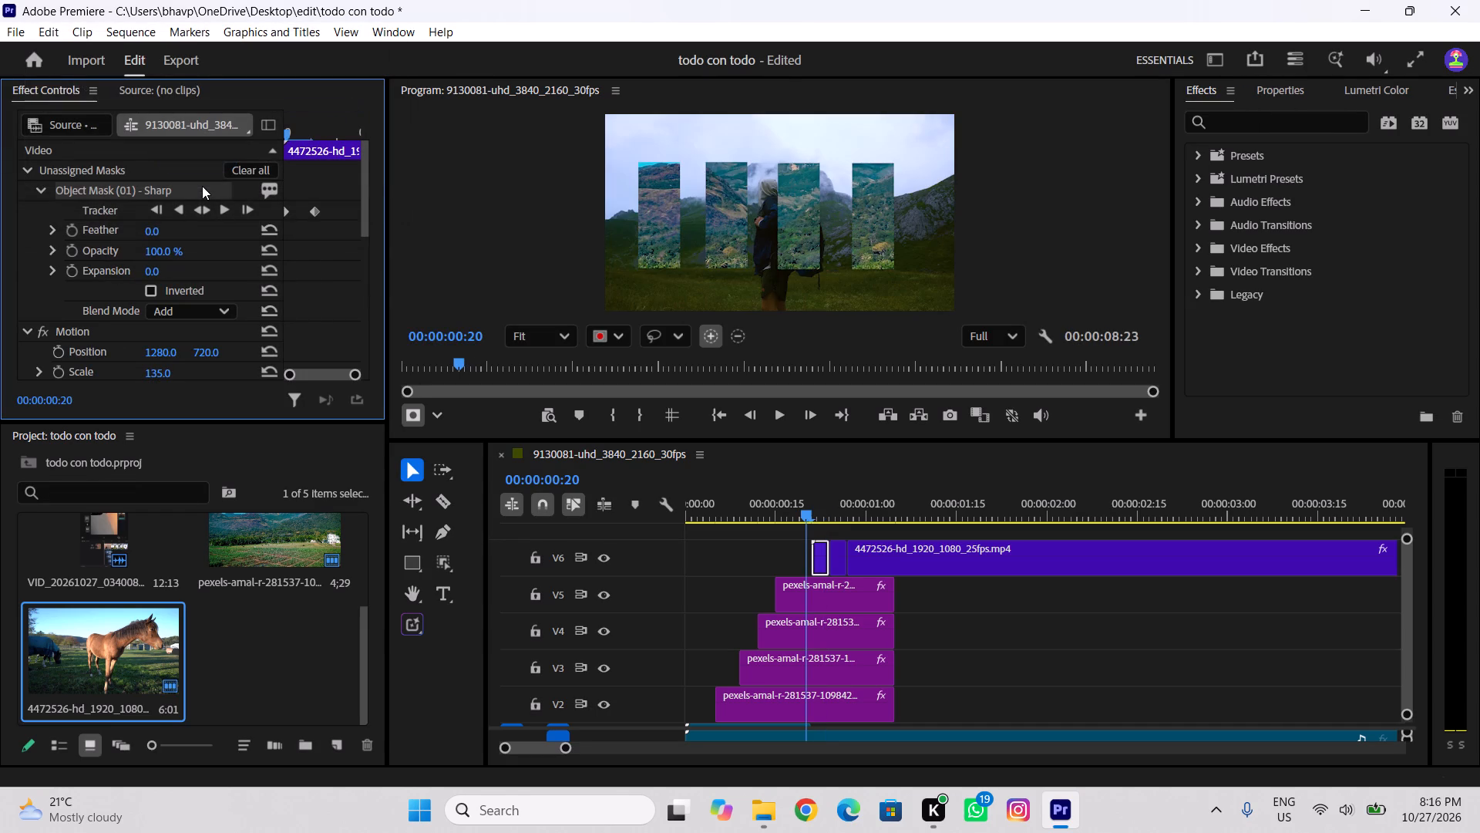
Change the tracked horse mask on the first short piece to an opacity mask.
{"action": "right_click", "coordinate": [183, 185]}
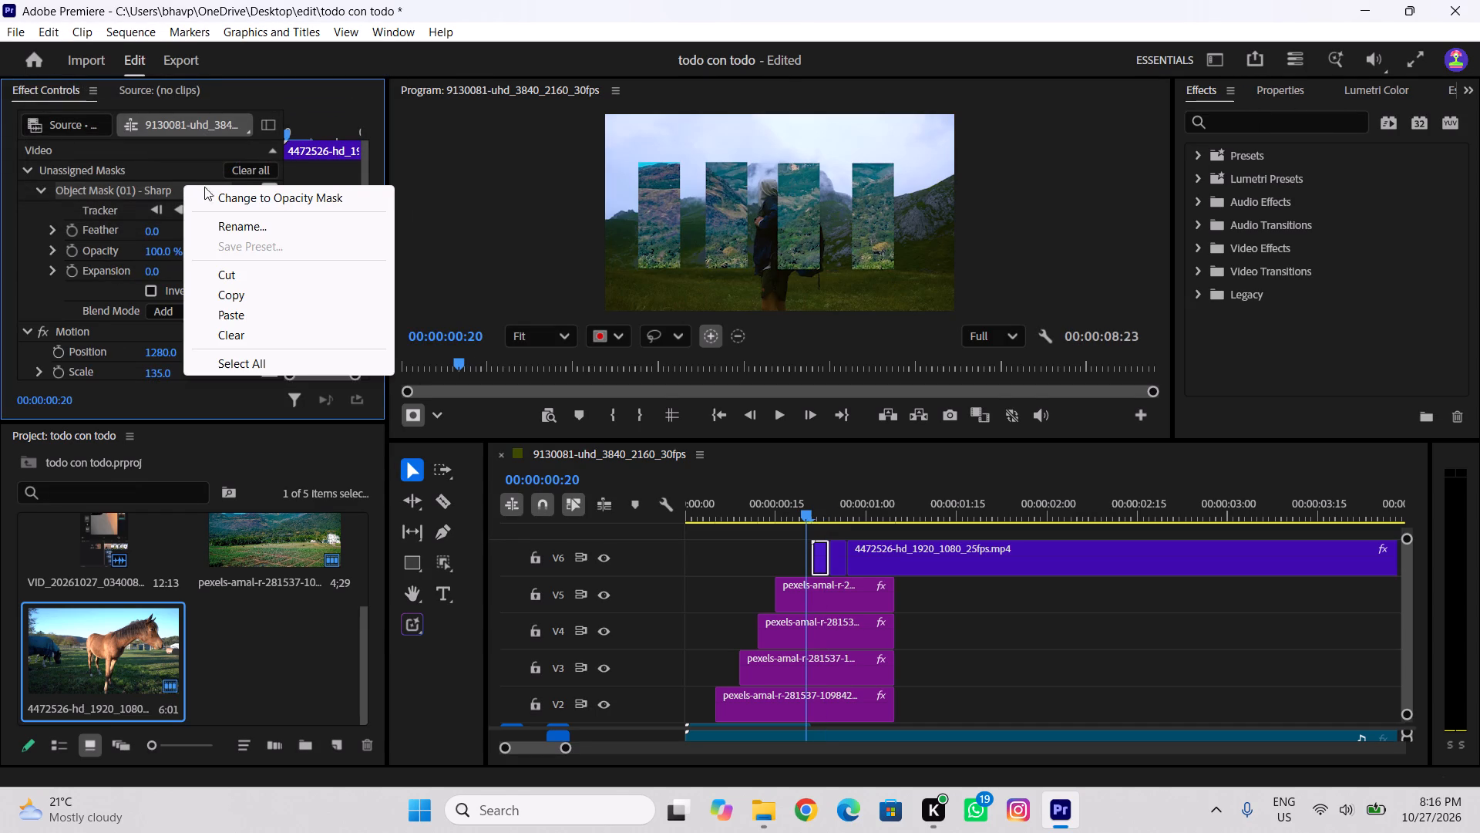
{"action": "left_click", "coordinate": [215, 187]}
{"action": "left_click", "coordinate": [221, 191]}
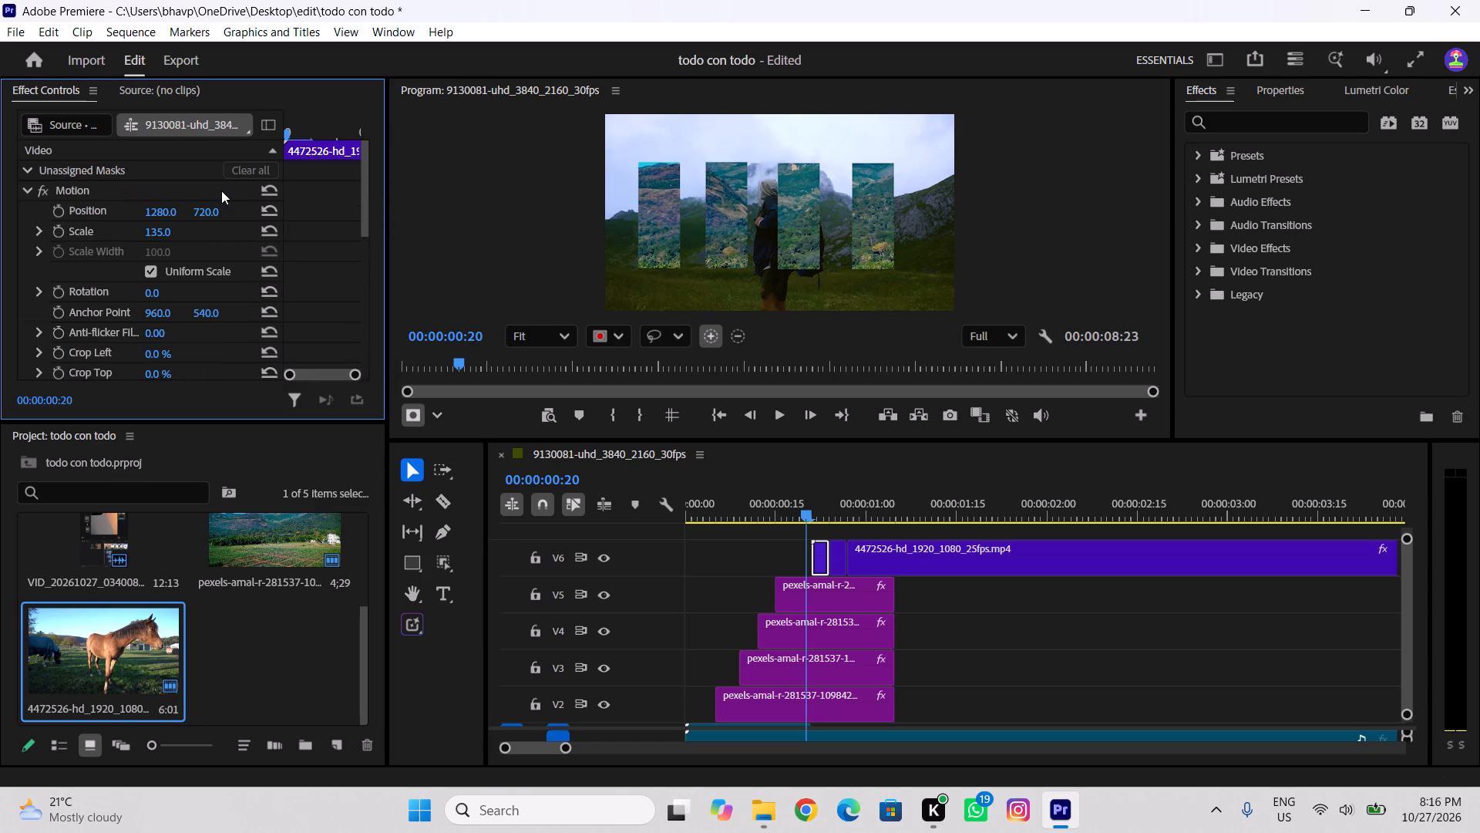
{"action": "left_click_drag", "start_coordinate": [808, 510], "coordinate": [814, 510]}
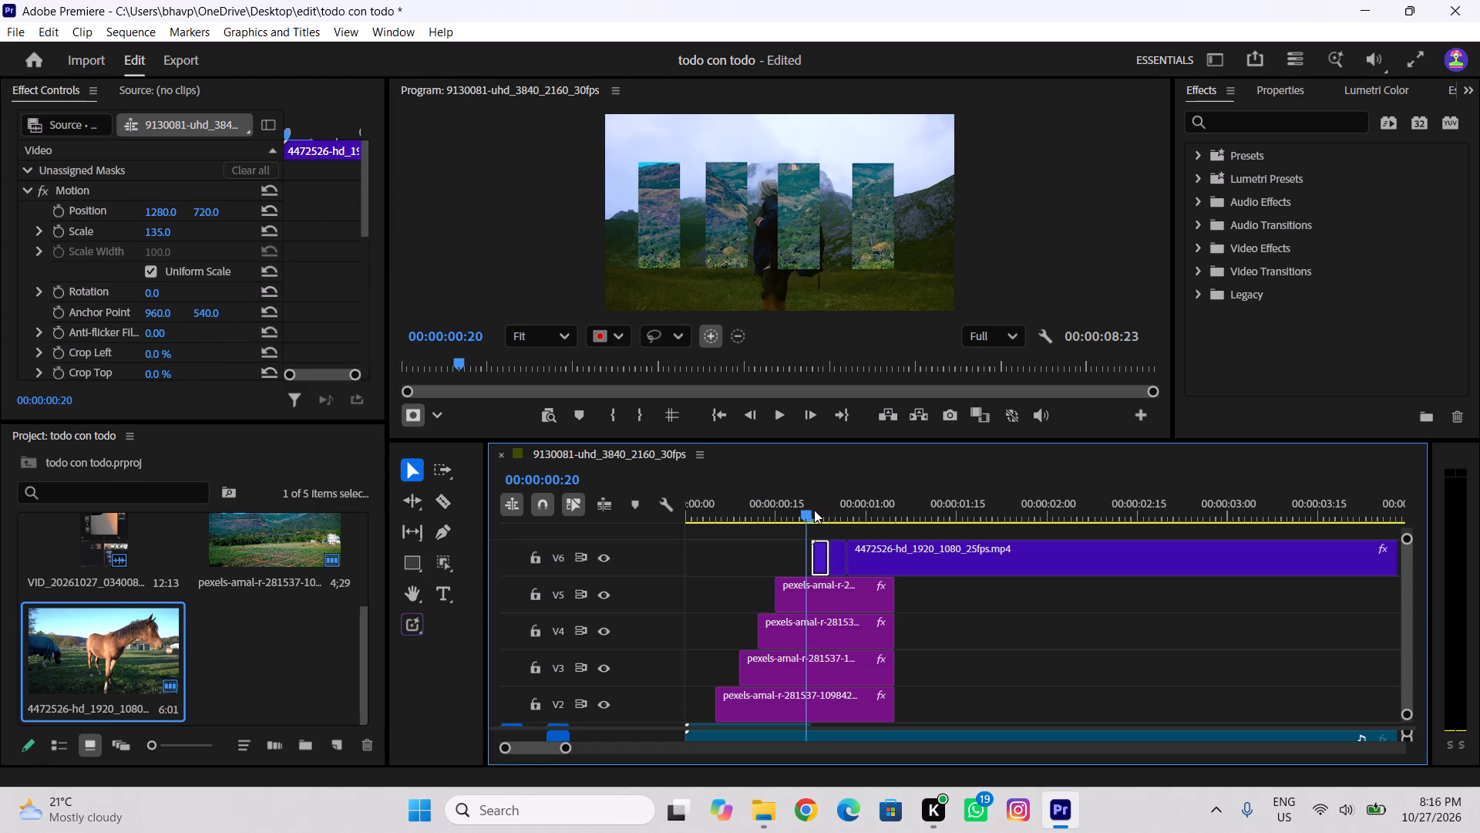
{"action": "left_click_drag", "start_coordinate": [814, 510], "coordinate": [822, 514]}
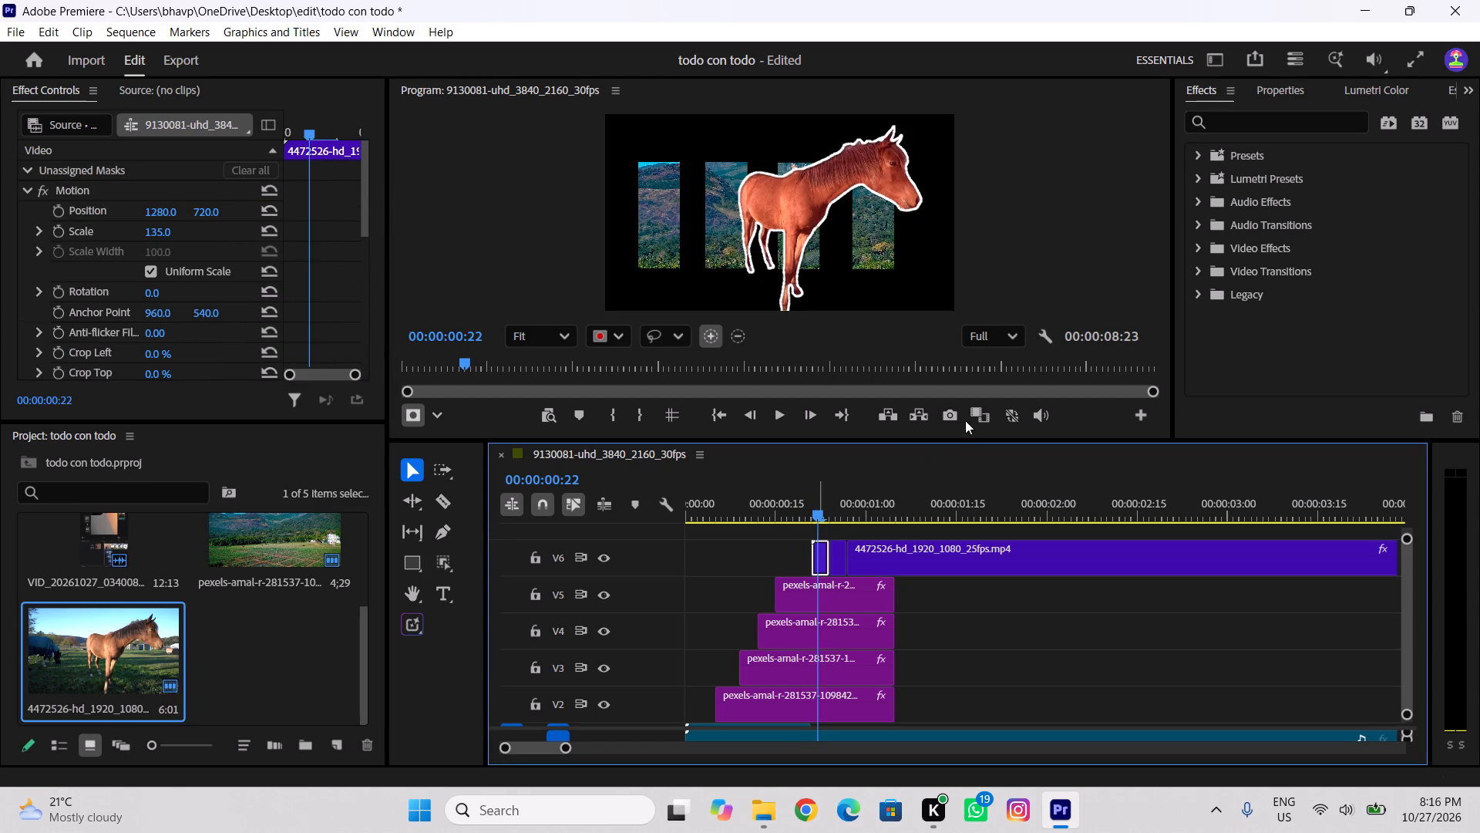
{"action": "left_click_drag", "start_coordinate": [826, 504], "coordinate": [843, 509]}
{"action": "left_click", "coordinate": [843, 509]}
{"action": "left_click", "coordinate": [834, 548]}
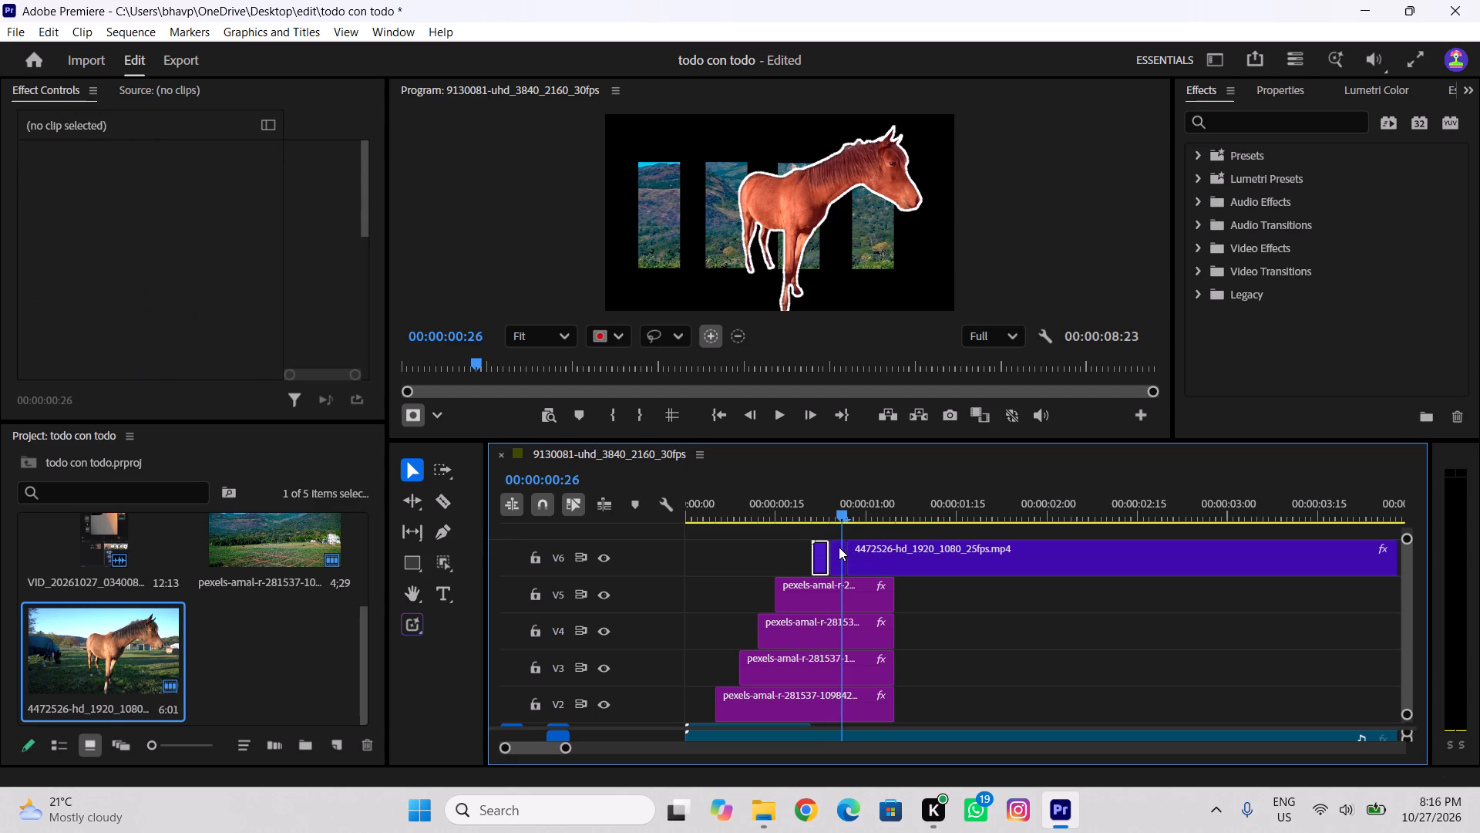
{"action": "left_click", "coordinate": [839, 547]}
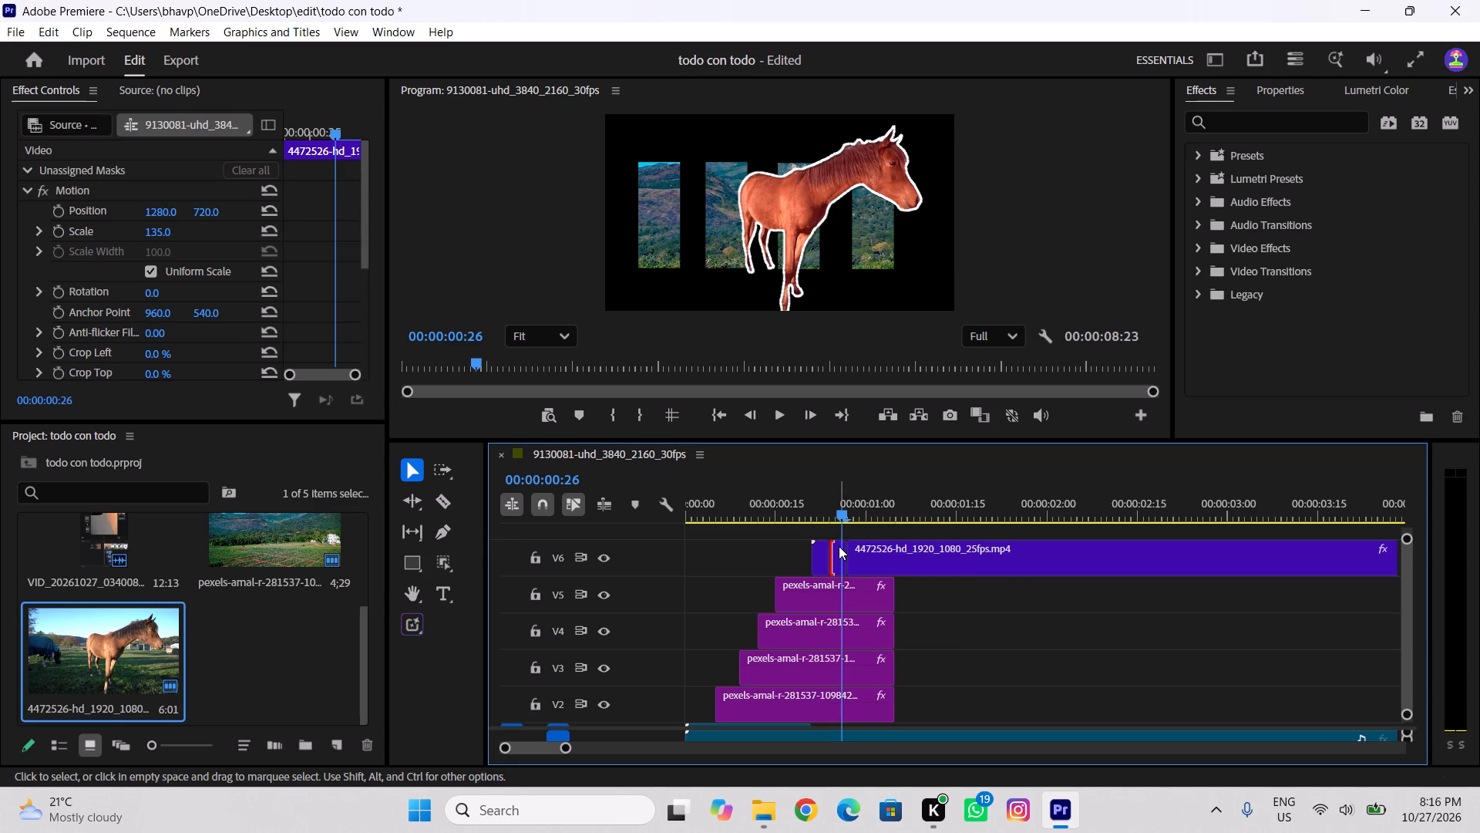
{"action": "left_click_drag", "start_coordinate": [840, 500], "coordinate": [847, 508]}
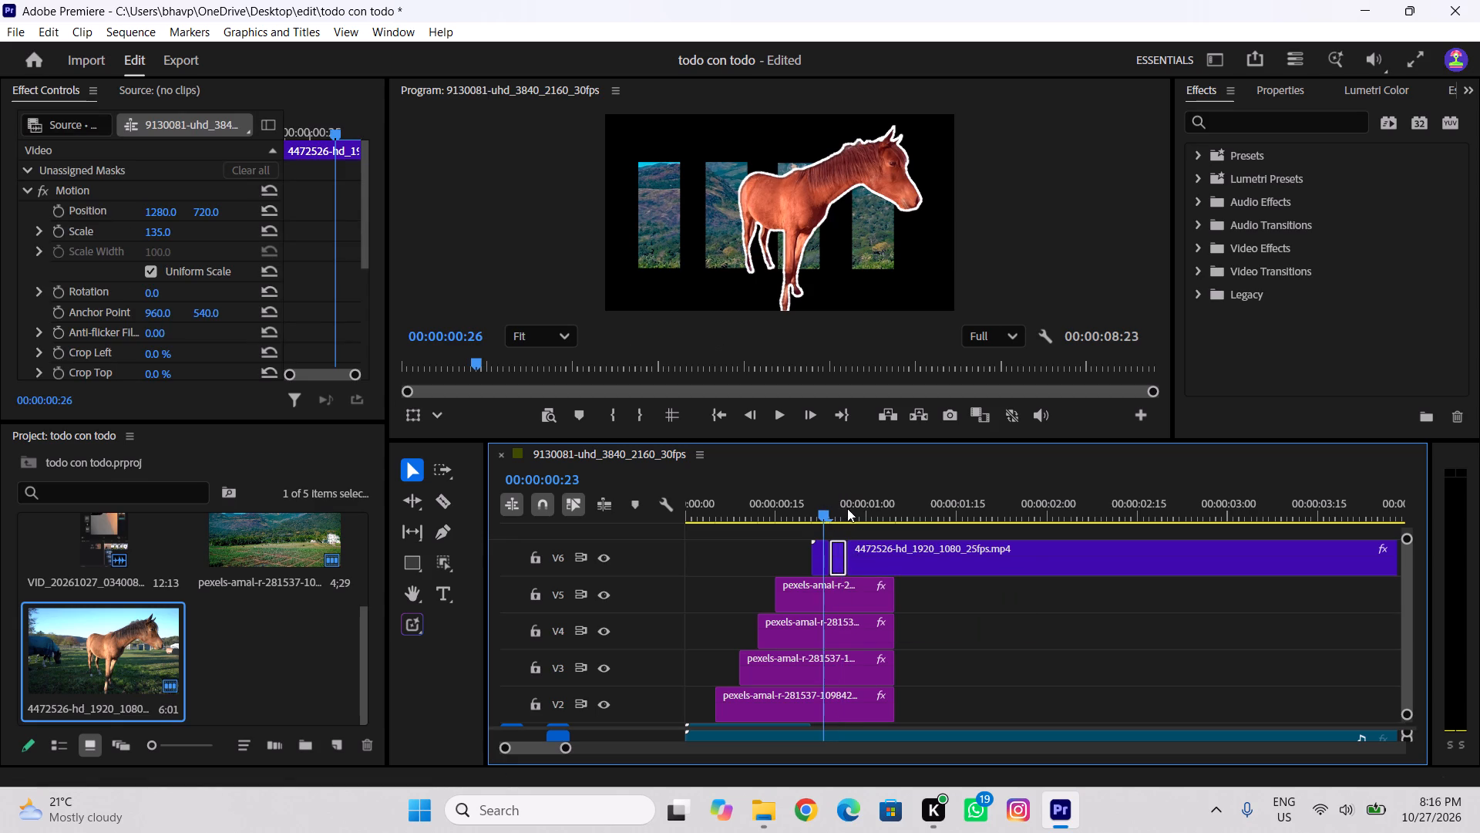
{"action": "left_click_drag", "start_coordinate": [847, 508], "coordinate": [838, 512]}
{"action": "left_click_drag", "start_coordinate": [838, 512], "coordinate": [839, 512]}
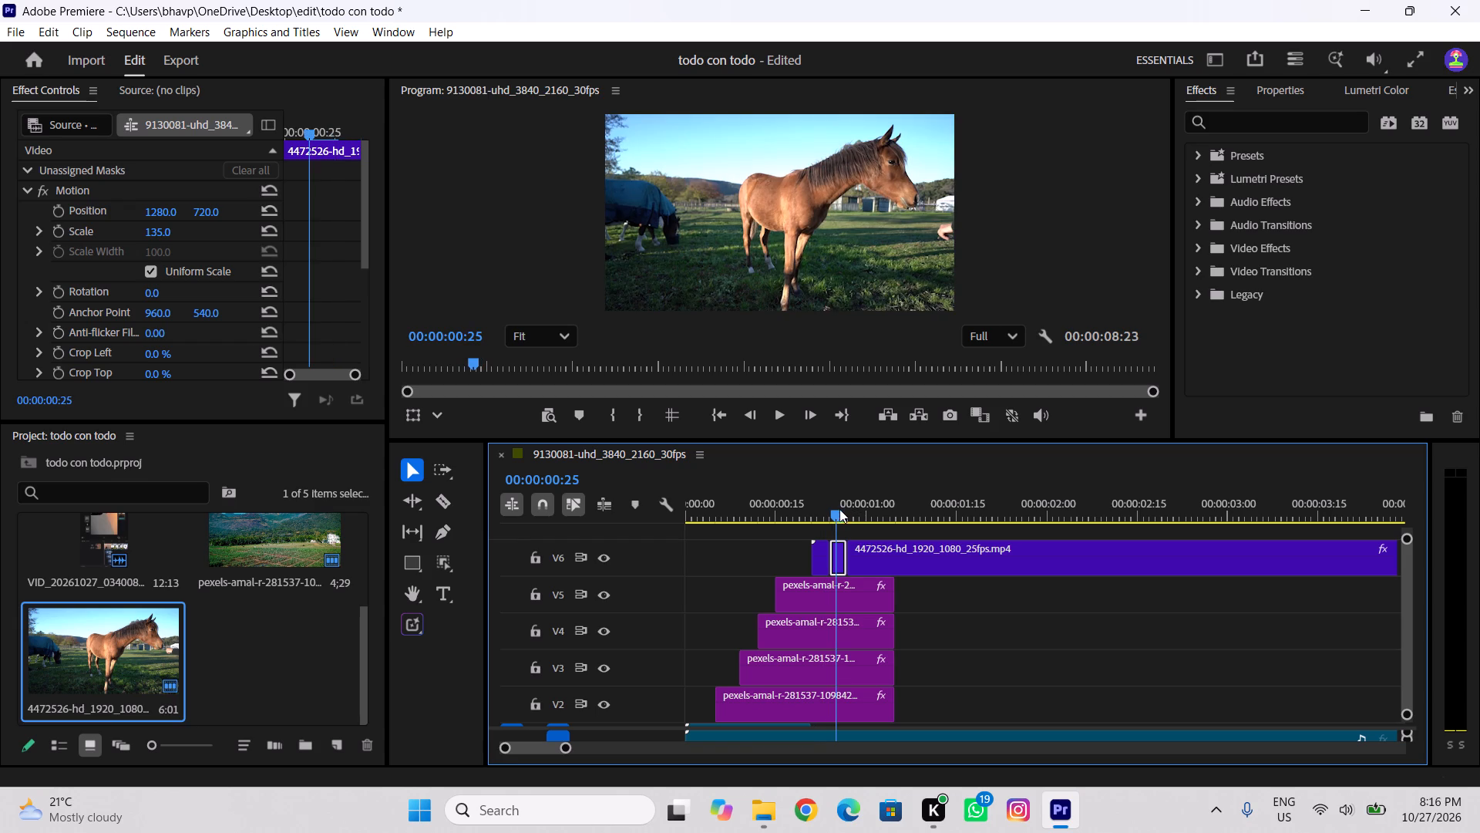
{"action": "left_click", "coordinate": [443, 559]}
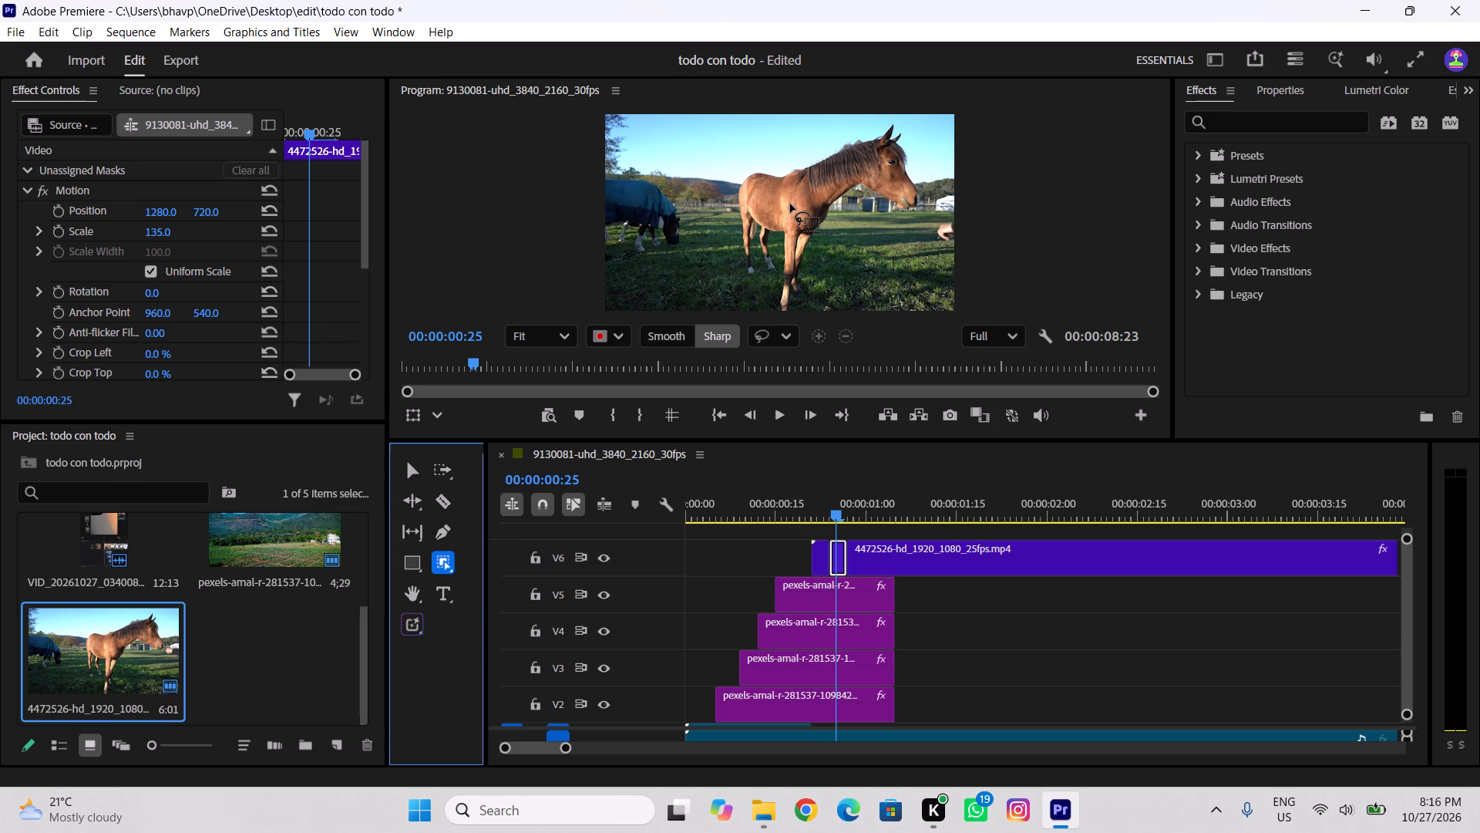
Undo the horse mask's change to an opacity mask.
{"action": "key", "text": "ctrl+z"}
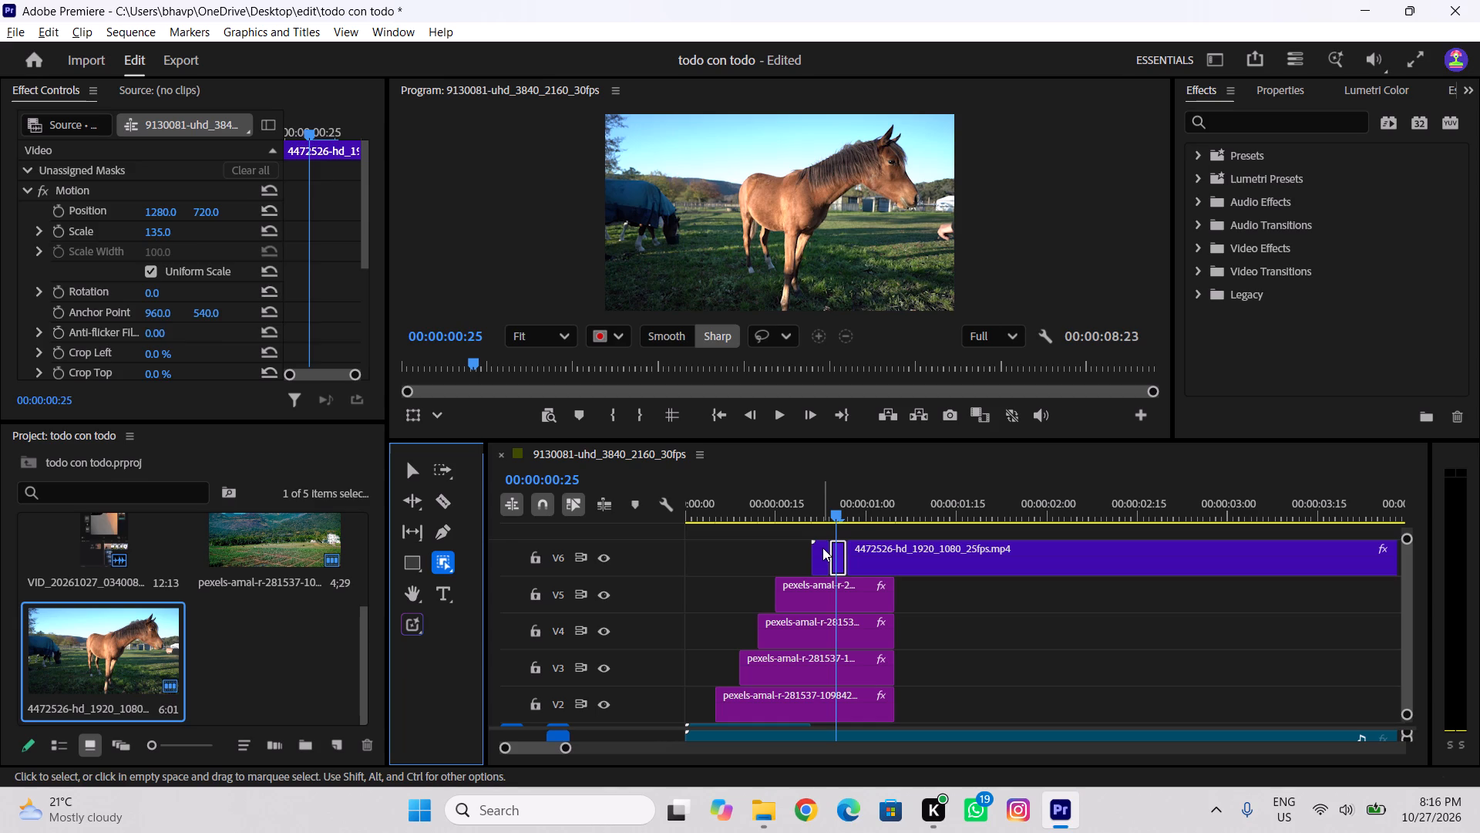
Duplicate the first short masked horse piece from V6 onto track V7, starting at 00:00:00:25.
{"action": "left_click_drag", "start_coordinate": [822, 548], "coordinate": [835, 528], "text": "alt"}
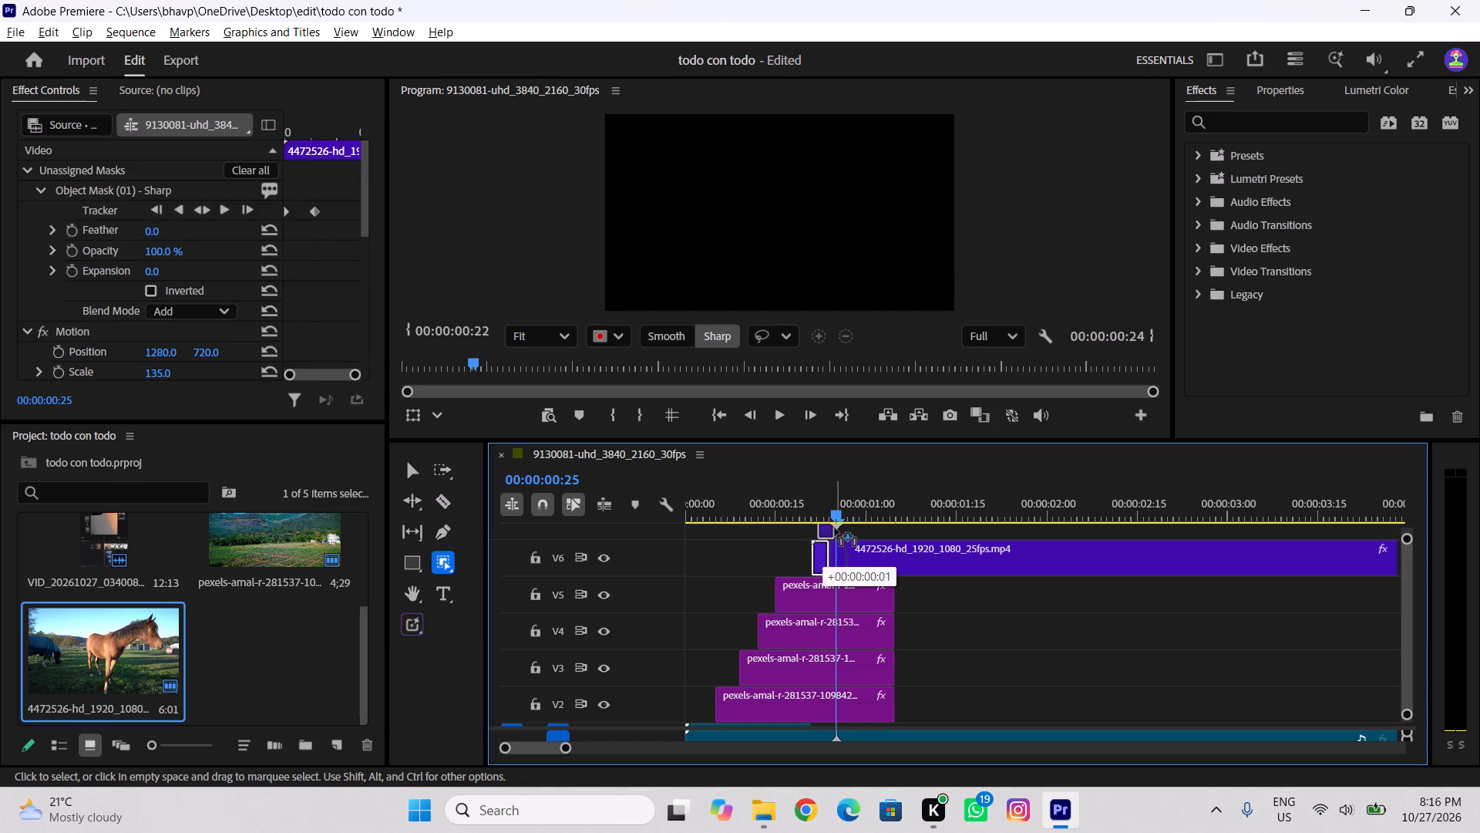
{"action": "left_click_drag", "start_coordinate": [835, 528], "coordinate": [843, 535], "text": "alt"}
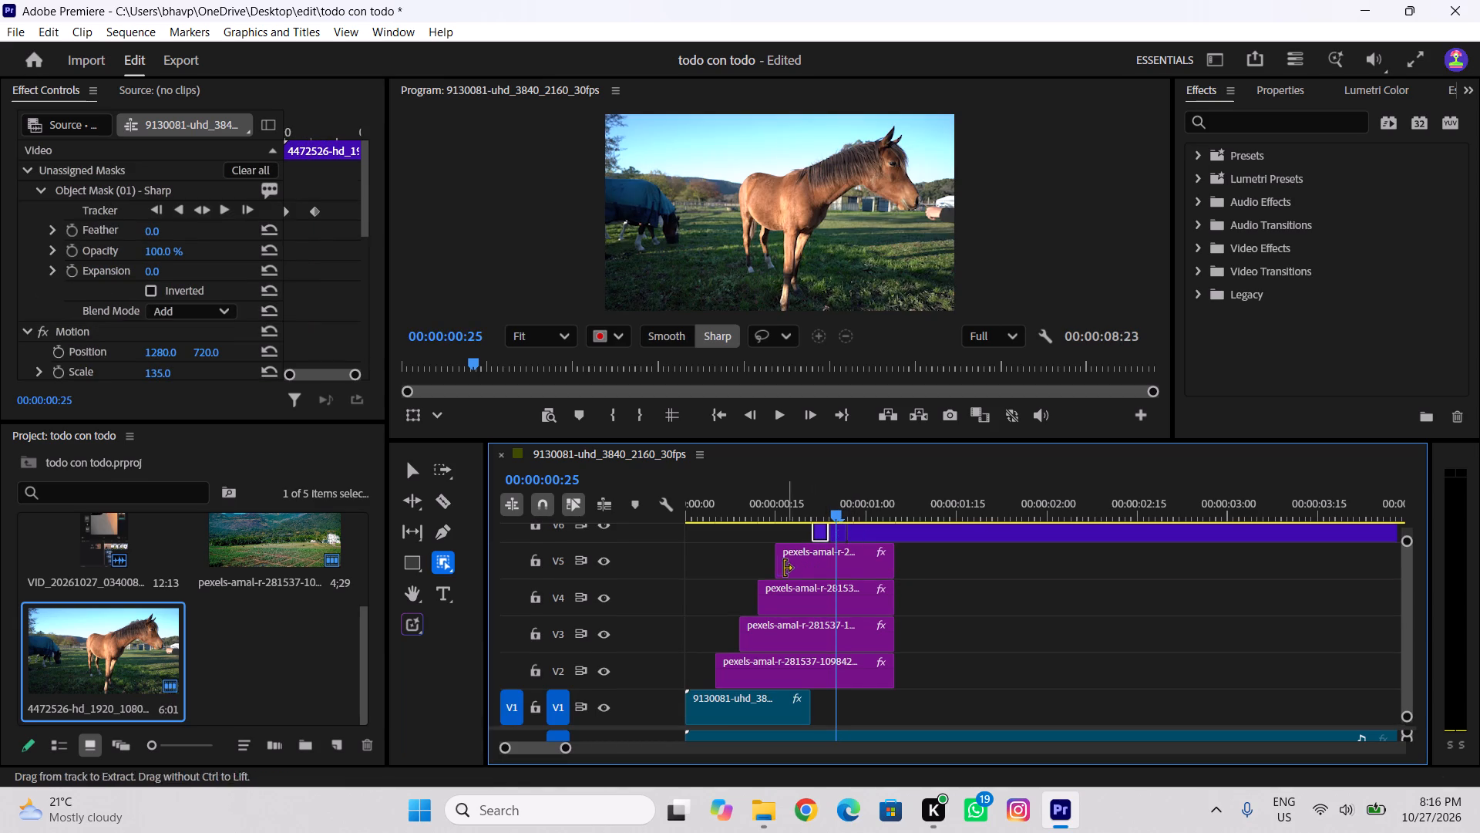
{"action": "scroll", "coordinate": [782, 571], "scroll_direction": "up", "scroll_amount": 6, "text": "ctrl"}
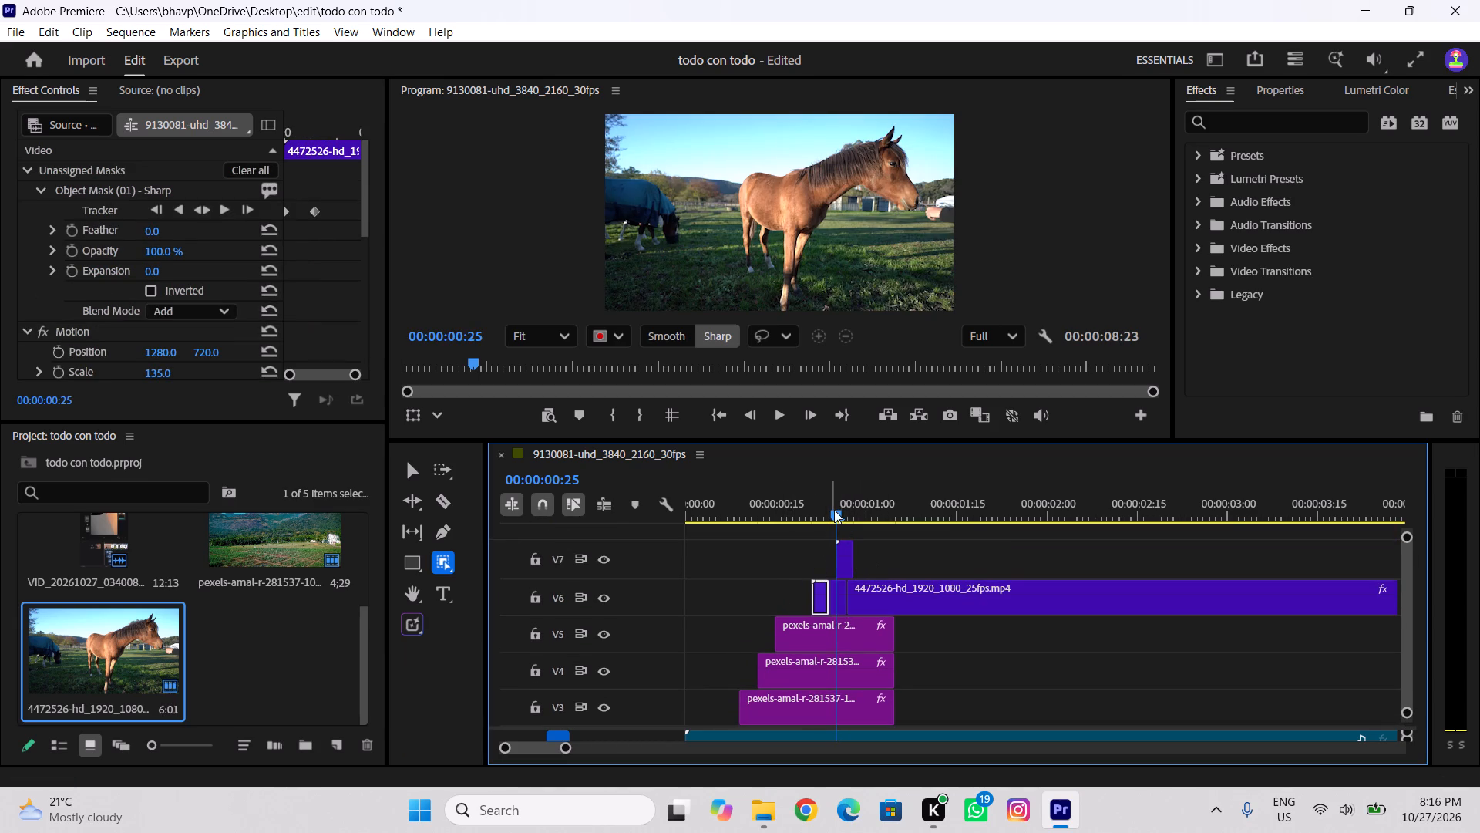
Shift the duplicated short horse piece on V7 to start at 00:00:00:24, directly after the first short V6 piece.
{"action": "left_click_drag", "start_coordinate": [834, 509], "coordinate": [819, 516]}
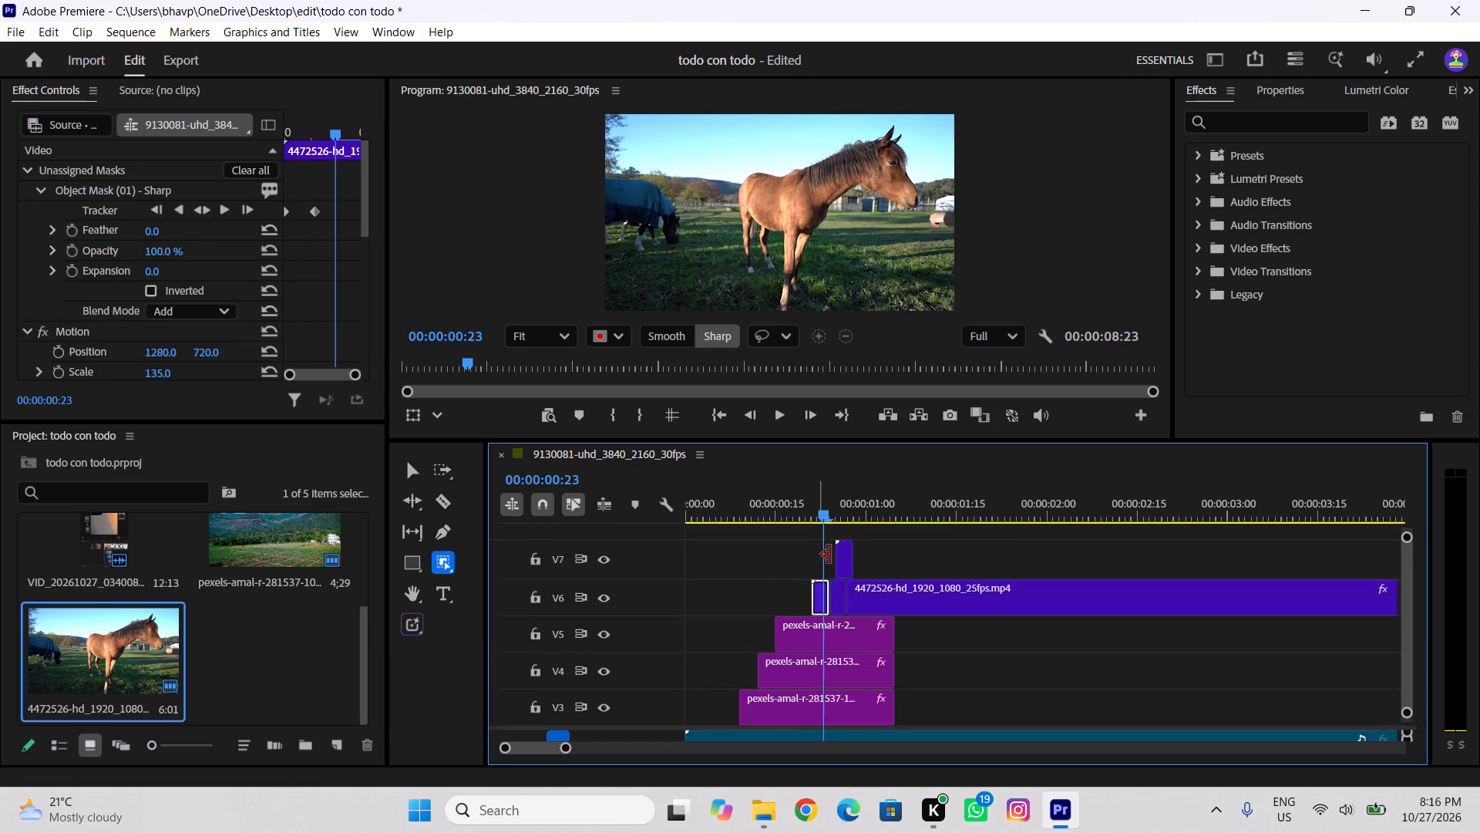
{"action": "left_click", "coordinate": [755, 567]}
{"action": "left_click", "coordinate": [912, 562]}
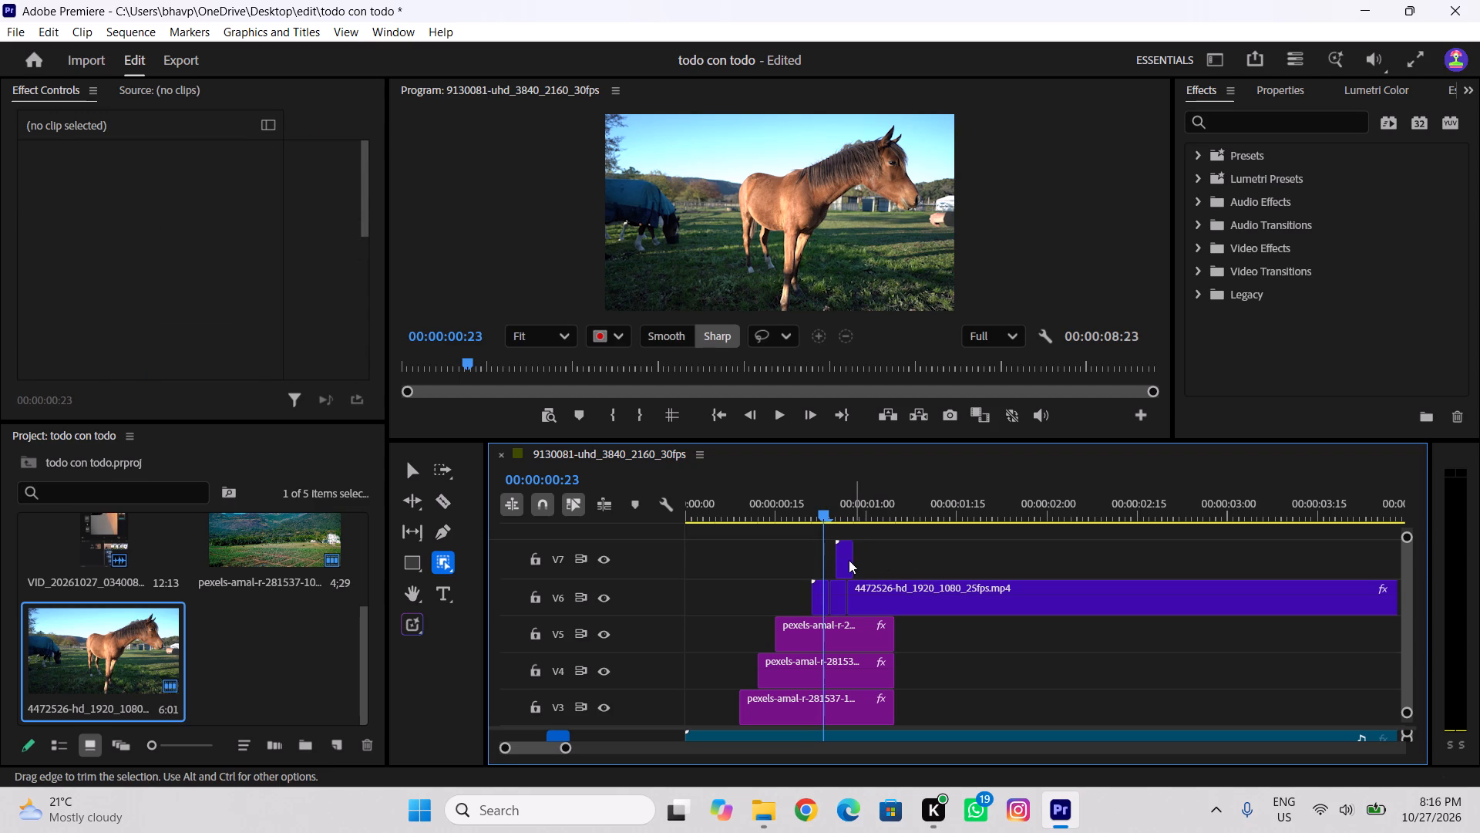
{"action": "left_click", "coordinate": [849, 560]}
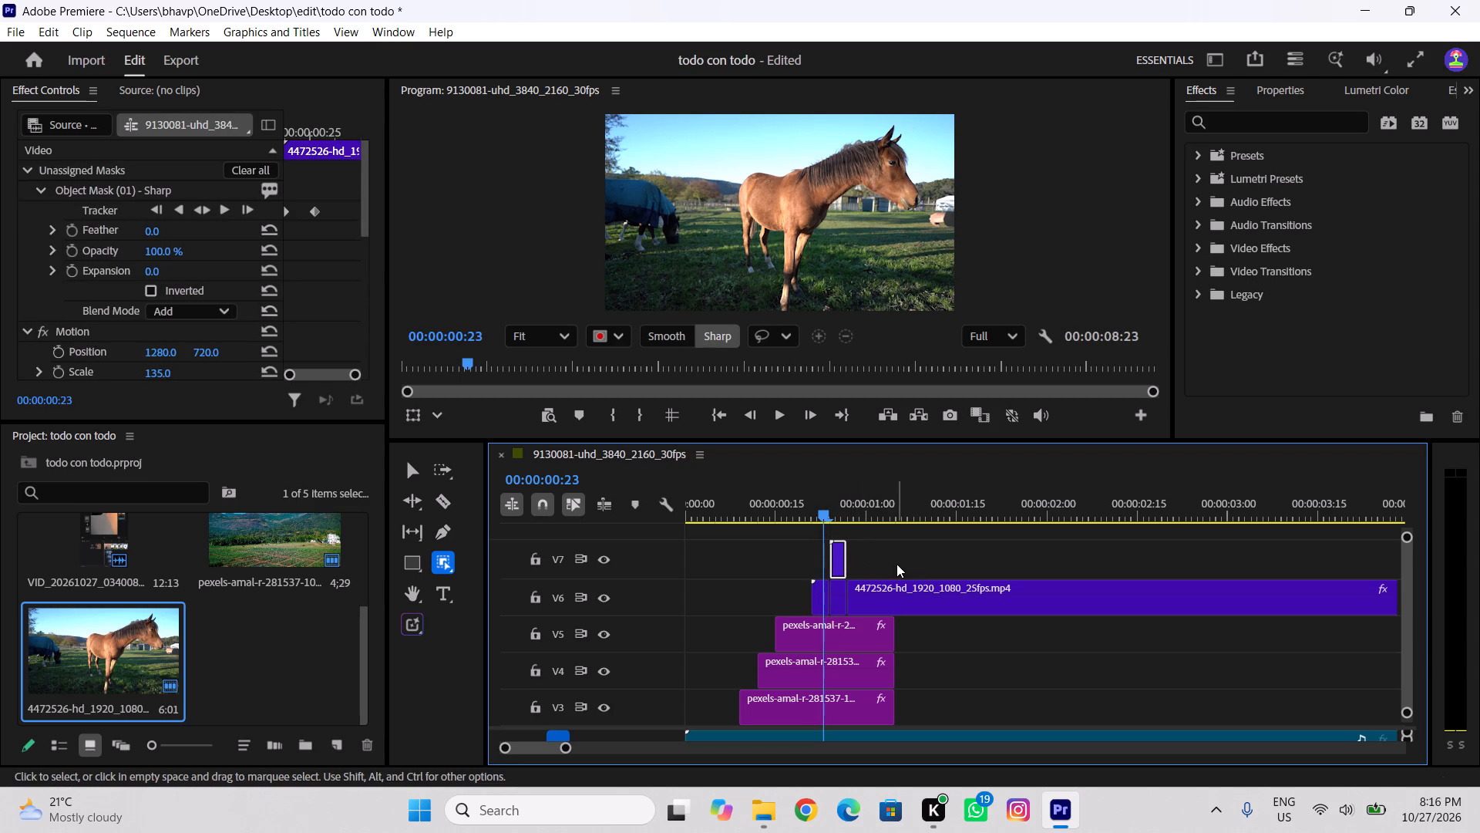
Delete the short unmasked horse piece on V6 that lies beneath the V7 duplicate.
{"action": "left_click", "coordinate": [838, 597]}
{"action": "key", "text": "Delete"}
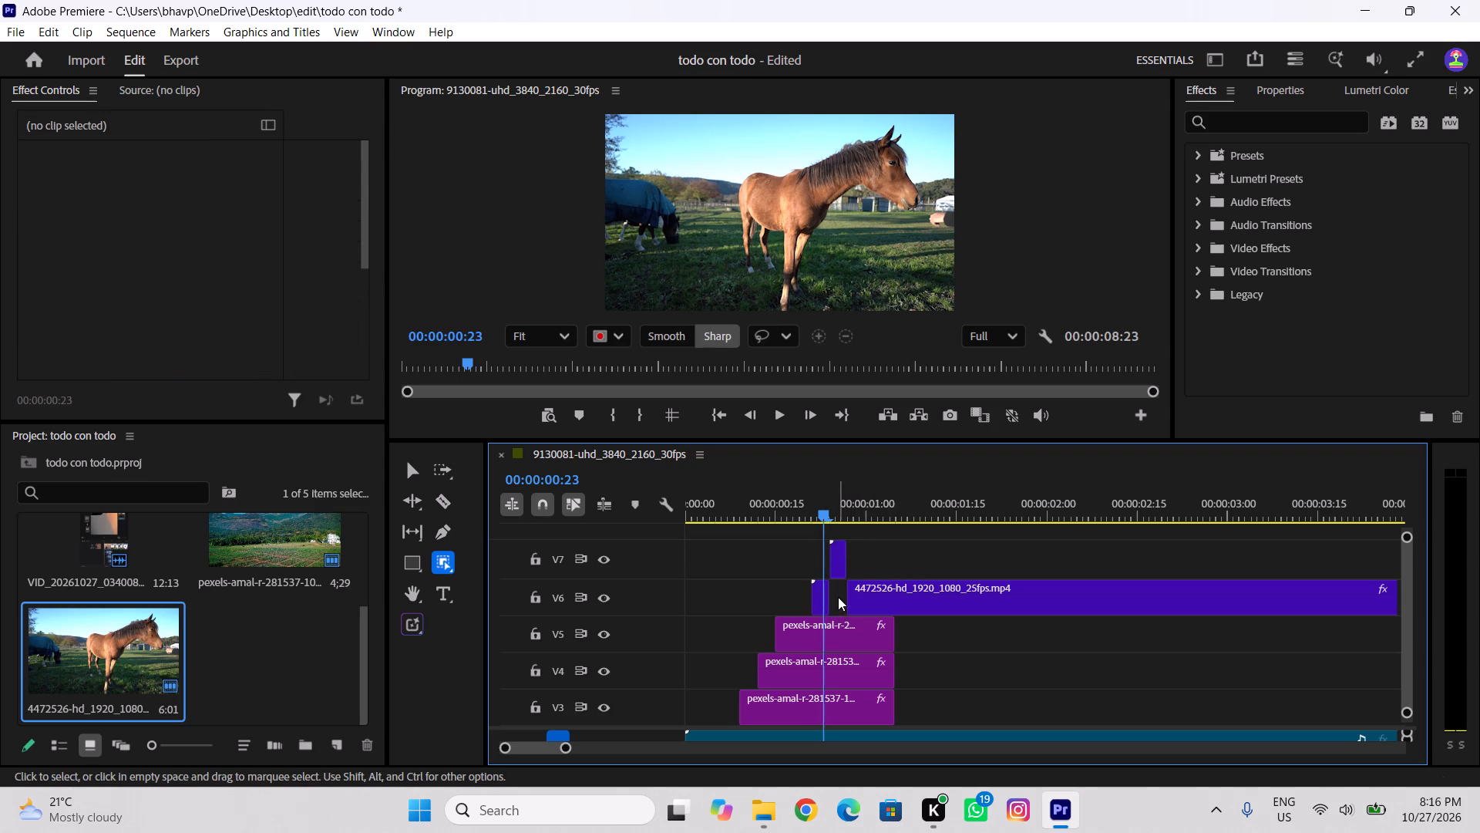
Change the object mask on the V7 horse piece to an opacity mask.
{"action": "left_click", "coordinate": [836, 558]}
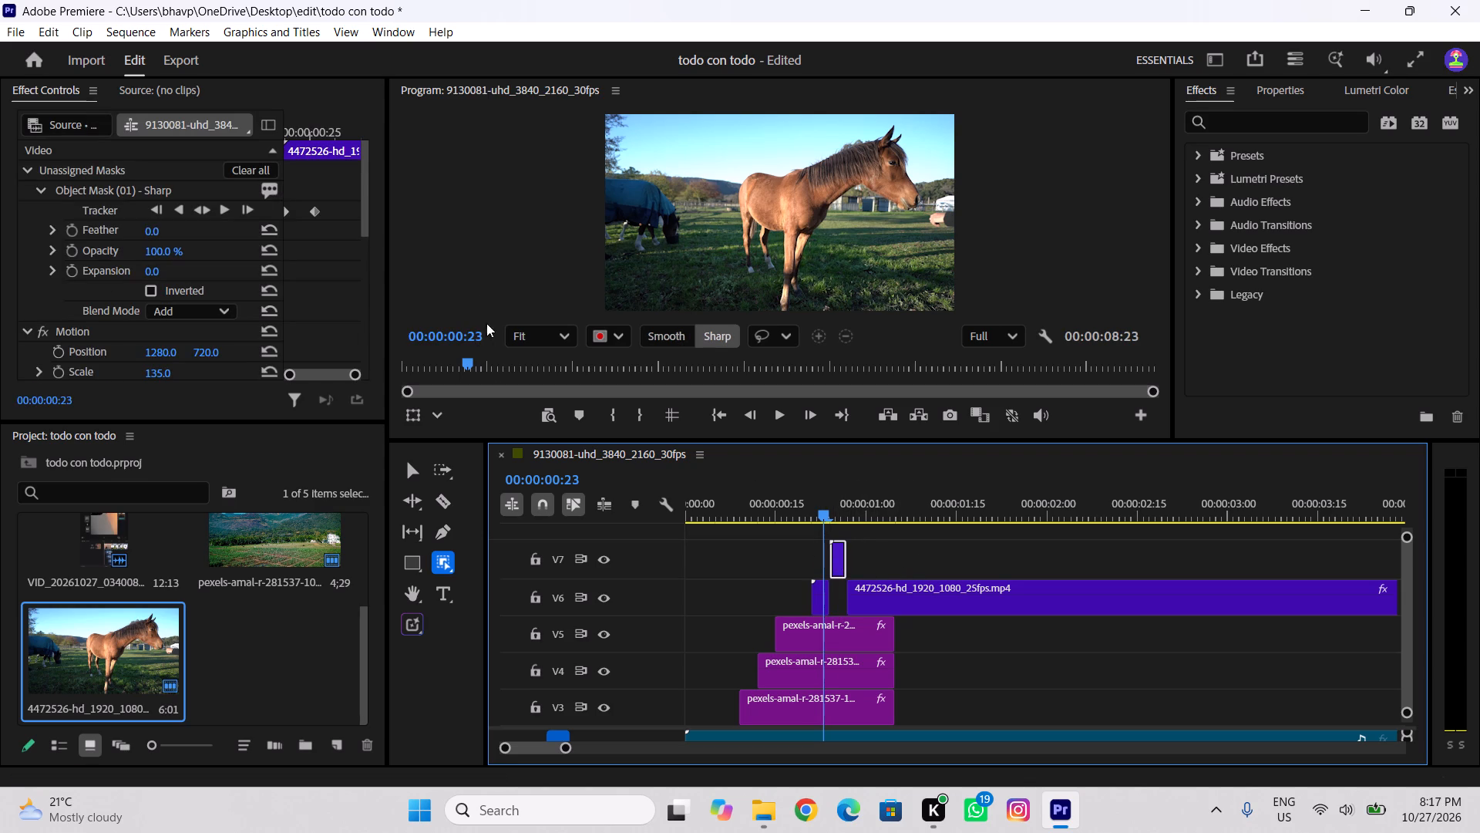
{"action": "left_click", "coordinate": [199, 194]}
{"action": "right_click", "coordinate": [200, 194]}
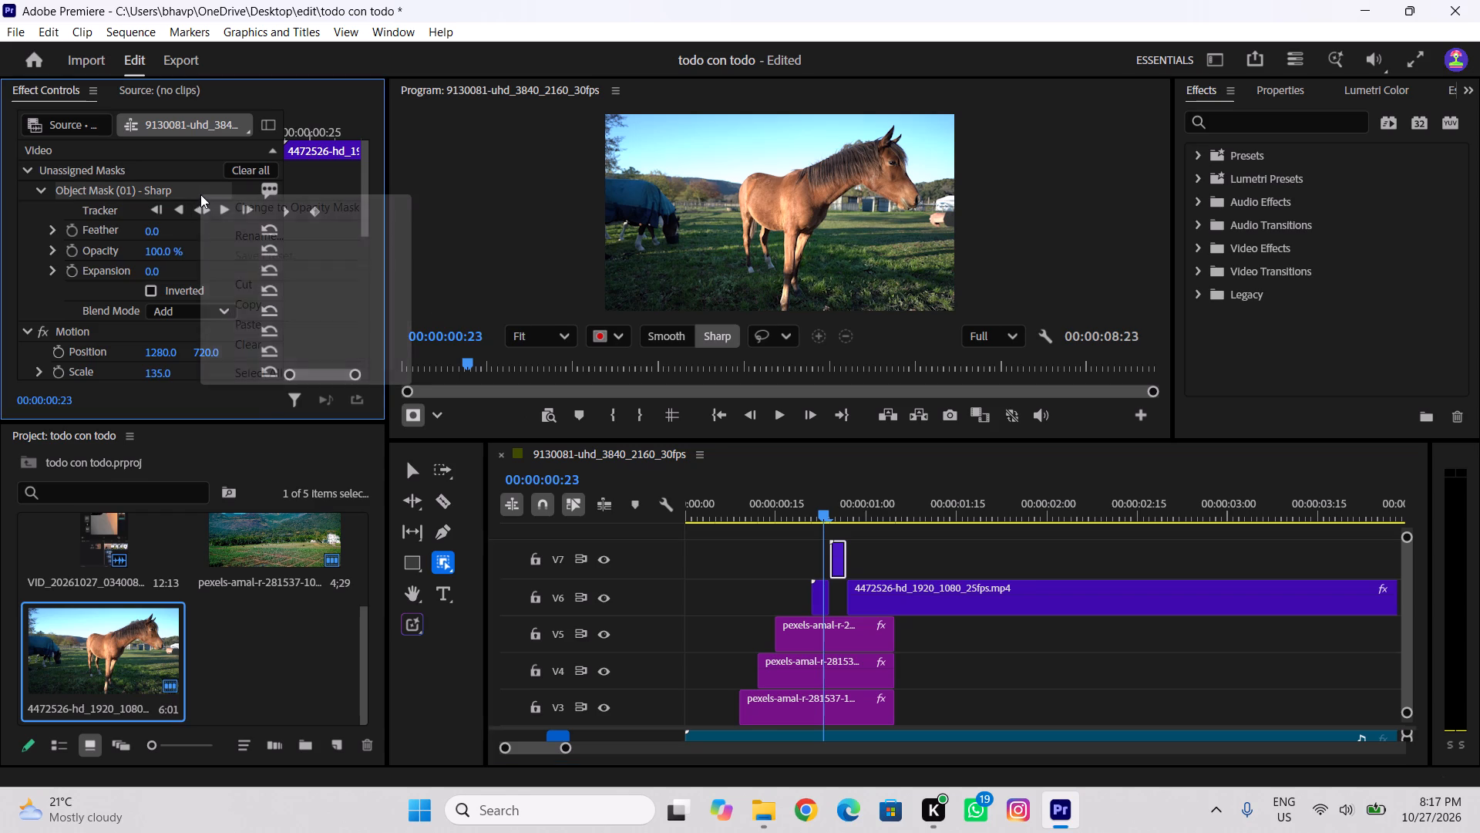
{"action": "left_click", "coordinate": [227, 204]}
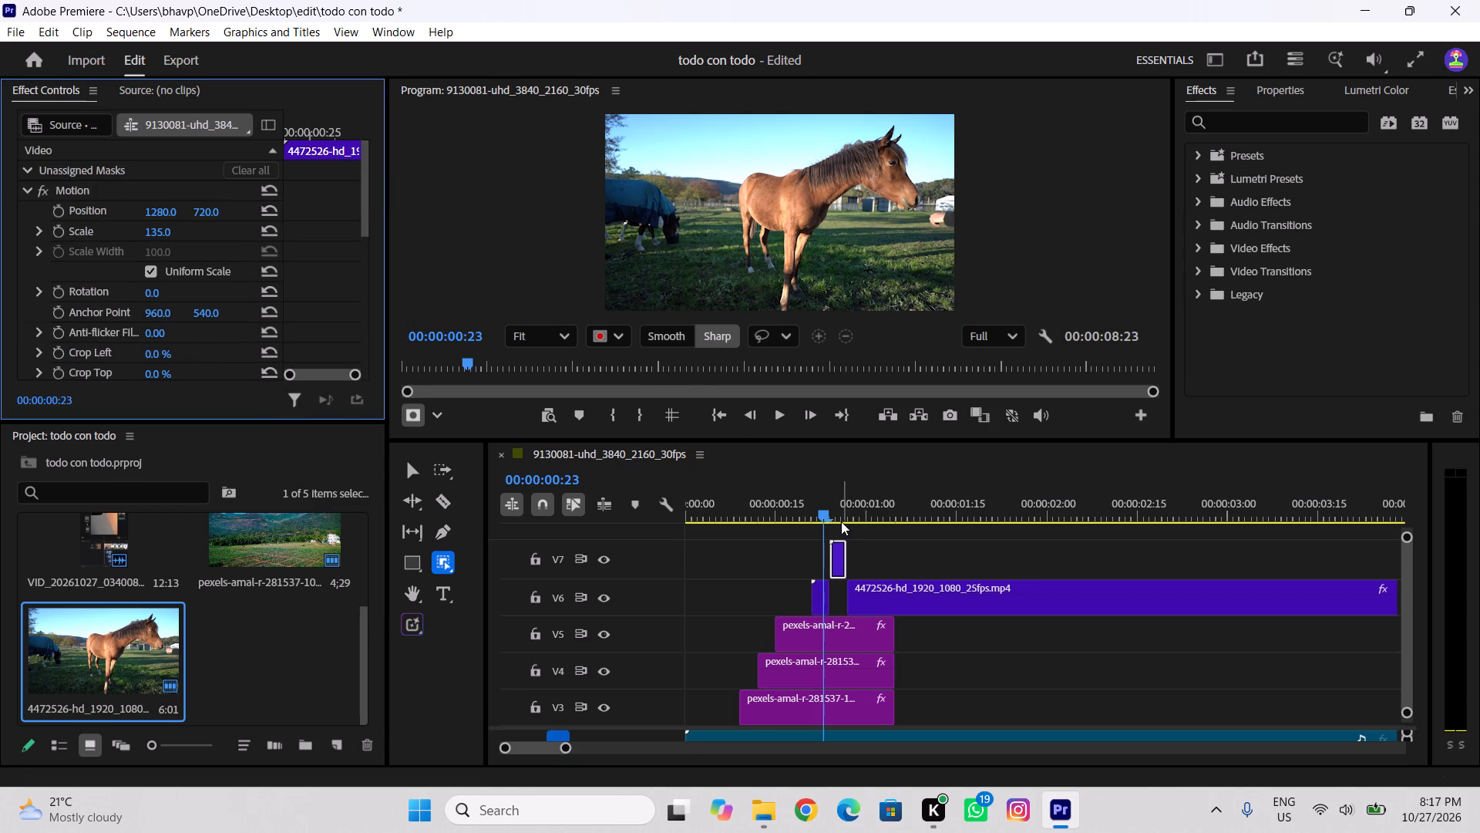
Change the object mask on the first short V6 horse piece to an opacity mask.
{"action": "left_click_drag", "start_coordinate": [839, 517], "coordinate": [824, 521]}
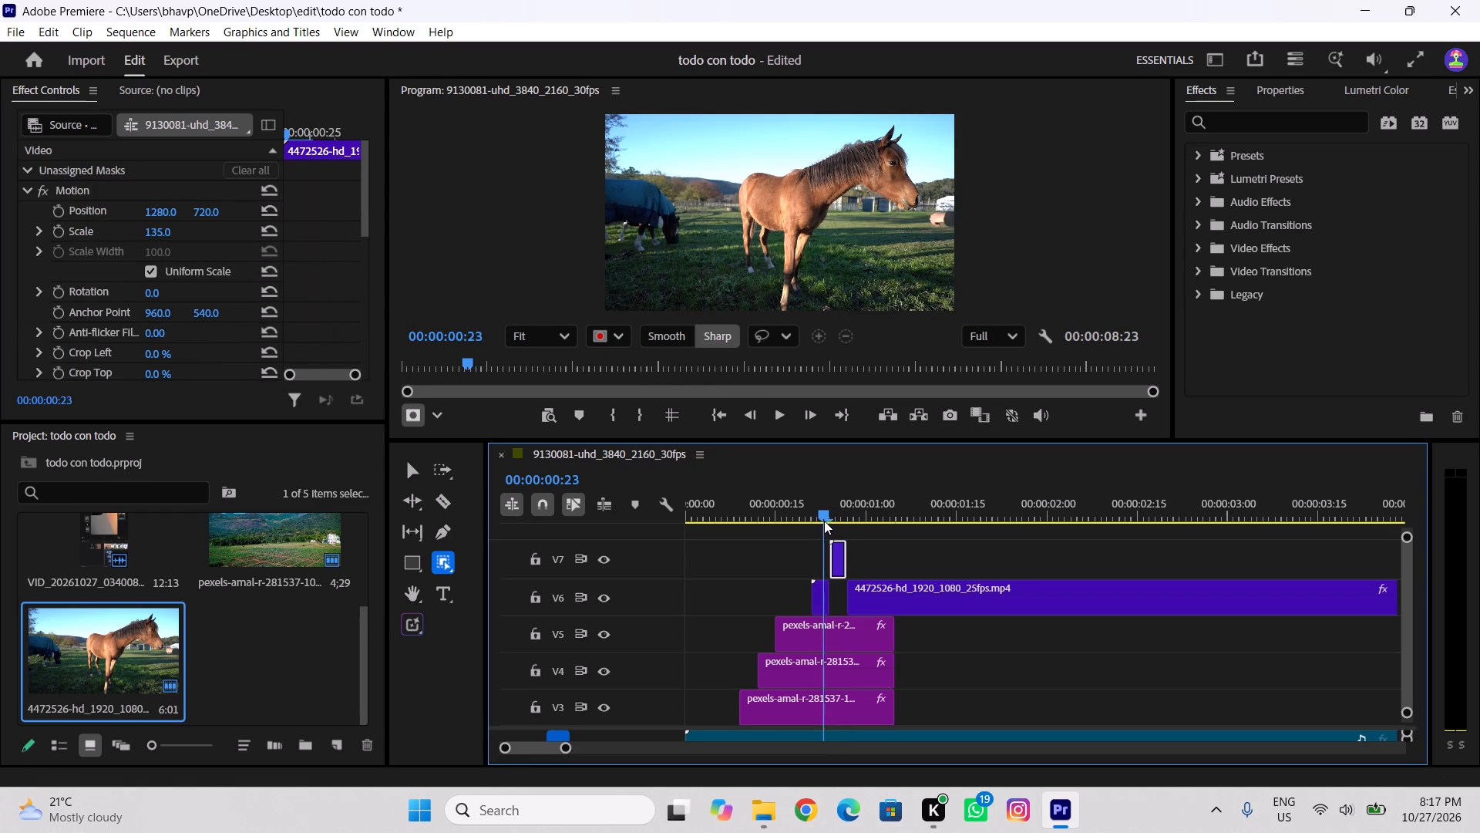
{"action": "left_click_drag", "start_coordinate": [824, 521], "coordinate": [820, 528]}
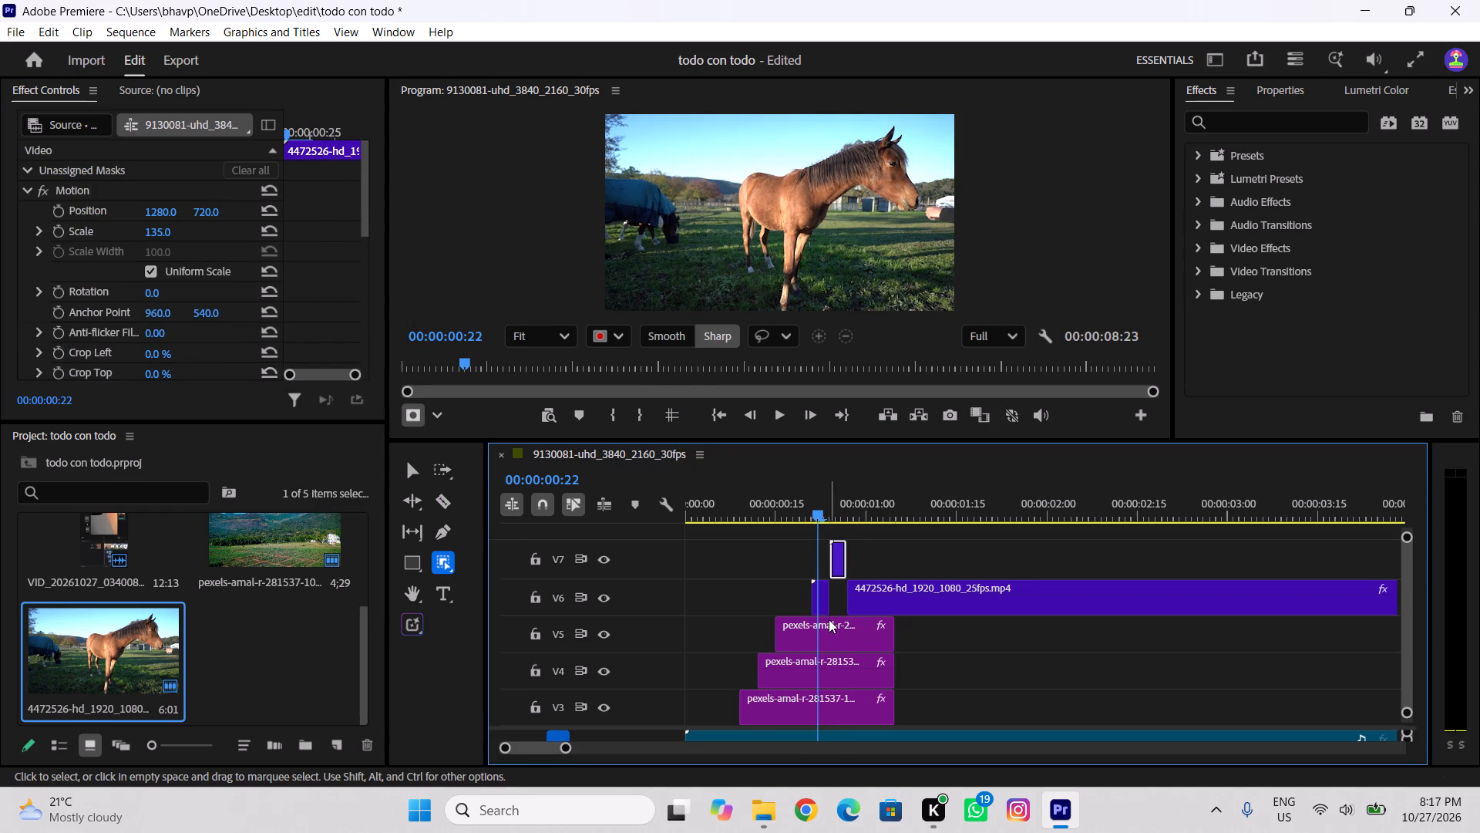
{"action": "left_click", "coordinate": [819, 604]}
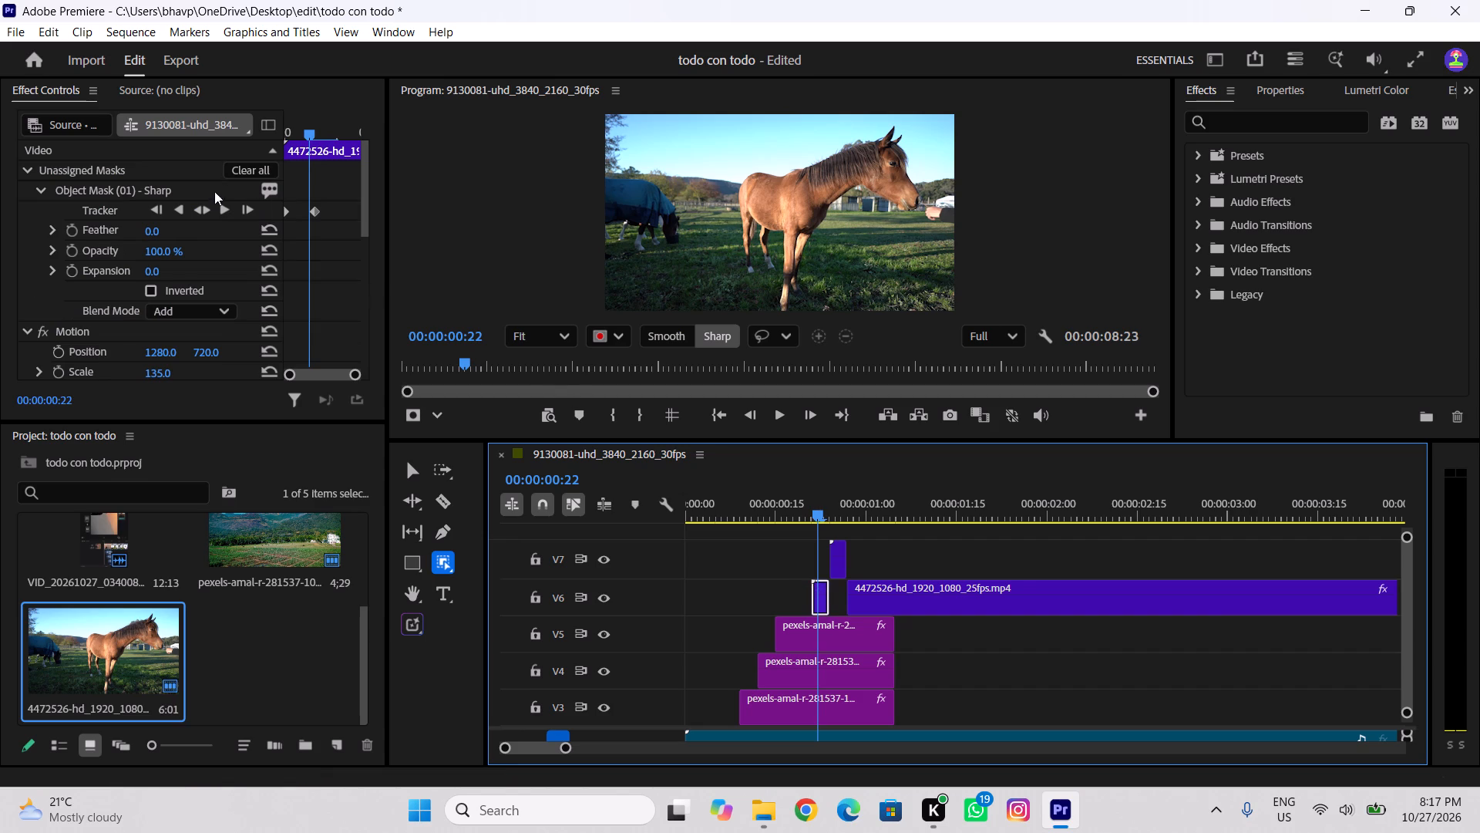
{"action": "right_click", "coordinate": [199, 188]}
{"action": "left_click", "coordinate": [232, 199]}
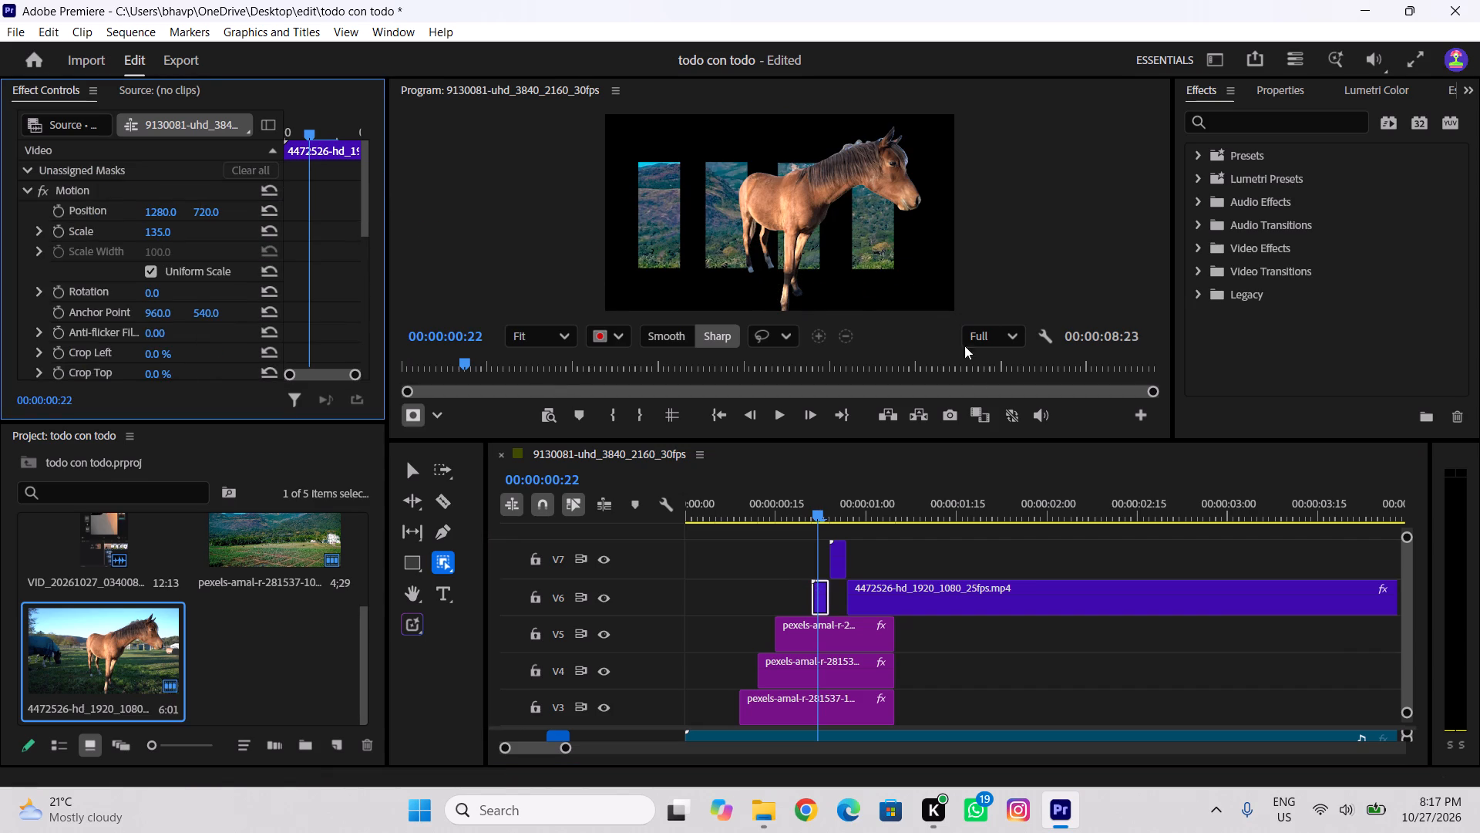
Apply the Lumetri Color effect from Color Correction to the first short V6 horse piece.
{"action": "left_click", "coordinate": [1199, 249]}
{"action": "left_click", "coordinate": [1215, 319]}
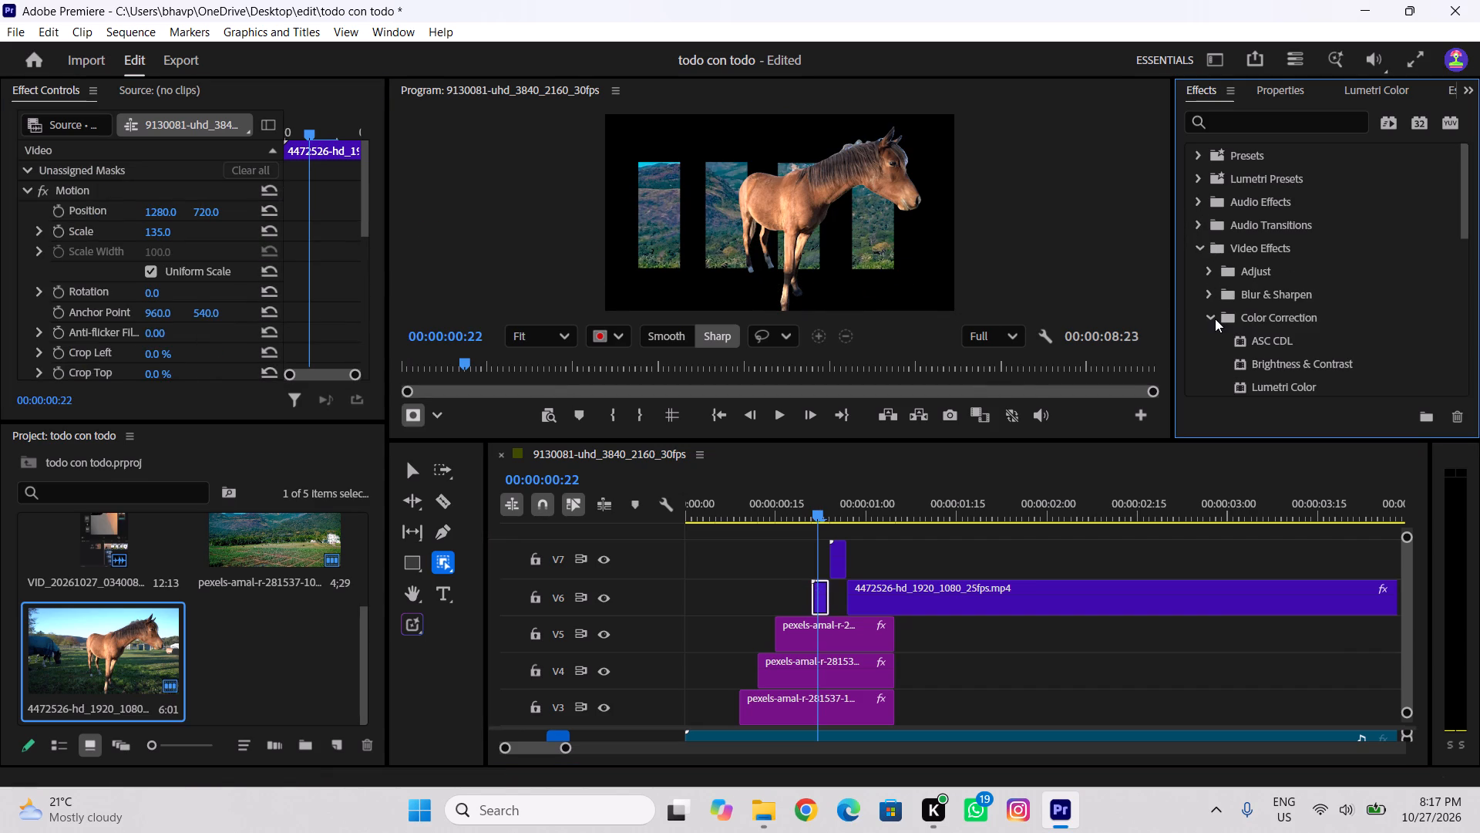
{"action": "scroll", "coordinate": [1233, 338], "scroll_direction": "down", "scroll_amount": 1}
{"action": "left_click_drag", "start_coordinate": [1277, 359], "coordinate": [866, 522]}
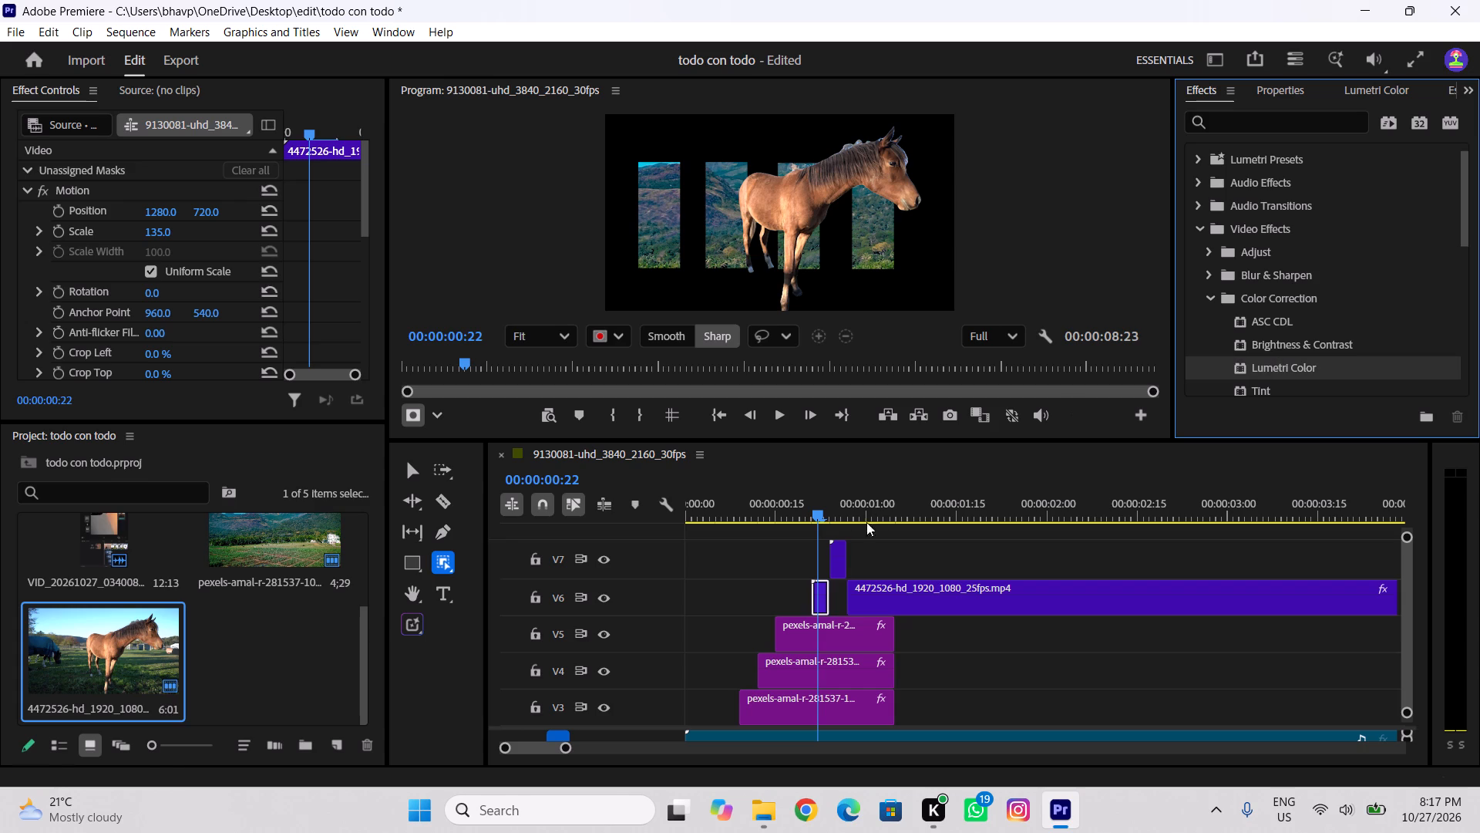
{"action": "left_click_drag", "start_coordinate": [866, 522], "coordinate": [821, 590]}
Raise the black point of the Lumetri RGB curve to the top, turning the first horse cutout solid white.
{"action": "scroll", "coordinate": [249, 308], "scroll_direction": "down", "scroll_amount": 10}
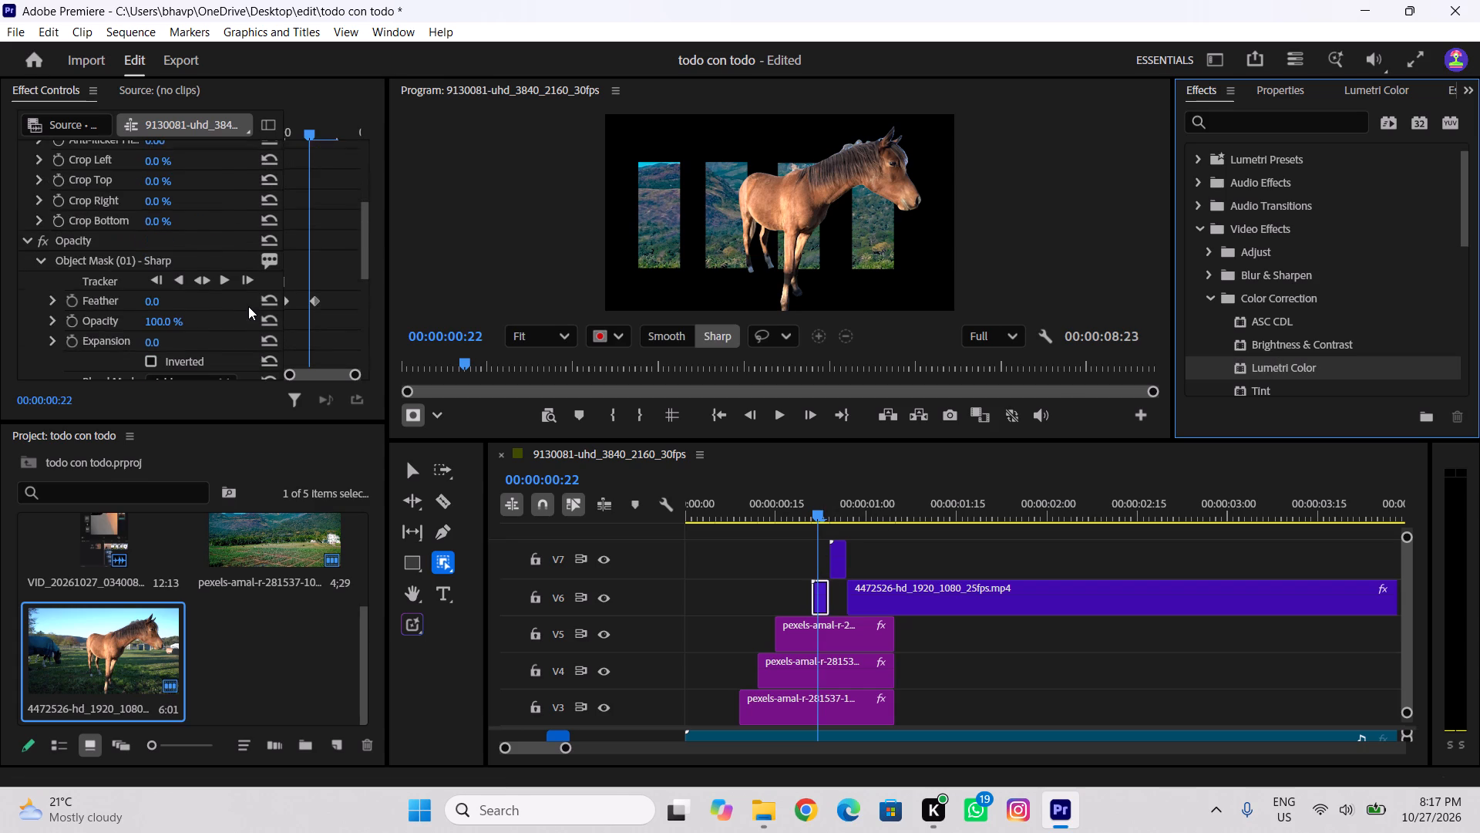
{"action": "scroll", "coordinate": [133, 257], "scroll_direction": "down", "scroll_amount": 10}
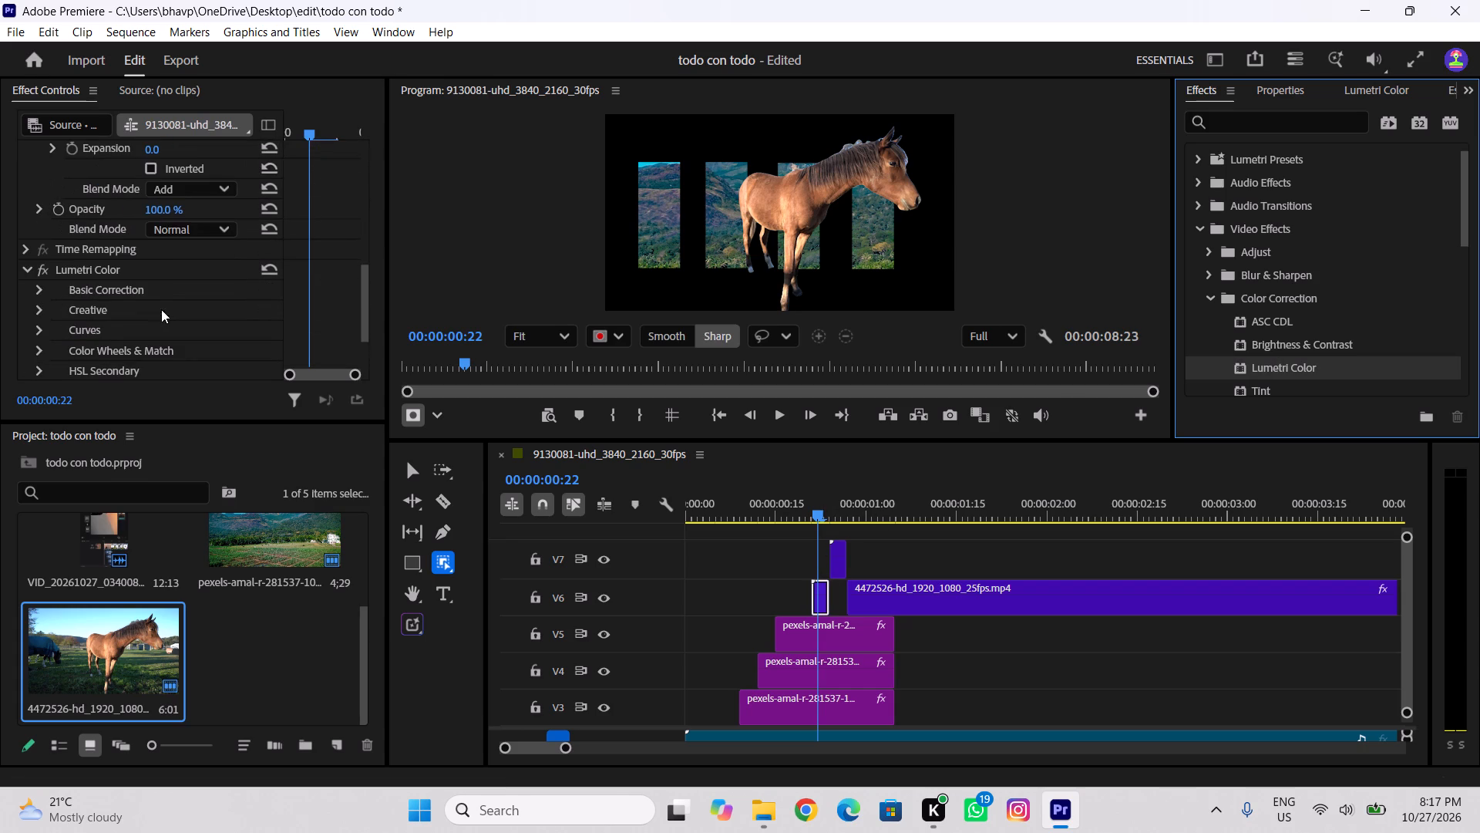
{"action": "left_click", "coordinate": [39, 327]}
{"action": "scroll", "coordinate": [39, 327], "scroll_direction": "down", "scroll_amount": 20}
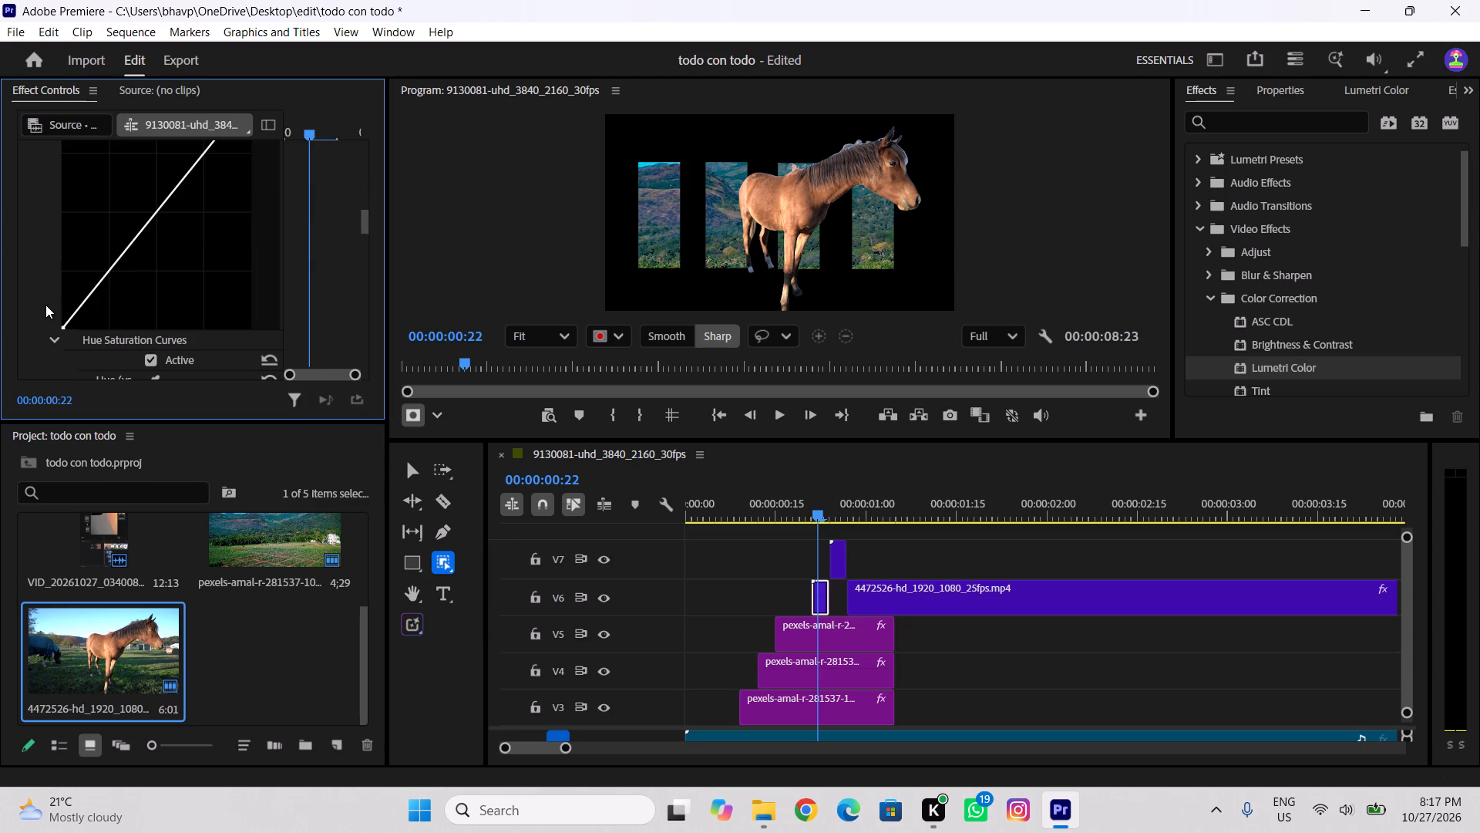
{"action": "left_click_drag", "start_coordinate": [66, 308], "coordinate": [21, 47]}
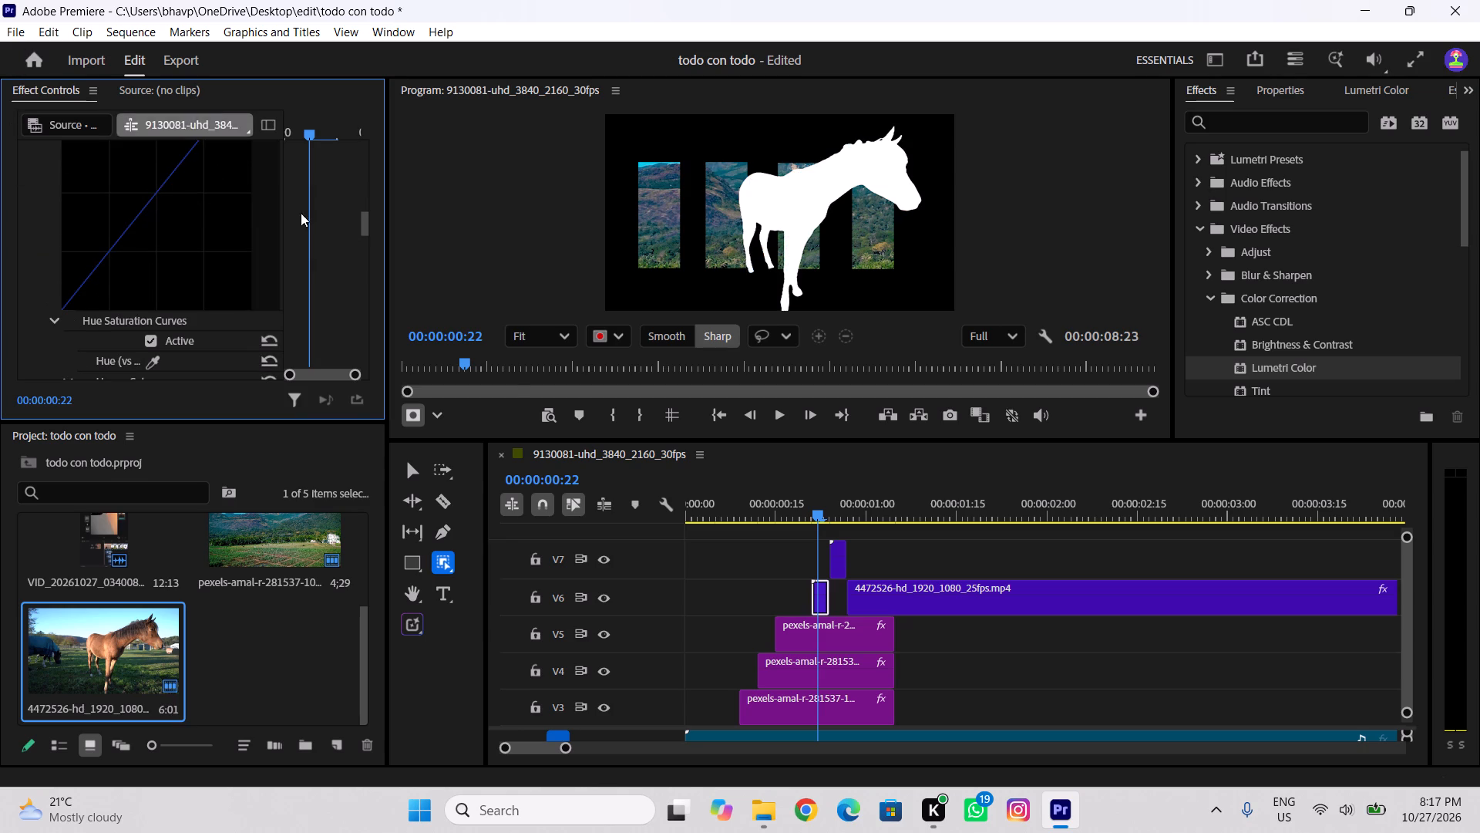
Cut the remaining V6 horse clip at 00:00:01:05, level with the end of the photo strips, and delete the part after it.
{"action": "left_click_drag", "start_coordinate": [811, 503], "coordinate": [837, 523]}
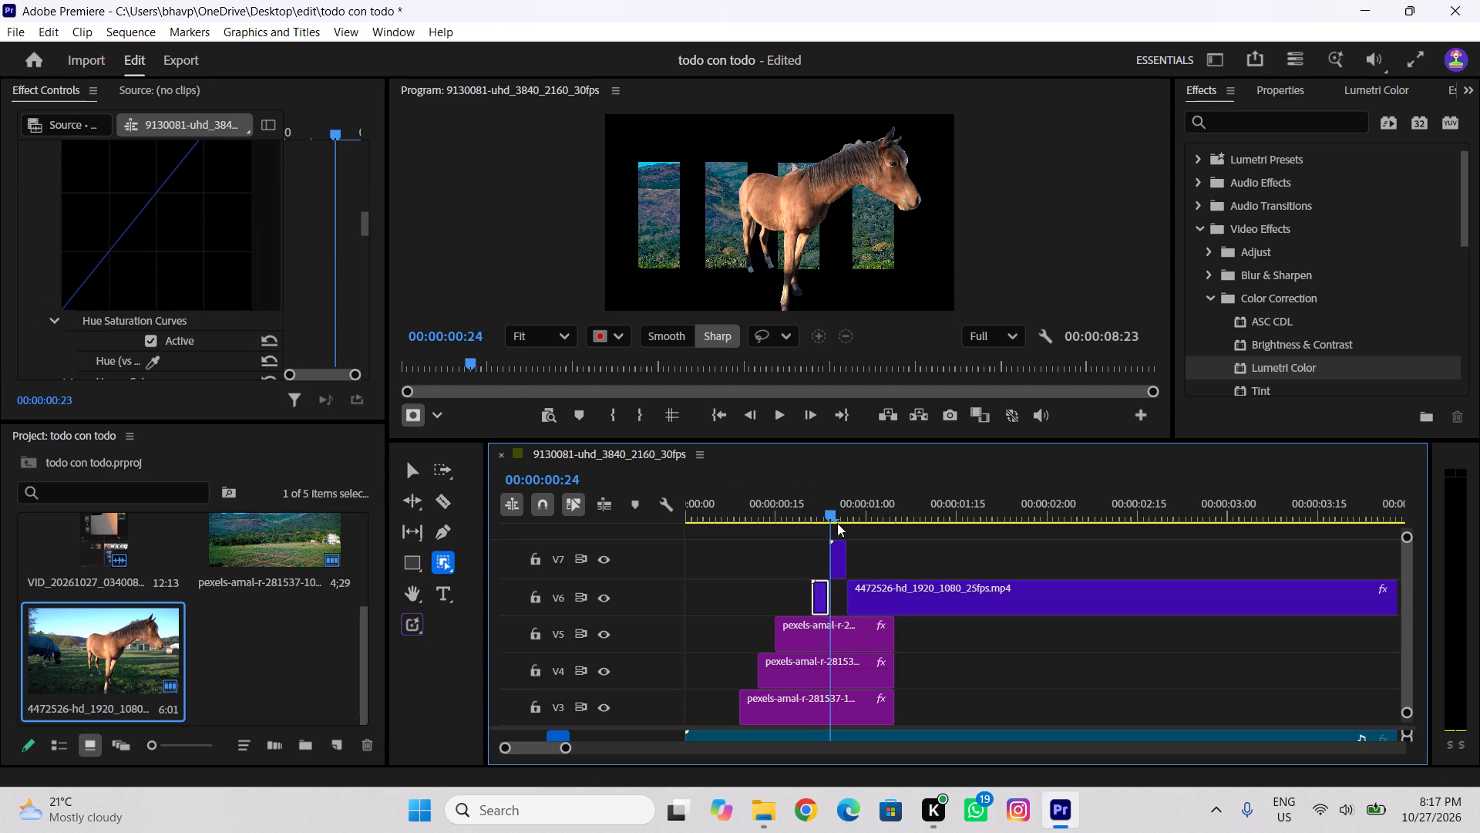
{"action": "left_click_drag", "start_coordinate": [837, 523], "coordinate": [779, 538]}
{"action": "key", "text": "space"}
{"action": "key", "text": "space"}
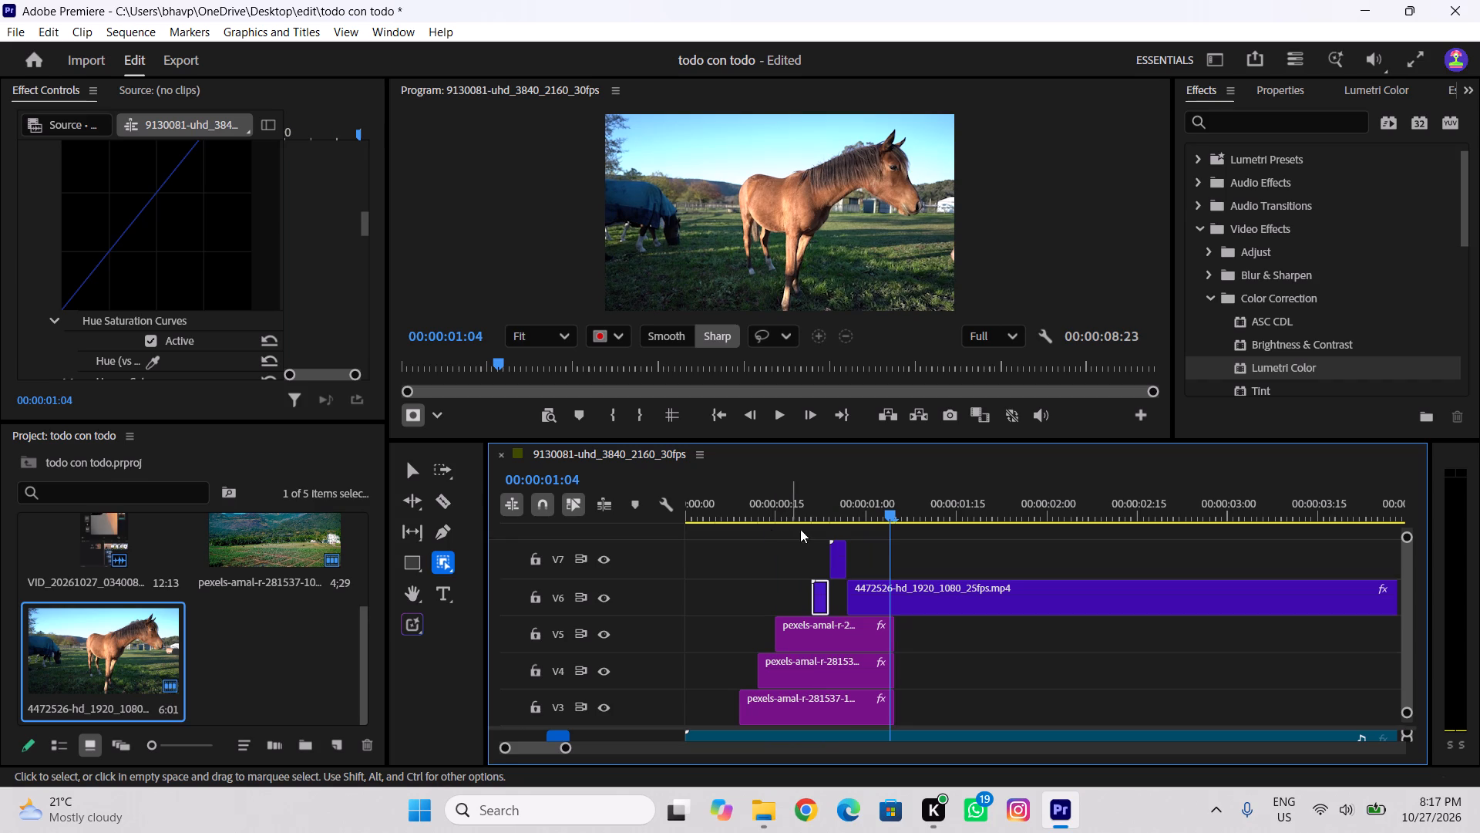
{"action": "key", "text": "c"}
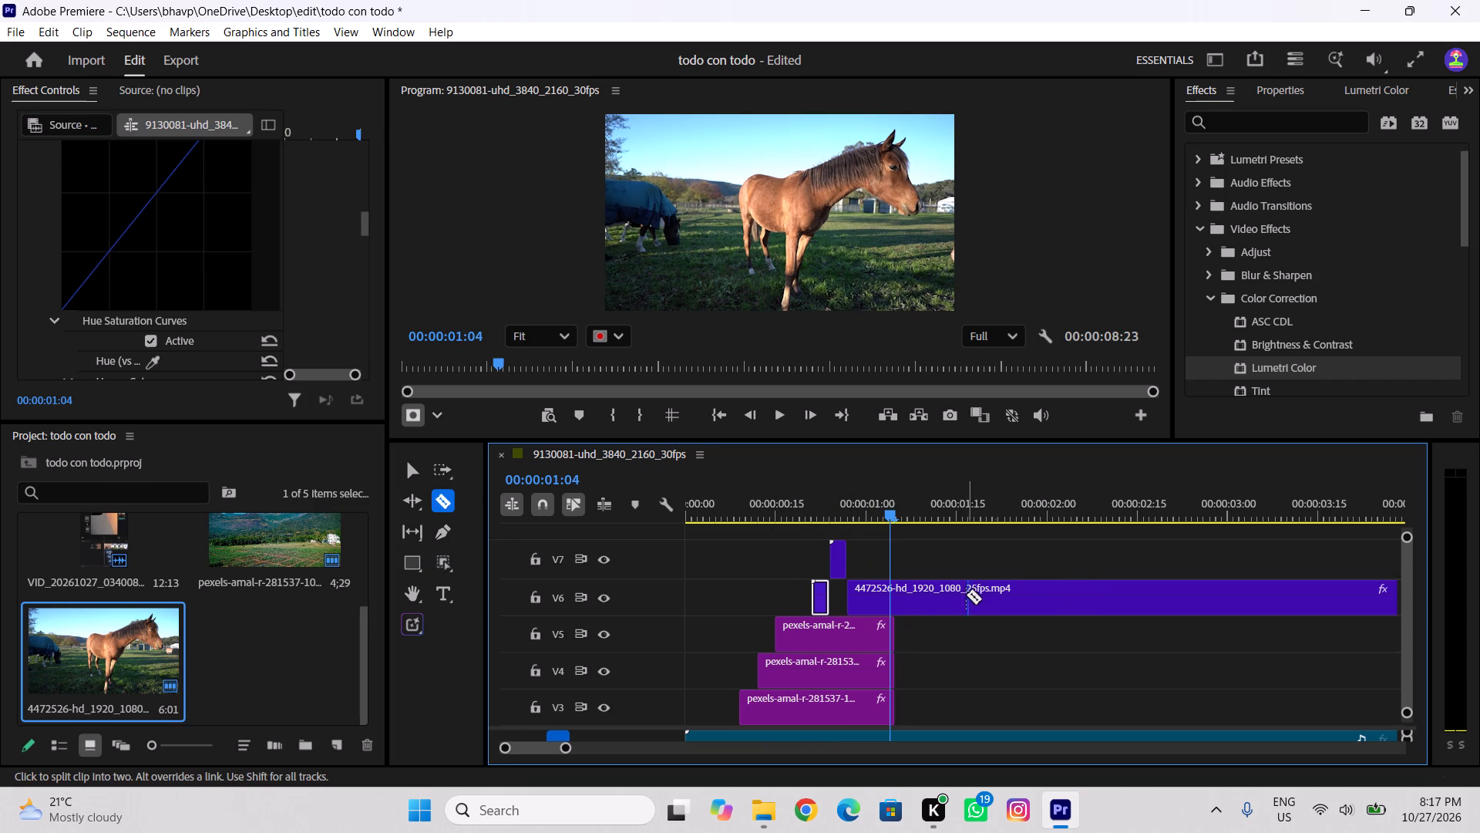
{"action": "left_click", "coordinate": [890, 522]}
{"action": "left_click", "coordinate": [891, 517]}
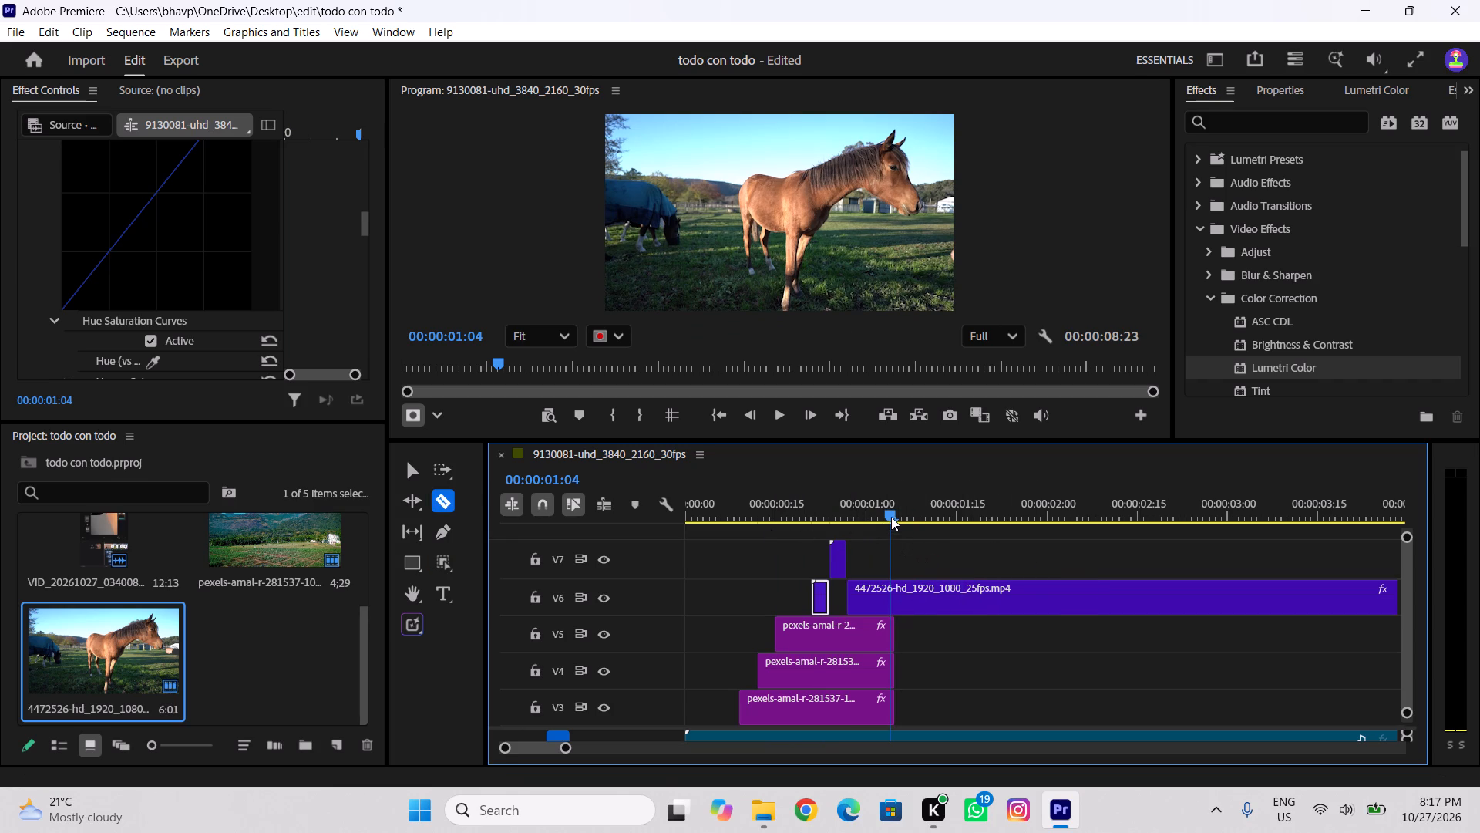
{"action": "key", "text": "c"}
{"action": "left_click", "coordinate": [893, 594]}
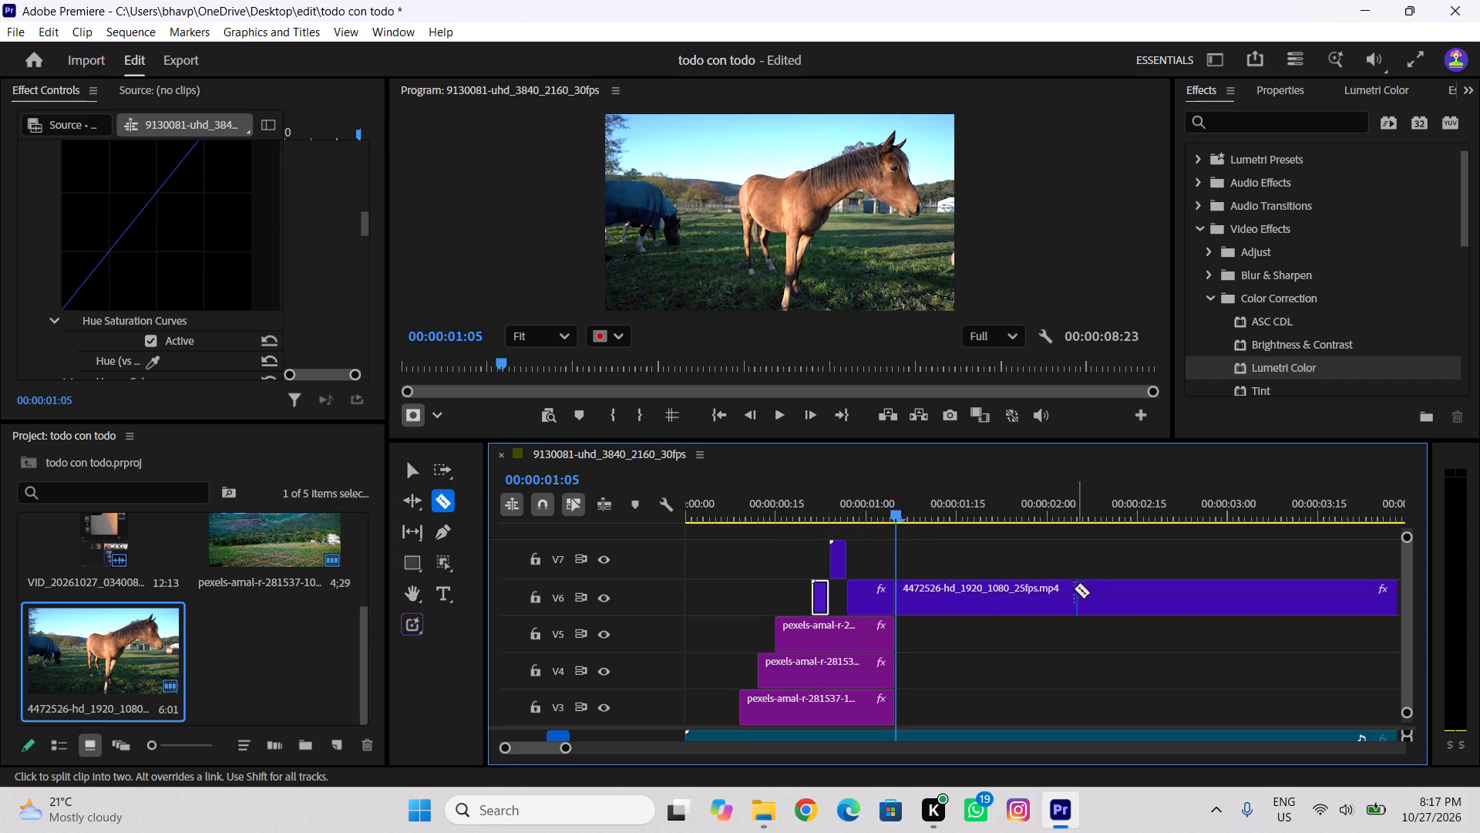
{"action": "key", "text": "v"}
{"action": "left_click", "coordinate": [1089, 592]}
{"action": "key", "text": "Delete"}
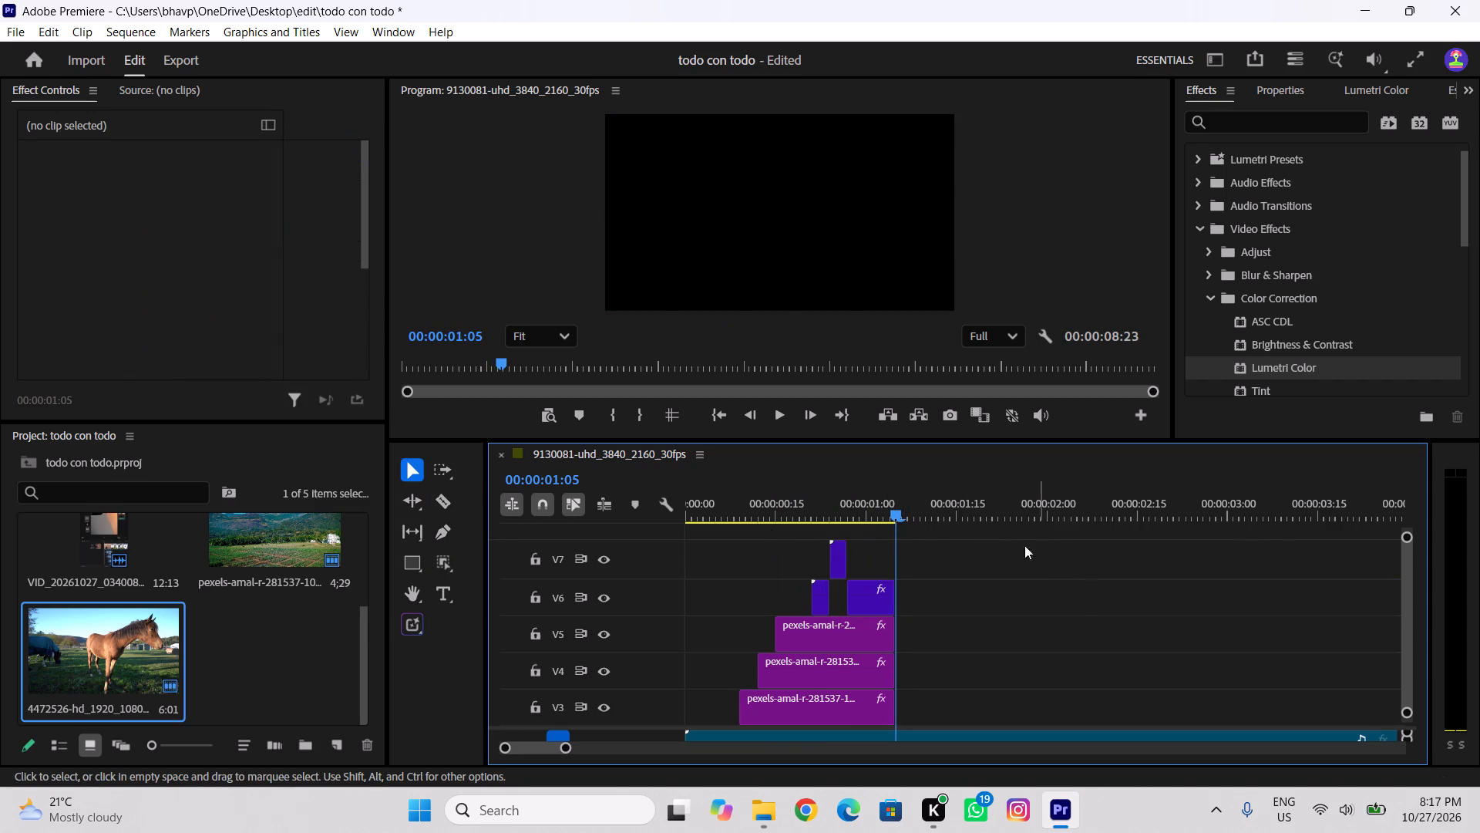
Play back the sequence from the start through the horse pieces to check the timing up to 00:00:01:05.
{"action": "left_click_drag", "start_coordinate": [881, 494], "coordinate": [362, 545]}
{"action": "key", "text": "space"}
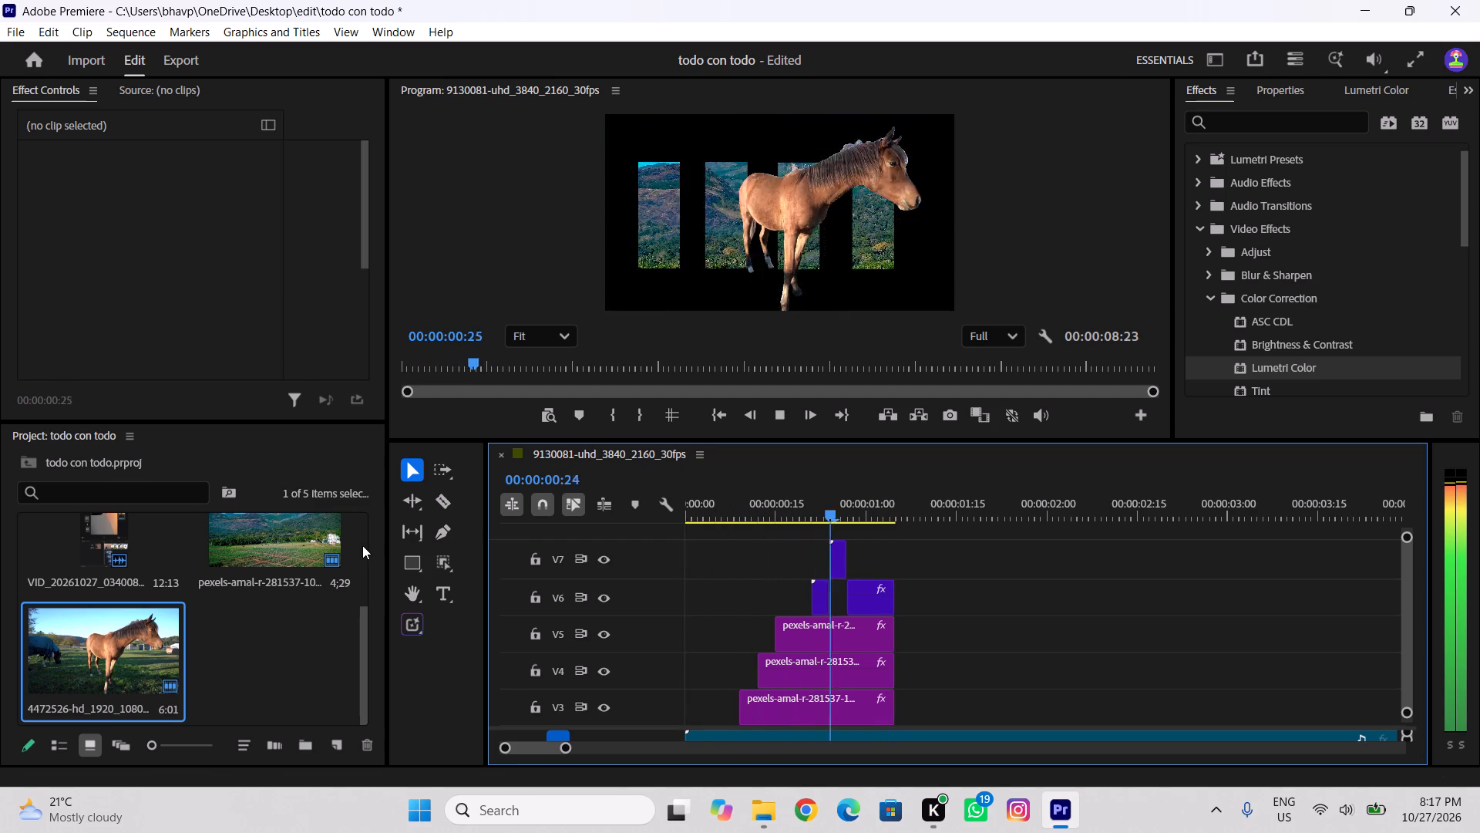
{"action": "key", "text": "space"}
{"action": "left_click_drag", "start_coordinate": [915, 504], "coordinate": [885, 507]}
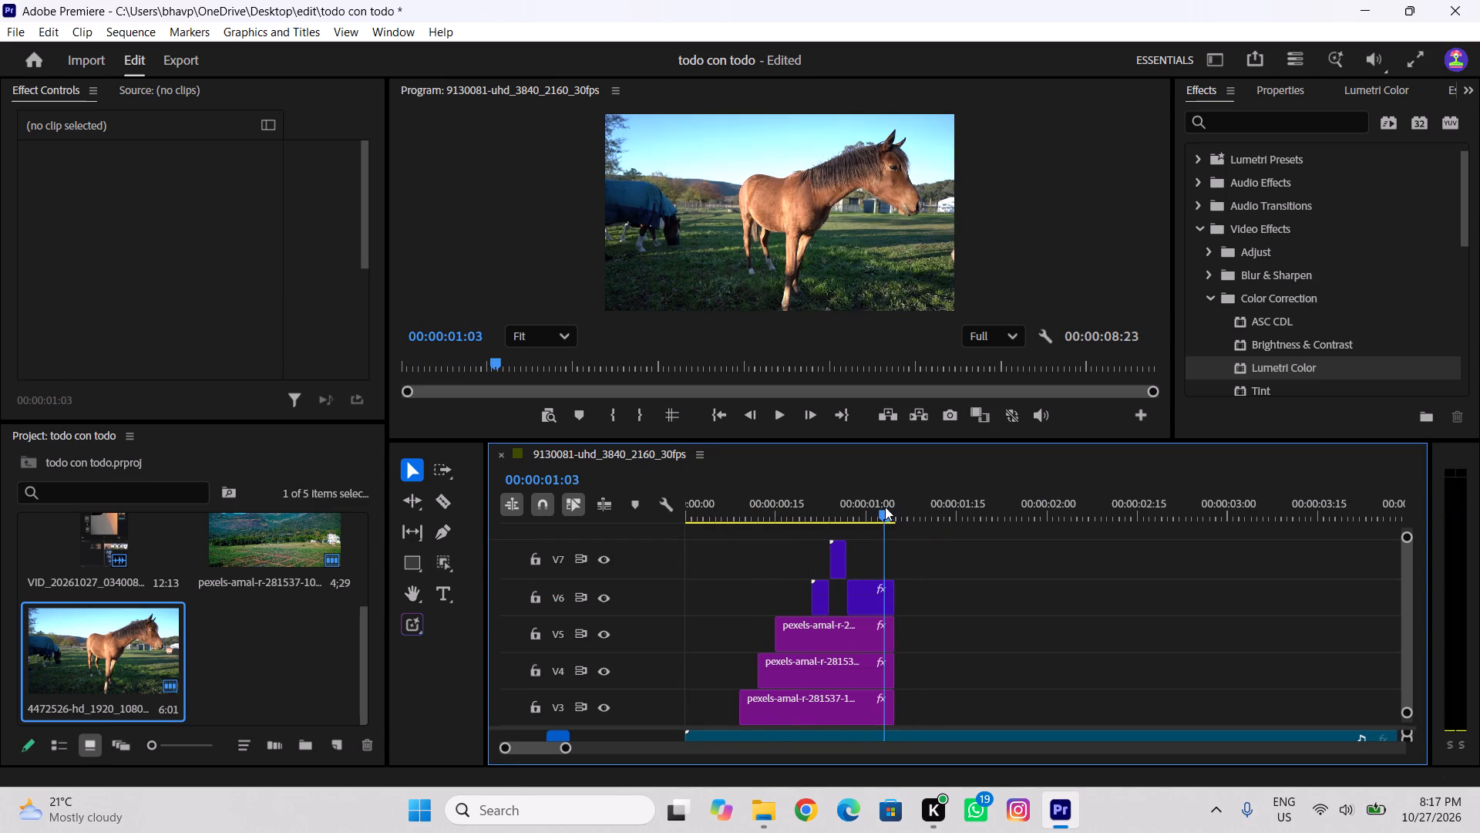
{"action": "left_click_drag", "start_coordinate": [885, 507], "coordinate": [900, 519]}
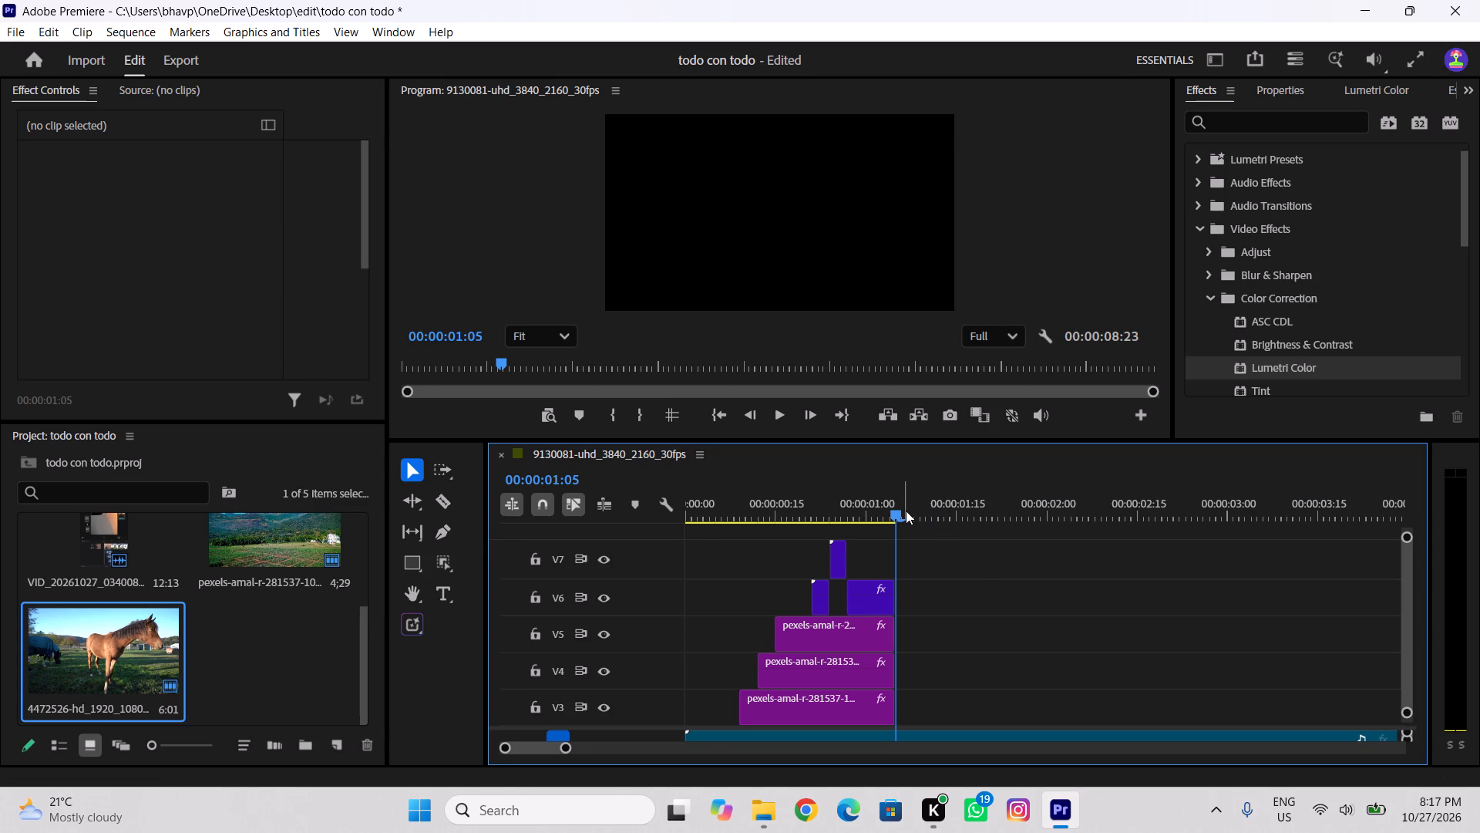
{"action": "left_click_drag", "start_coordinate": [906, 511], "coordinate": [656, 534]}
{"action": "key", "text": "space"}
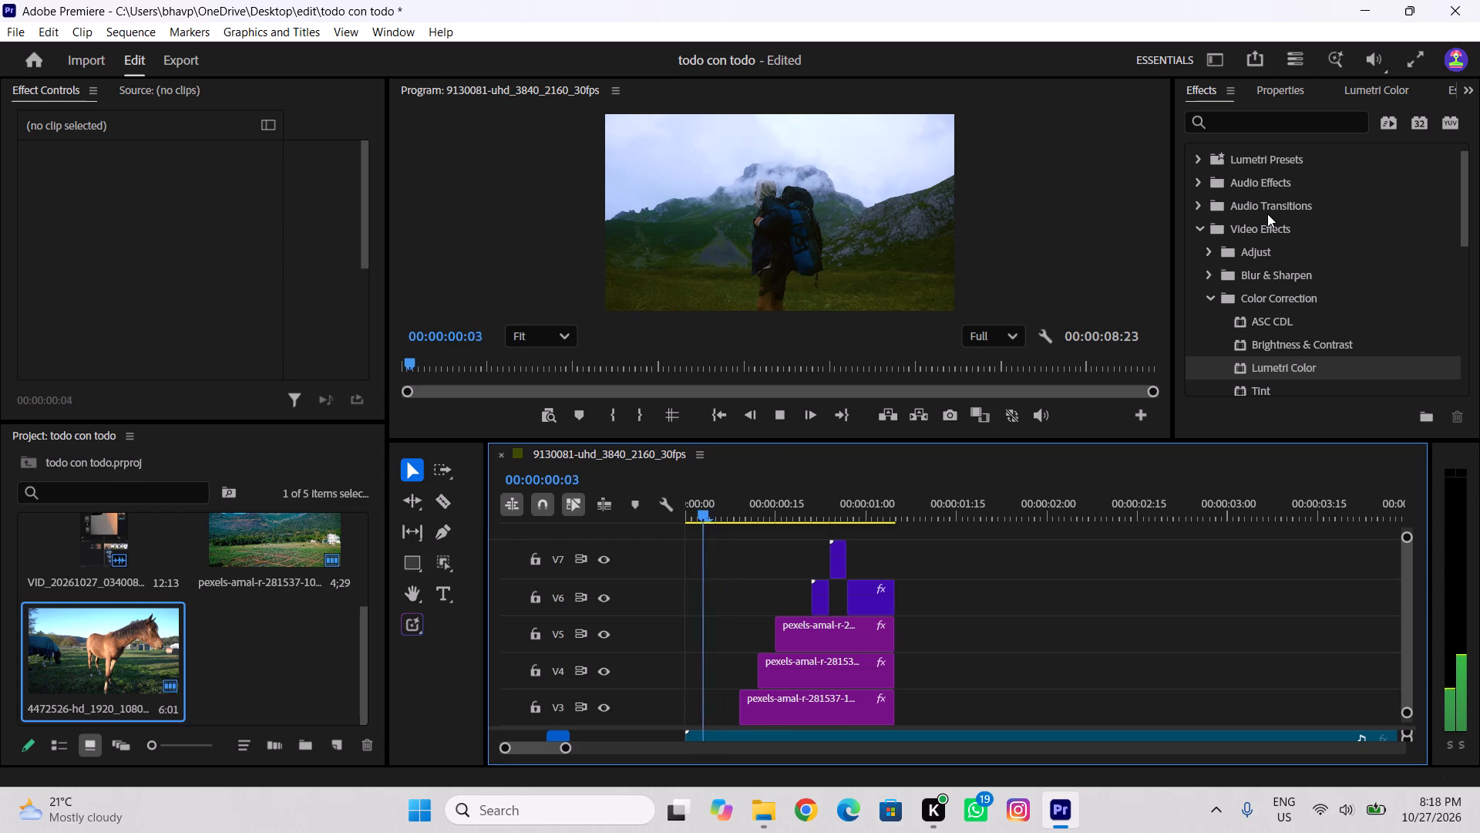
{"action": "key", "text": "space"}
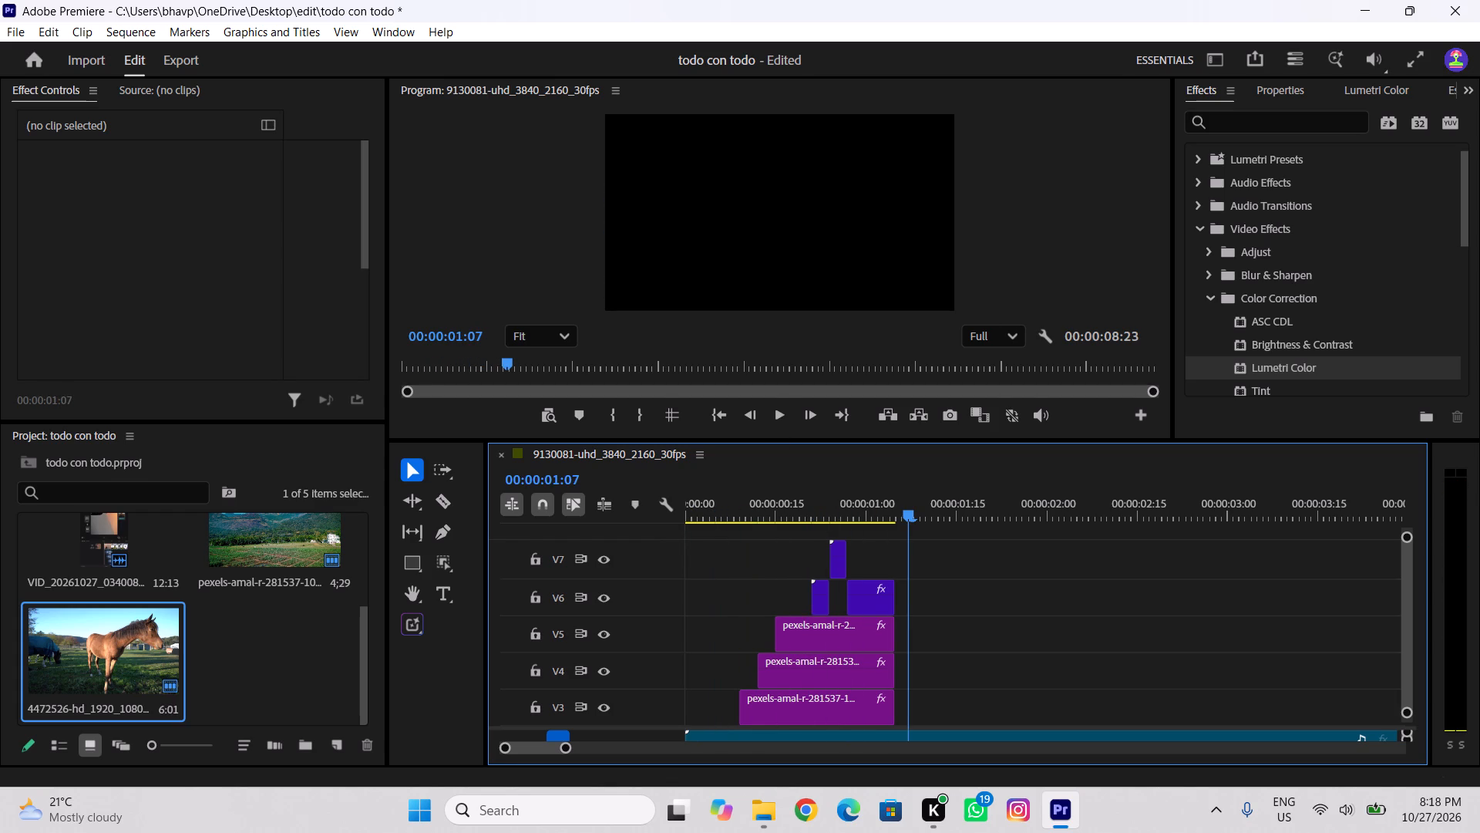
{"action": "left_click_drag", "start_coordinate": [933, 503], "coordinate": [856, 520]}
{"action": "key", "text": "space"}
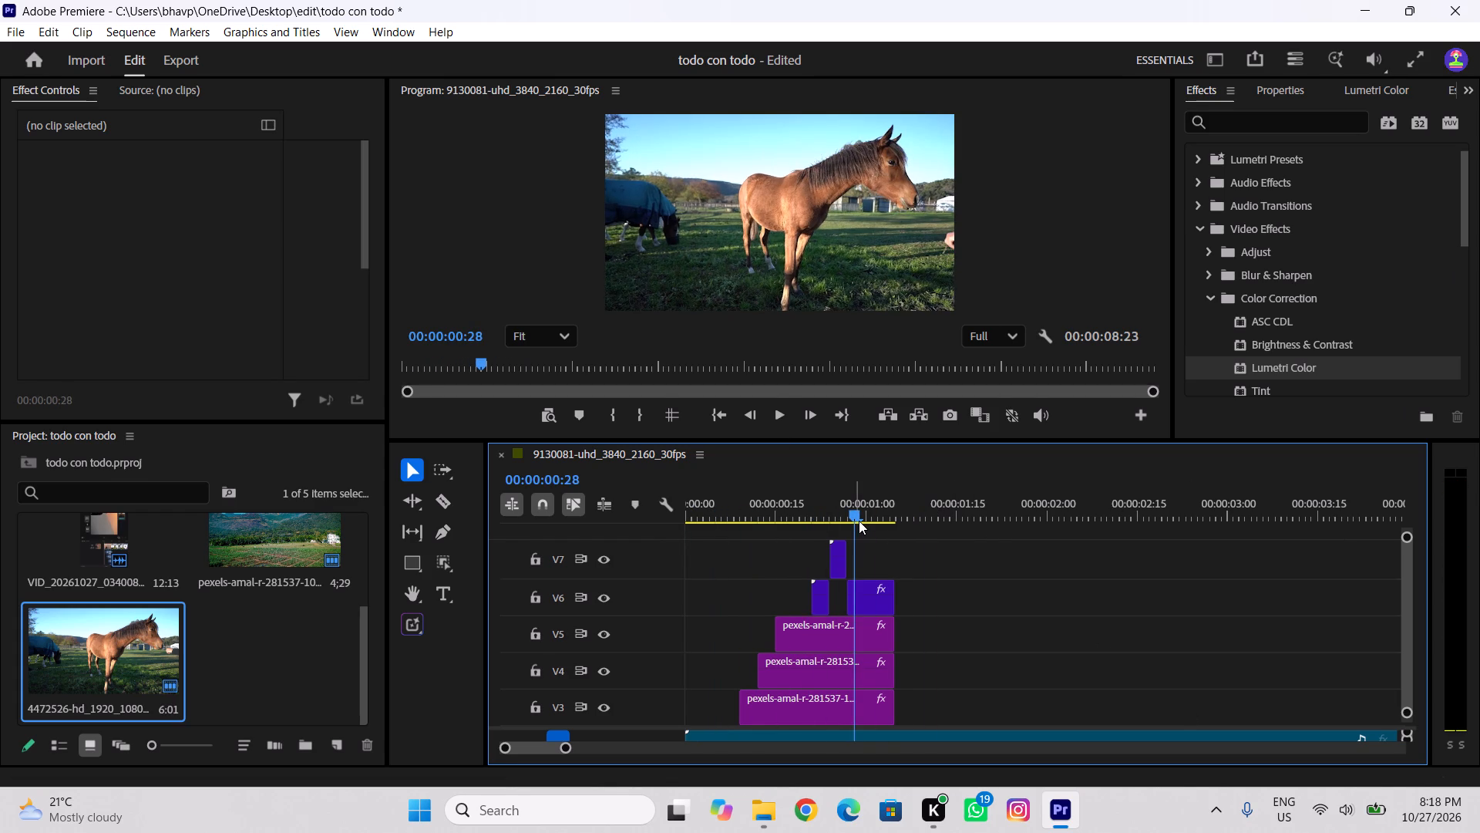
{"action": "key", "text": "space"}
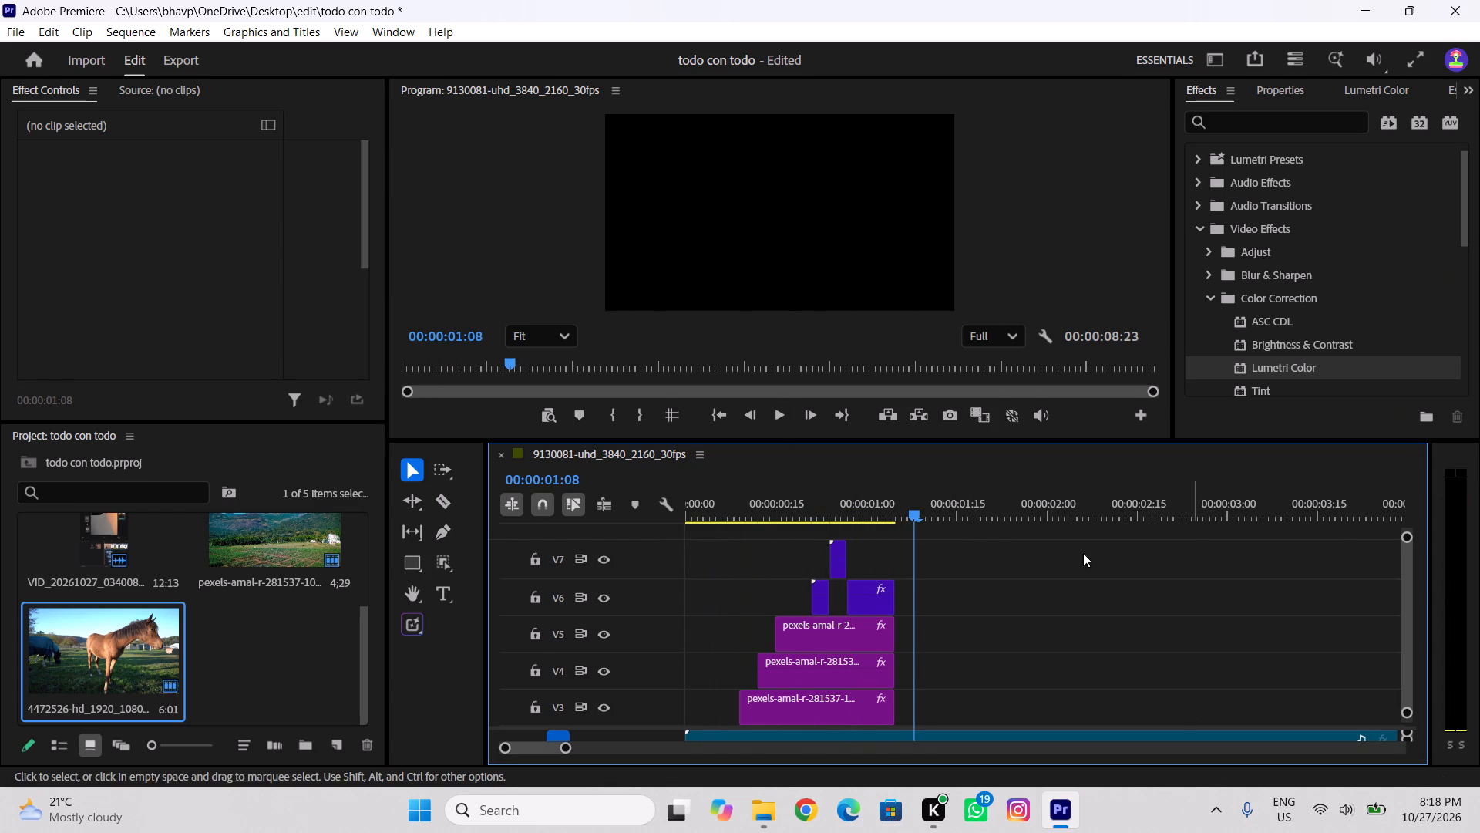
{"action": "left_click_drag", "start_coordinate": [886, 511], "coordinate": [898, 526]}
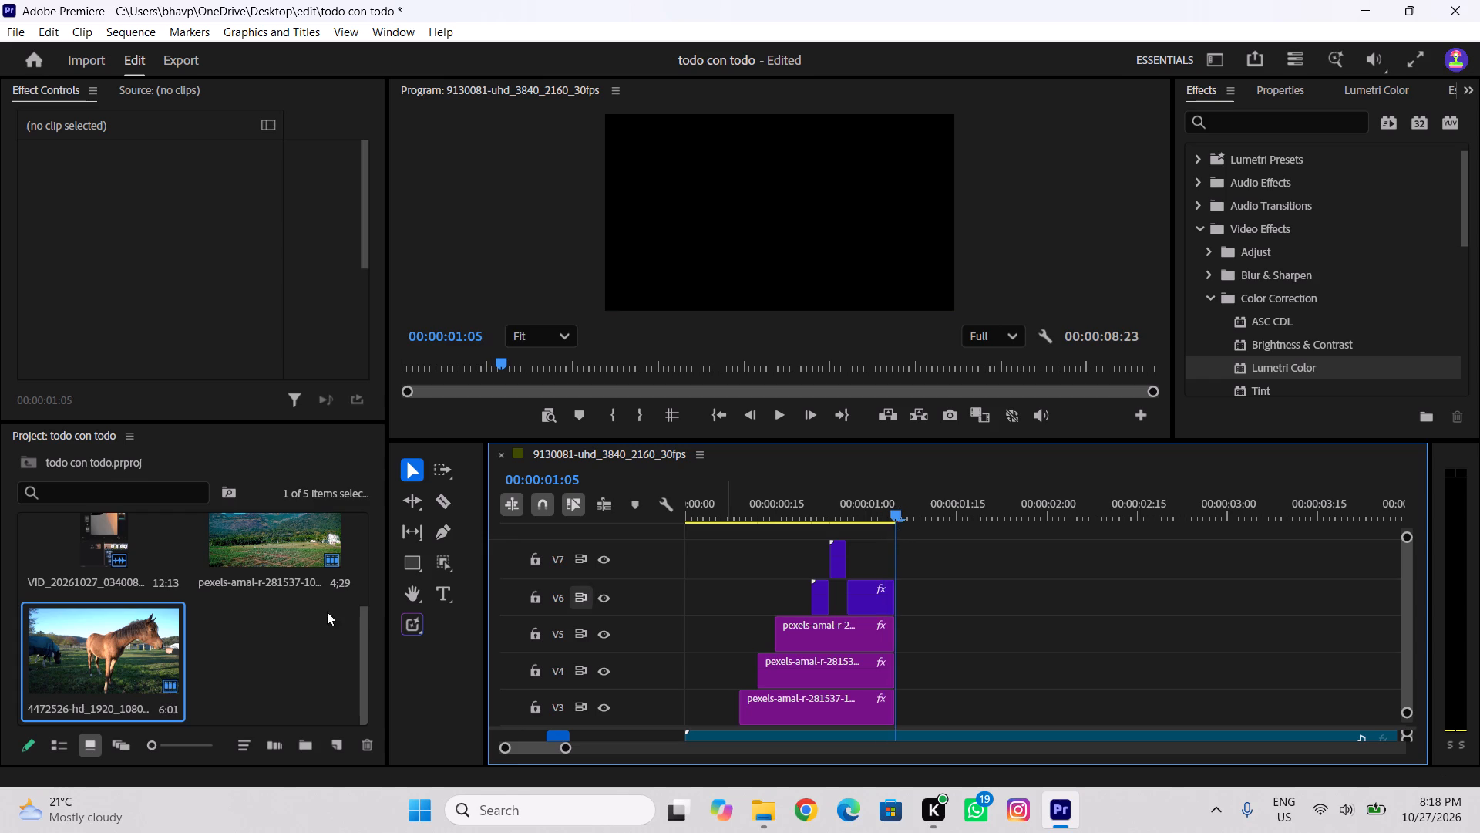
Open the reference video and step backwards frame by frame from 00:00:01:23 to 00:00:01:01 to examine its horse transition.
{"action": "double_click", "coordinate": [124, 545]}
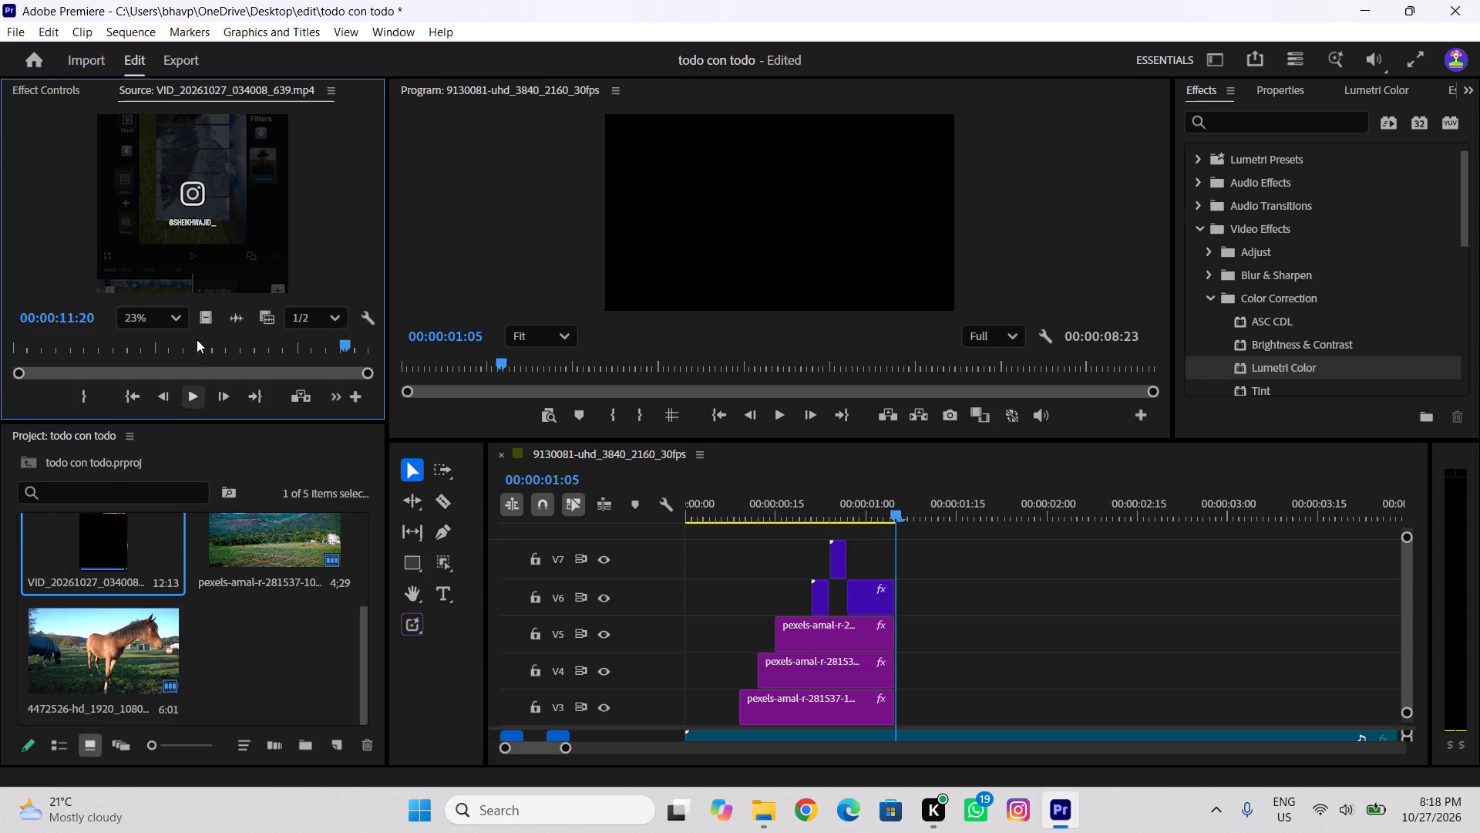
{"action": "left_click_drag", "start_coordinate": [177, 344], "coordinate": [65, 337]}
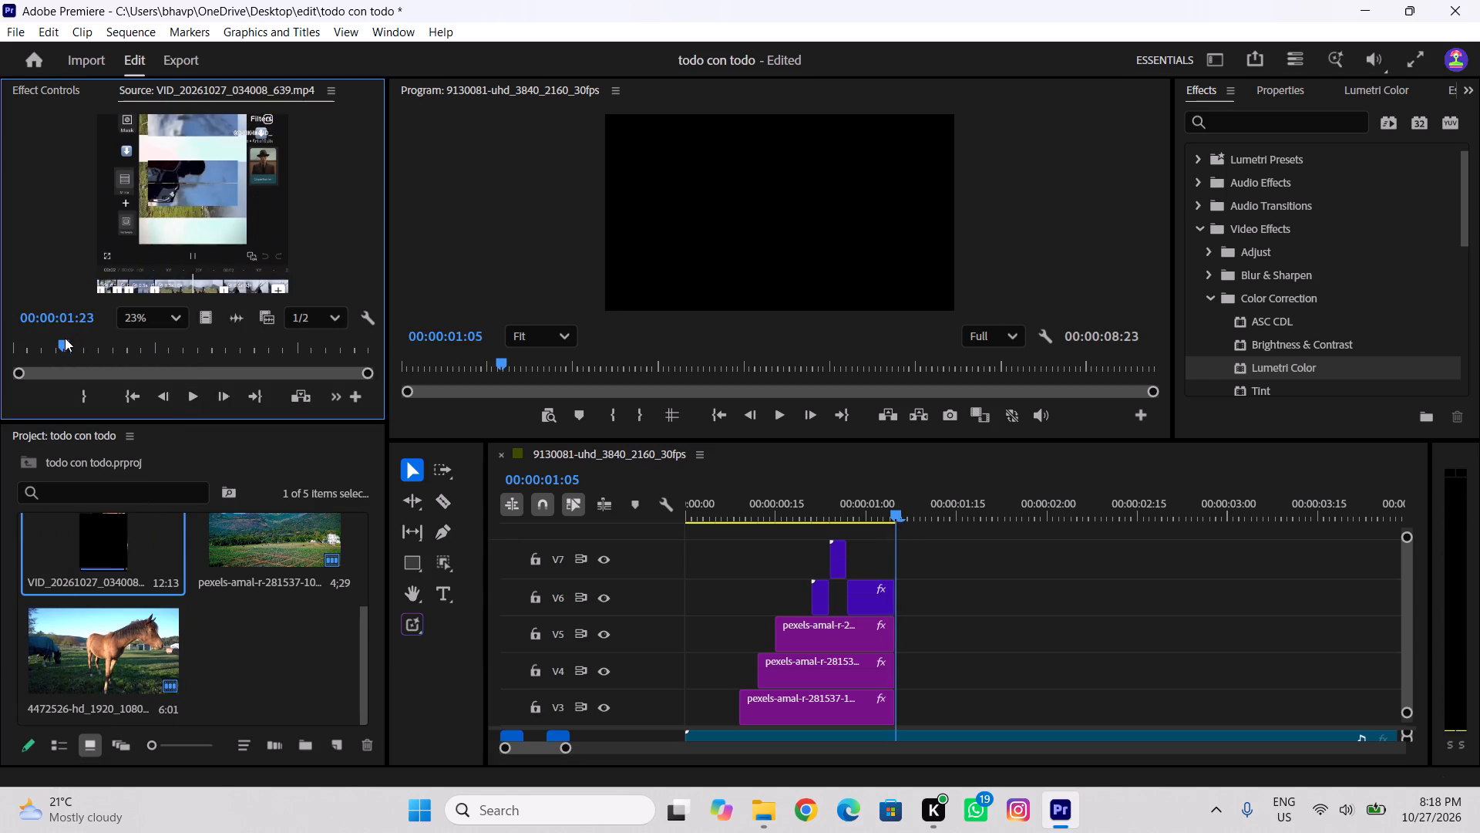
{"action": "key", "text": "Left"}
{"action": "key", "text": "Left"}
{"action": "key", "text": "Left"}
{"action": "key", "text": "Left"}
{"action": "key", "text": "Left"}
{"action": "key", "text": "Left"}
{"action": "key", "text": "Left"}
{"action": "key", "text": "Left"}
{"action": "key", "text": "Left"}
{"action": "key", "text": "Left"}
{"action": "key", "text": "Left"}
{"action": "key", "text": "Left"}
{"action": "key", "text": "Left"}
{"action": "key", "text": "Left"}
{"action": "key", "text": "Left"}
{"action": "key", "text": "Left"}
{"action": "key", "text": "Left"}
{"action": "key", "text": "Left"}
{"action": "key", "text": "Left"}
{"action": "key", "text": "Left"}
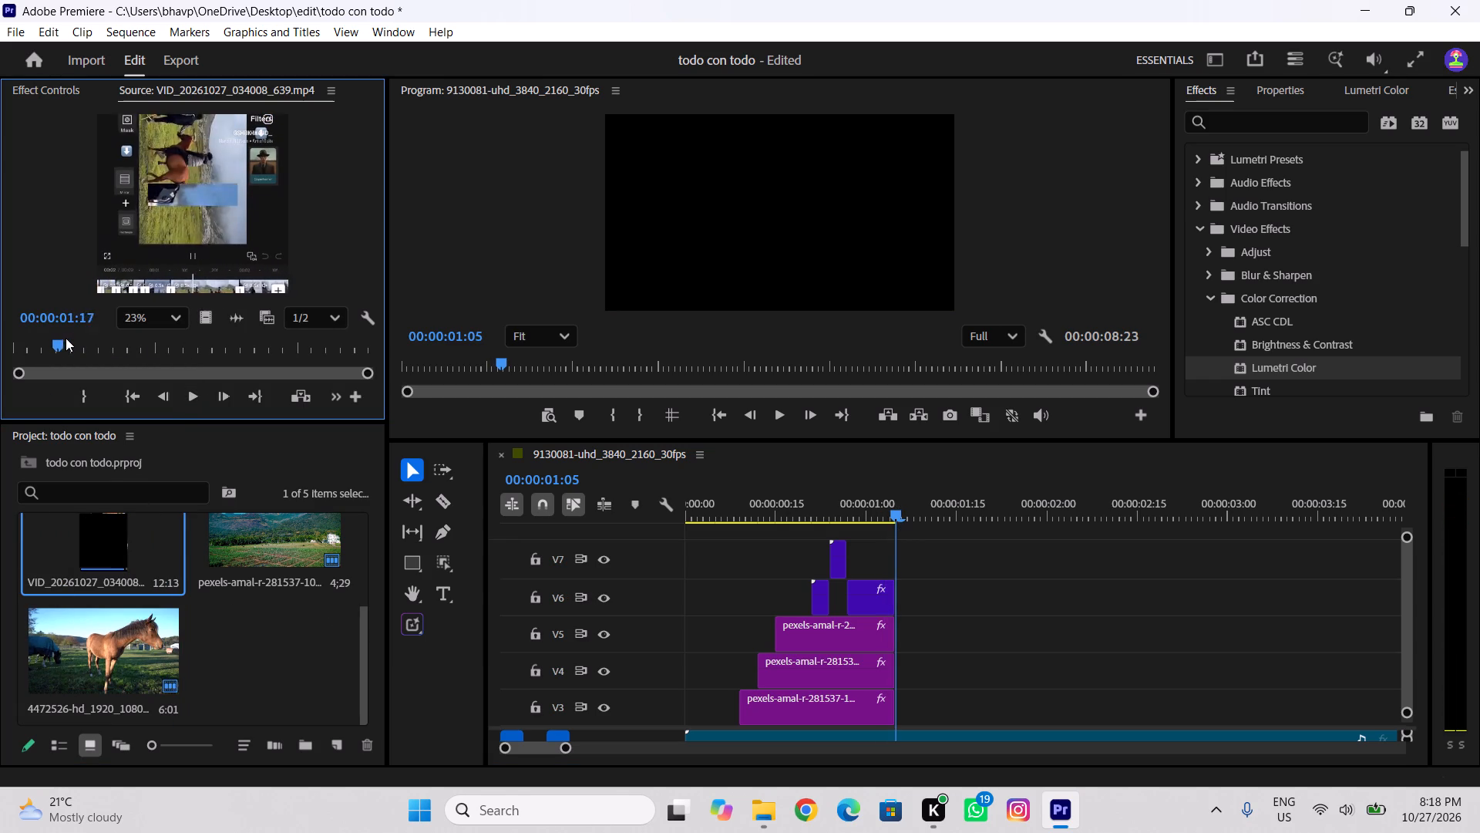
{"action": "key", "text": "Left"}
{"action": "key", "text": "Left"}
{"action": "key", "text": "Left"}
{"action": "key", "text": "Left"}
{"action": "key", "text": "Left"}
{"action": "key", "text": "Left"}
{"action": "key", "text": "Left"}
{"action": "key", "text": "Left"}
{"action": "key", "text": "Left"}
{"action": "key", "text": "Left"}
{"action": "key", "text": "Left"}
{"action": "key", "text": "Left"}
{"action": "key", "text": "Left"}
{"action": "key", "text": "Left"}
{"action": "key", "text": "Left"}
{"action": "key", "text": "Left"}
{"action": "key", "text": "Left"}
{"action": "key", "text": "Left"}
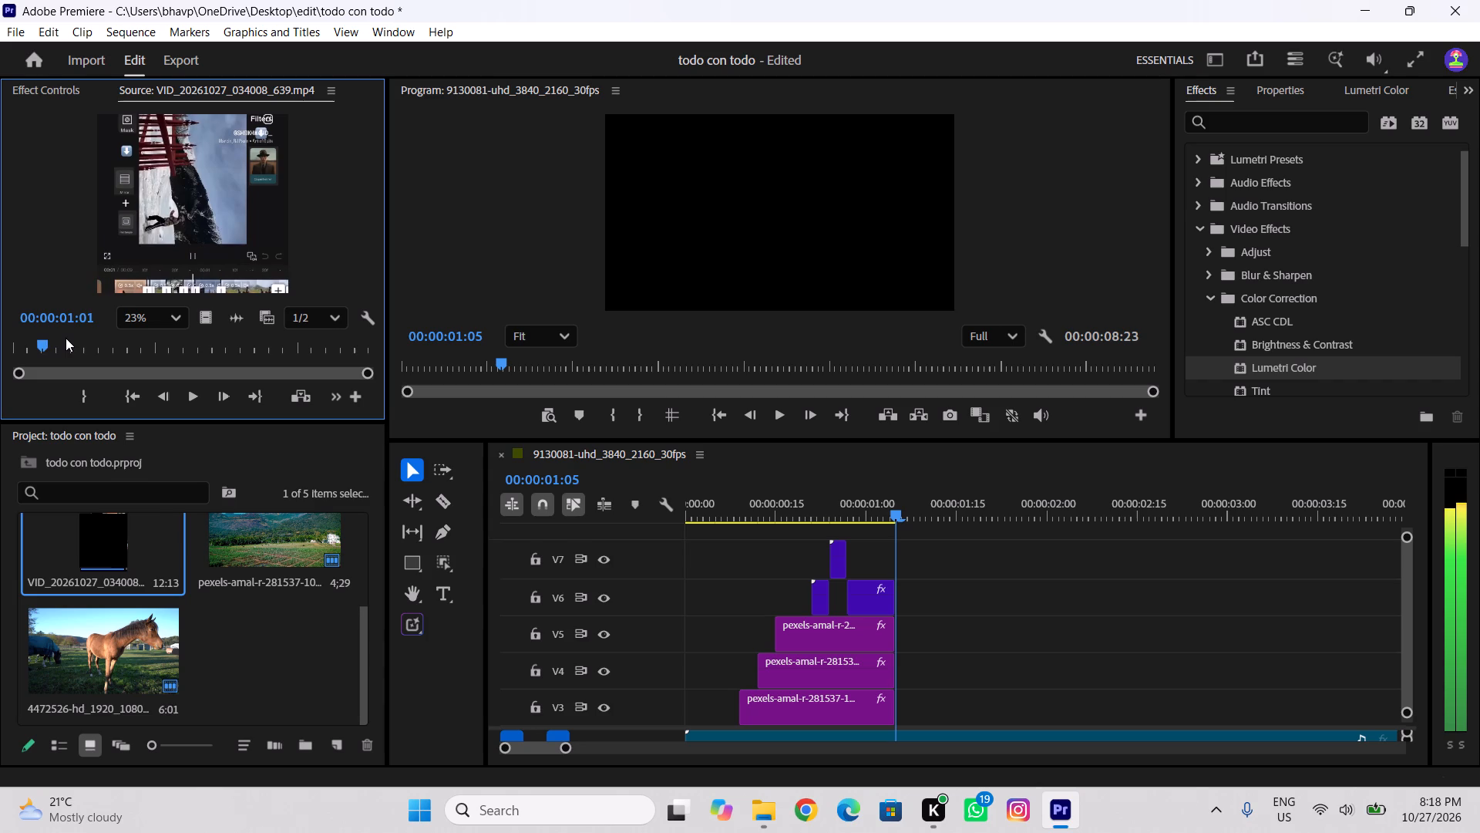
Step back and forth frame by frame through the reference video between 00:00:00:15 and 00:00:01:01 to examine its cutout and mountain shots.
{"action": "key", "text": "Right"}
{"action": "key", "text": "Right"}
{"action": "key", "text": "Right"}
{"action": "key", "text": "Right"}
{"action": "key", "text": "Right"}
{"action": "key", "text": "Right"}
{"action": "key", "text": "Right"}
{"action": "key", "text": "Right"}
{"action": "key", "text": "Right"}
{"action": "key", "text": "Right"}
{"action": "key", "text": "Right"}
{"action": "key", "text": "Right"}
{"action": "key", "text": "Right"}
{"action": "key", "text": "Right"}
{"action": "key", "text": "Right"}
{"action": "key", "text": "Right"}
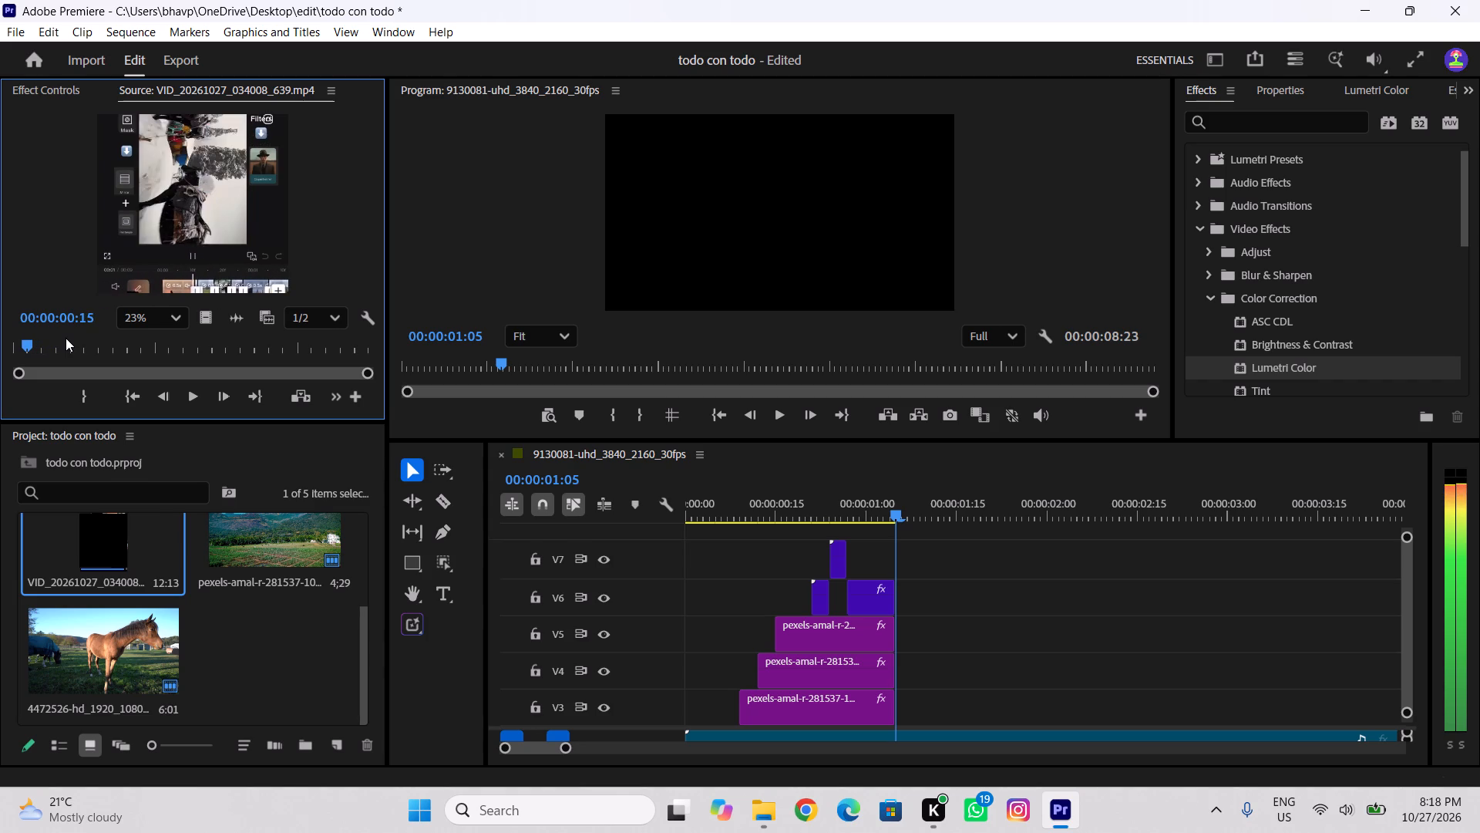
{"action": "key", "text": "Left"}
{"action": "key", "text": "Left"}
{"action": "key", "text": "Left"}
{"action": "key", "text": "Left"}
{"action": "key", "text": "Left"}
{"action": "key", "text": "Left"}
{"action": "key", "text": "Left"}
{"action": "key", "text": "Left"}
{"action": "key", "text": "Left"}
{"action": "key", "text": "Left"}
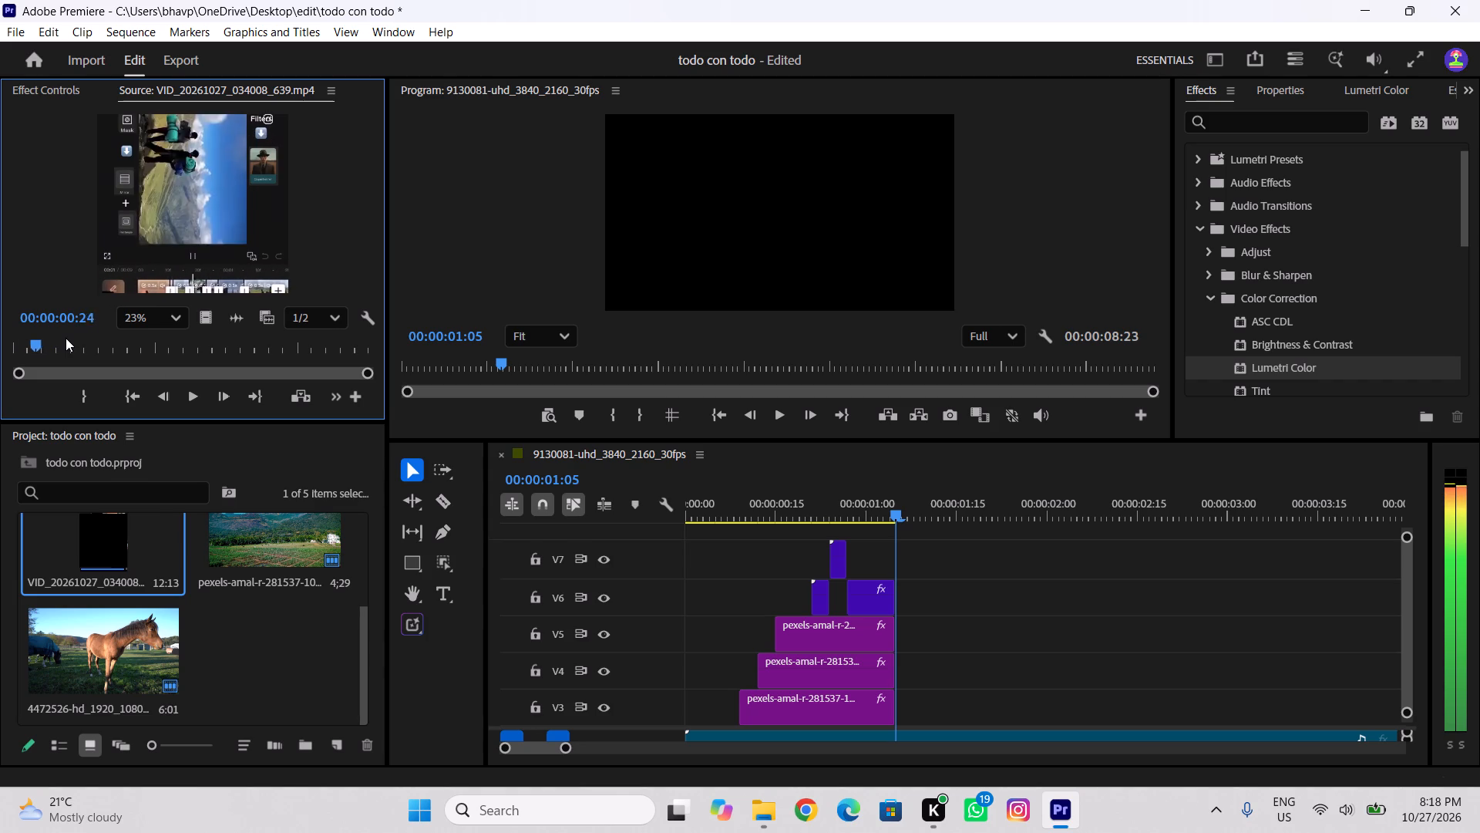
{"action": "key", "text": "Left"}
{"action": "key", "text": "Left"}
{"action": "key", "text": "Left"}
{"action": "key", "text": "Left"}
{"action": "key", "text": "Left"}
{"action": "key", "text": "Left"}
{"action": "key", "text": "Left"}
{"action": "key", "text": "Left"}
{"action": "key", "text": "Left"}
{"action": "key", "text": "Left"}
{"action": "key", "text": "Left"}
{"action": "key", "text": "Left"}
{"action": "key", "text": "Left"}
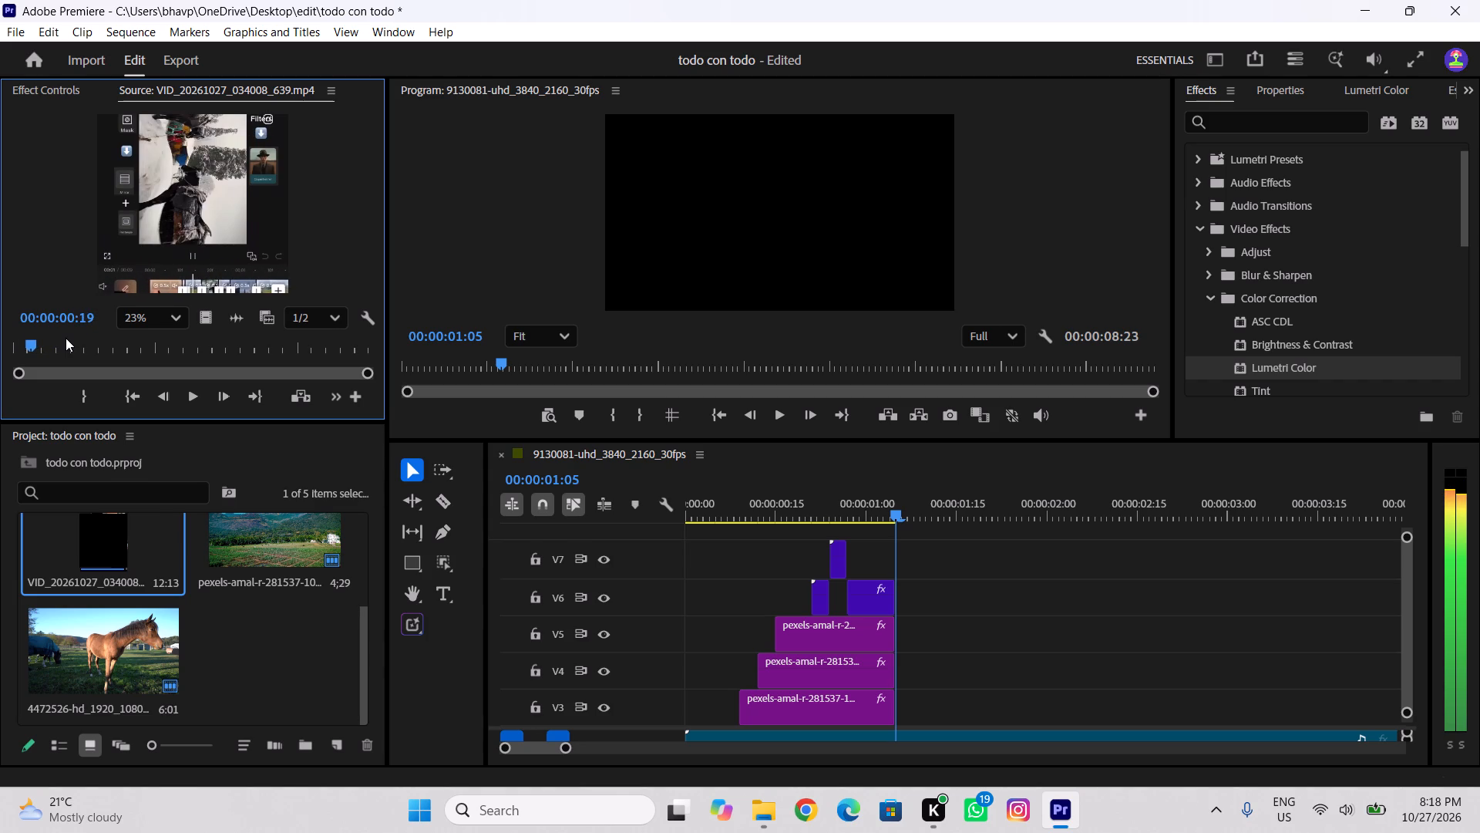
{"action": "key", "text": "Right"}
{"action": "key", "text": "Right"}
{"action": "key", "text": "Right"}
{"action": "key", "text": "Right"}
{"action": "key", "text": "Right"}
{"action": "key", "text": "Right"}
{"action": "key", "text": "Right"}
{"action": "key", "text": "Right"}
{"action": "key", "text": "Right"}
{"action": "key", "text": "Right"}
{"action": "key", "text": "Right"}
{"action": "key", "text": "Right"}
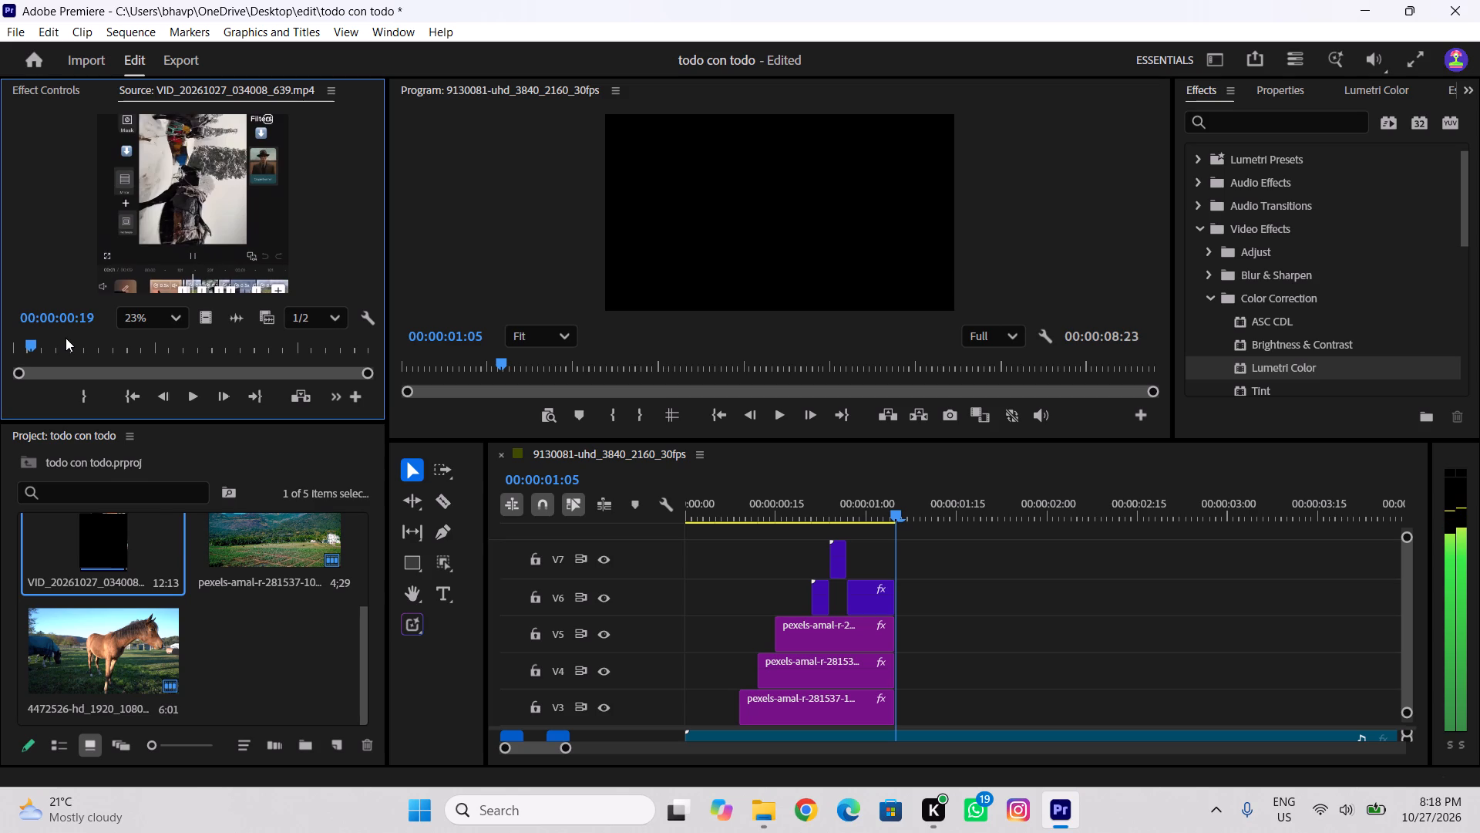
{"action": "key", "text": "Right"}
{"action": "key", "text": "Right"}
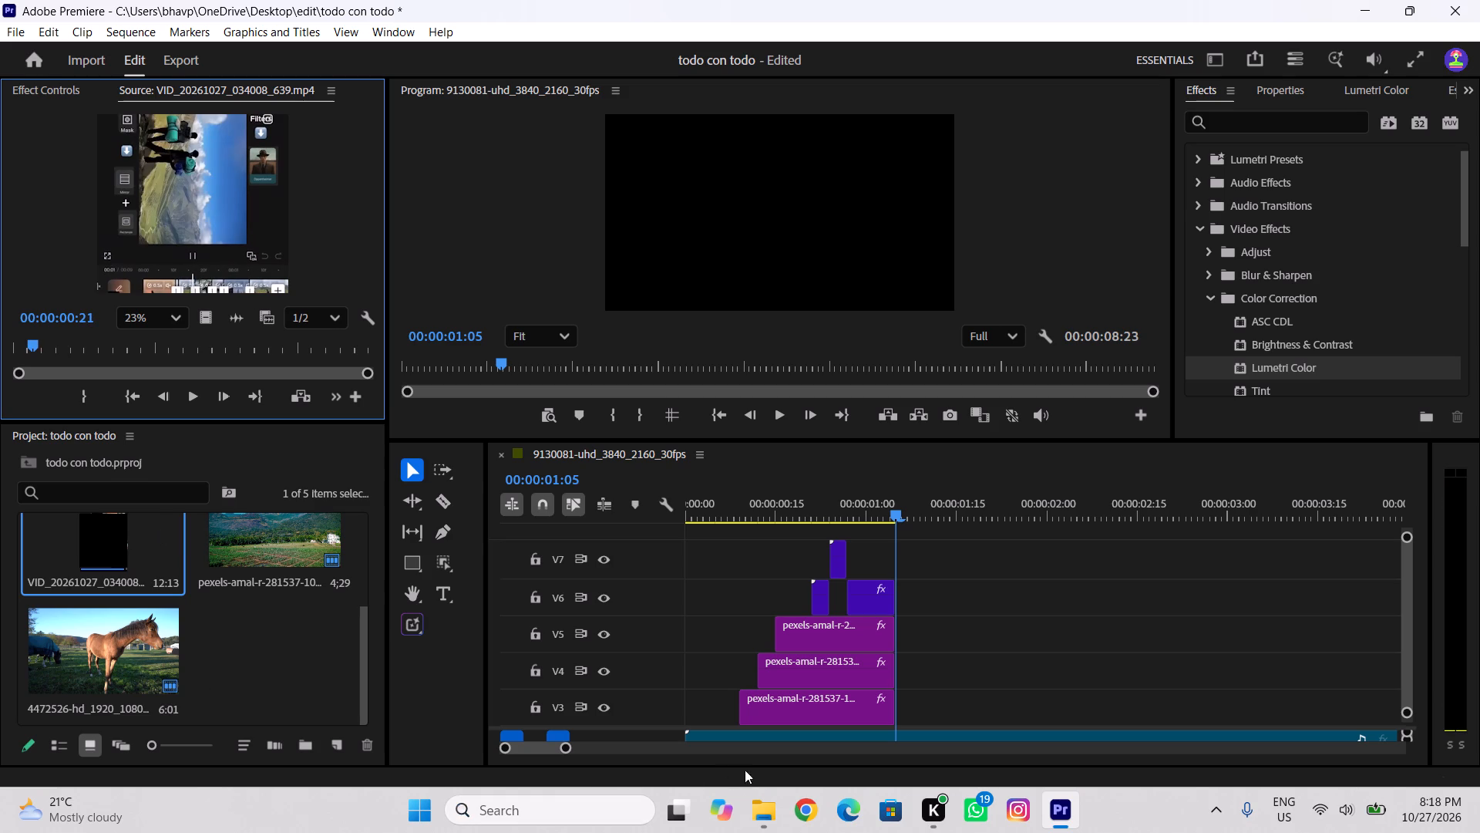
Switch to Chrome, search Google for 4k nature, and open the Pexels Free 4k Nature Photos result.
{"action": "left_click", "coordinate": [804, 818]}
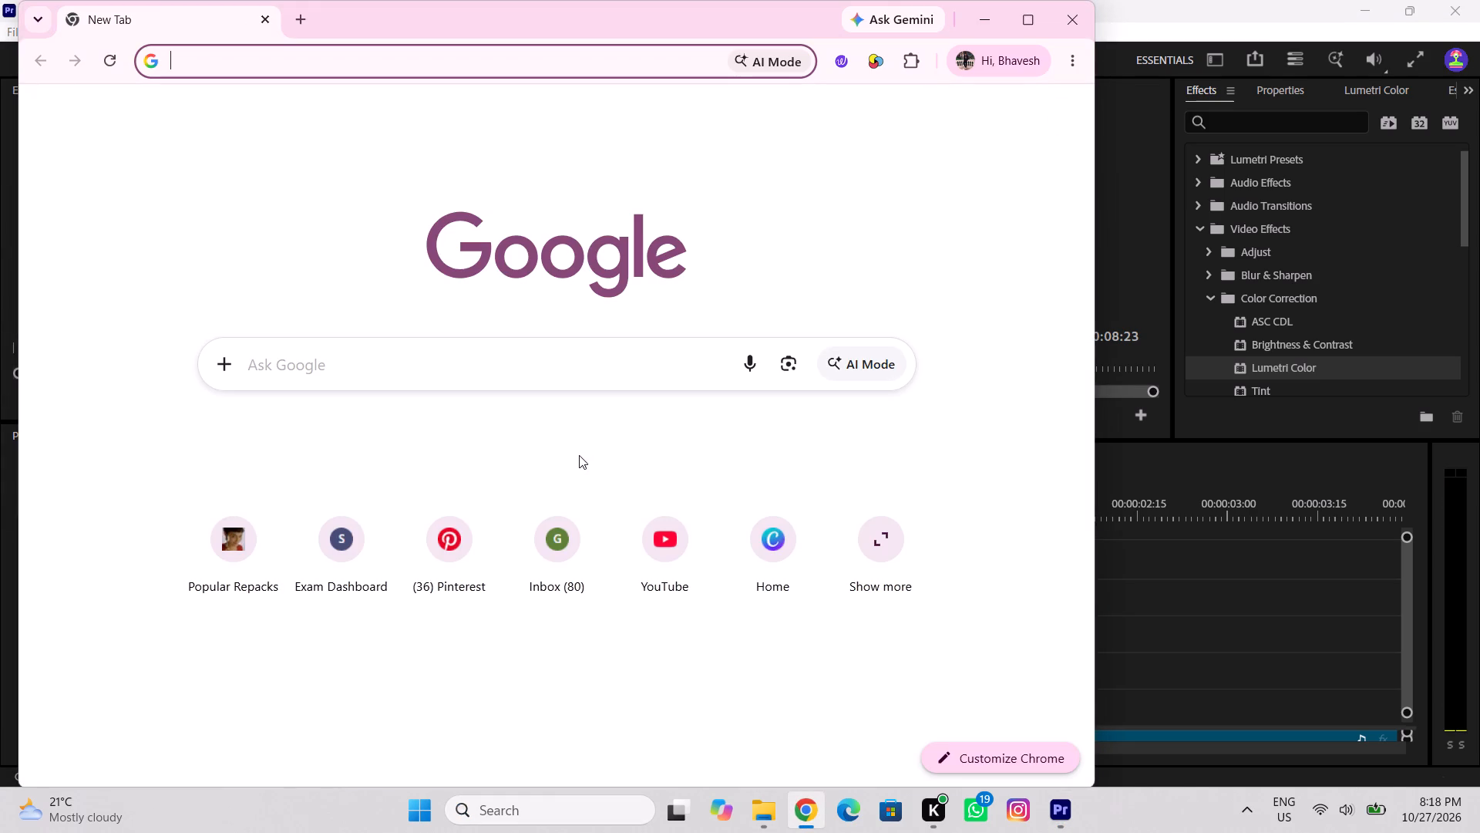
{"action": "left_click", "coordinate": [537, 369]}
{"action": "left_click", "coordinate": [394, 416]}
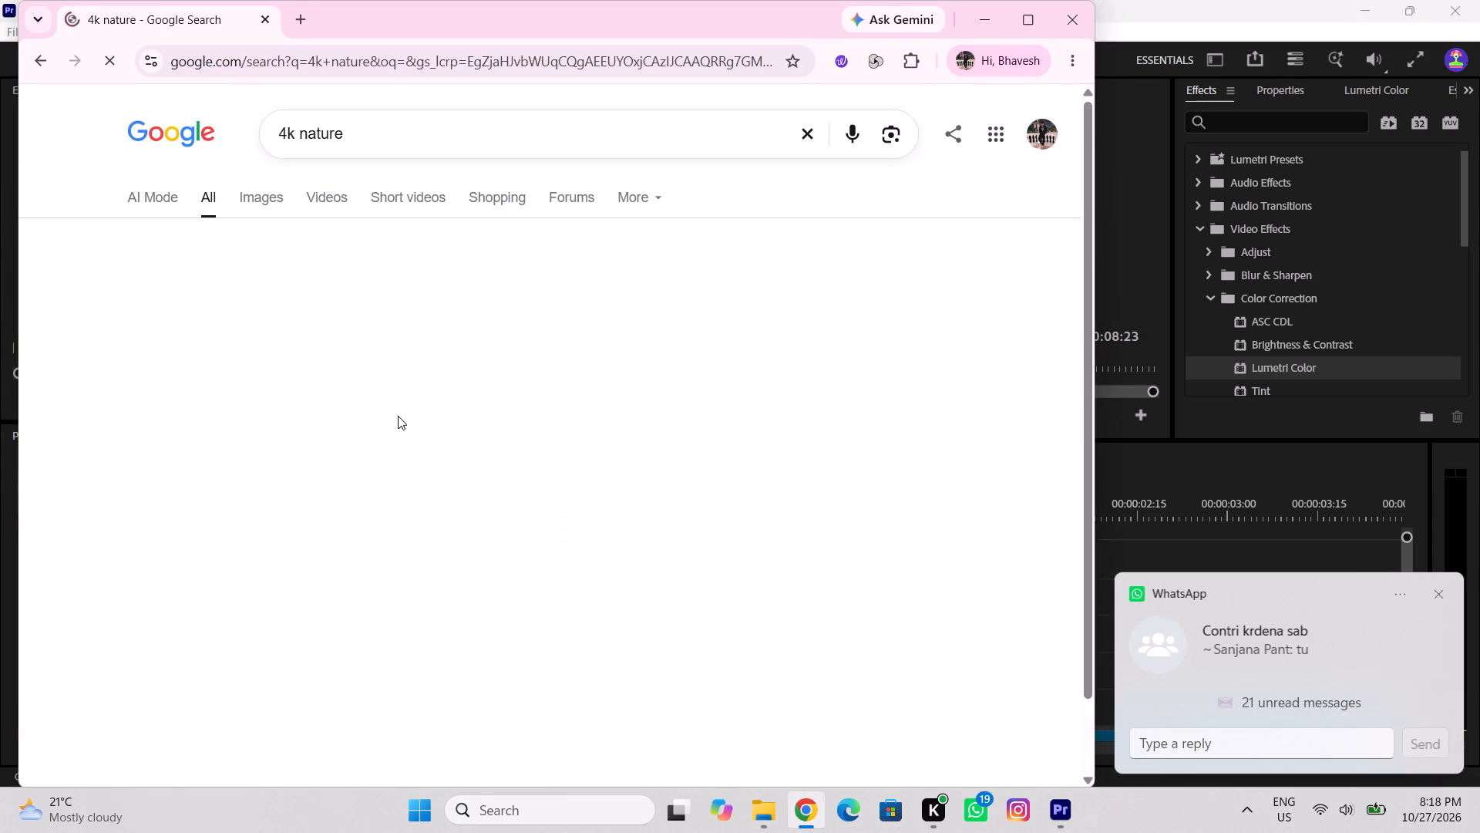
{"action": "scroll", "coordinate": [462, 618], "scroll_direction": "down", "scroll_amount": 2}
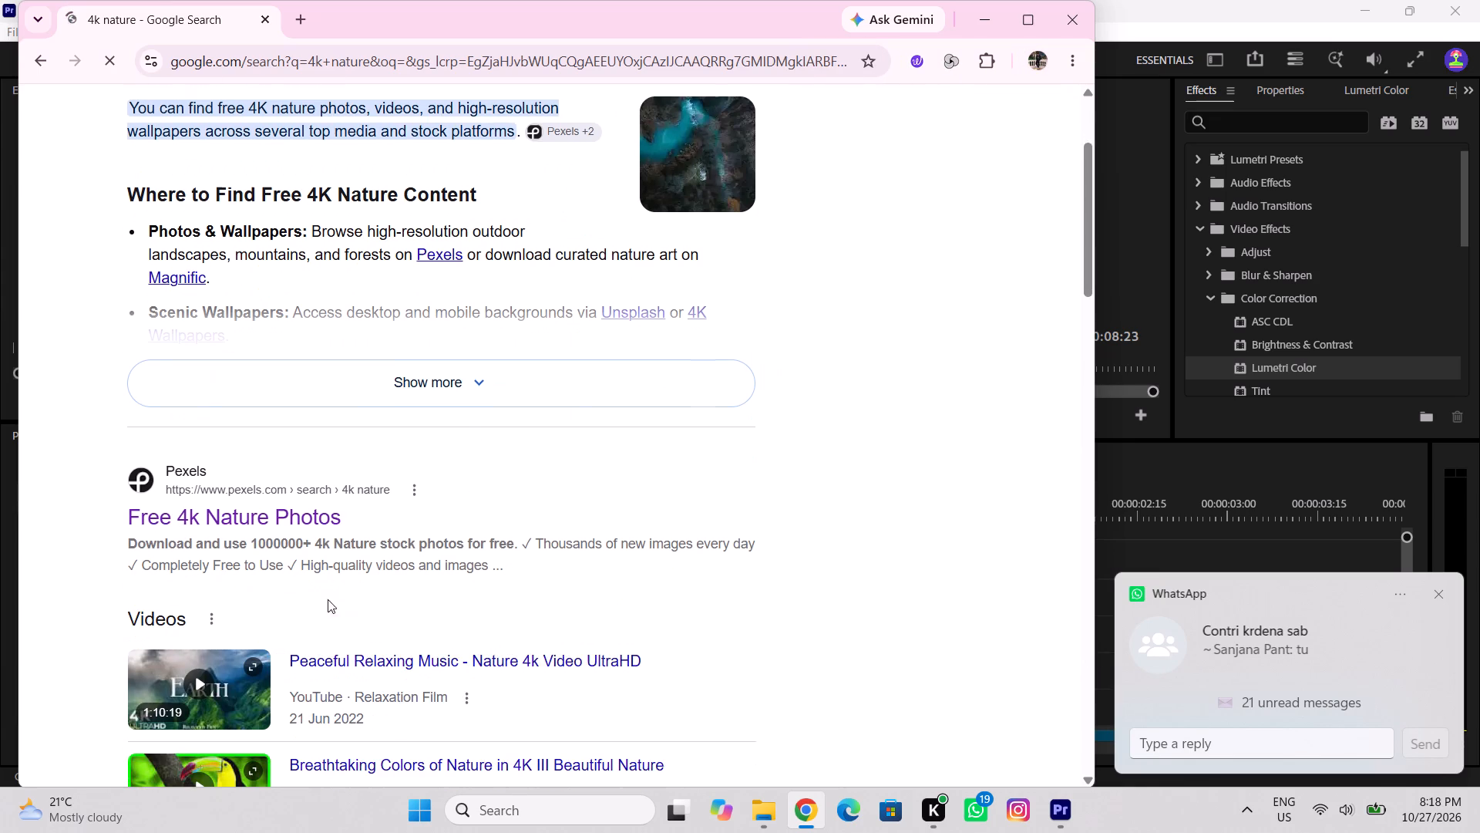
{"action": "left_click", "coordinate": [280, 524]}
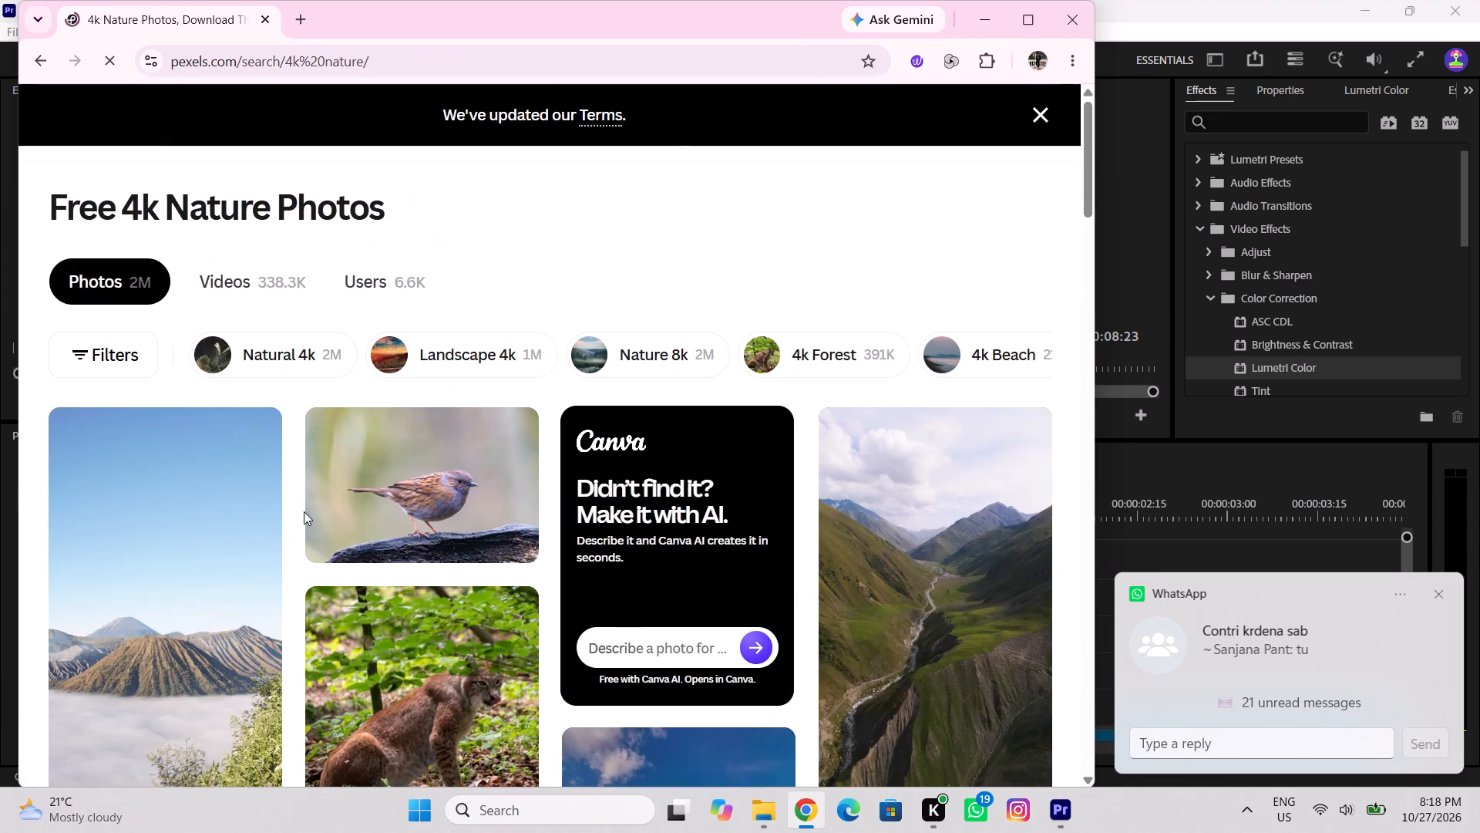
Browse the Pexels 4k nature photos for a landscape image suited to the edit.
{"action": "scroll", "coordinate": [371, 547], "scroll_direction": "down", "scroll_amount": 7}
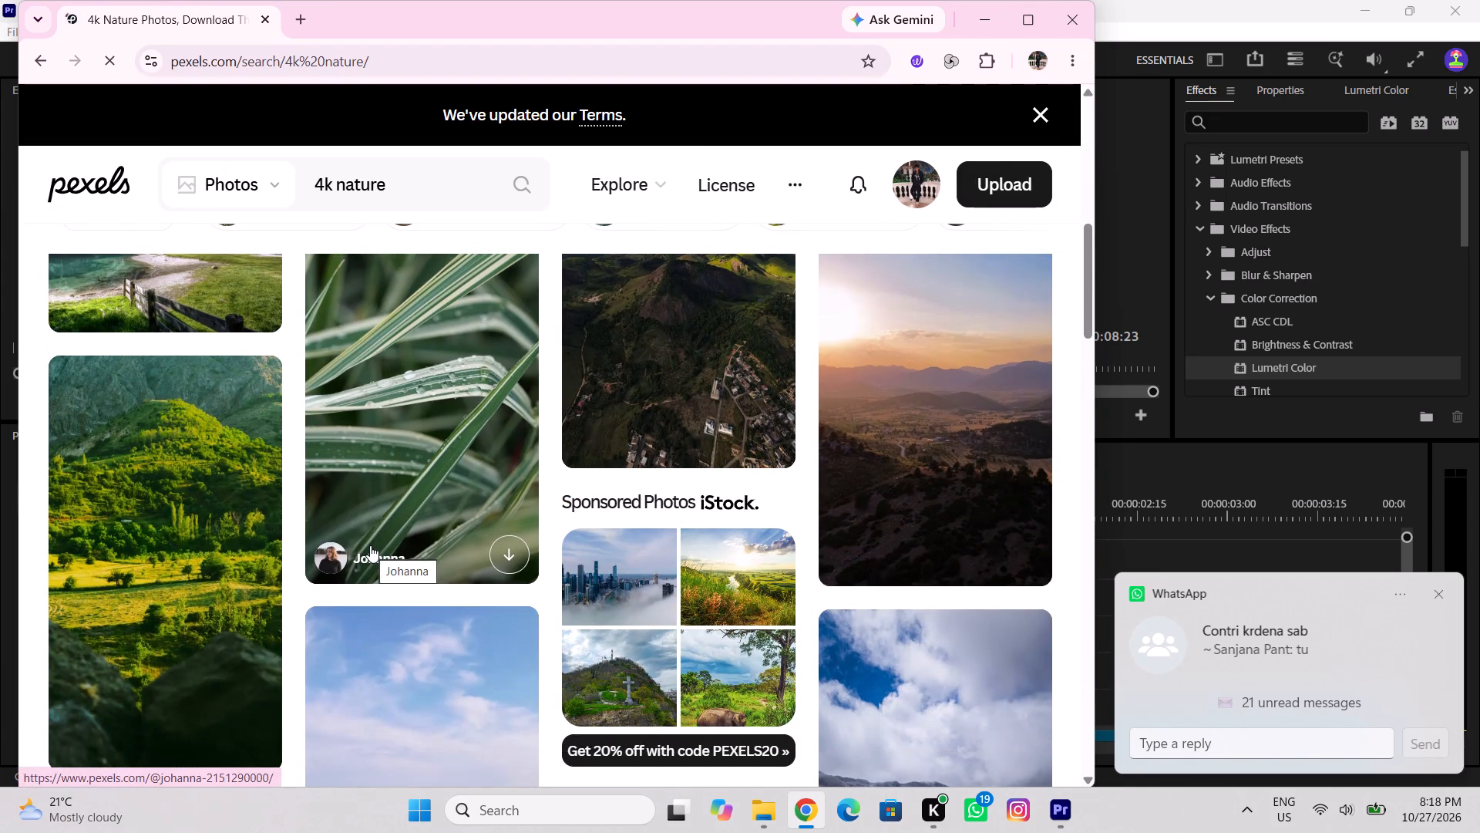
{"action": "scroll", "coordinate": [370, 545], "scroll_direction": "down", "scroll_amount": 16}
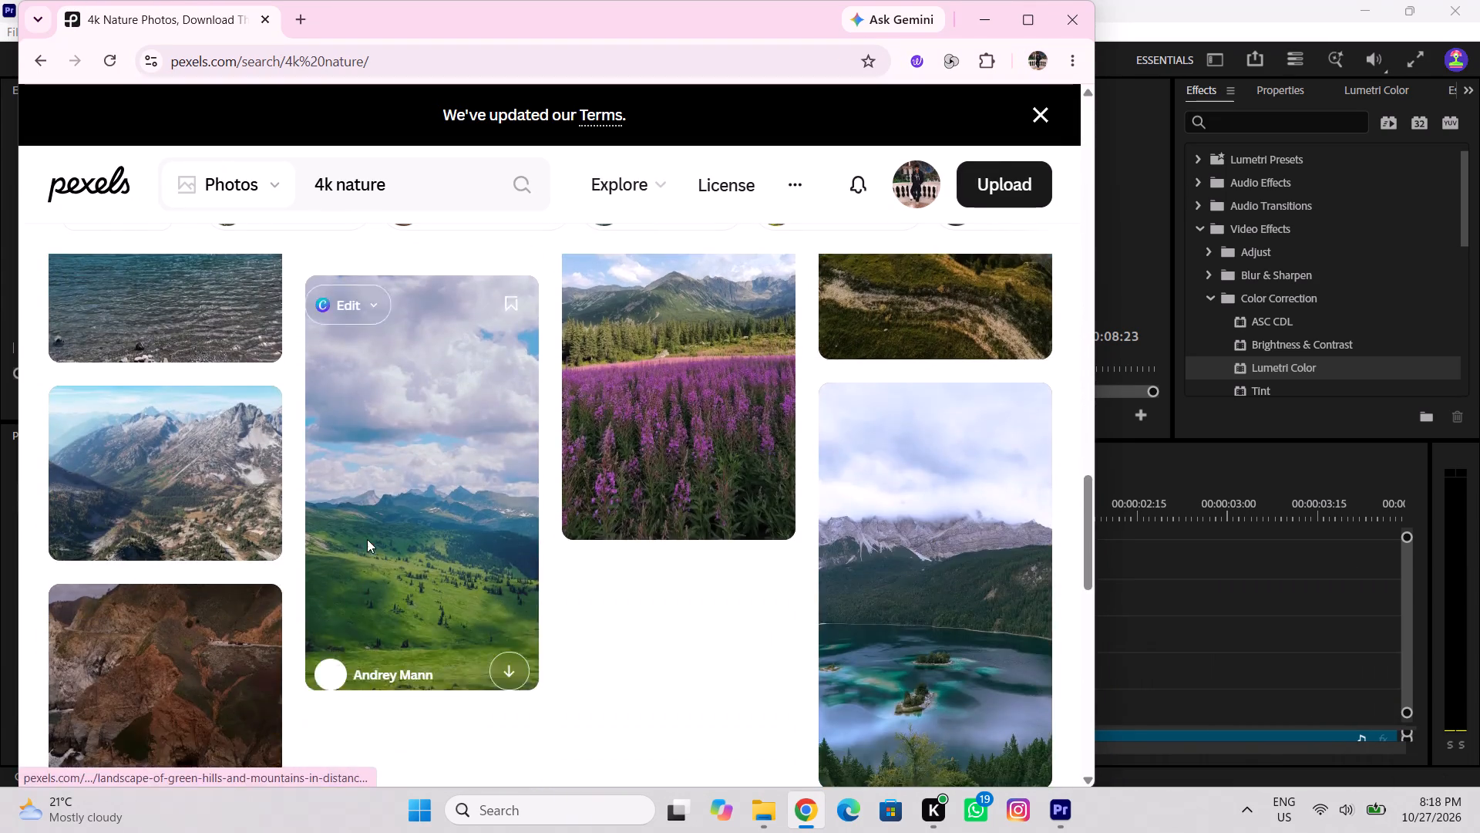
{"action": "scroll", "coordinate": [366, 541], "scroll_direction": "down", "scroll_amount": 14}
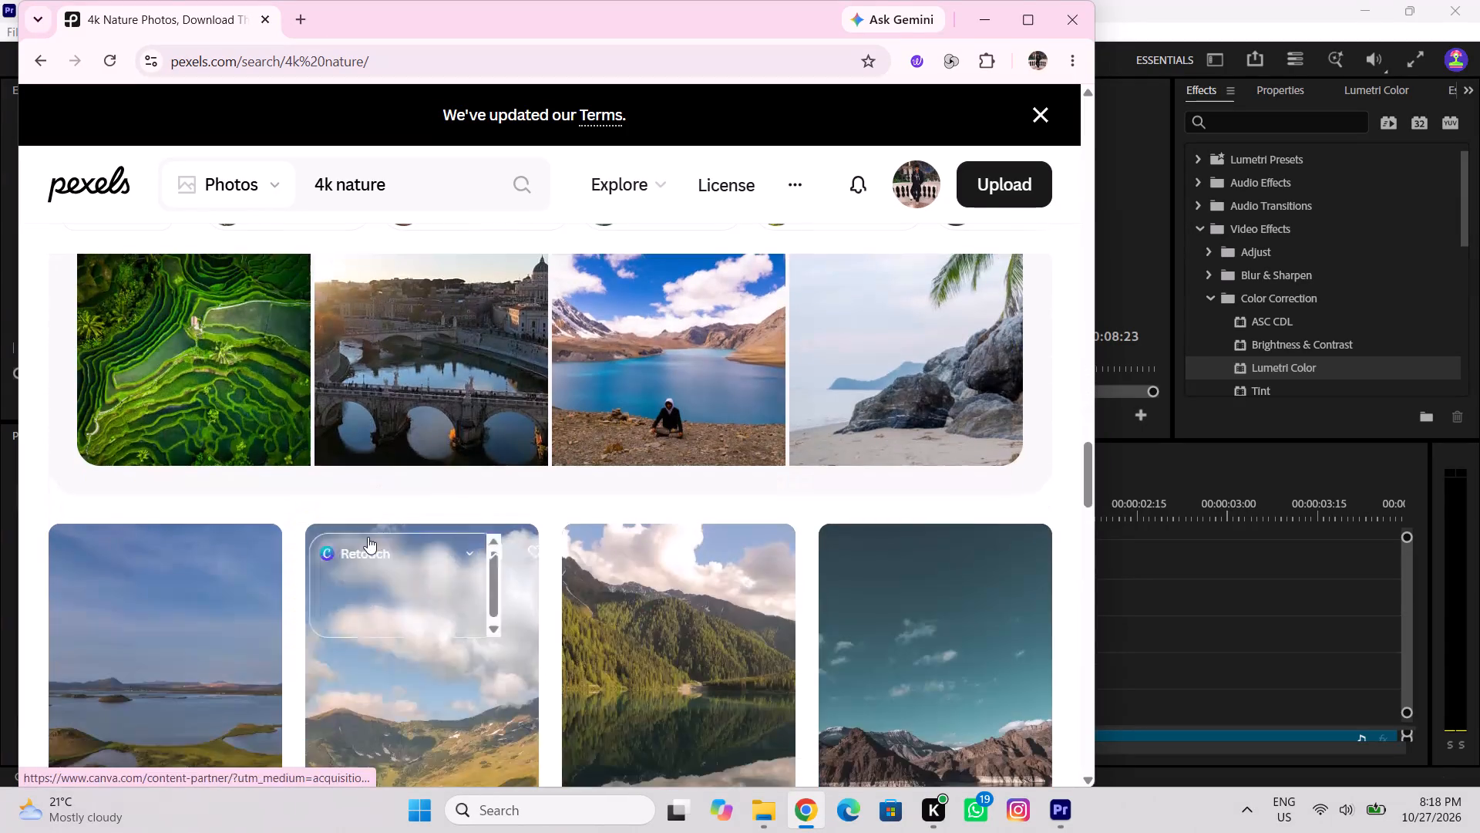
{"action": "scroll", "coordinate": [366, 535], "scroll_direction": "down", "scroll_amount": 16}
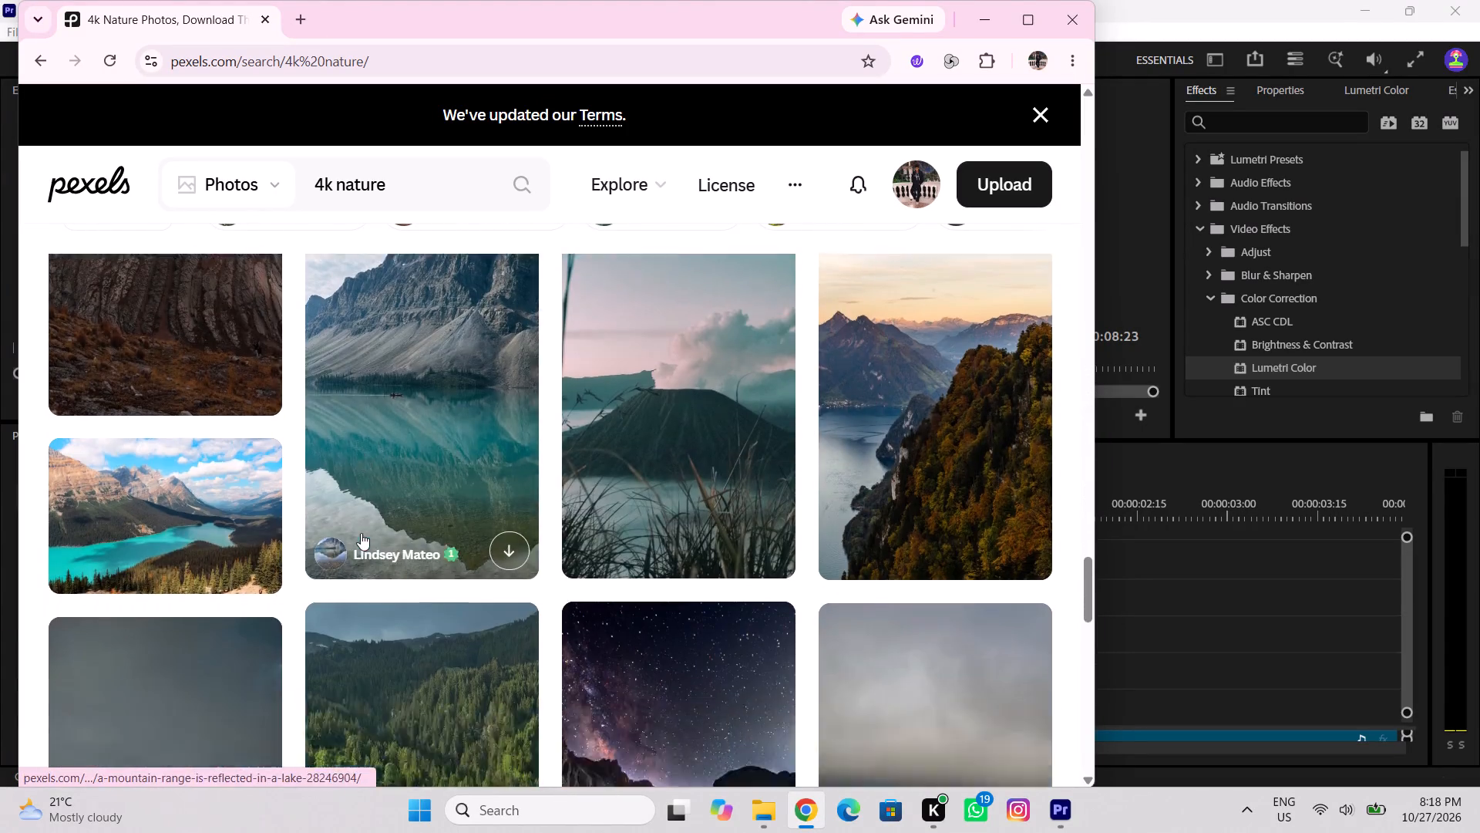
{"action": "scroll", "coordinate": [361, 533], "scroll_direction": "down", "scroll_amount": 14}
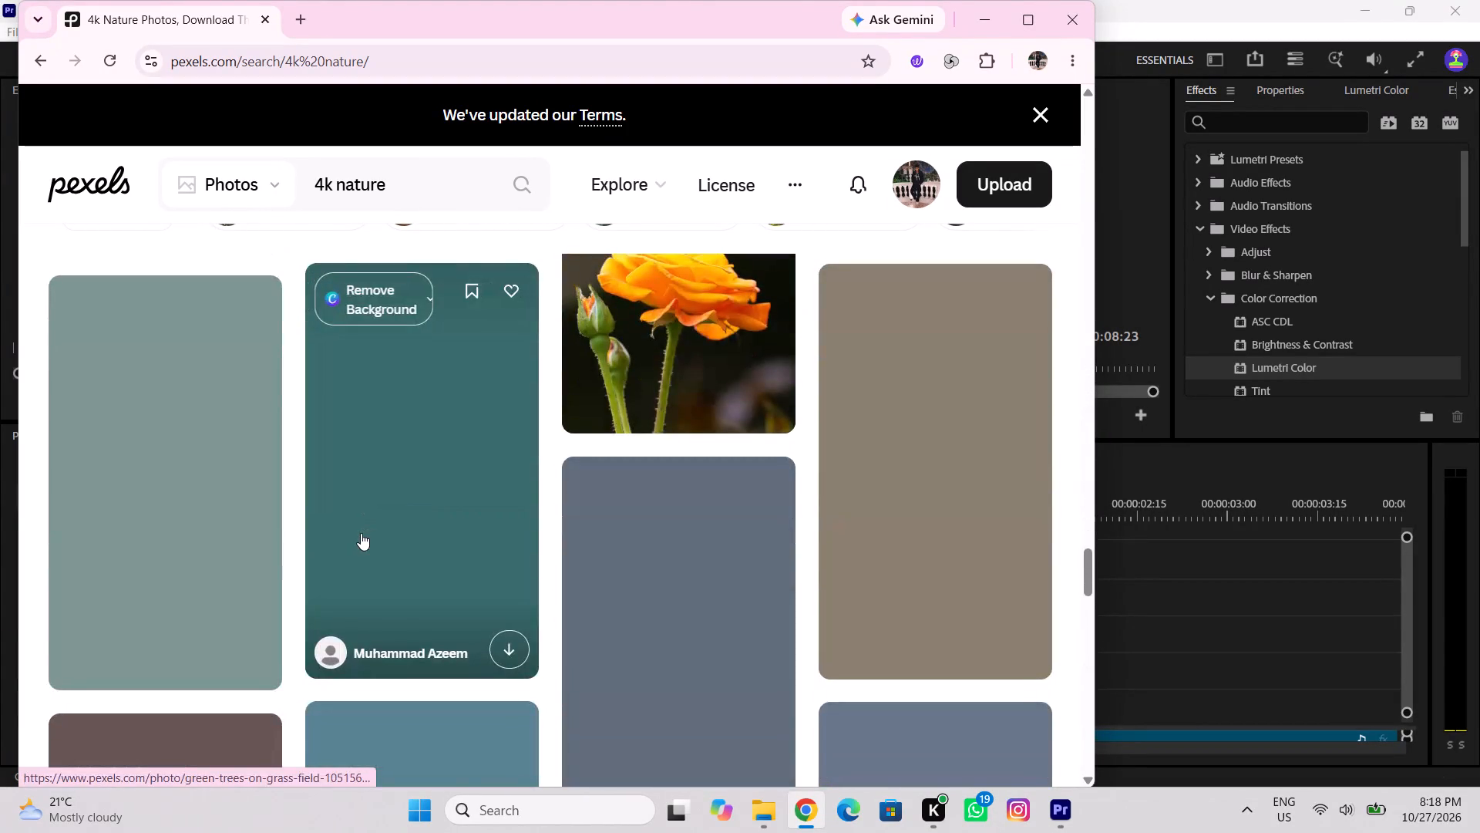
{"action": "scroll", "coordinate": [361, 533], "scroll_direction": "down", "scroll_amount": 5}
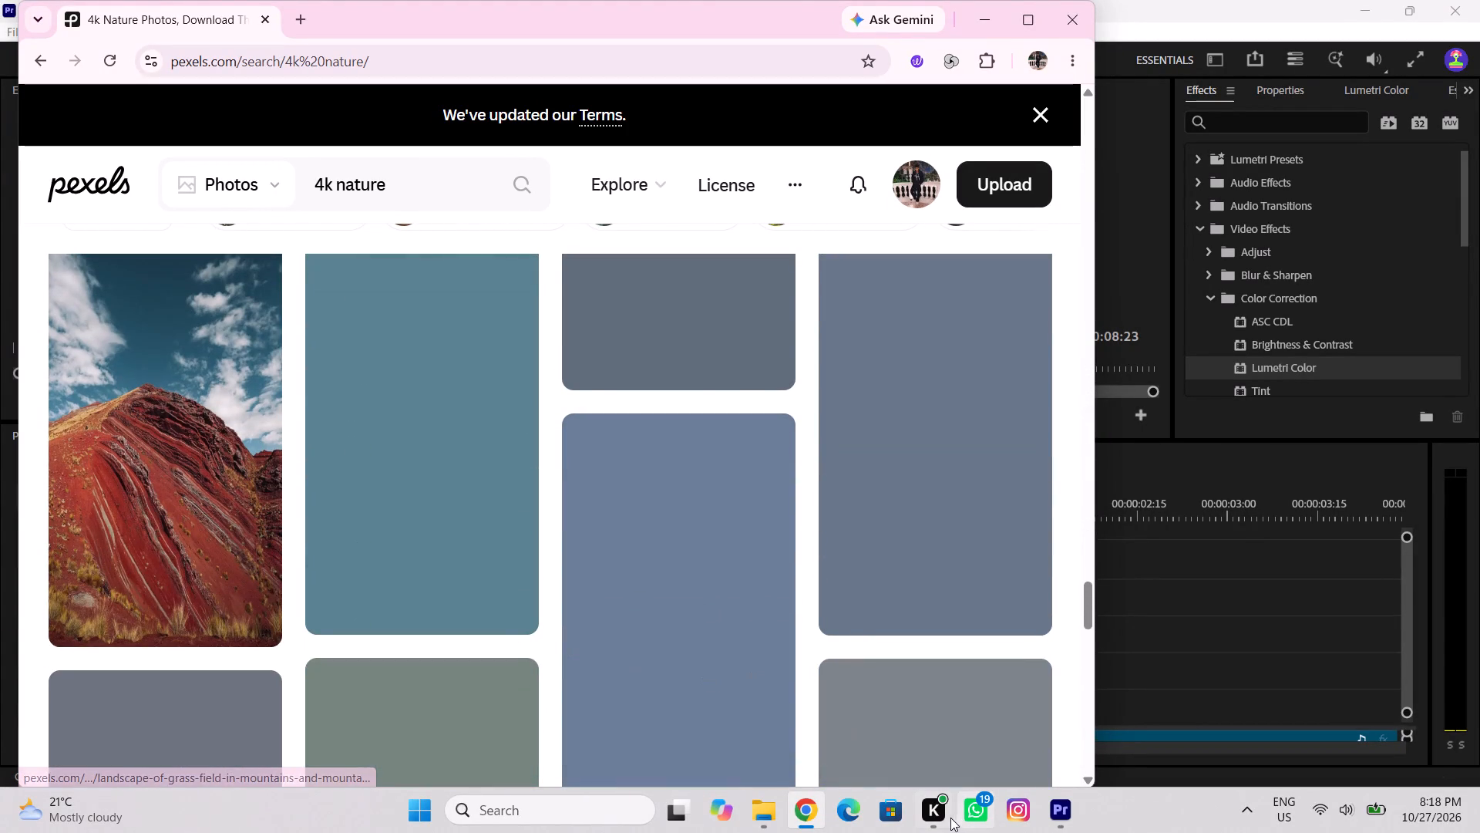
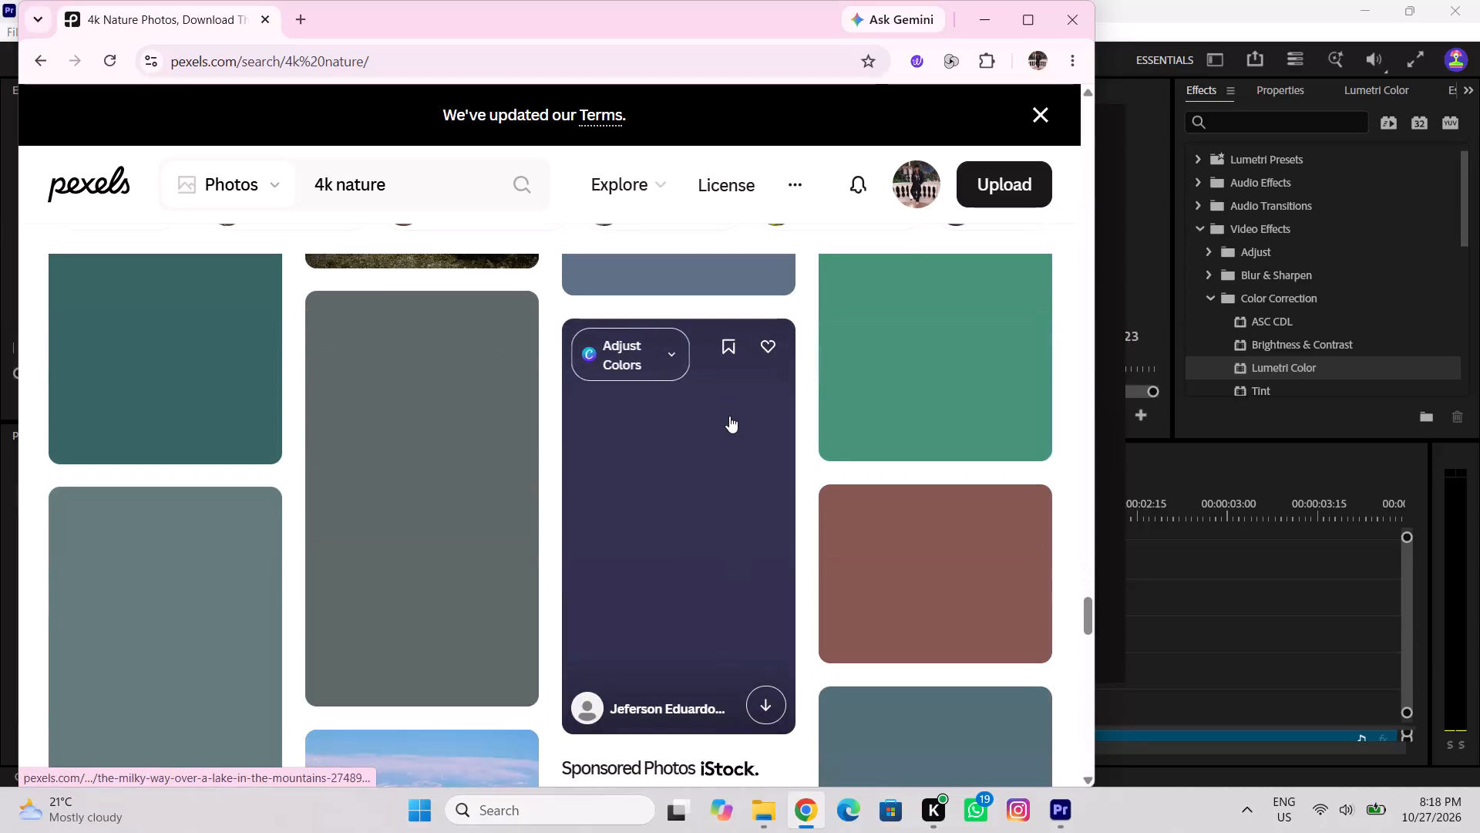
Switch to Chrome and replace the Pexels photo search with "nature", viewing the results in a maximized window.
{"action": "left_click_drag", "start_coordinate": [421, 170], "coordinate": [369, 186]}
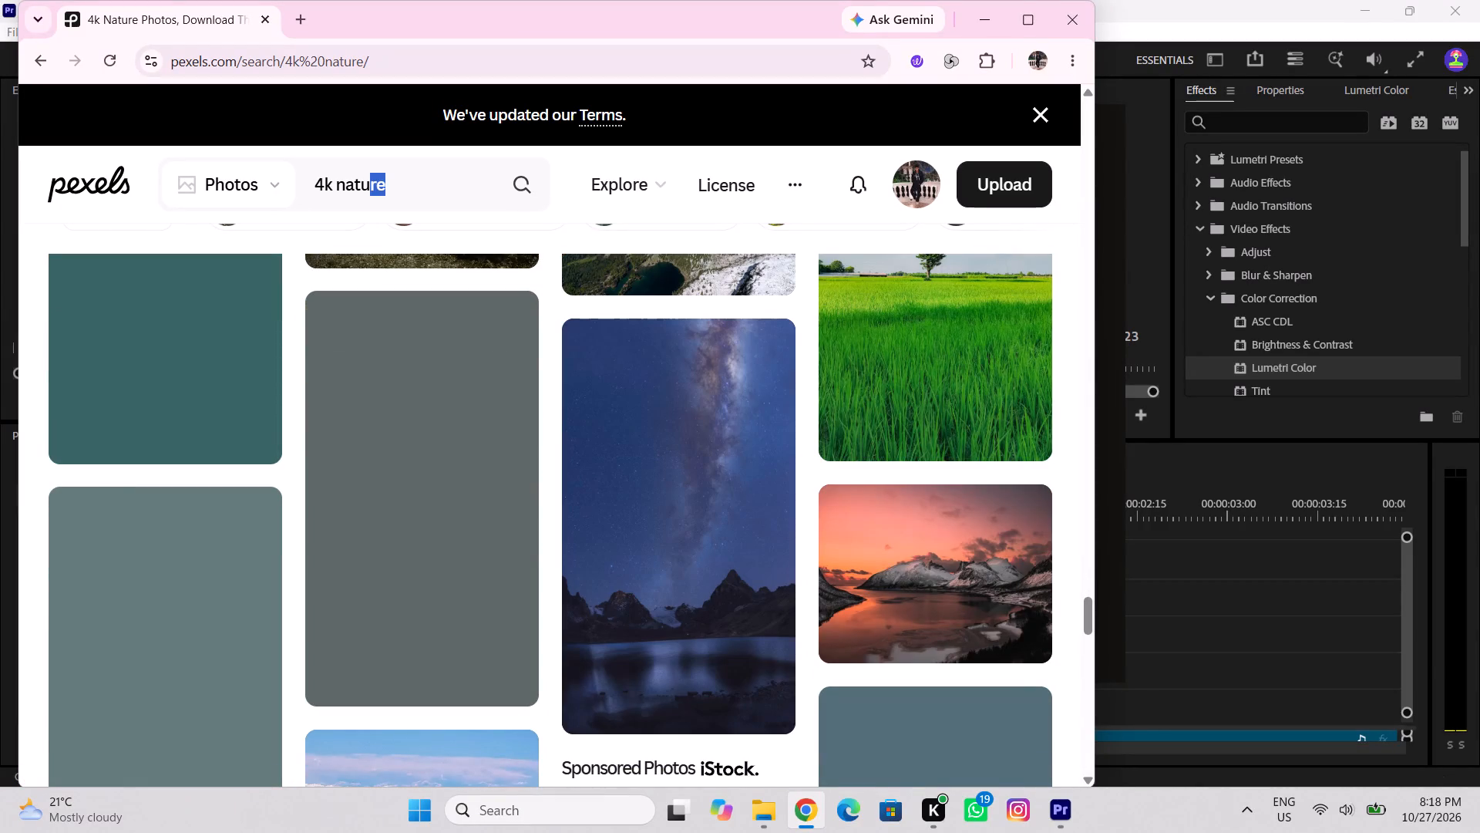
{"action": "left_click_drag", "start_coordinate": [369, 186], "coordinate": [313, 204]}
{"action": "key", "text": "BackSpace"}
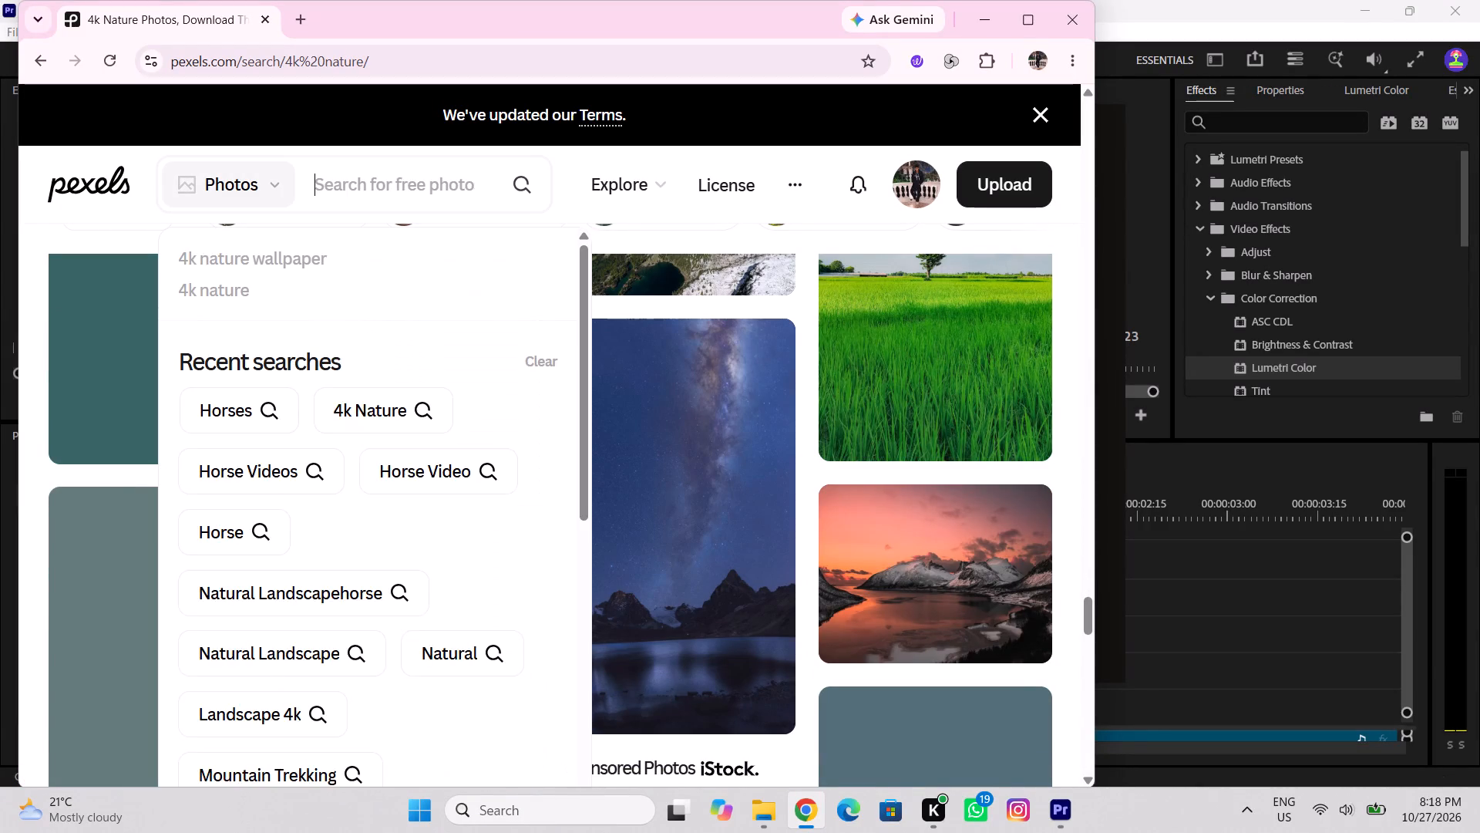
{"action": "type", "text": "nature"}
{"action": "key", "text": "Return"}
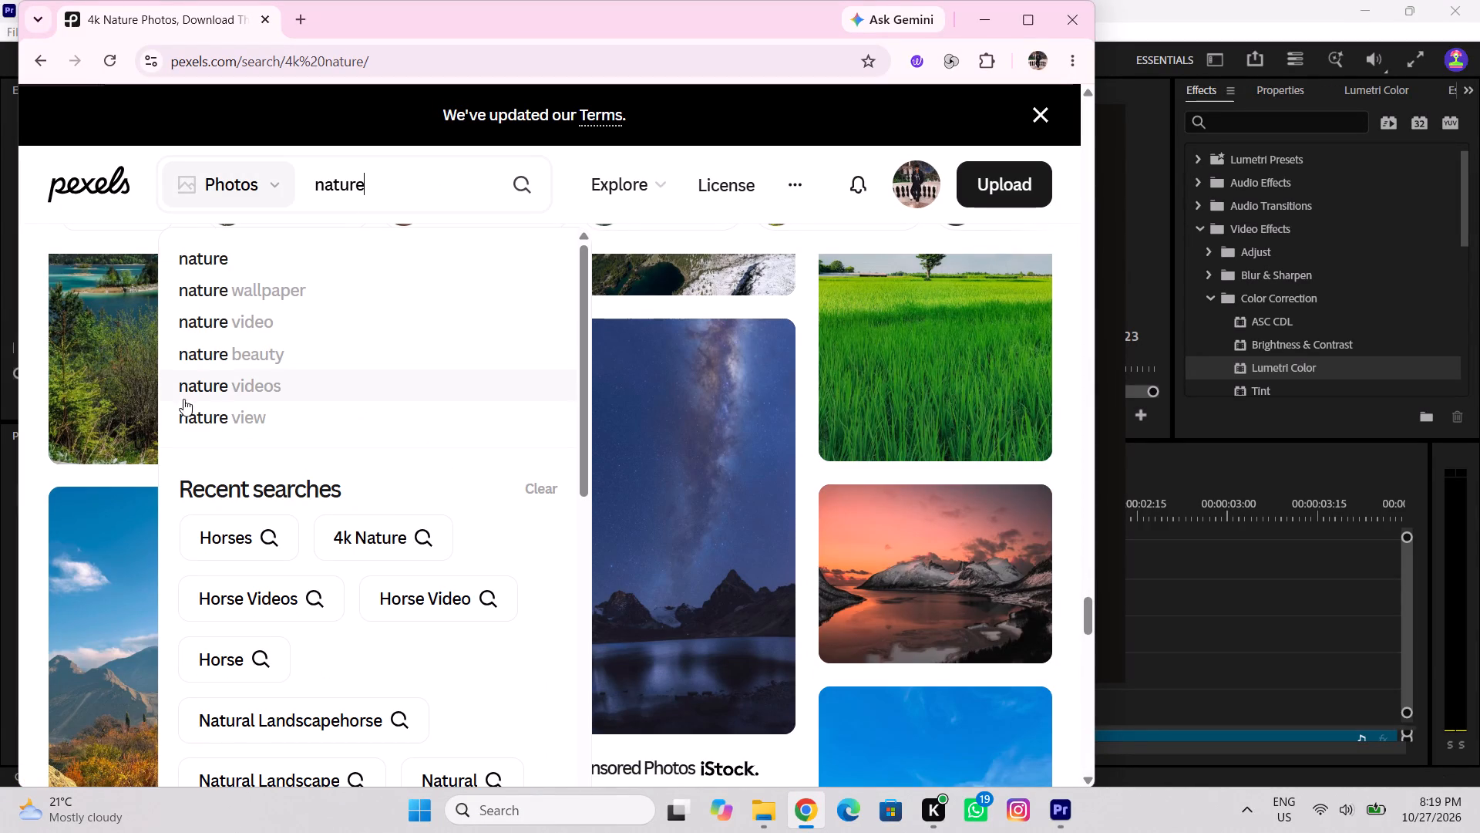
{"action": "left_click", "coordinate": [1008, 26]}
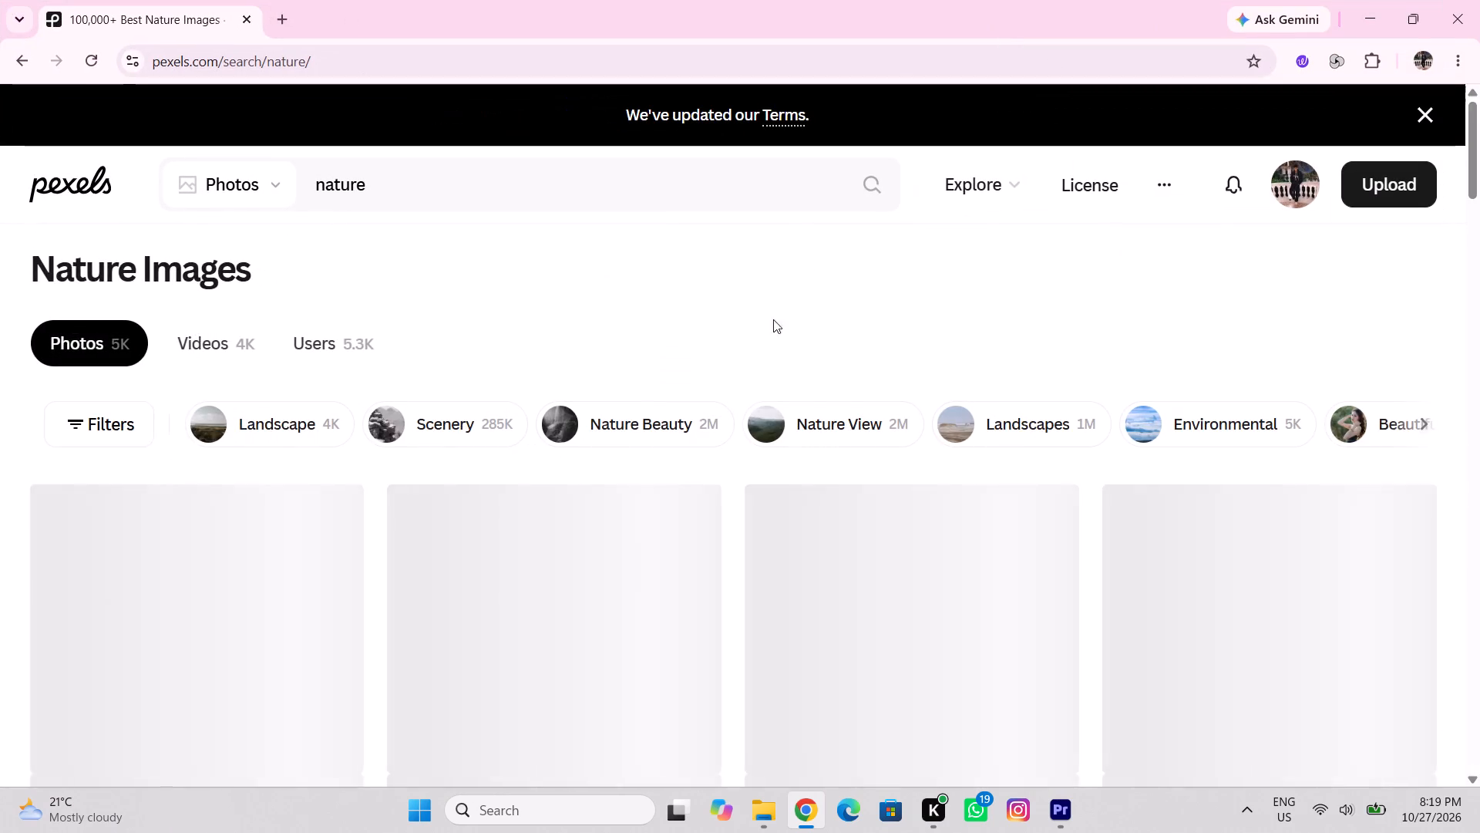
Look through the Pexels nature photos for landscape material suited to the horse transition.
{"action": "scroll", "coordinate": [265, 471], "scroll_direction": "down", "scroll_amount": 6}
{"action": "scroll", "coordinate": [267, 470], "scroll_direction": "up", "scroll_amount": 5}
{"action": "scroll", "coordinate": [270, 470], "scroll_direction": "down", "scroll_amount": 5}
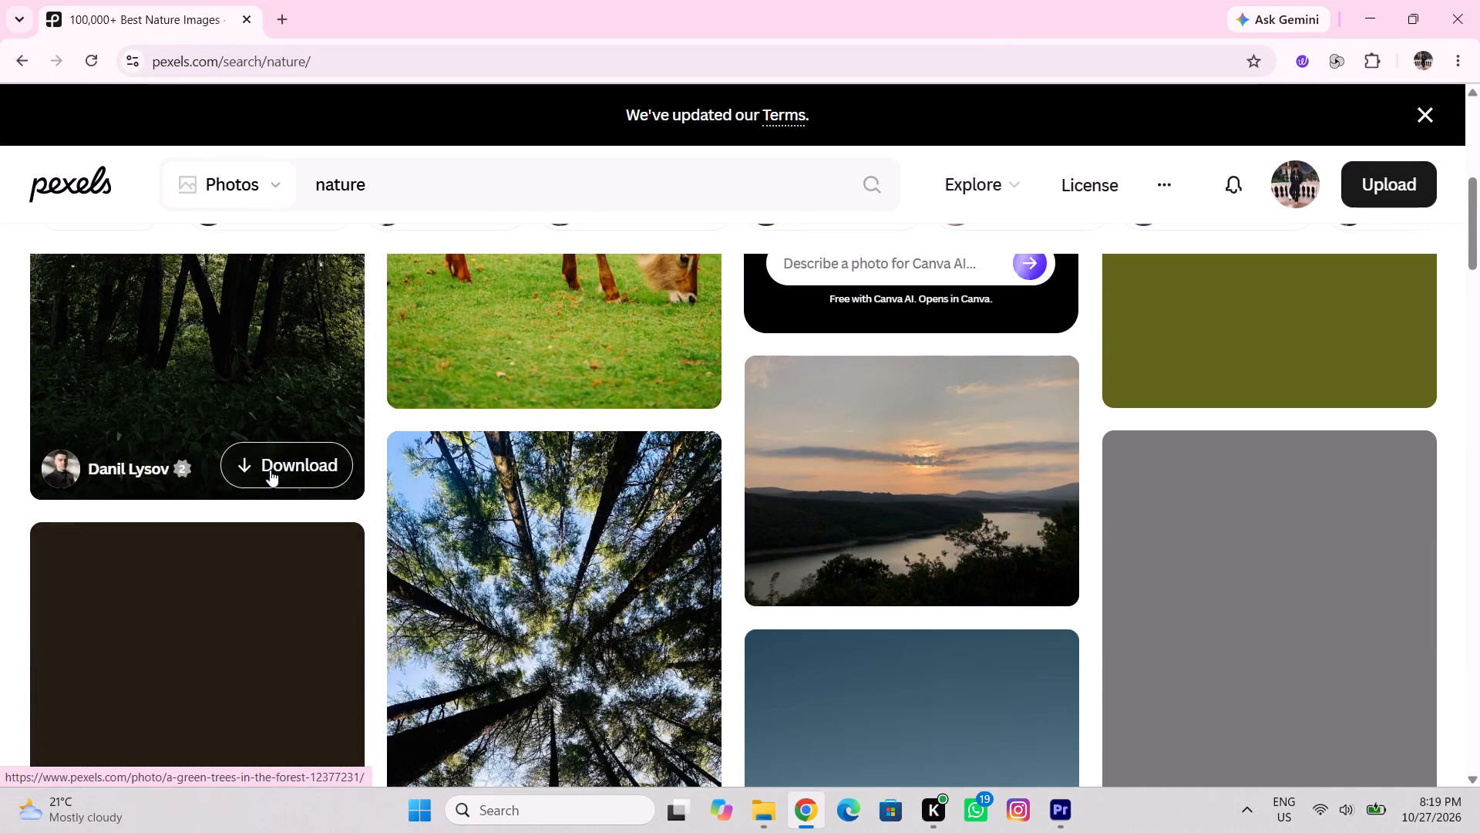
{"action": "scroll", "coordinate": [637, 553], "scroll_direction": "down", "scroll_amount": 4}
{"action": "scroll", "coordinate": [637, 553], "scroll_direction": "up", "scroll_amount": 4}
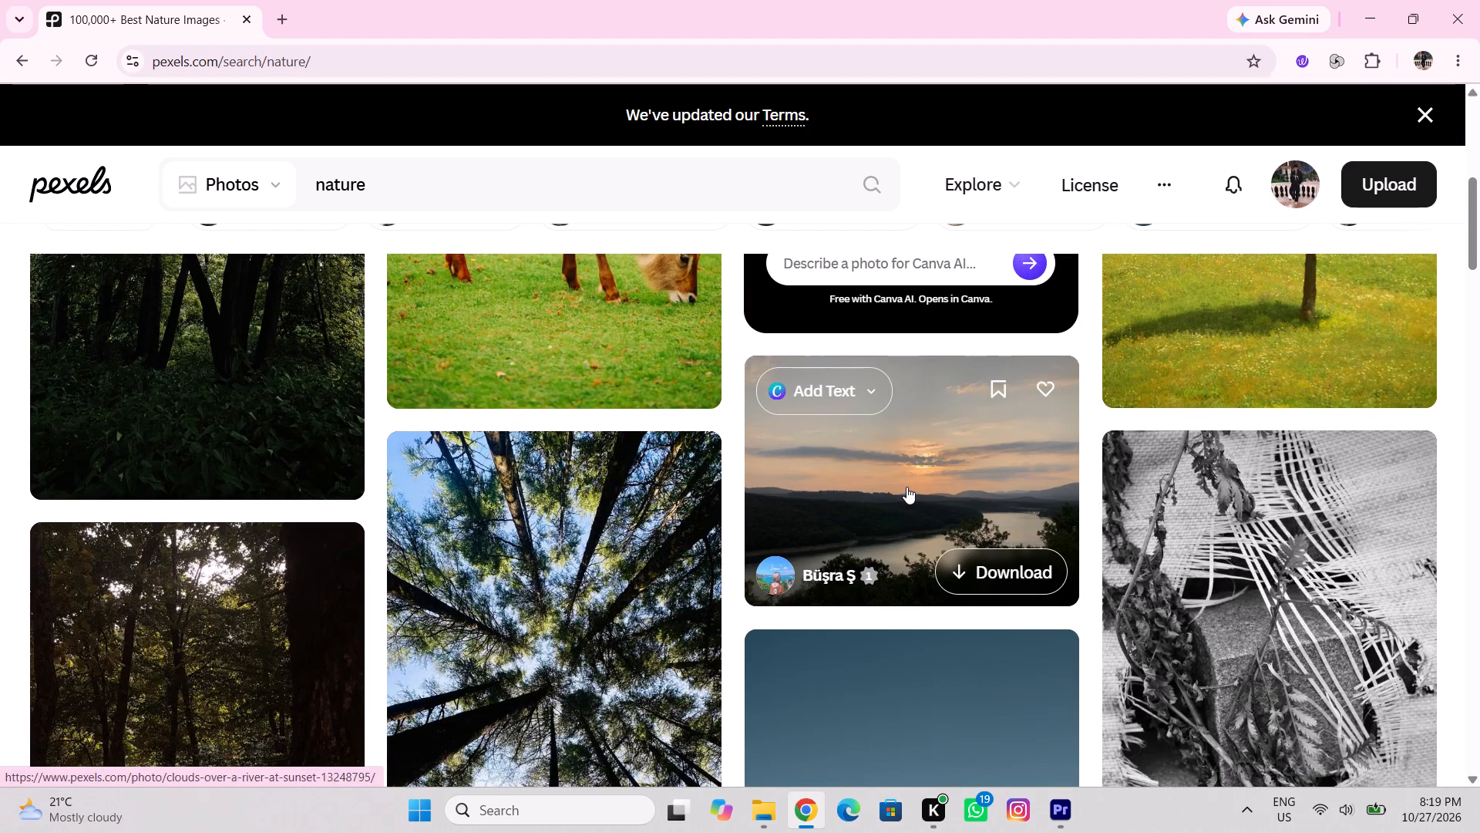
{"action": "scroll", "coordinate": [906, 487], "scroll_direction": "down", "scroll_amount": 14}
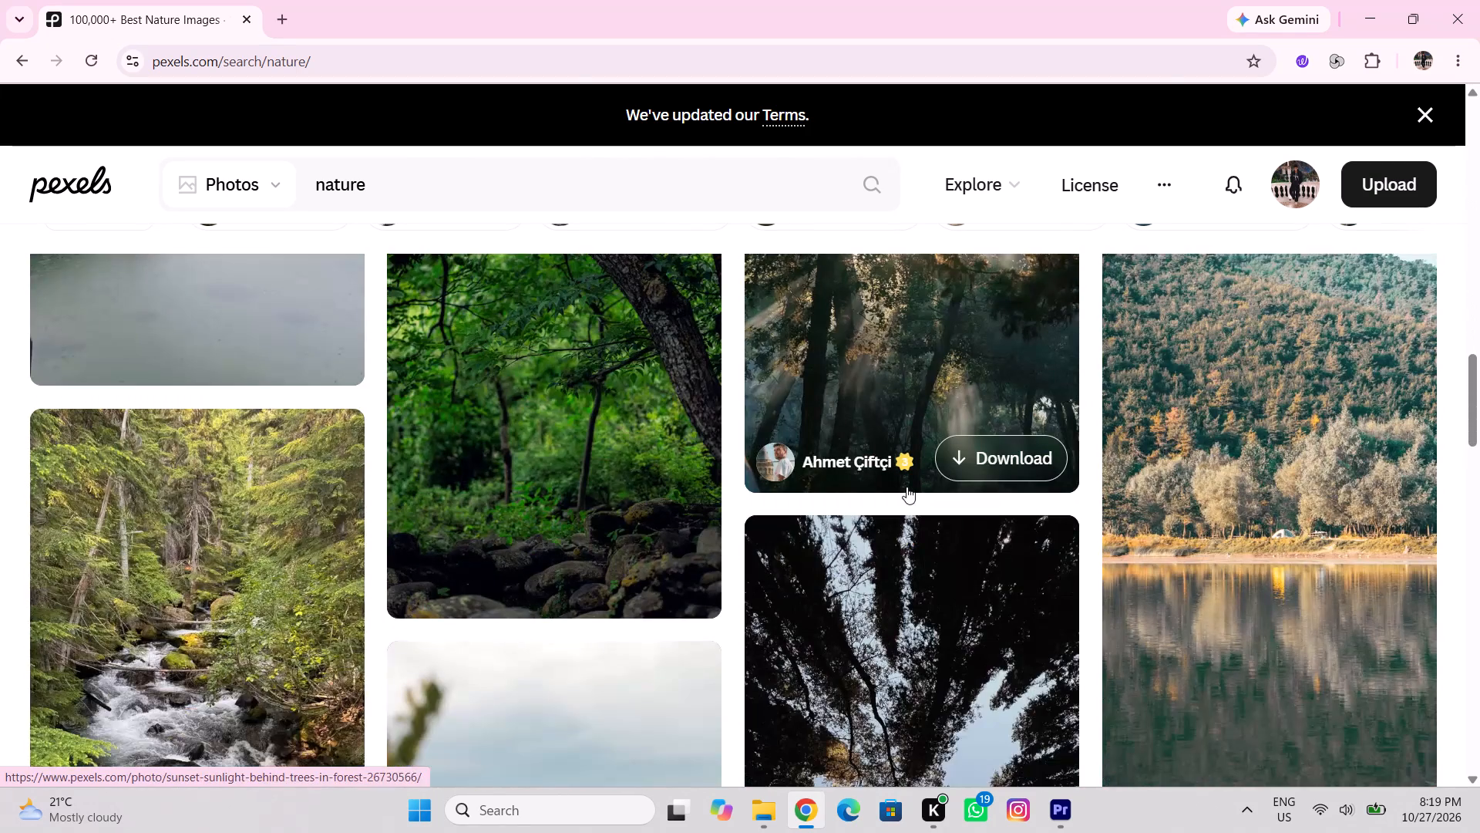
{"action": "scroll", "coordinate": [906, 487], "scroll_direction": "down", "scroll_amount": 10}
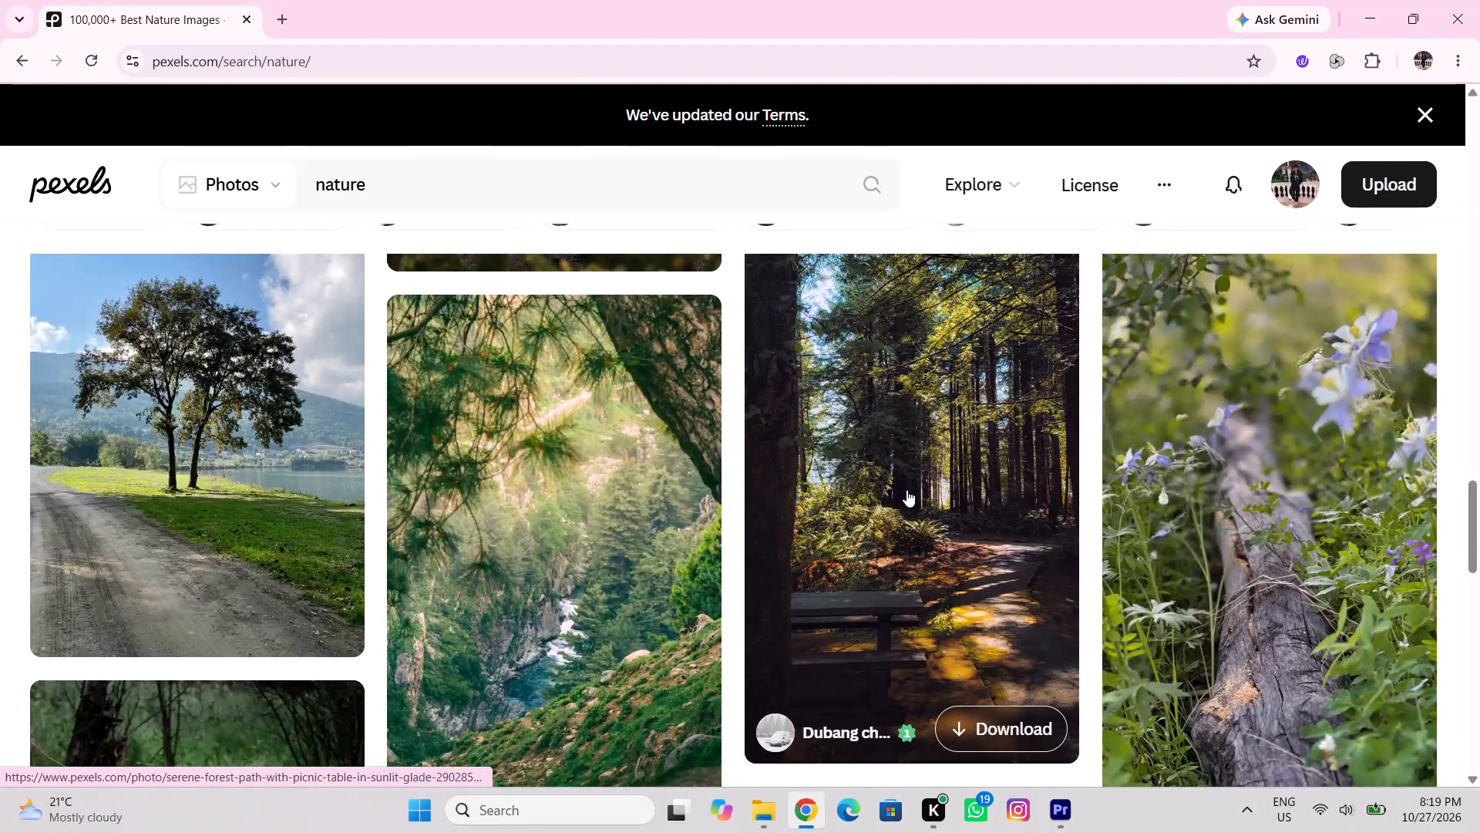
{"action": "scroll", "coordinate": [906, 490], "scroll_direction": "down", "scroll_amount": 12}
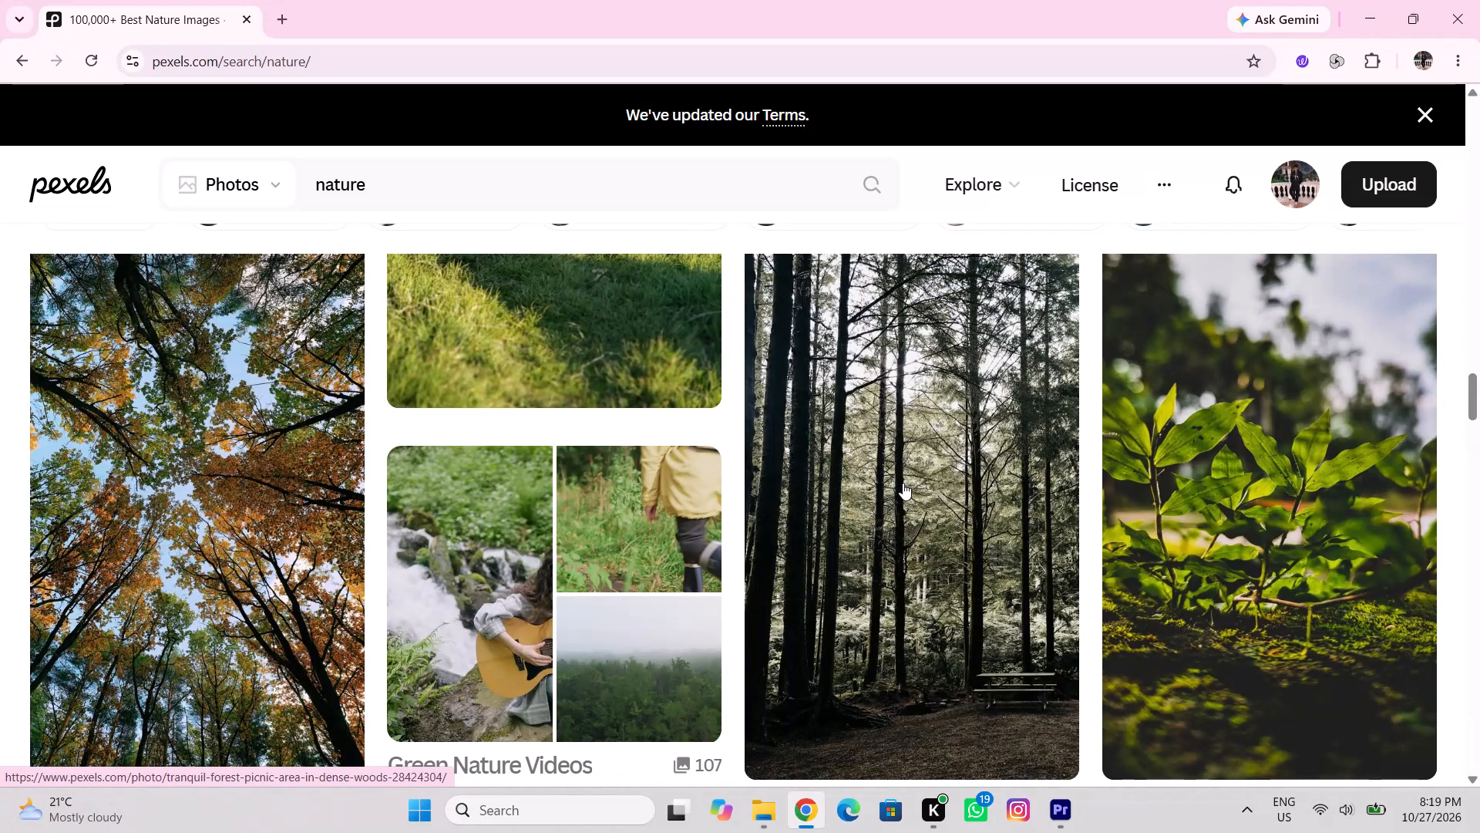
{"action": "scroll", "coordinate": [647, 445], "scroll_direction": "down", "scroll_amount": 6}
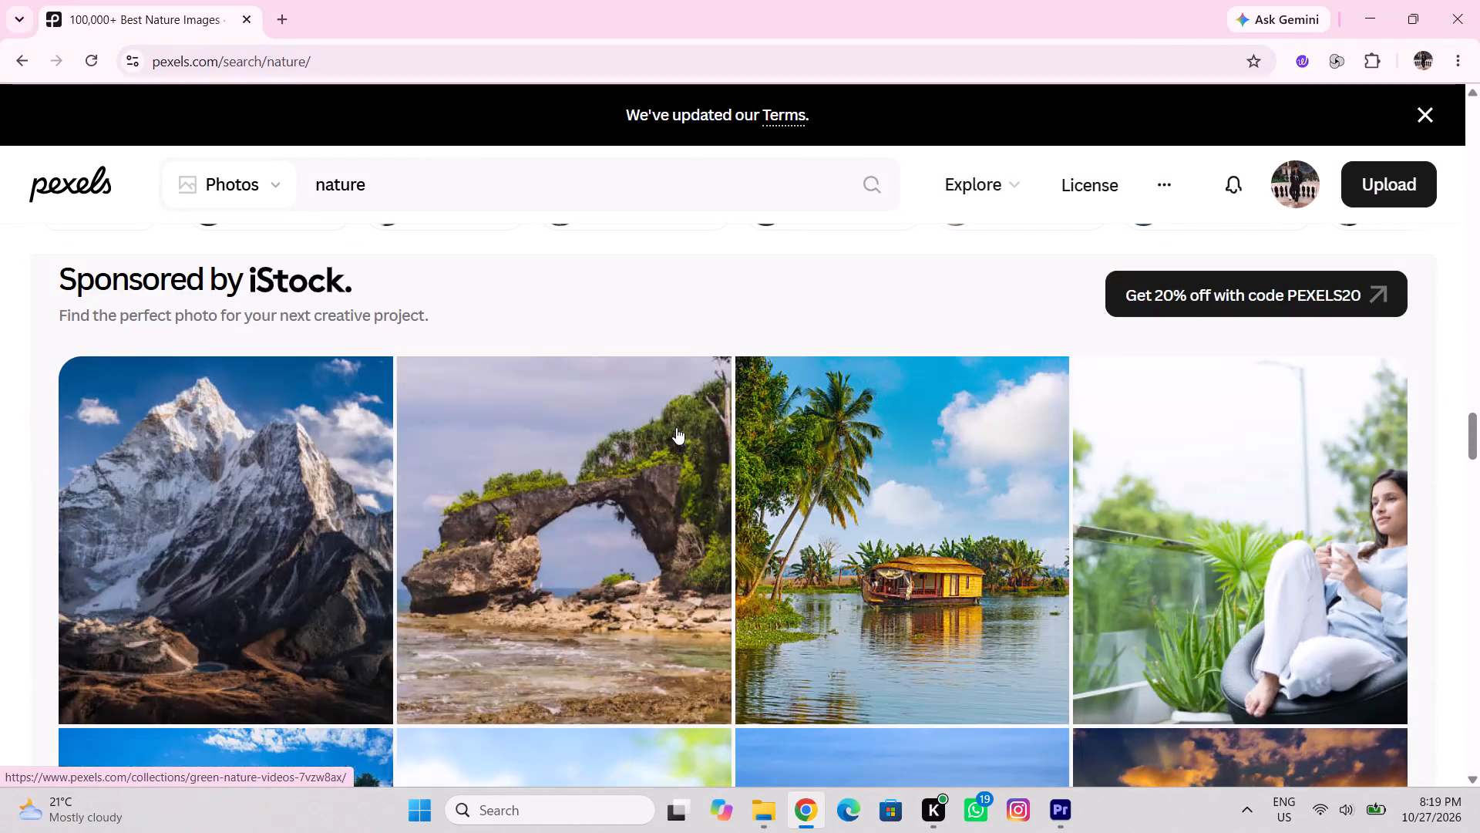
{"action": "scroll", "coordinate": [666, 424], "scroll_direction": "down", "scroll_amount": 5}
{"action": "scroll", "coordinate": [335, 433], "scroll_direction": "down", "scroll_amount": 5}
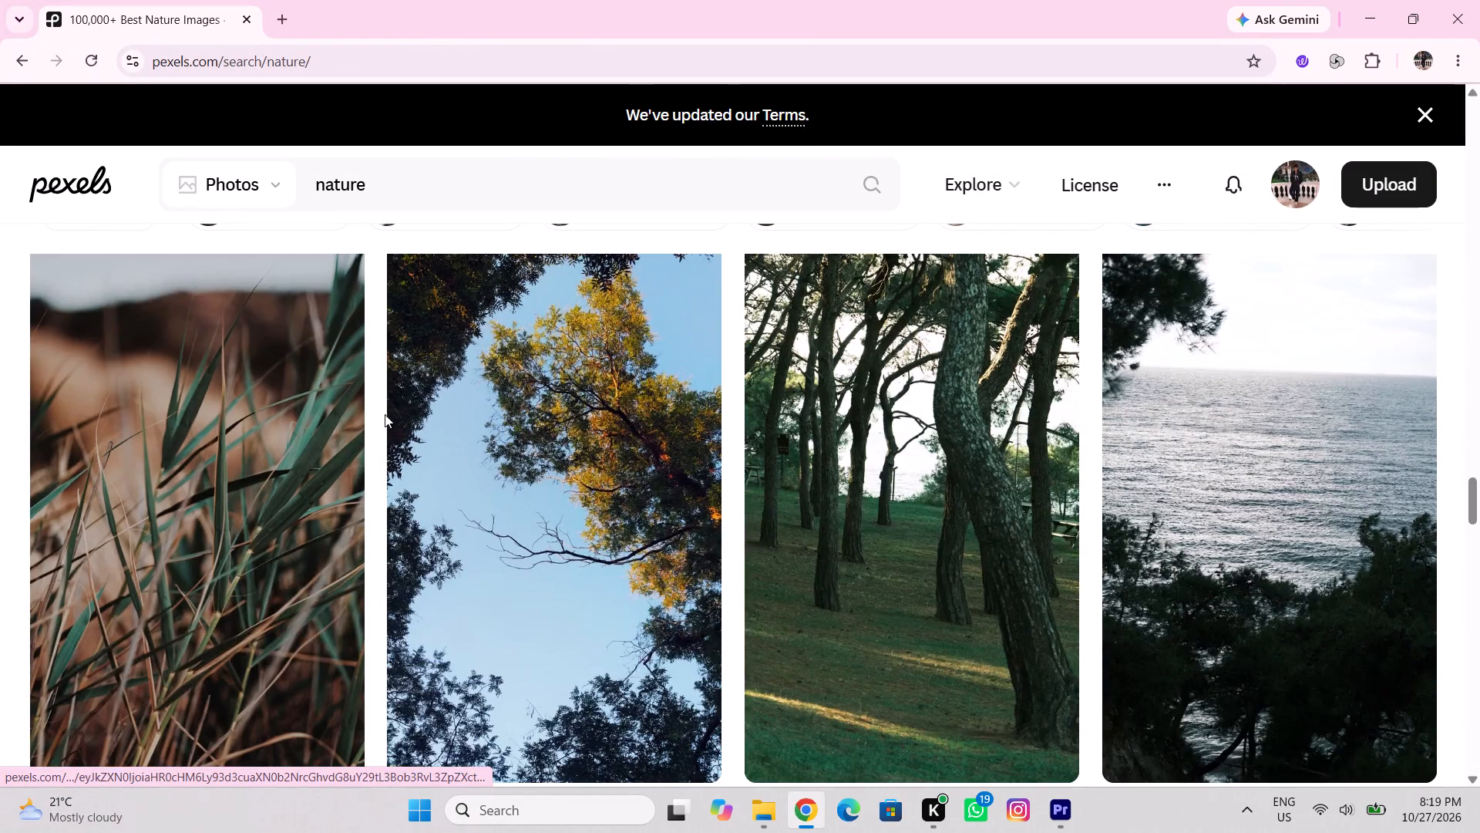
{"action": "scroll", "coordinate": [392, 410], "scroll_direction": "down", "scroll_amount": 16}
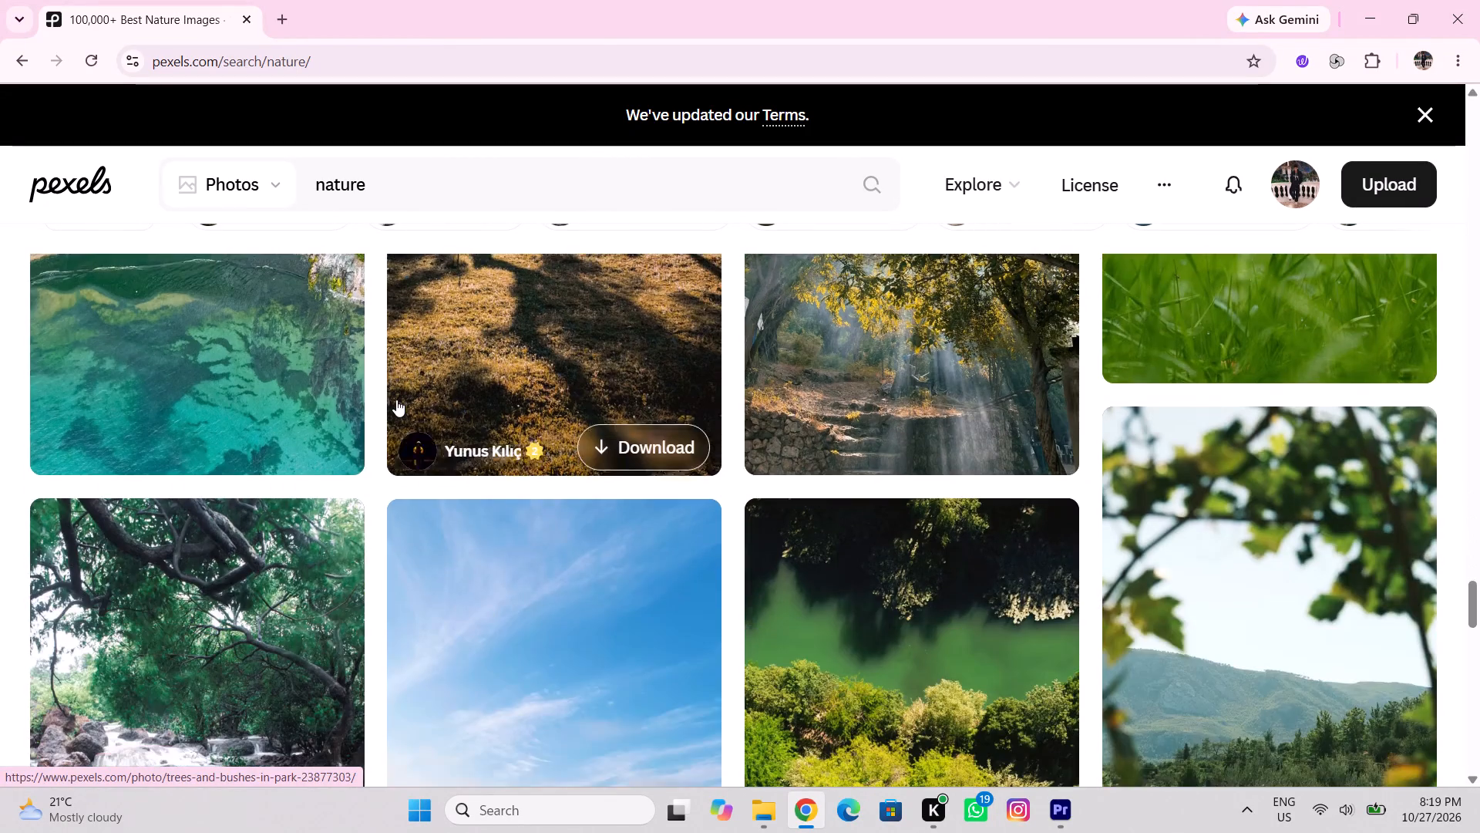
{"action": "scroll", "coordinate": [396, 400], "scroll_direction": "down", "scroll_amount": 10}
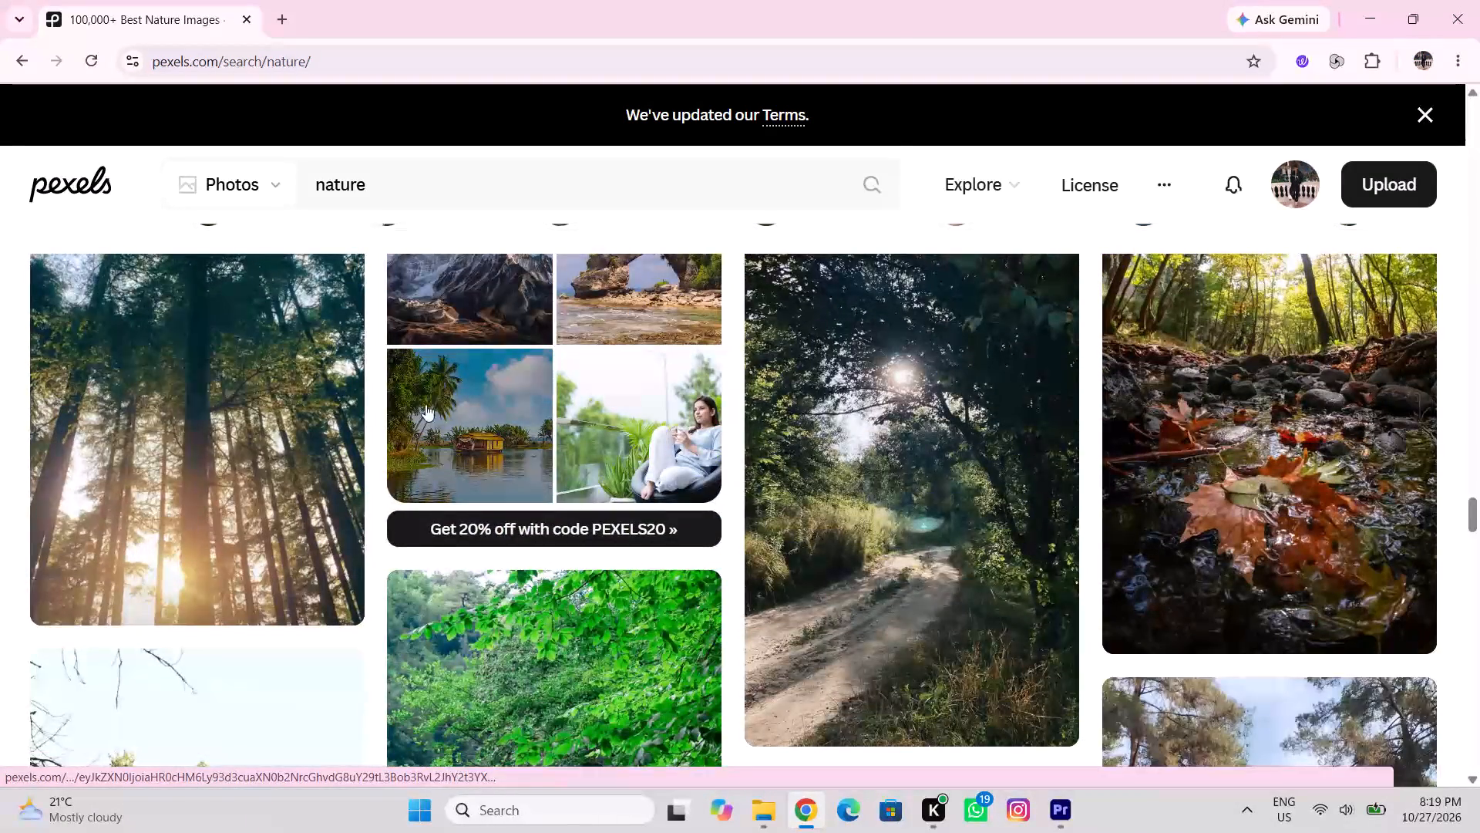
{"action": "scroll", "coordinate": [777, 467], "scroll_direction": "down", "scroll_amount": 9}
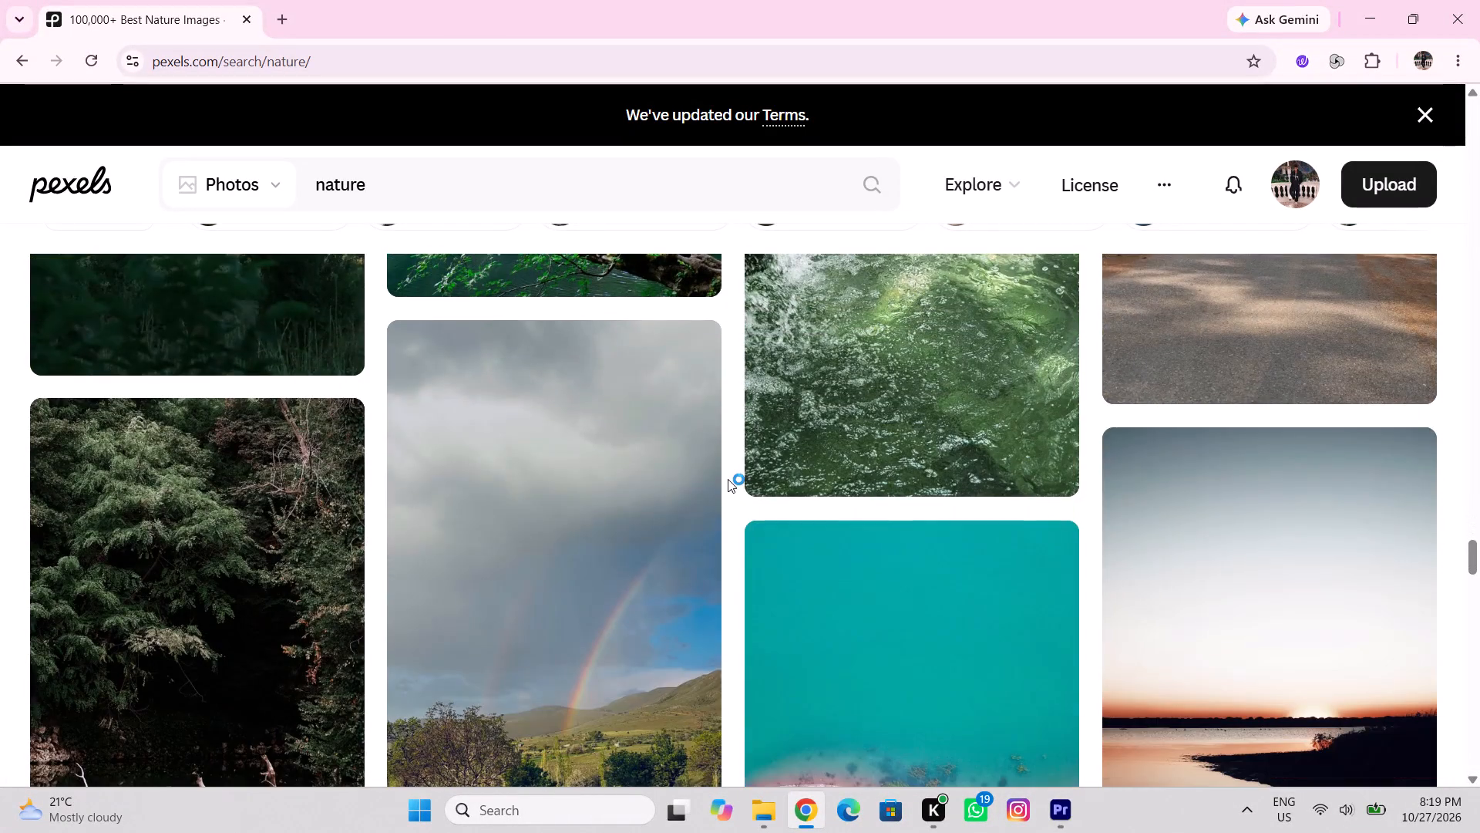
{"action": "scroll", "coordinate": [728, 479], "scroll_direction": "down", "scroll_amount": 8}
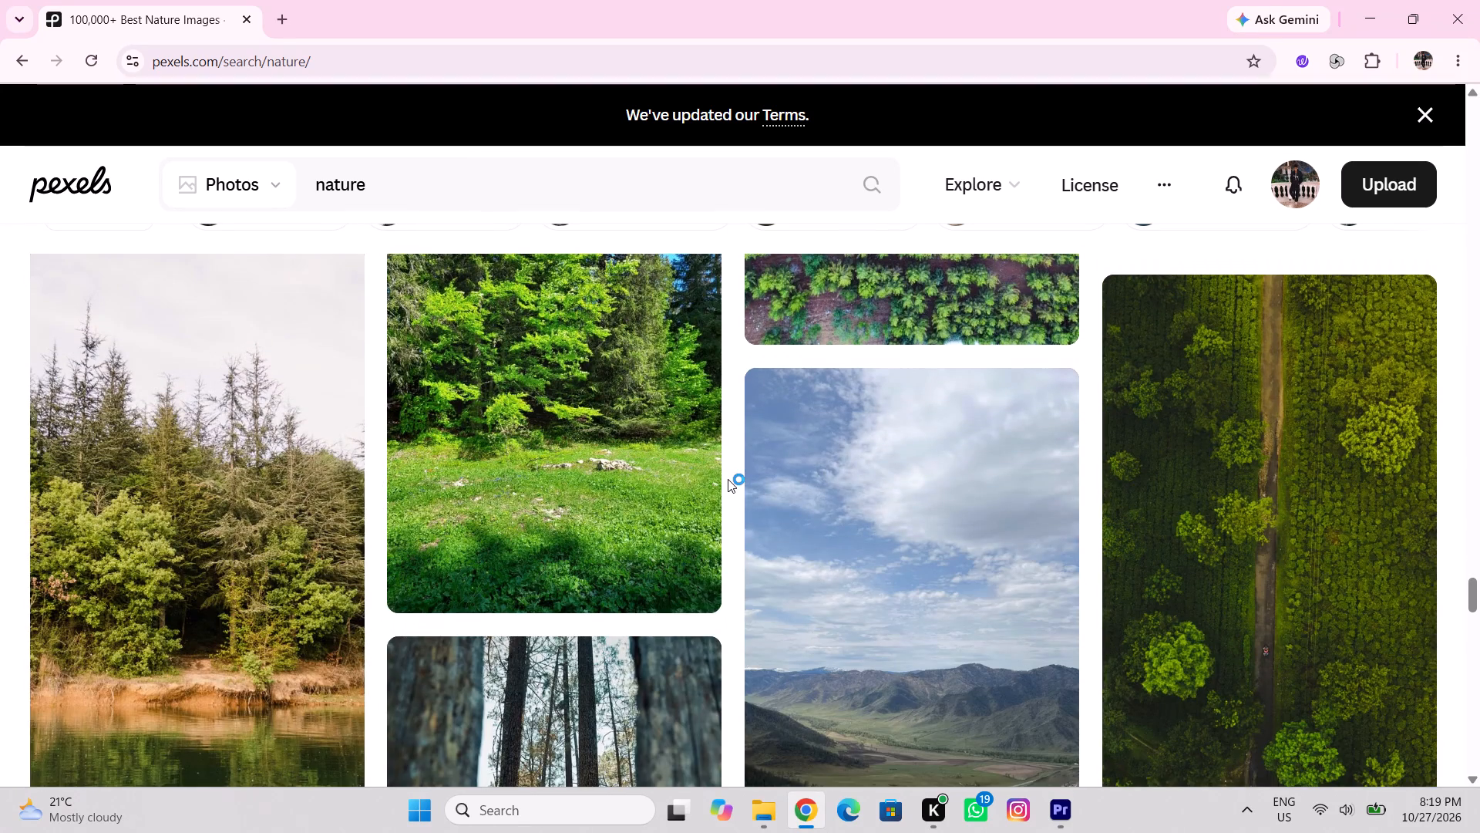
{"action": "scroll", "coordinate": [728, 479], "scroll_direction": "down", "scroll_amount": 8}
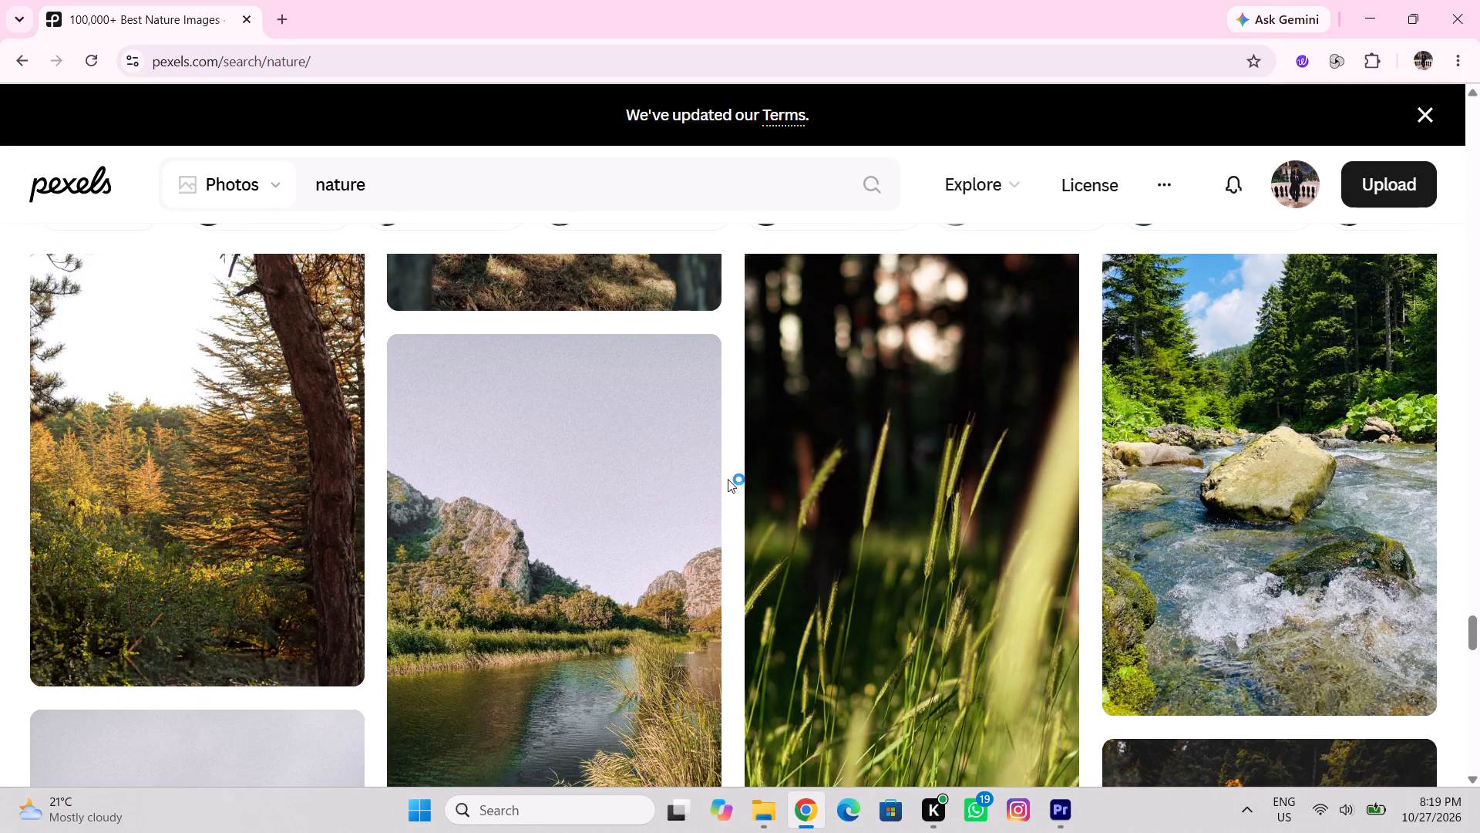
{"action": "scroll", "coordinate": [728, 479], "scroll_direction": "down", "scroll_amount": 4}
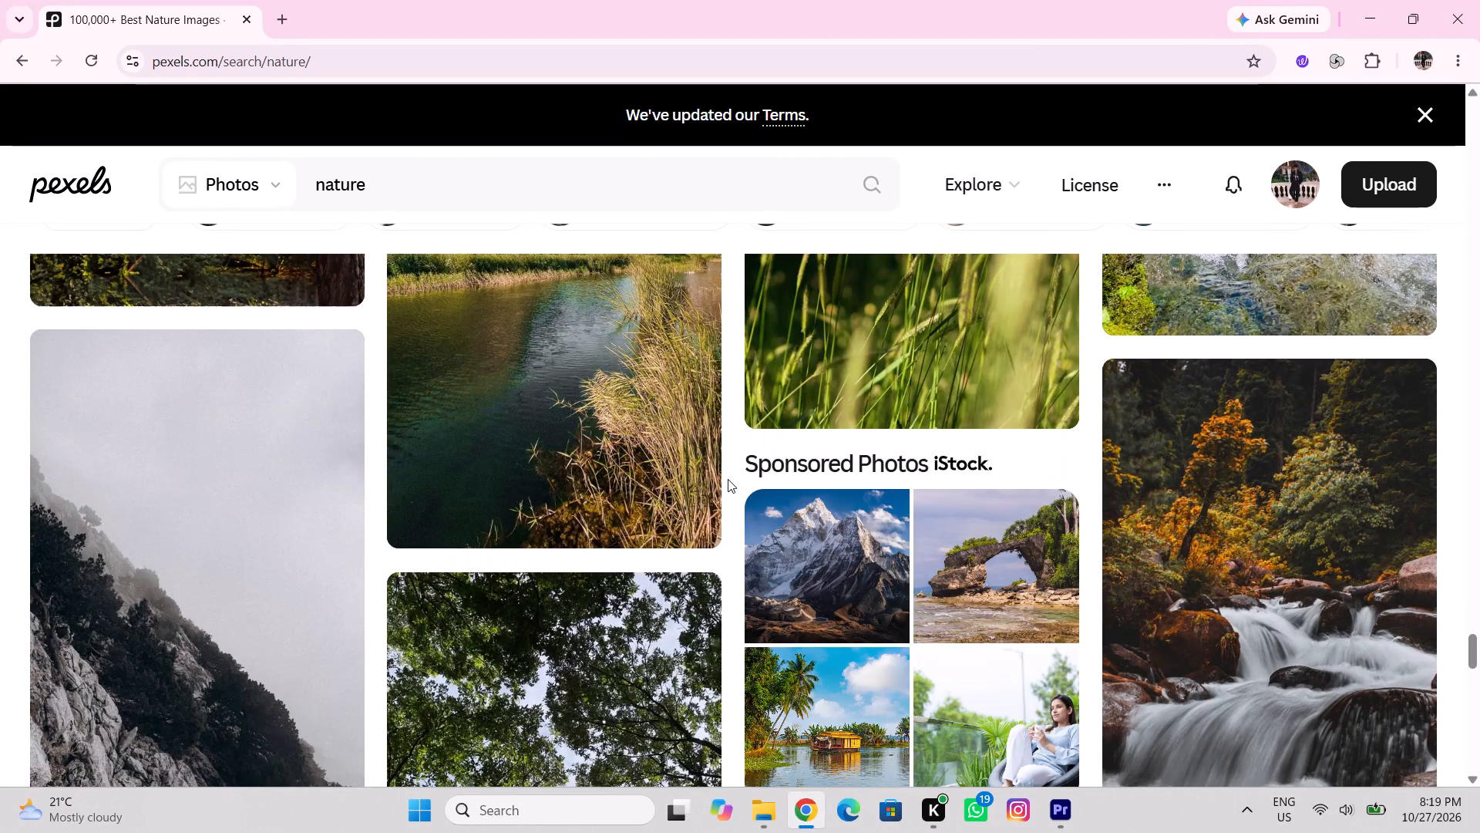
{"action": "scroll", "coordinate": [728, 479], "scroll_direction": "down", "scroll_amount": 12}
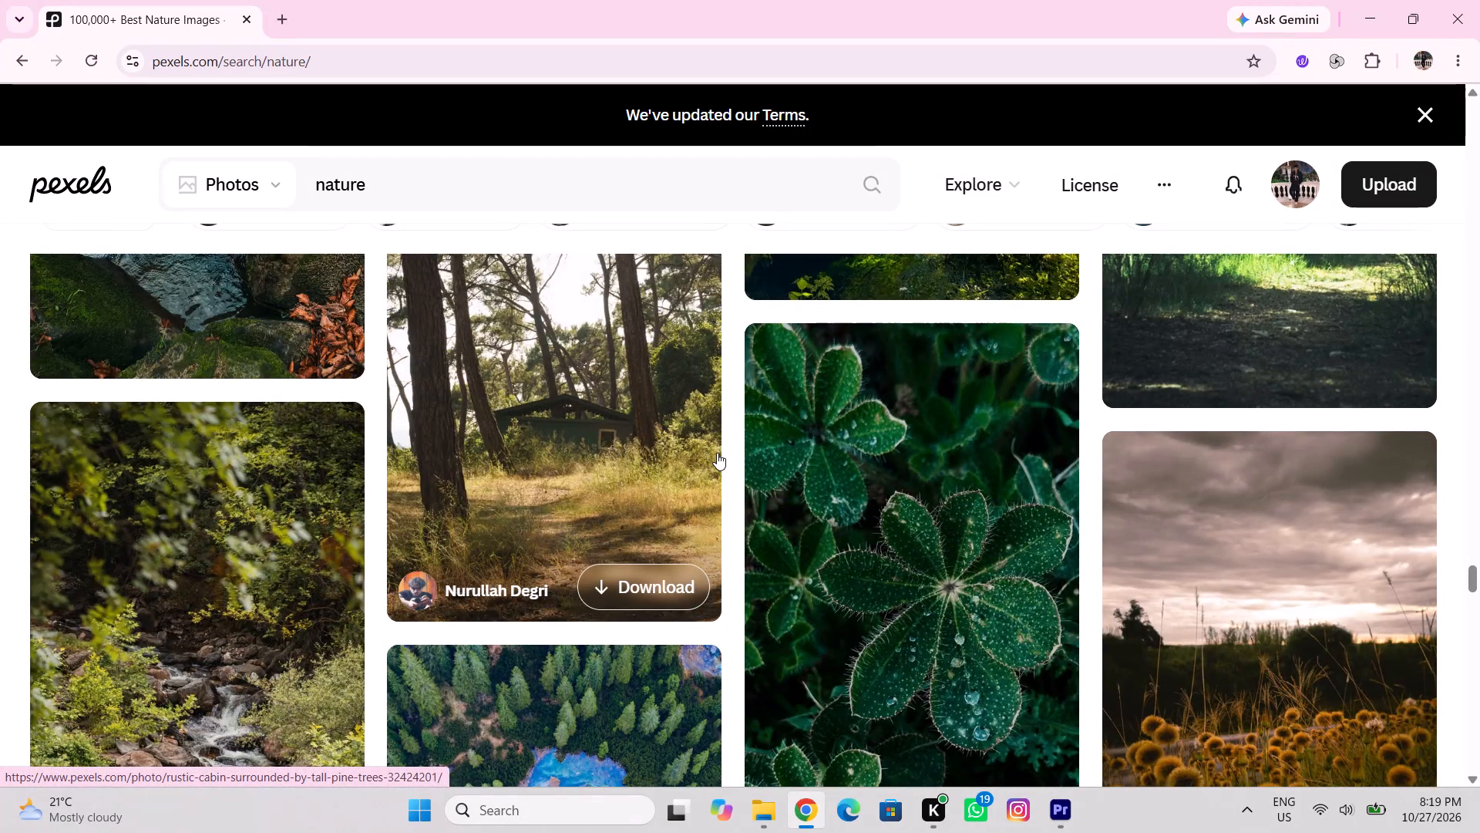
{"action": "scroll", "coordinate": [715, 454], "scroll_direction": "down", "scroll_amount": 10}
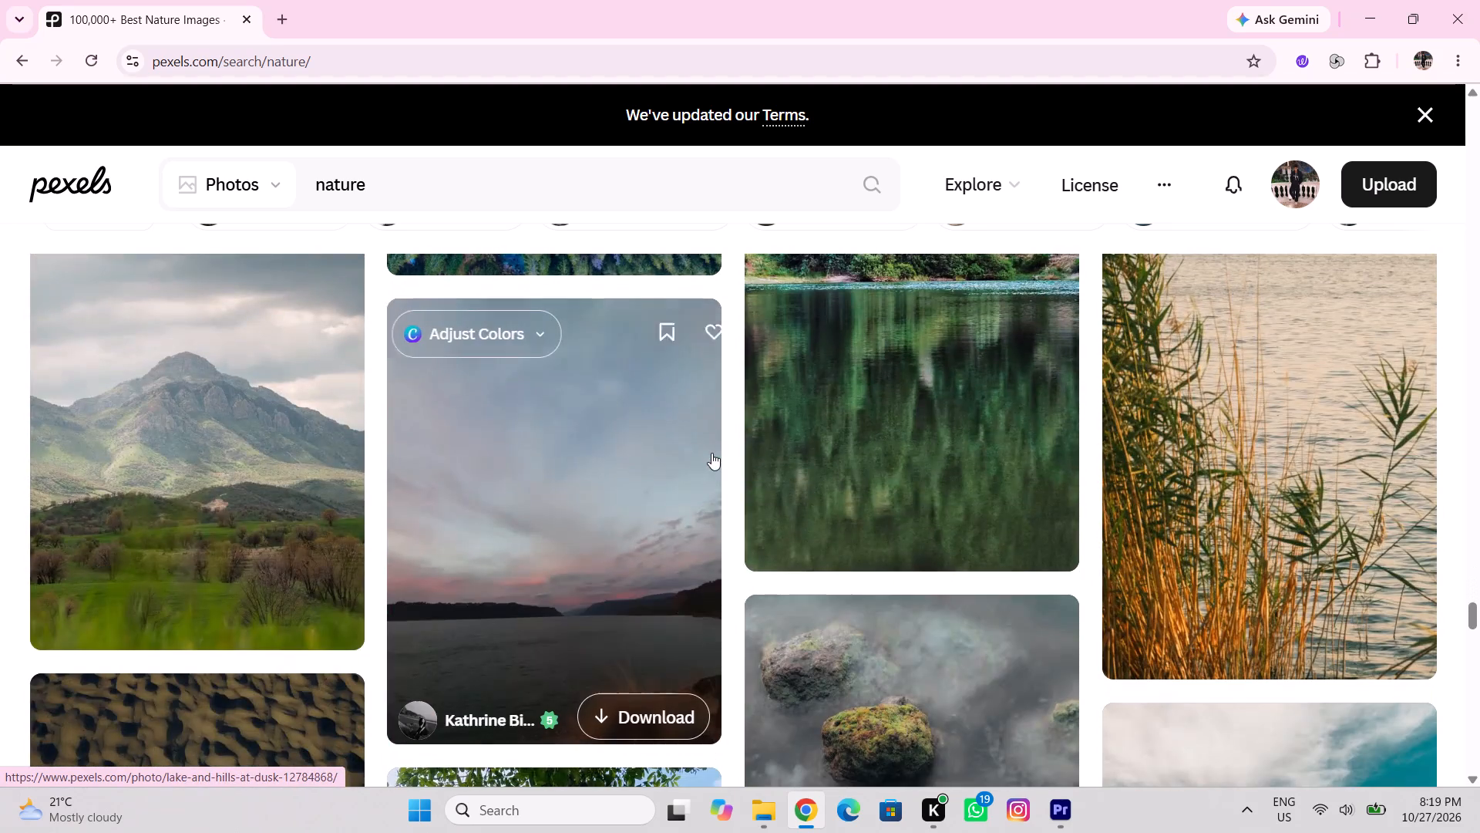
{"action": "scroll", "coordinate": [712, 450], "scroll_direction": "down", "scroll_amount": 11}
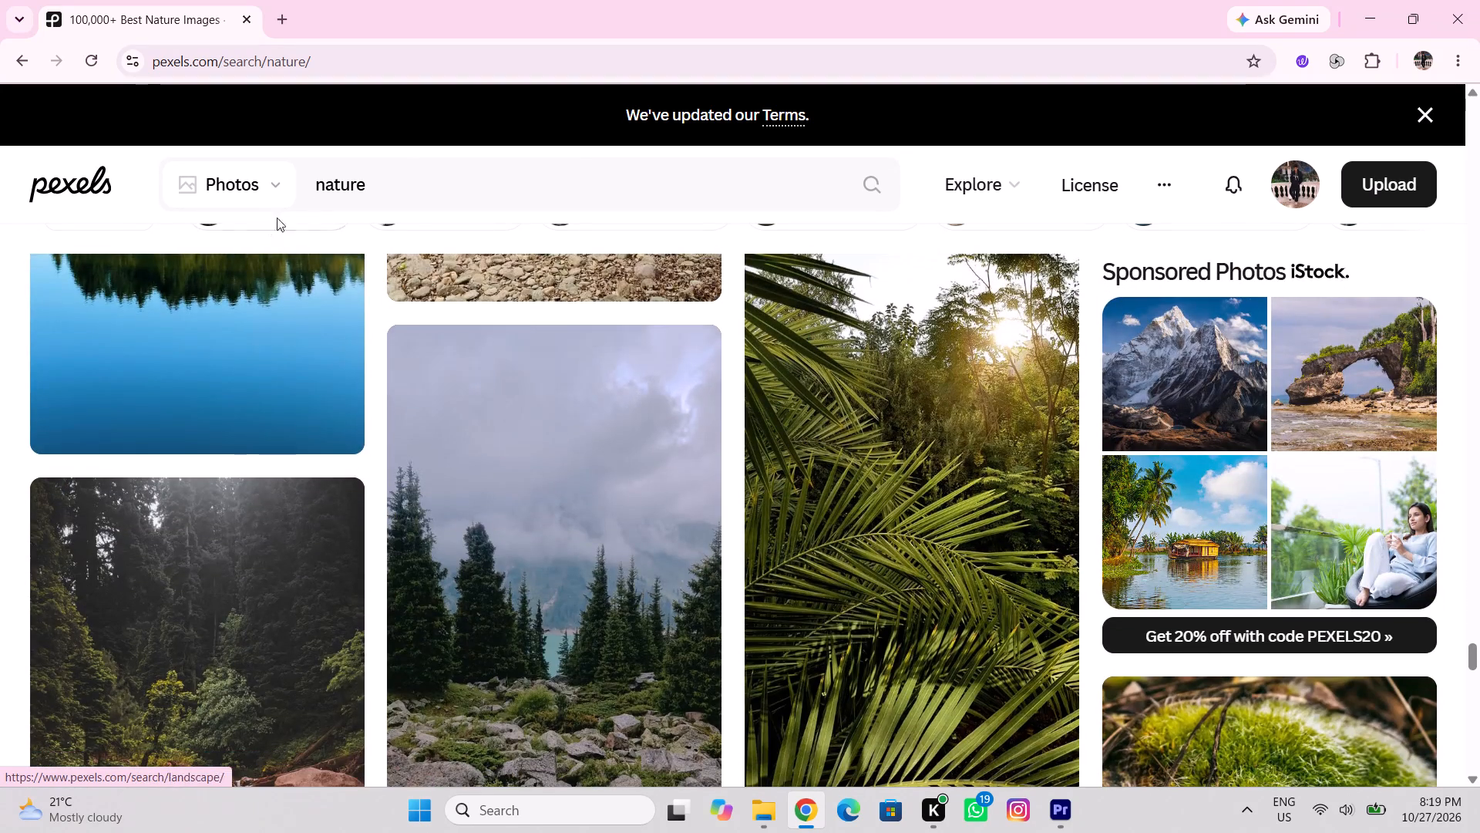
Search Pexels for the suggested term "nature video" and look through the results for usable landscape footage.
{"action": "left_click", "coordinate": [365, 182]}
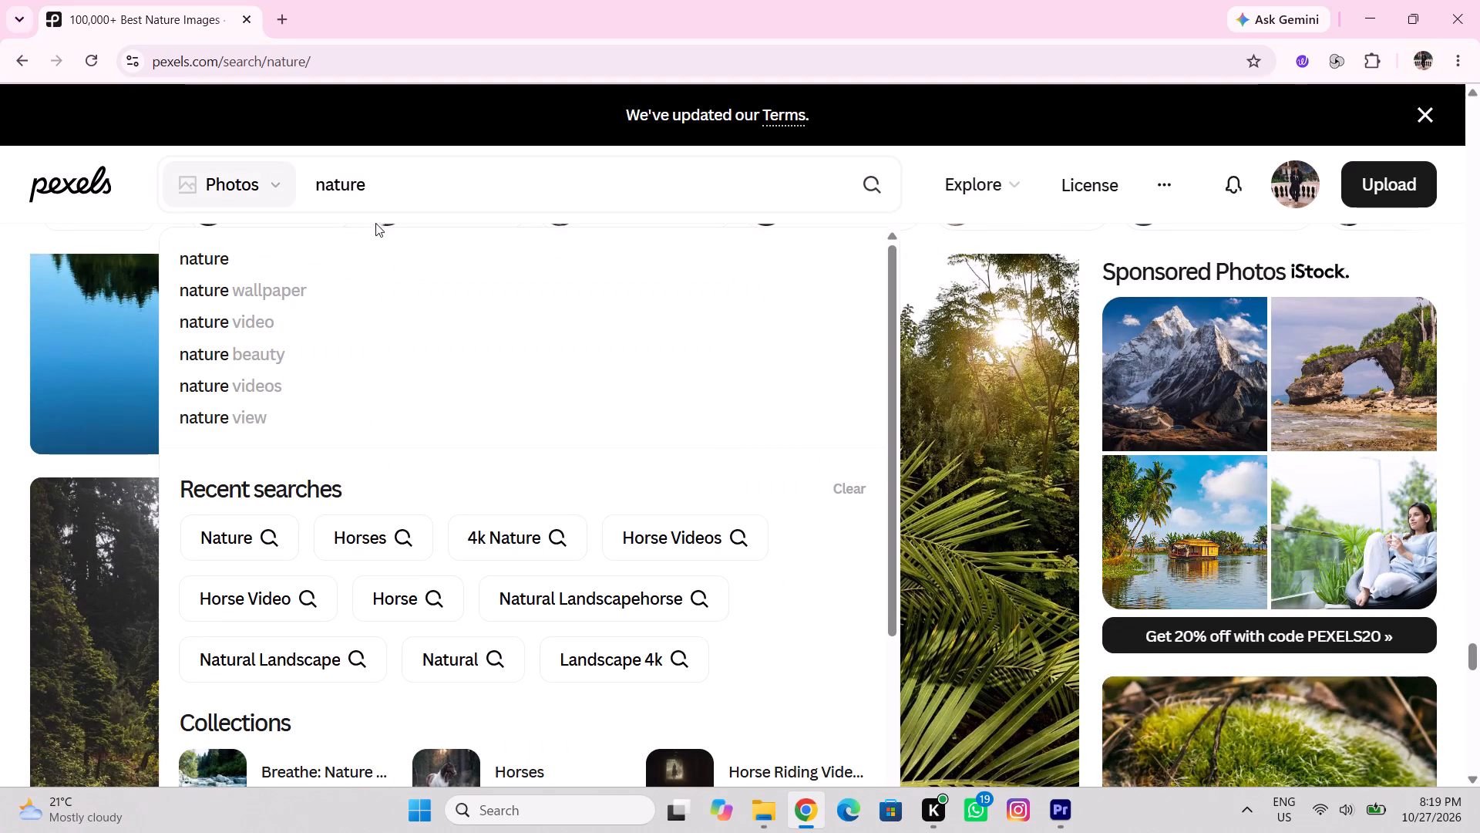
{"action": "left_click", "coordinate": [284, 322]}
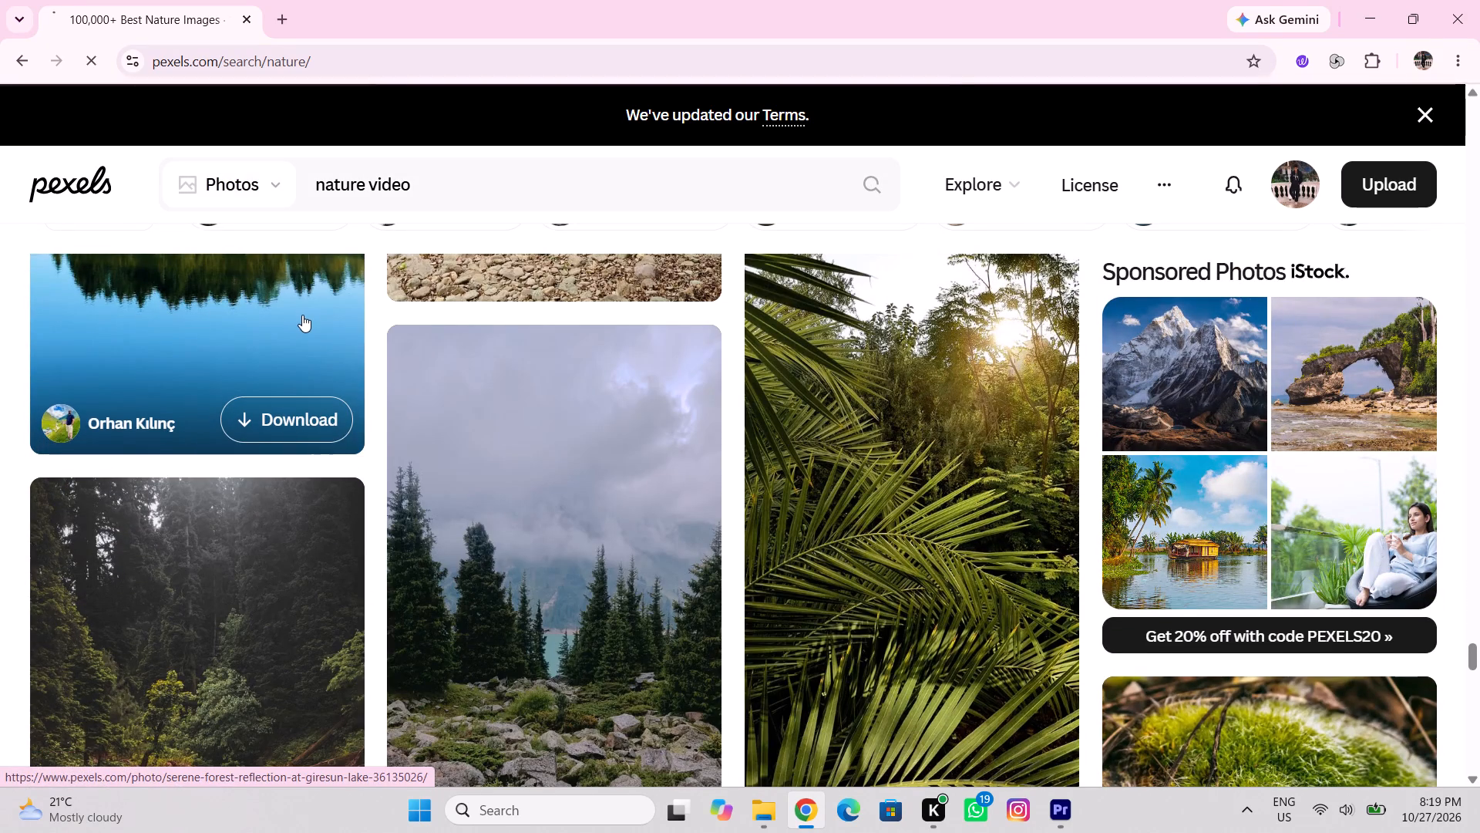
{"action": "scroll", "coordinate": [458, 367], "scroll_direction": "down", "scroll_amount": 5}
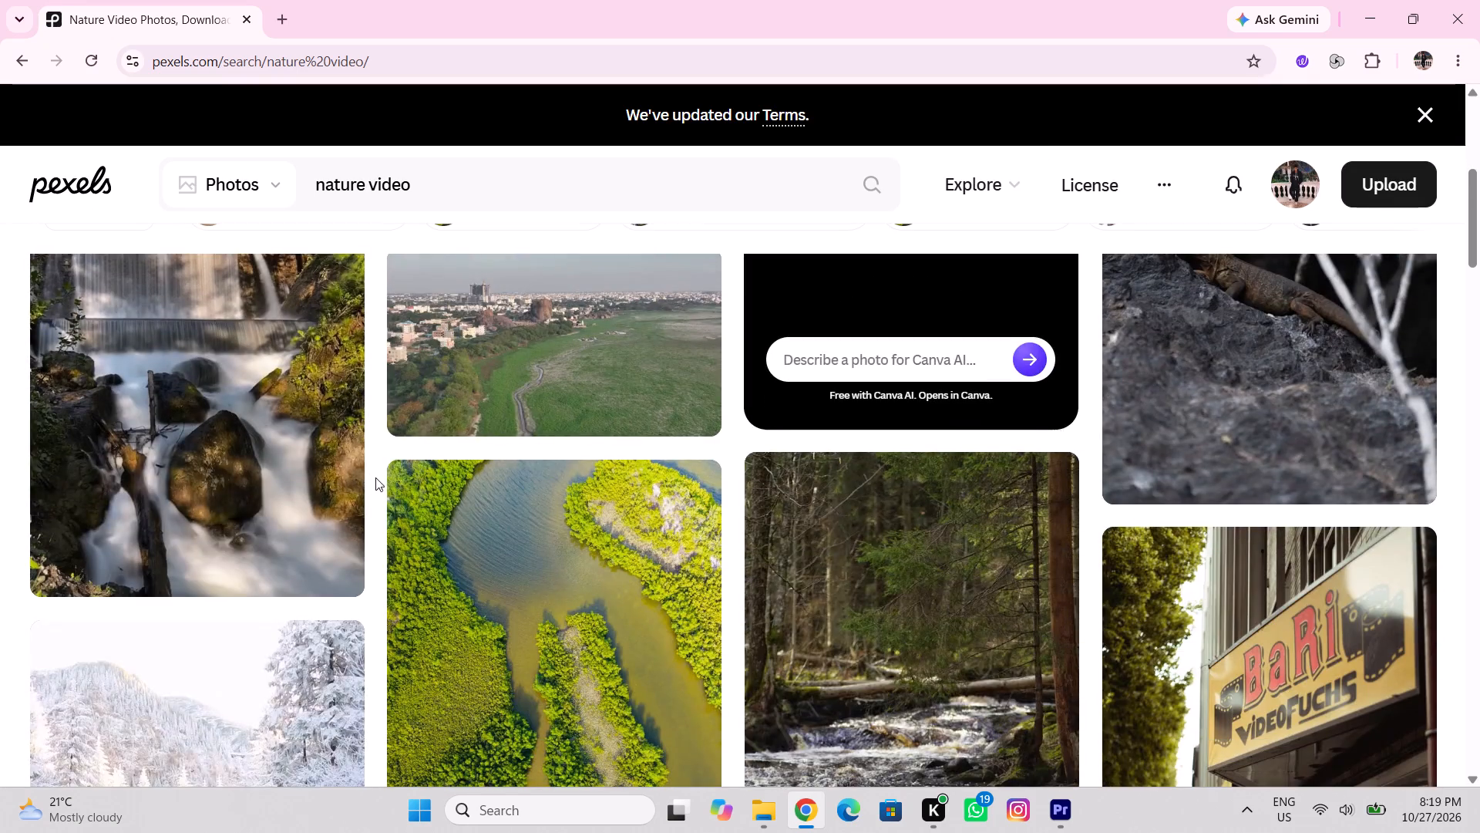
{"action": "scroll", "coordinate": [376, 477], "scroll_direction": "down", "scroll_amount": 5}
{"action": "scroll", "coordinate": [310, 515], "scroll_direction": "down", "scroll_amount": 4}
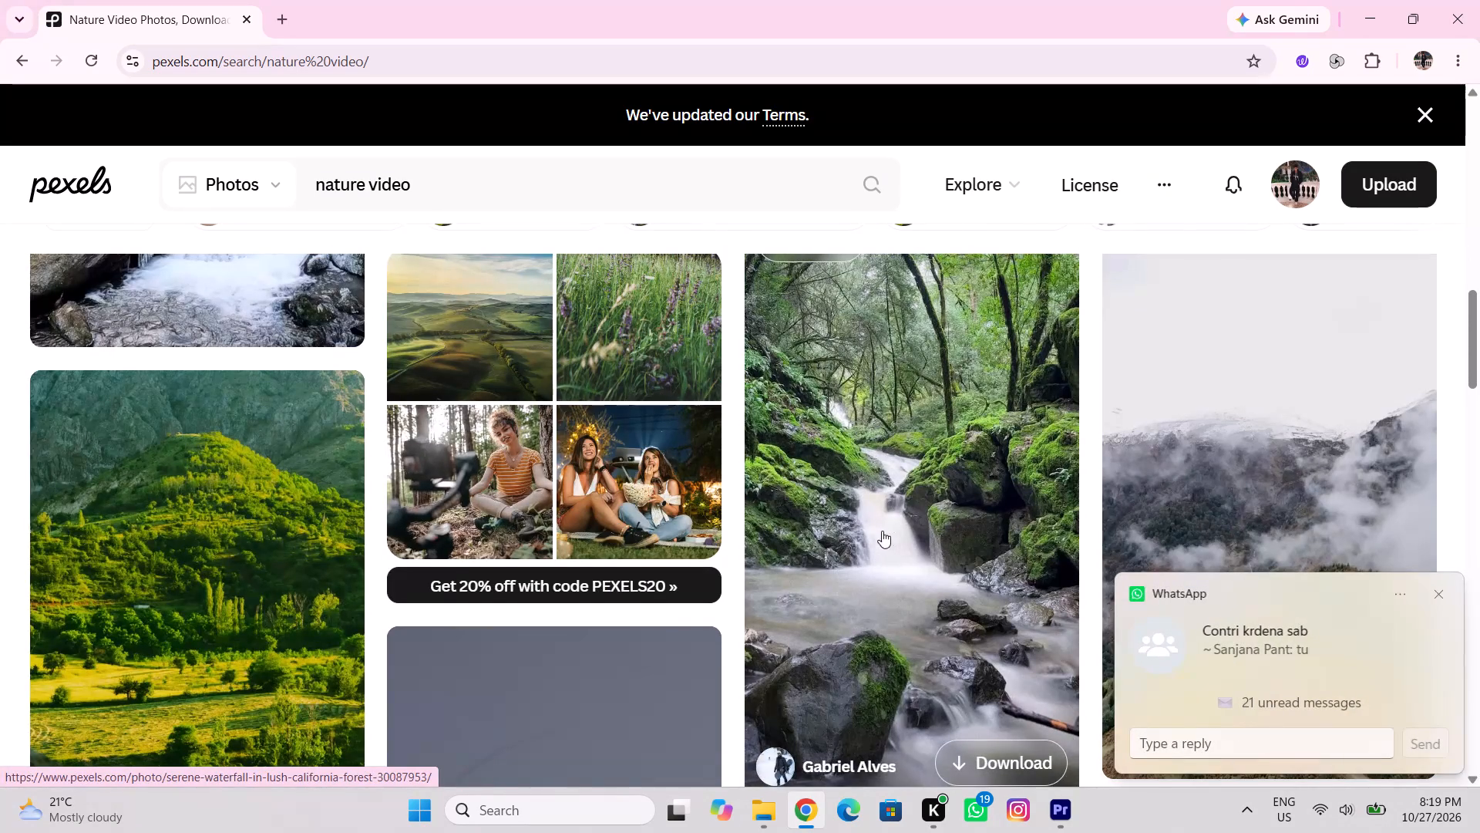
{"action": "scroll", "coordinate": [157, 509], "scroll_direction": "down", "scroll_amount": 4}
{"action": "scroll", "coordinate": [536, 498], "scroll_direction": "down", "scroll_amount": 4}
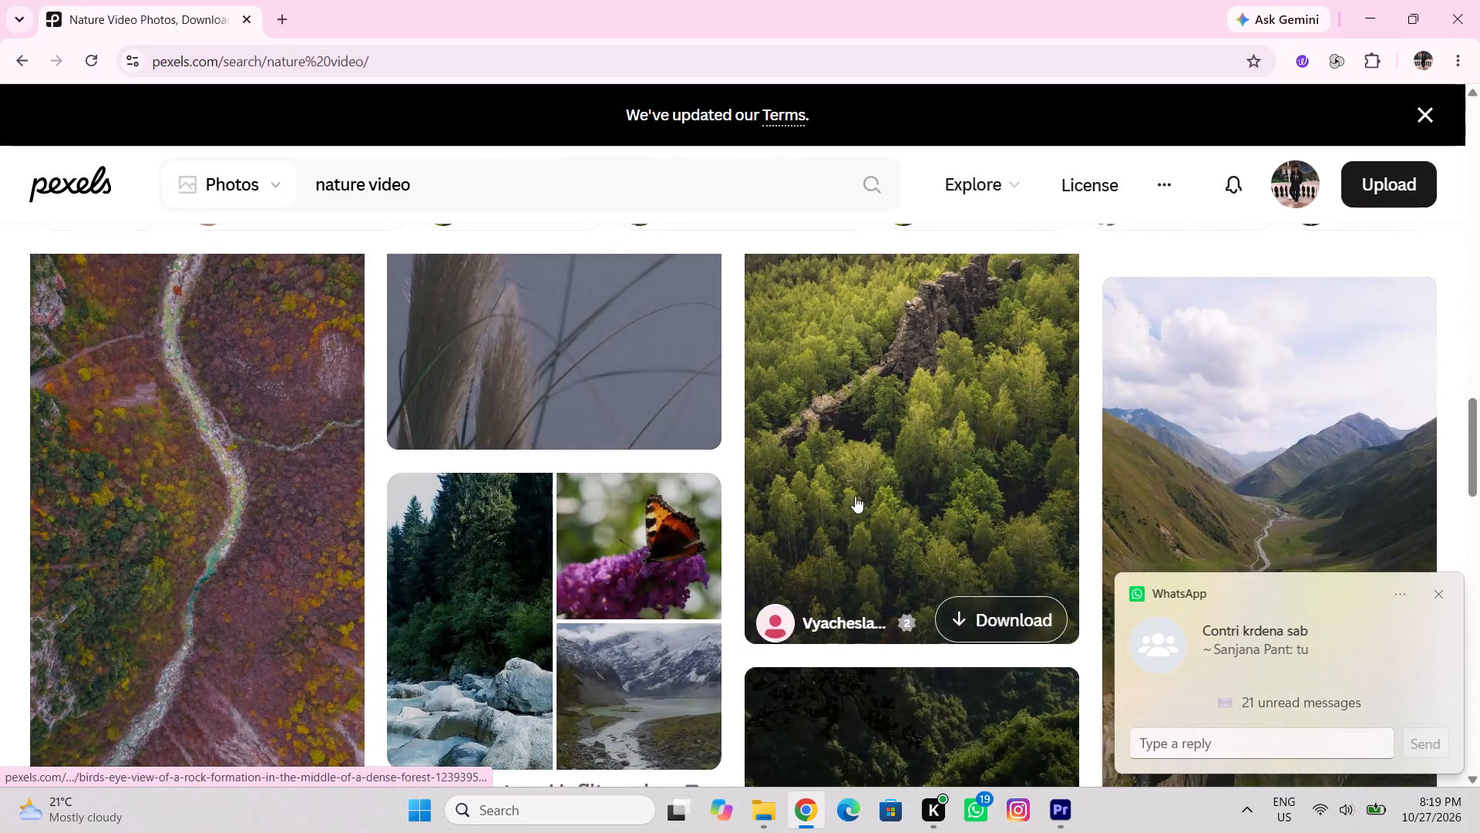
{"action": "scroll", "coordinate": [9, 515], "scroll_direction": "down", "scroll_amount": 6}
{"action": "scroll", "coordinate": [489, 495], "scroll_direction": "down", "scroll_amount": 10}
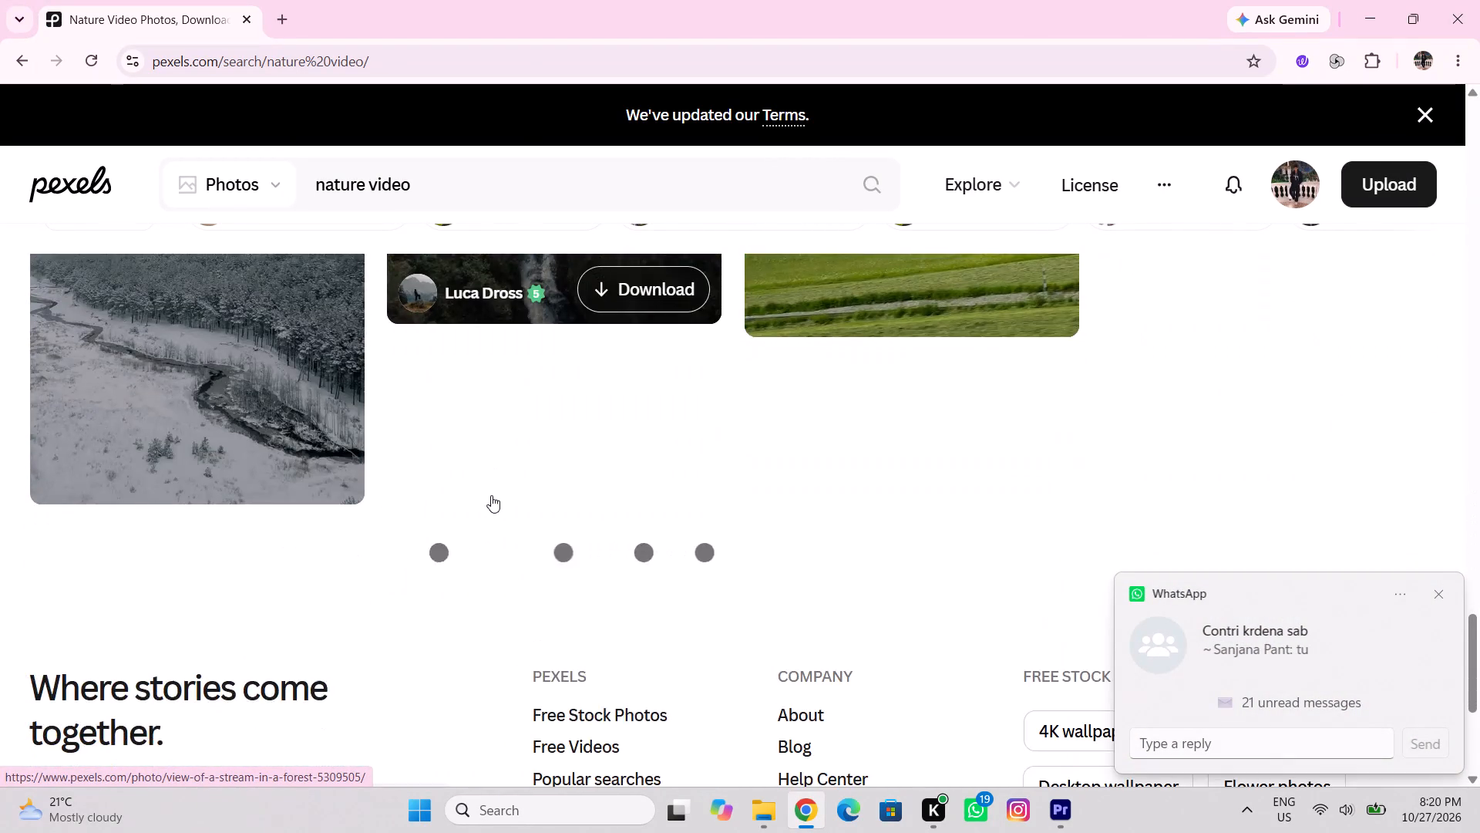
{"action": "scroll", "coordinate": [491, 495], "scroll_direction": "down", "scroll_amount": 1}
{"action": "scroll", "coordinate": [359, 494], "scroll_direction": "down", "scroll_amount": 5}
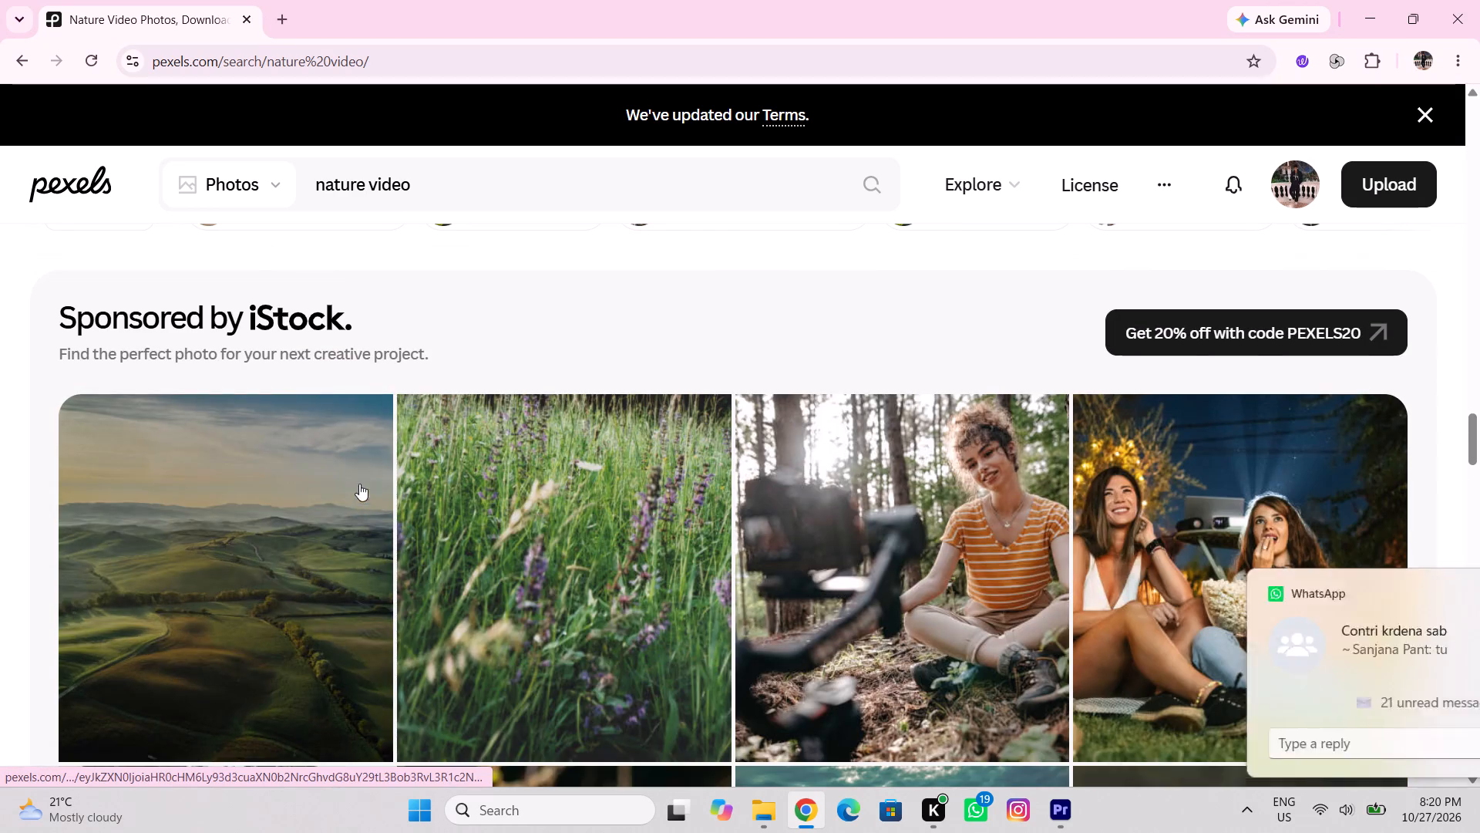
{"action": "scroll", "coordinate": [396, 450], "scroll_direction": "down", "scroll_amount": 14}
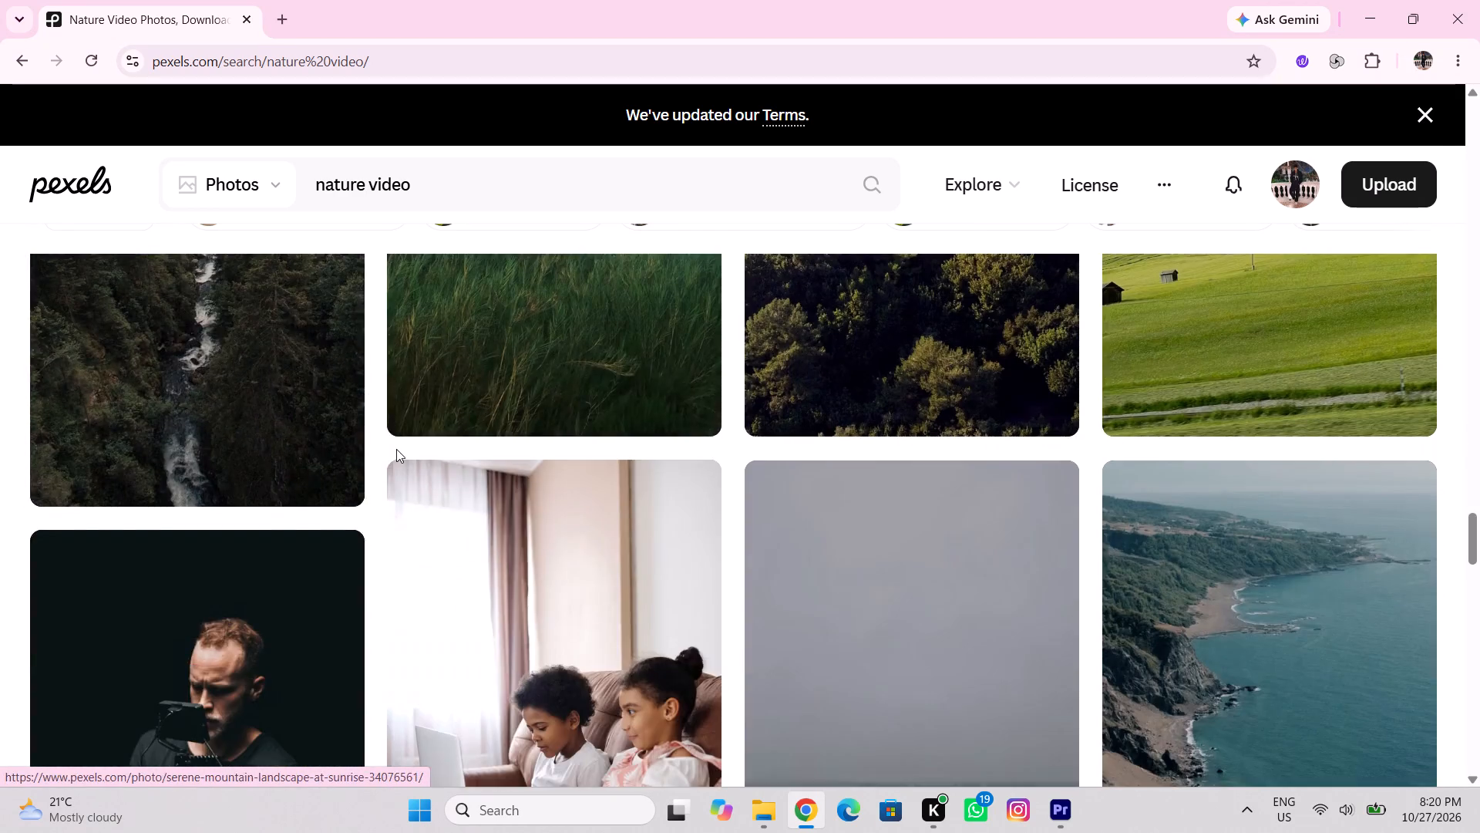
{"action": "scroll", "coordinate": [396, 448], "scroll_direction": "up", "scroll_amount": 6}
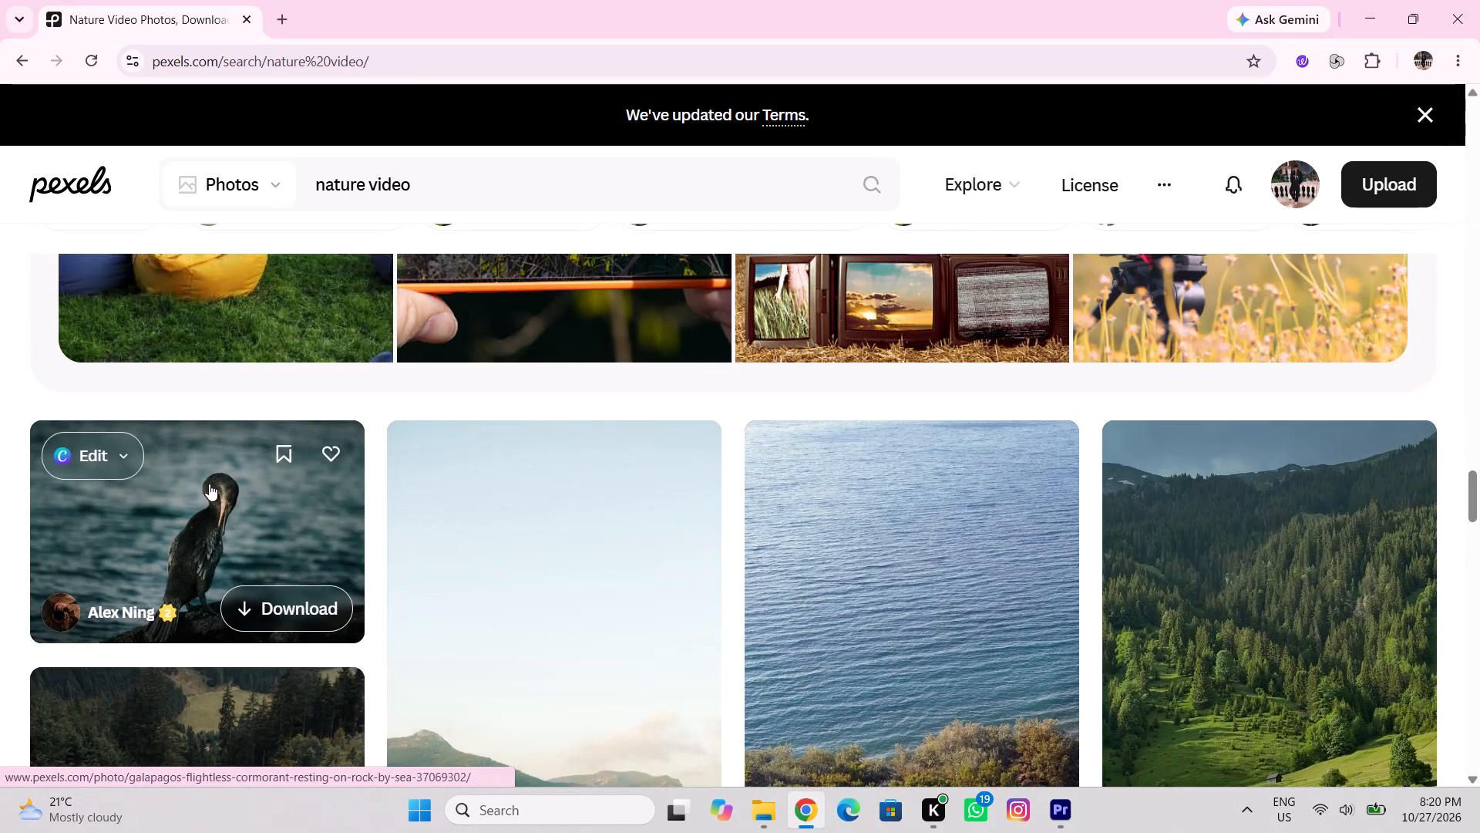
{"action": "scroll", "coordinate": [209, 484], "scroll_direction": "down", "scroll_amount": 6}
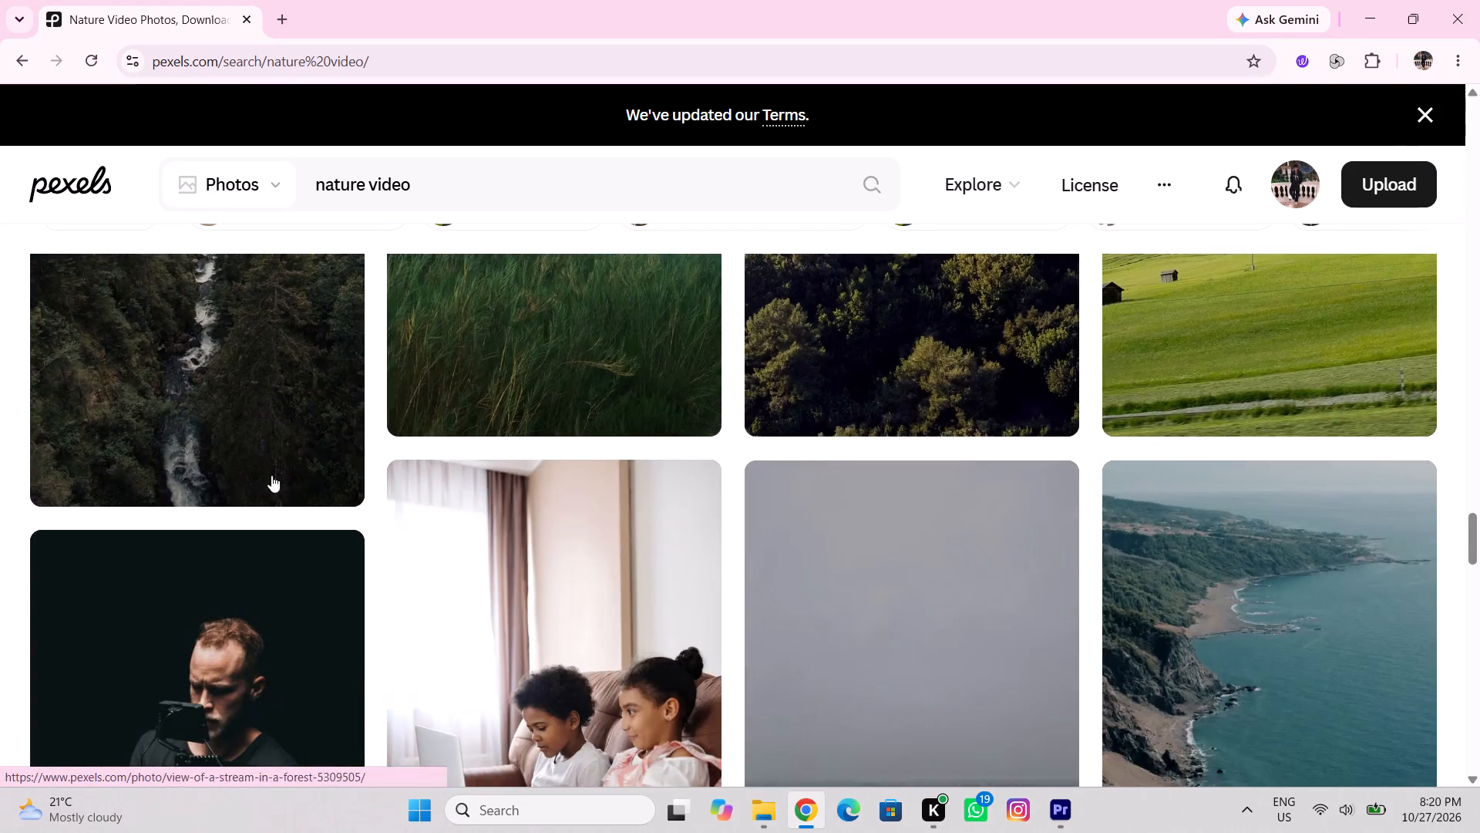
{"action": "scroll", "coordinate": [394, 472], "scroll_direction": "down", "scroll_amount": 6}
Go back to the Google results page, search for "nature video" instead of "4k nature", and look over the results.
{"action": "triple_click", "coordinate": [35, 56]}
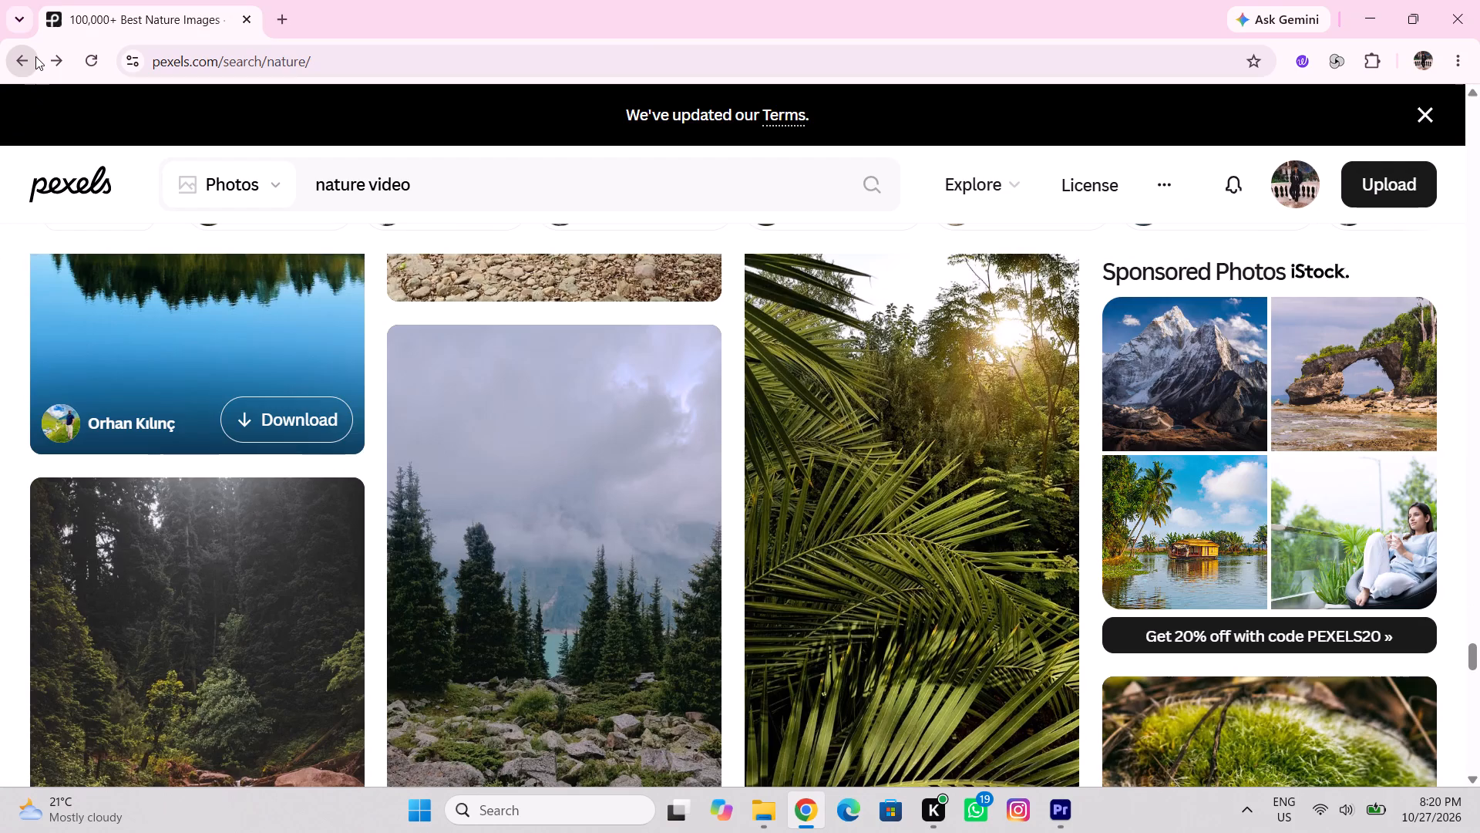
{"action": "left_click", "coordinate": [385, 120]}
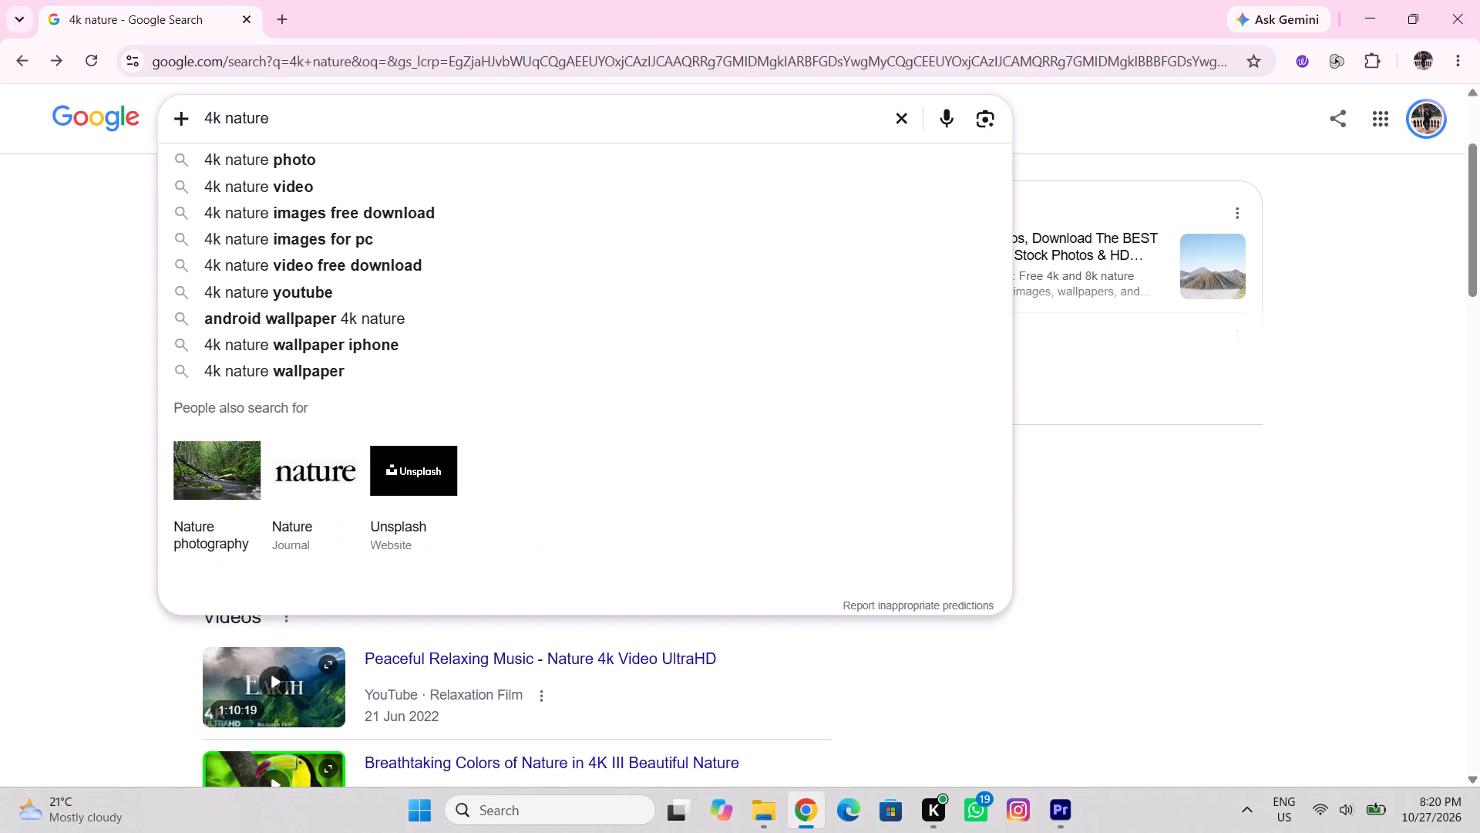
{"action": "key", "text": "BackSpace"}
{"action": "key", "text": "BackSpace"}
{"action": "key", "text": "BackSpace"}
{"action": "key", "text": "BackSpace"}
{"action": "key", "text": "BackSpace"}
{"action": "key", "text": "BackSpace"}
{"action": "key", "text": "BackSpace"}
{"action": "key", "text": "BackSpace"}
{"action": "key", "text": "BackSpace"}
{"action": "key", "text": "BackSpace"}
{"action": "key", "text": "BackSpace"}
{"action": "key", "text": "BackSpace"}
{"action": "key", "text": "BackSpace"}
{"action": "key", "text": "BackSpace"}
{"action": "key", "text": "BackSpace"}
{"action": "key", "text": "BackSpace"}
{"action": "key", "text": "BackSpace"}
{"action": "key", "text": "BackSpace"}
{"action": "key", "text": "BackSpace"}
{"action": "type", "text": "nat"}
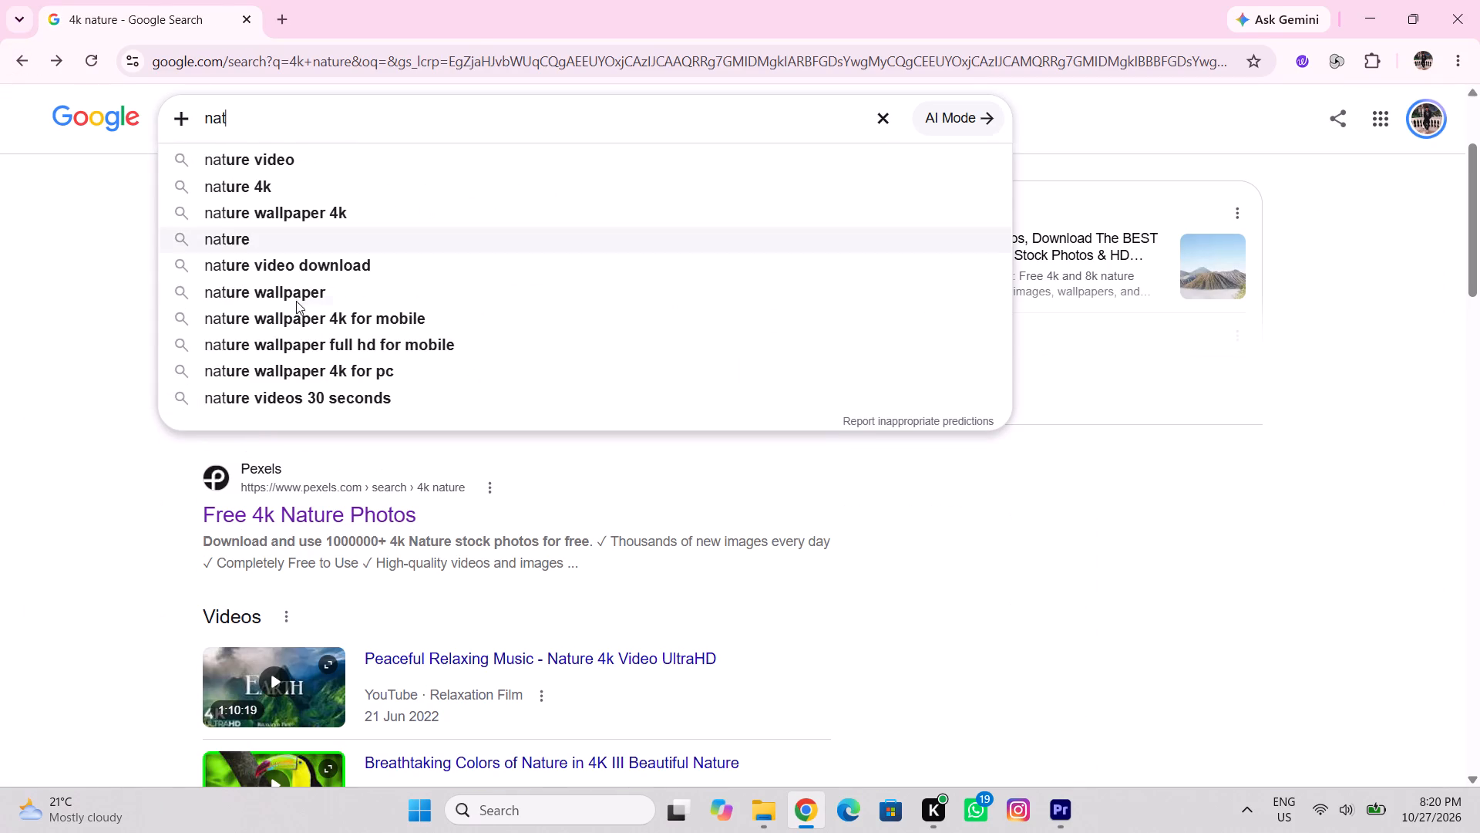
{"action": "left_click", "coordinate": [339, 167]}
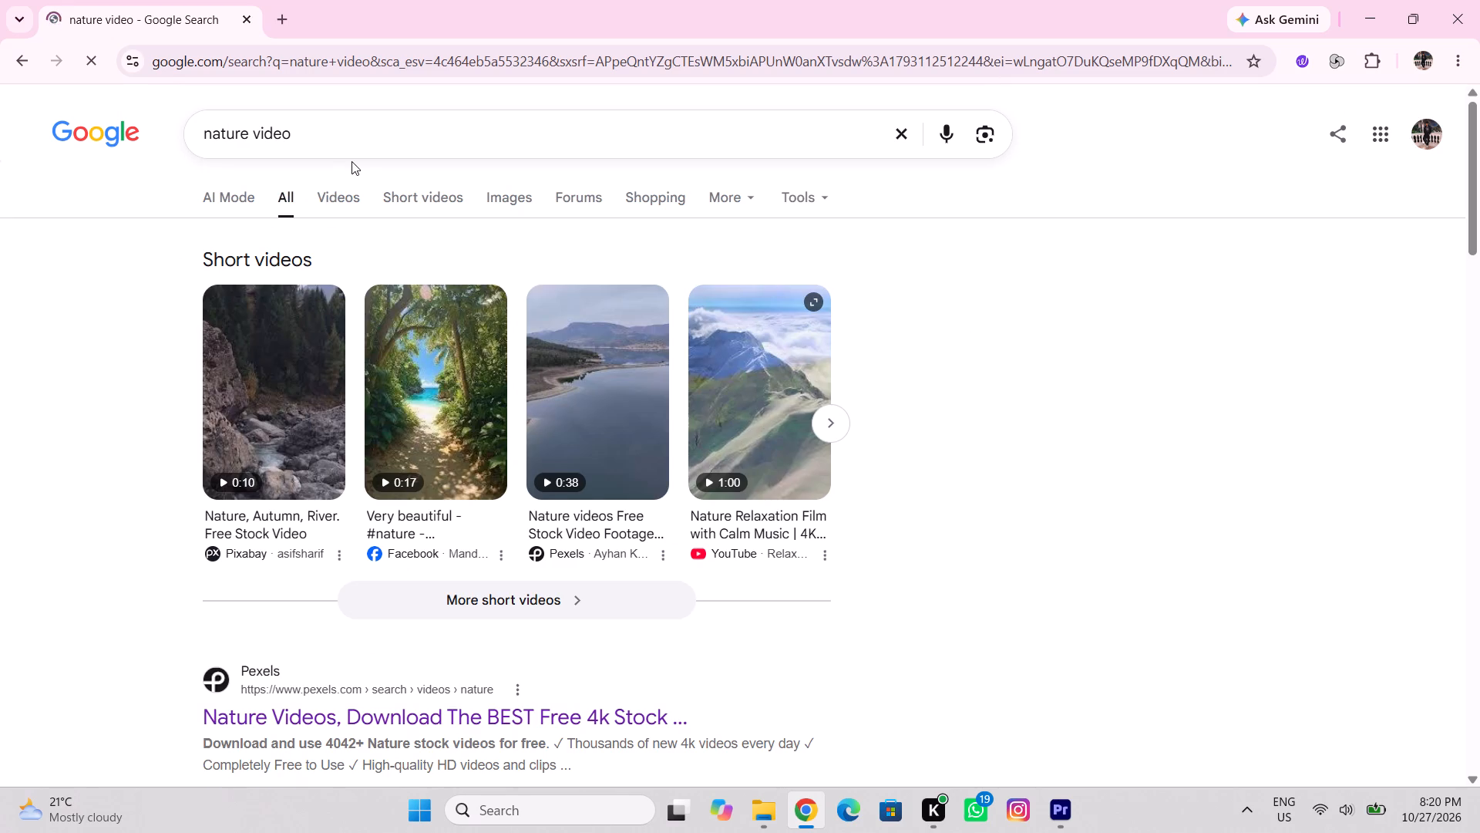
{"action": "scroll", "coordinate": [395, 389], "scroll_direction": "down", "scroll_amount": 4}
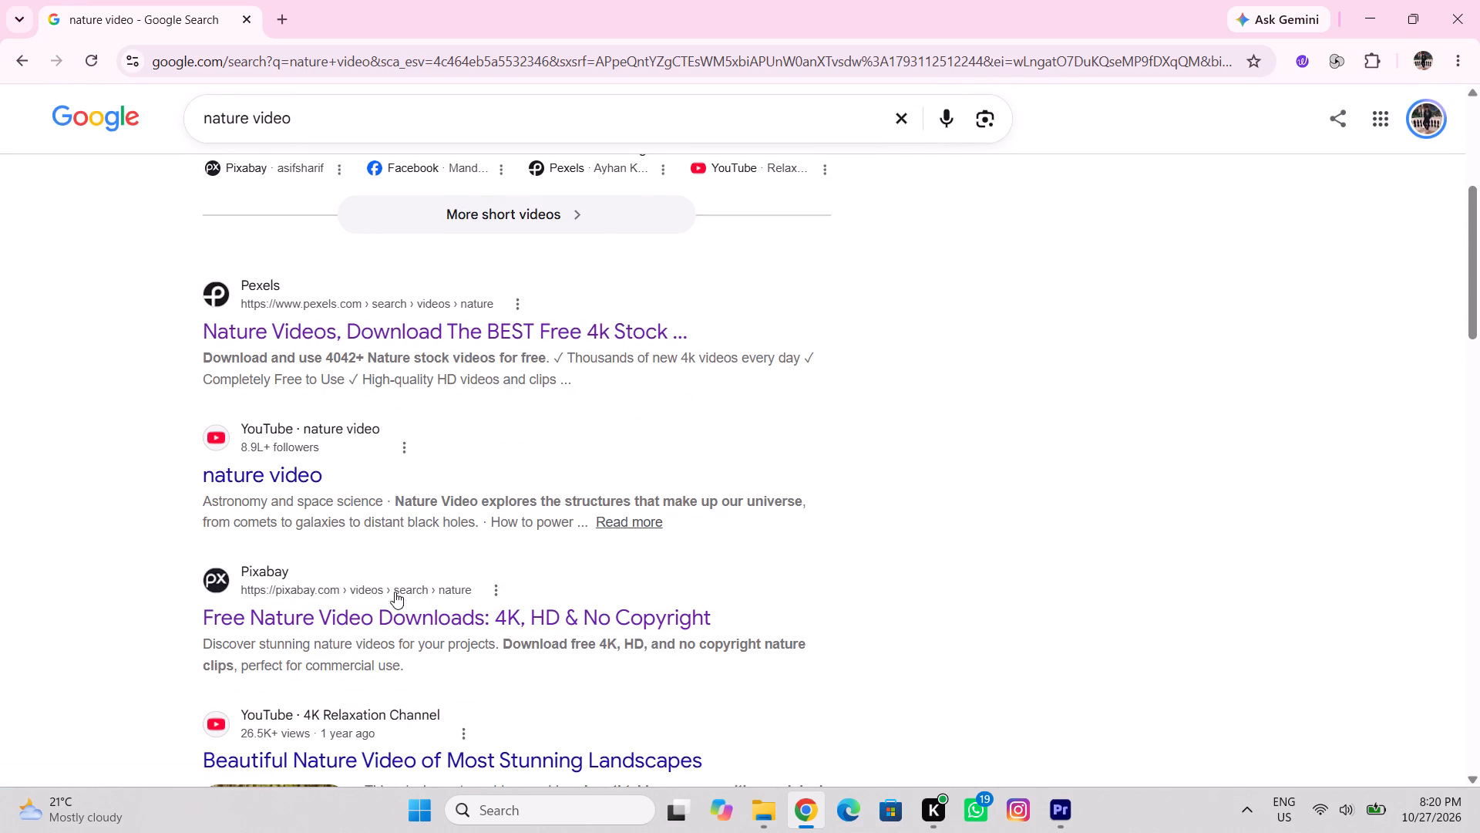
Open the Pixabay result for free nature videos and look through the clips for suitable landscape footage.
{"action": "left_click", "coordinate": [395, 605]}
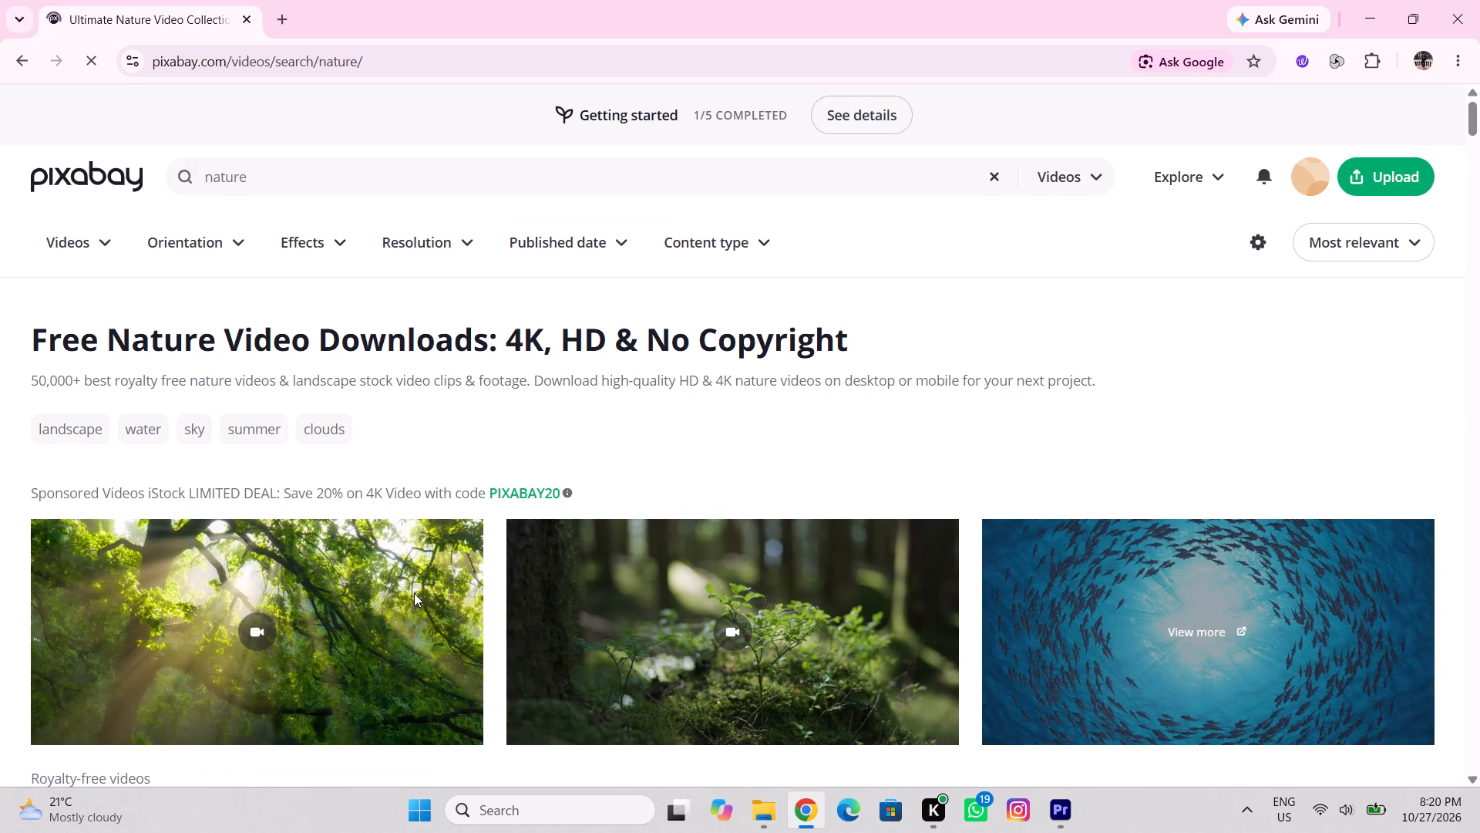
{"action": "scroll", "coordinate": [414, 593], "scroll_direction": "down", "scroll_amount": 5}
{"action": "scroll", "coordinate": [530, 437], "scroll_direction": "down", "scroll_amount": 4}
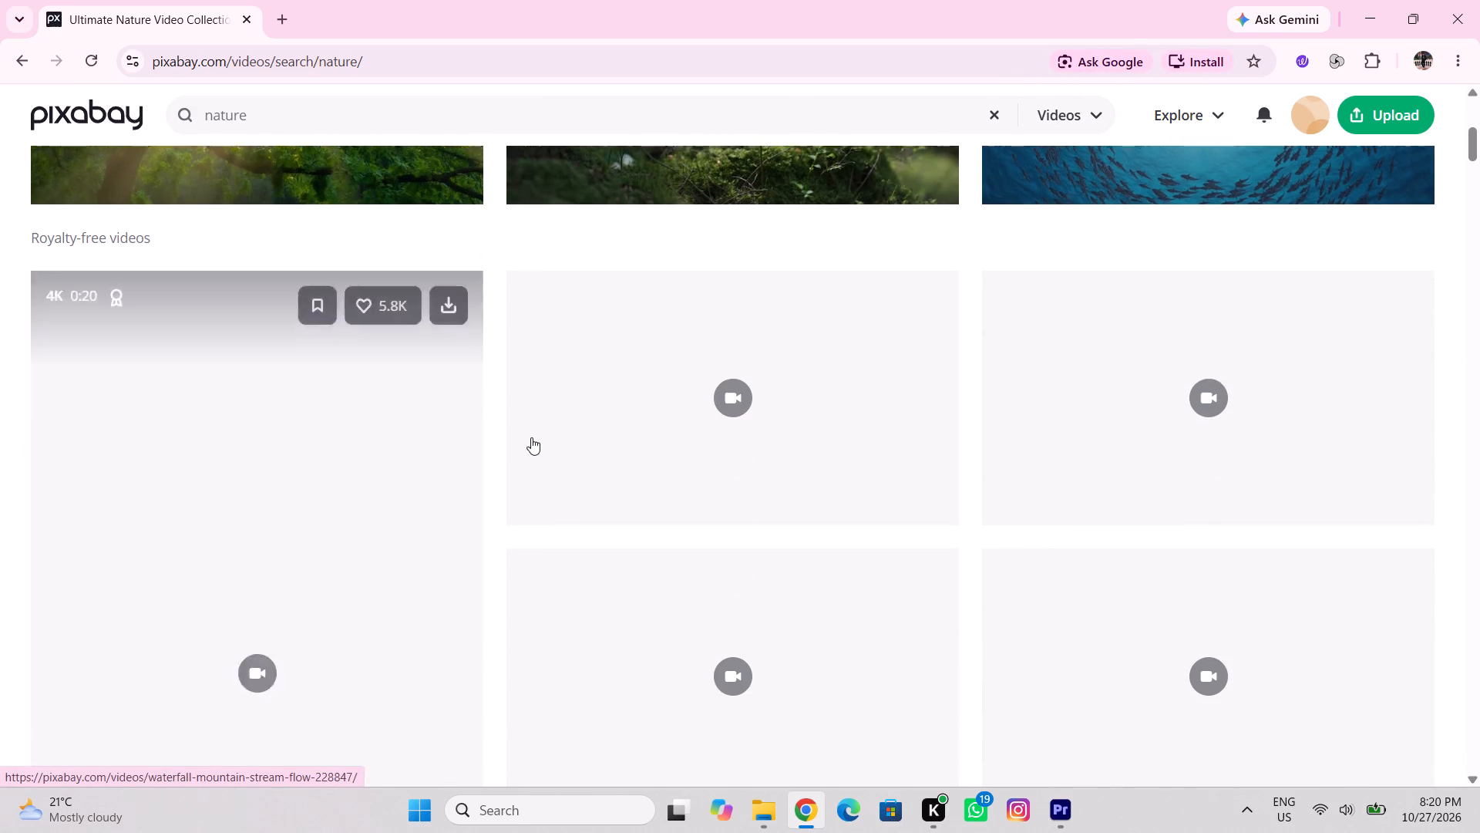
{"action": "scroll", "coordinate": [532, 439], "scroll_direction": "up", "scroll_amount": 2}
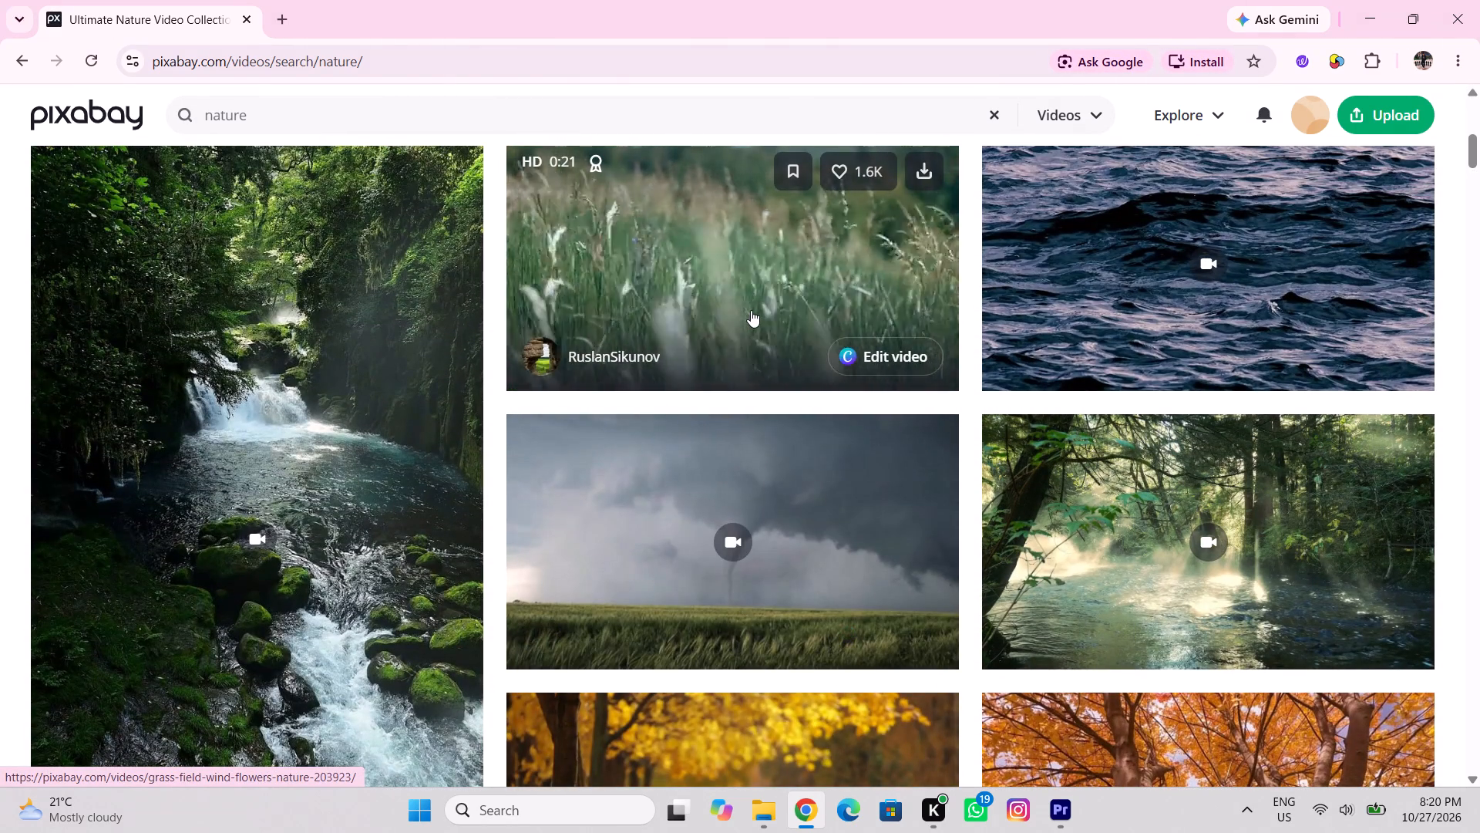
{"action": "scroll", "coordinate": [751, 310], "scroll_direction": "down", "scroll_amount": 2}
{"action": "scroll", "coordinate": [1162, 387], "scroll_direction": "down", "scroll_amount": 3}
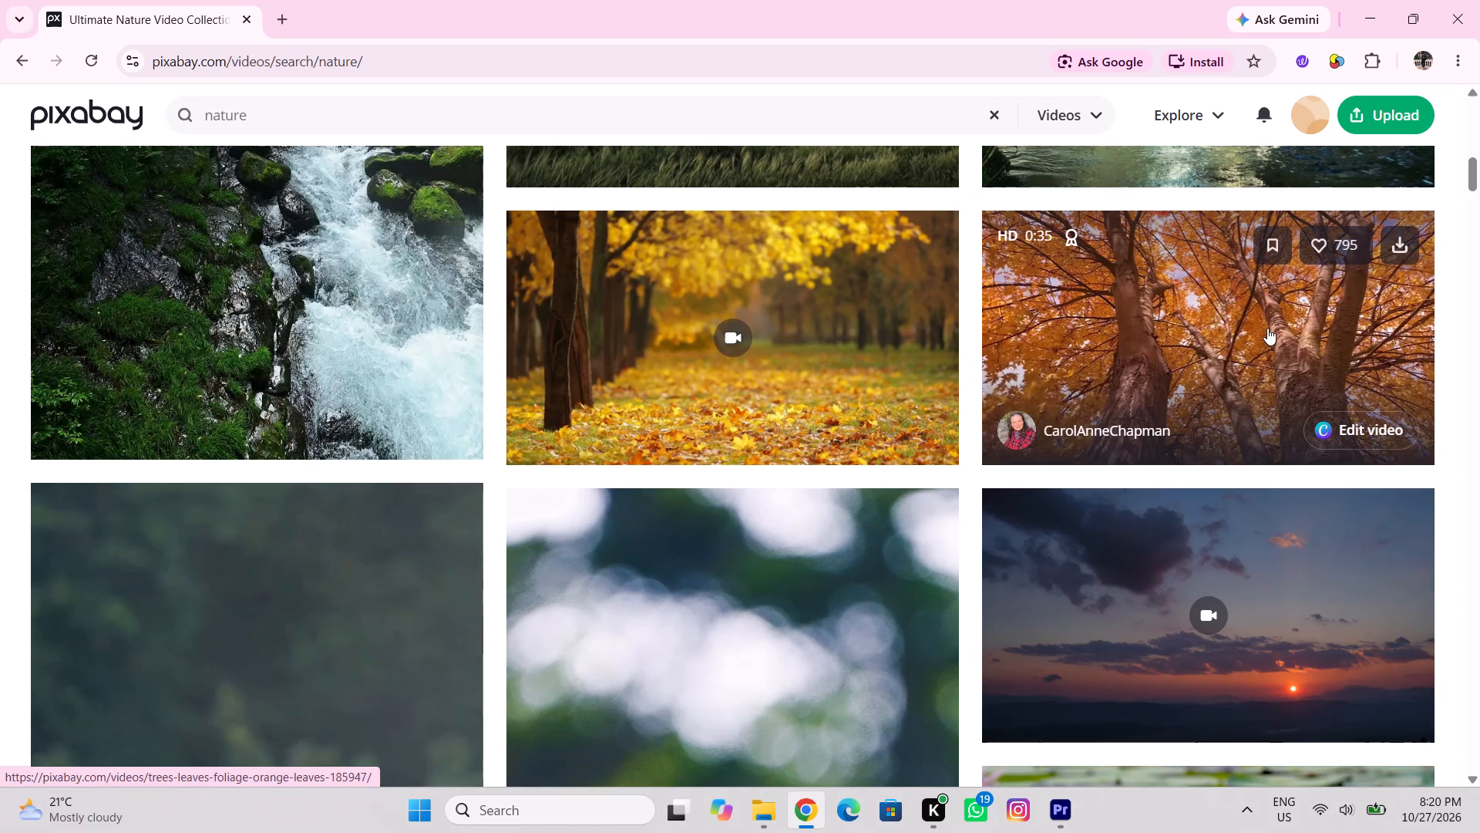
{"action": "scroll", "coordinate": [1261, 328], "scroll_direction": "down", "scroll_amount": 5}
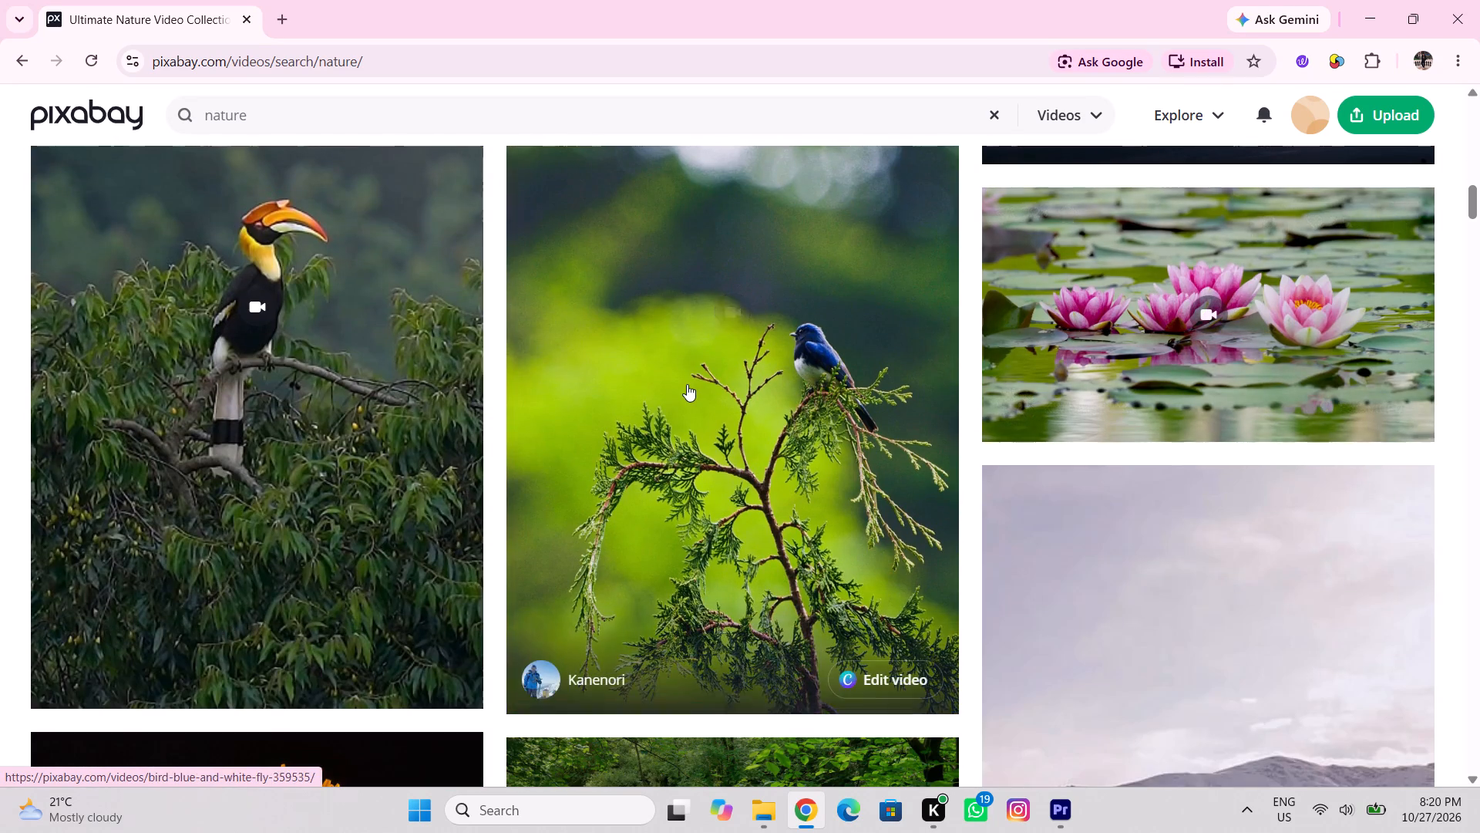
{"action": "scroll", "coordinate": [687, 384], "scroll_direction": "up", "scroll_amount": 3}
{"action": "scroll", "coordinate": [687, 384], "scroll_direction": "down", "scroll_amount": 7}
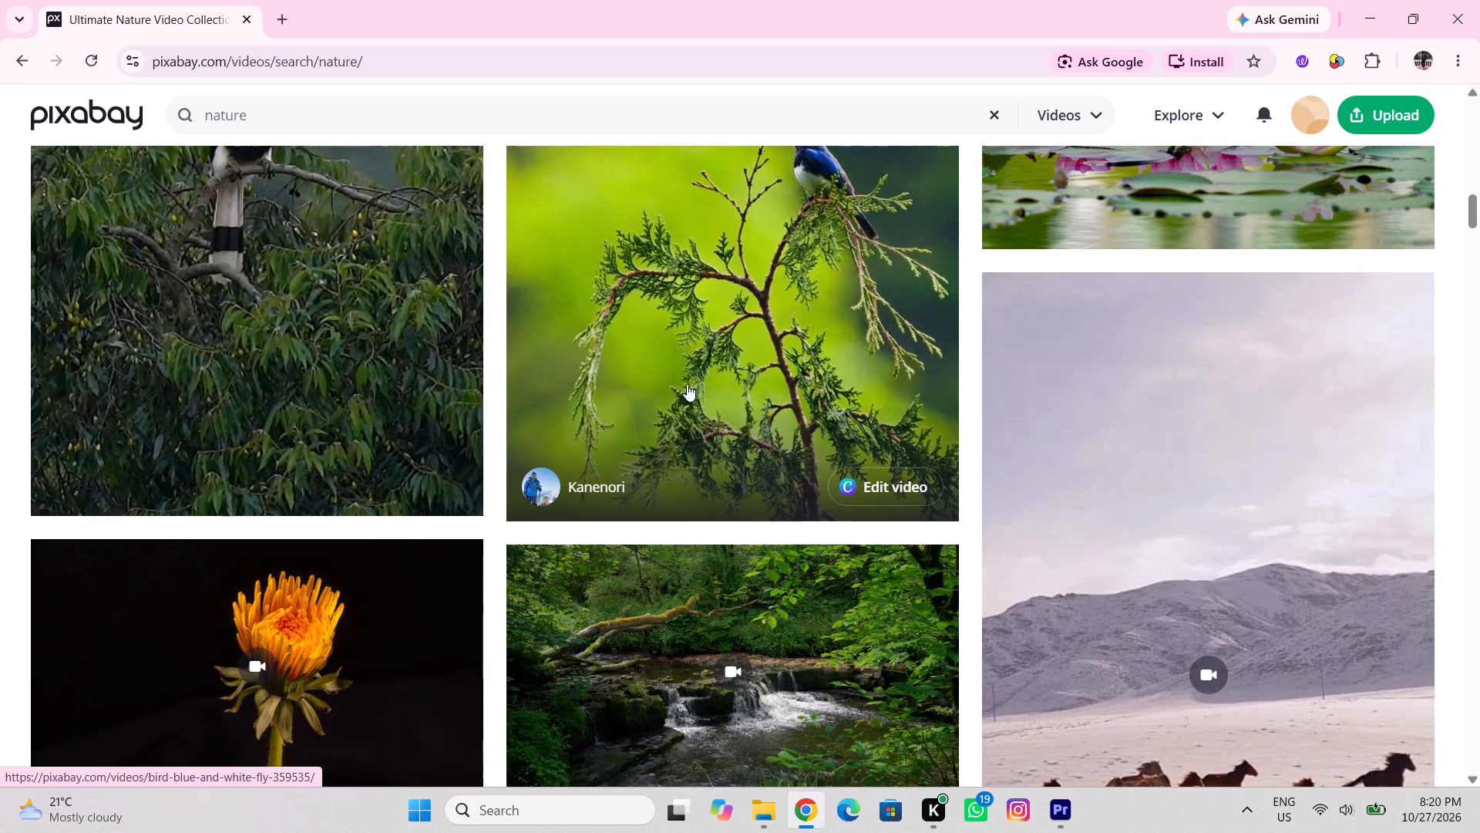
{"action": "scroll", "coordinate": [687, 384], "scroll_direction": "down", "scroll_amount": 3}
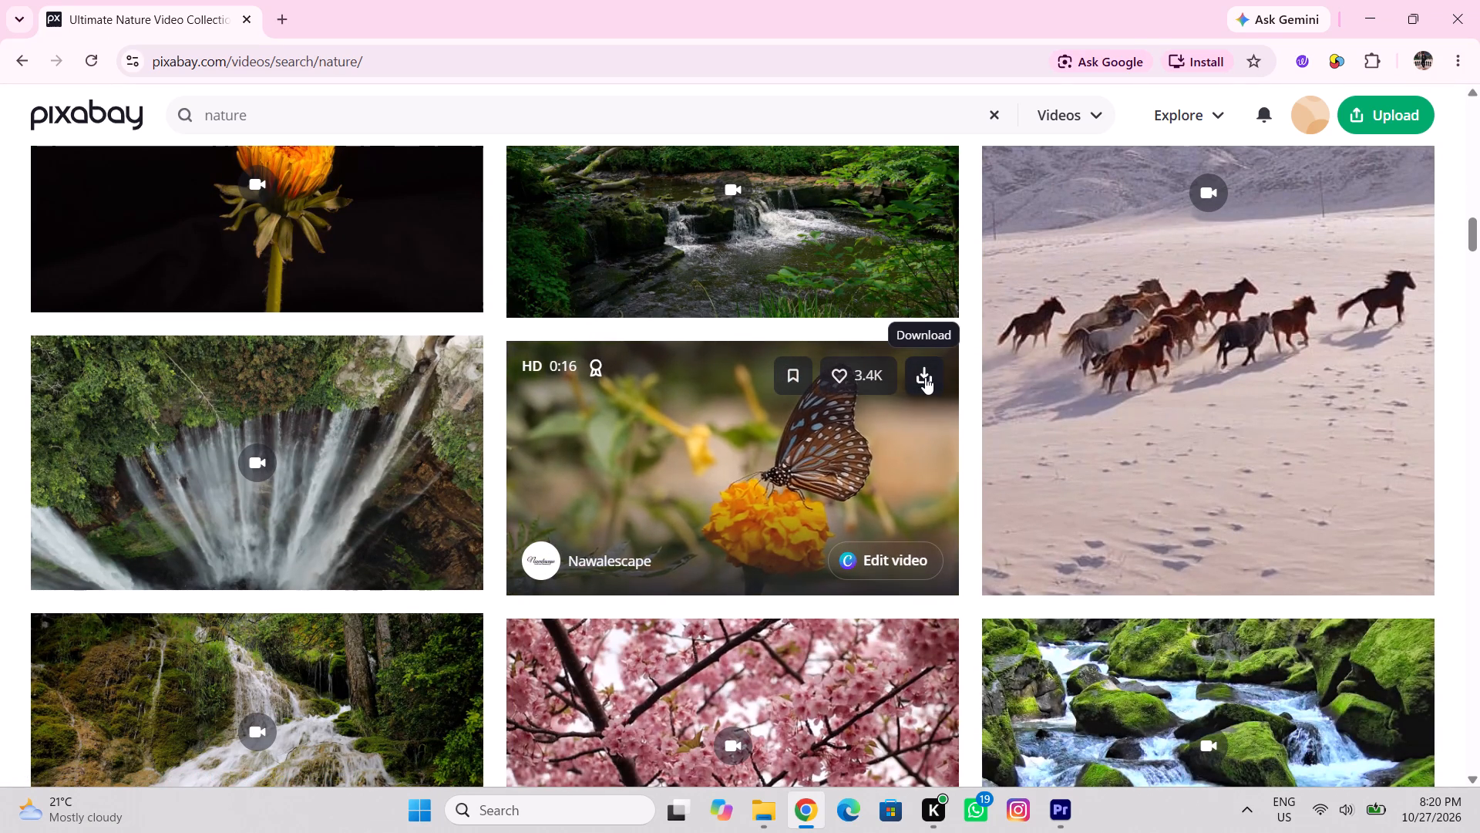
{"action": "scroll", "coordinate": [1044, 407], "scroll_direction": "up", "scroll_amount": 11}
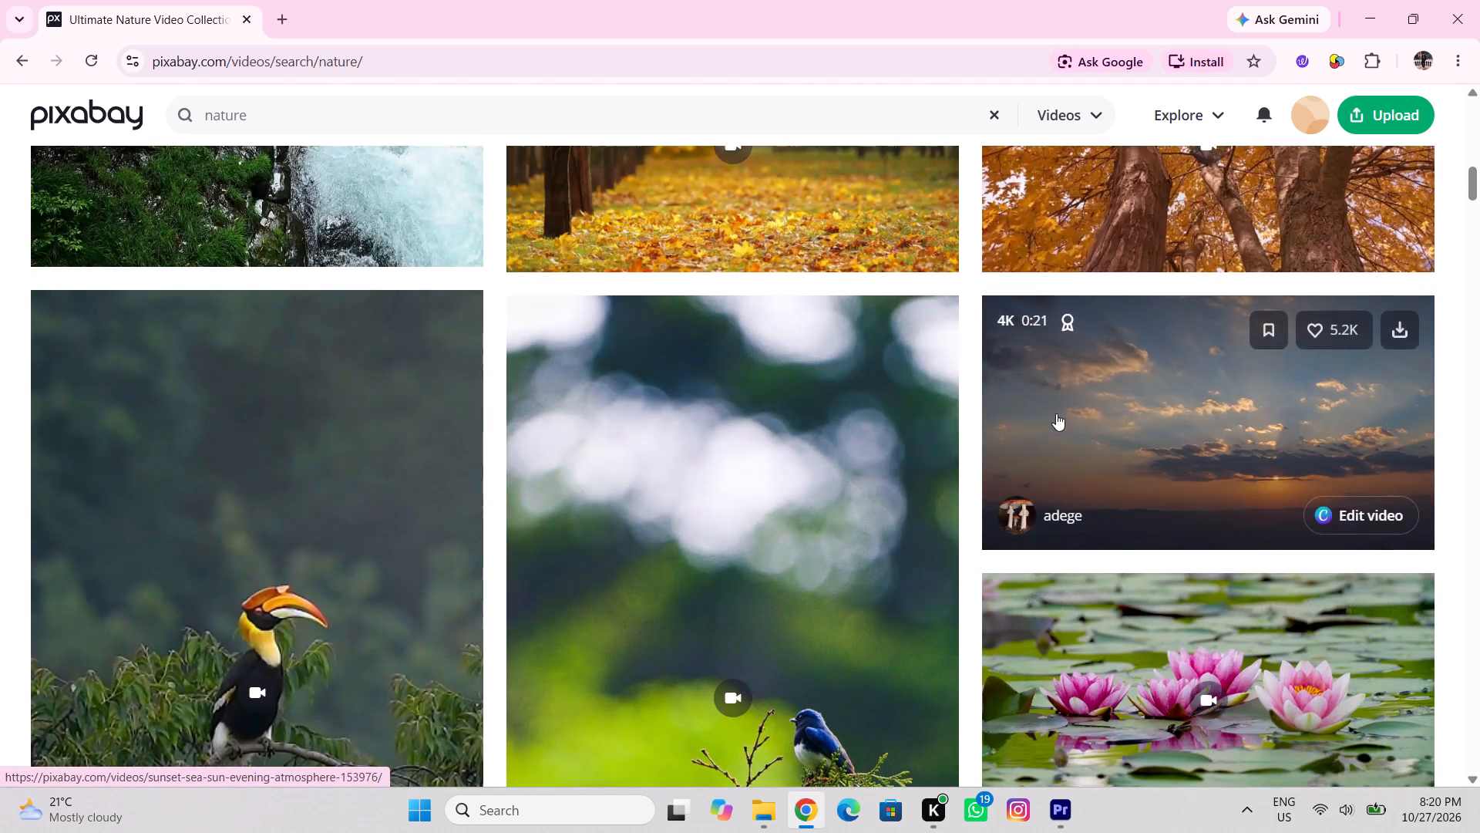
{"action": "scroll", "coordinate": [1057, 422], "scroll_direction": "down", "scroll_amount": 4}
{"action": "scroll", "coordinate": [1213, 359], "scroll_direction": "up", "scroll_amount": 5}
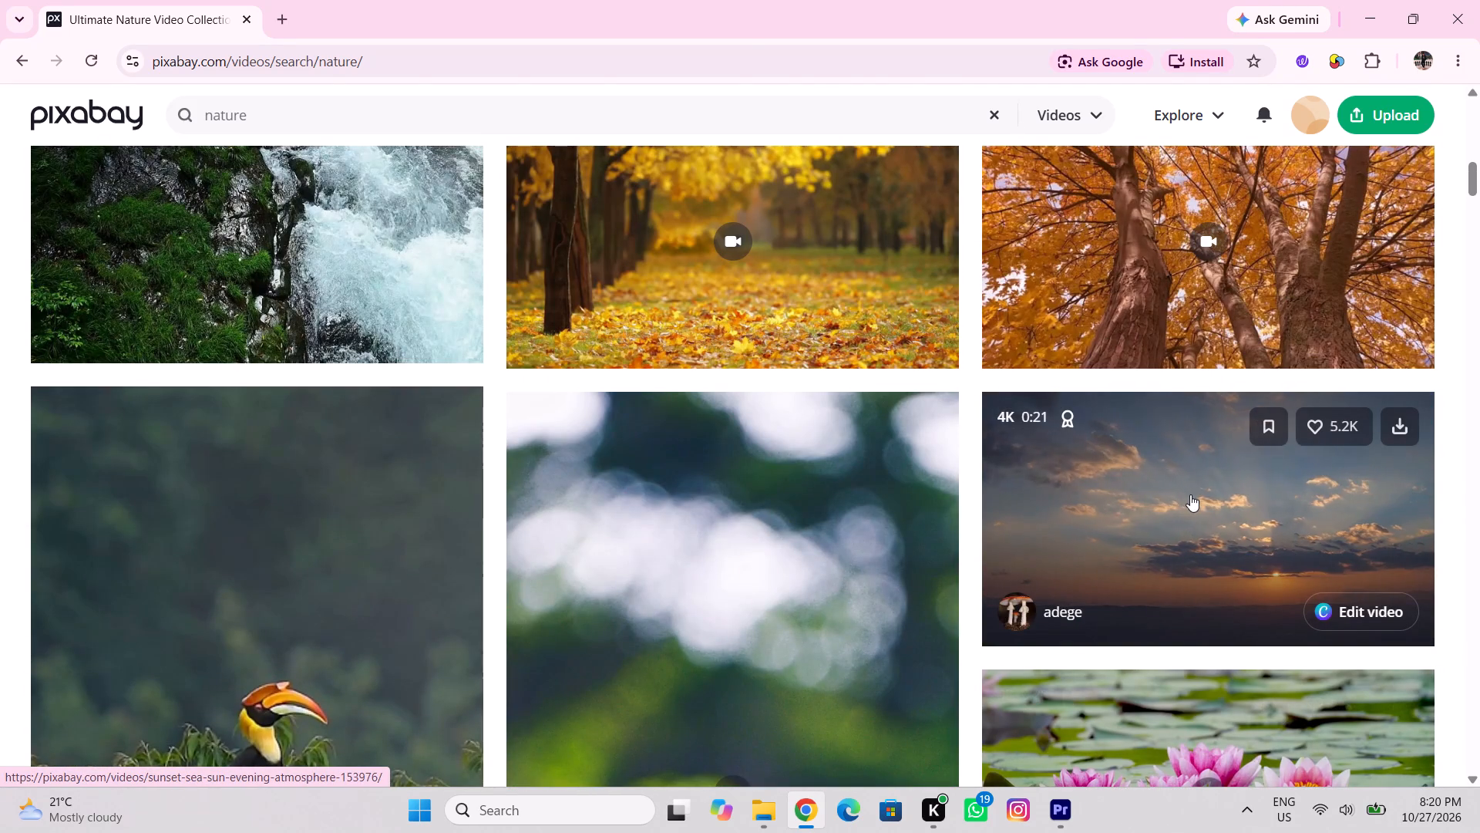
{"action": "scroll", "coordinate": [792, 390], "scroll_direction": "up", "scroll_amount": 3}
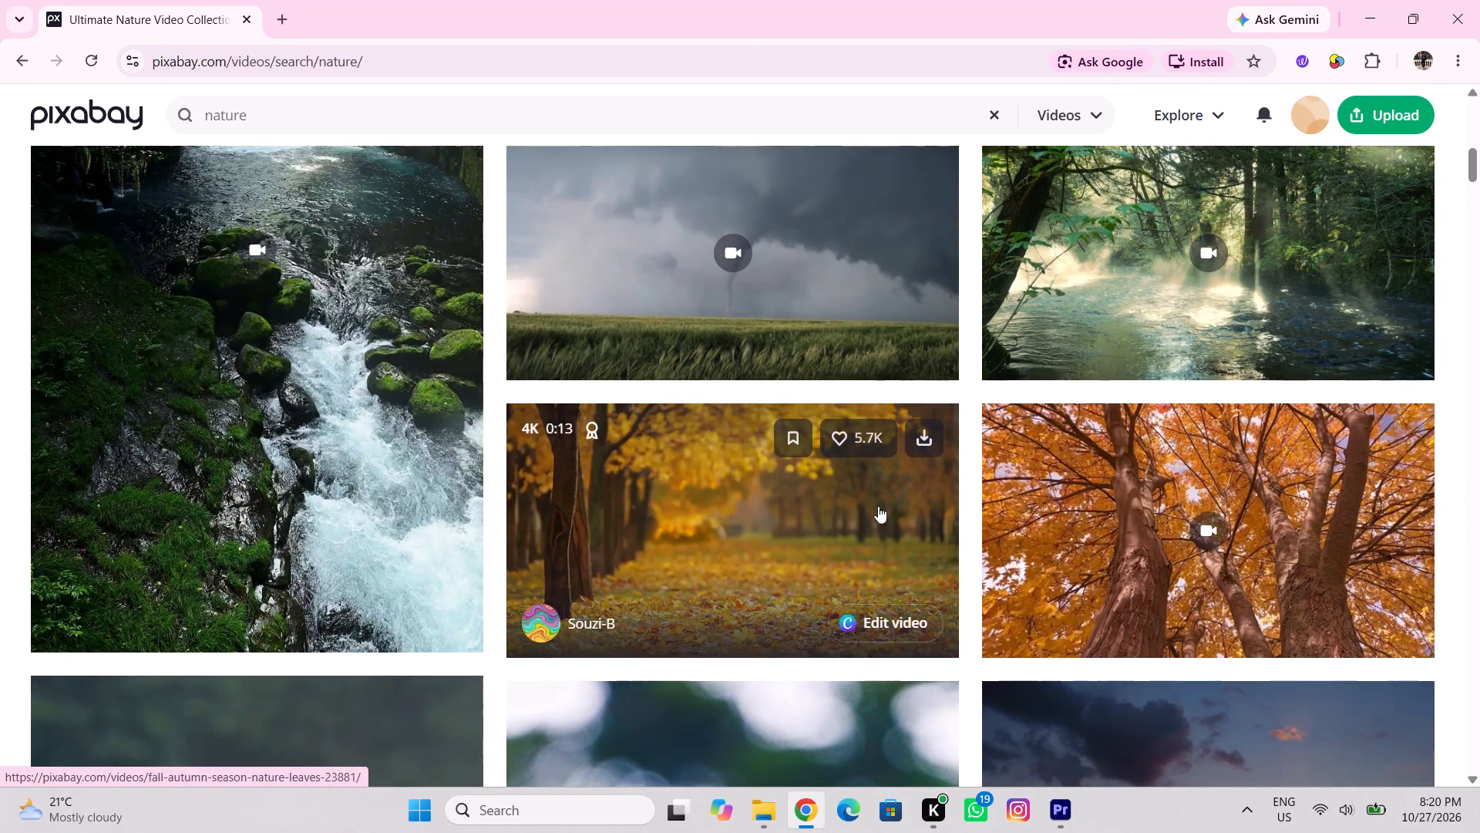
Open the Pixabay video of the autumn park with yellow trees and fallen leaves and download it.
{"action": "left_click", "coordinate": [709, 525]}
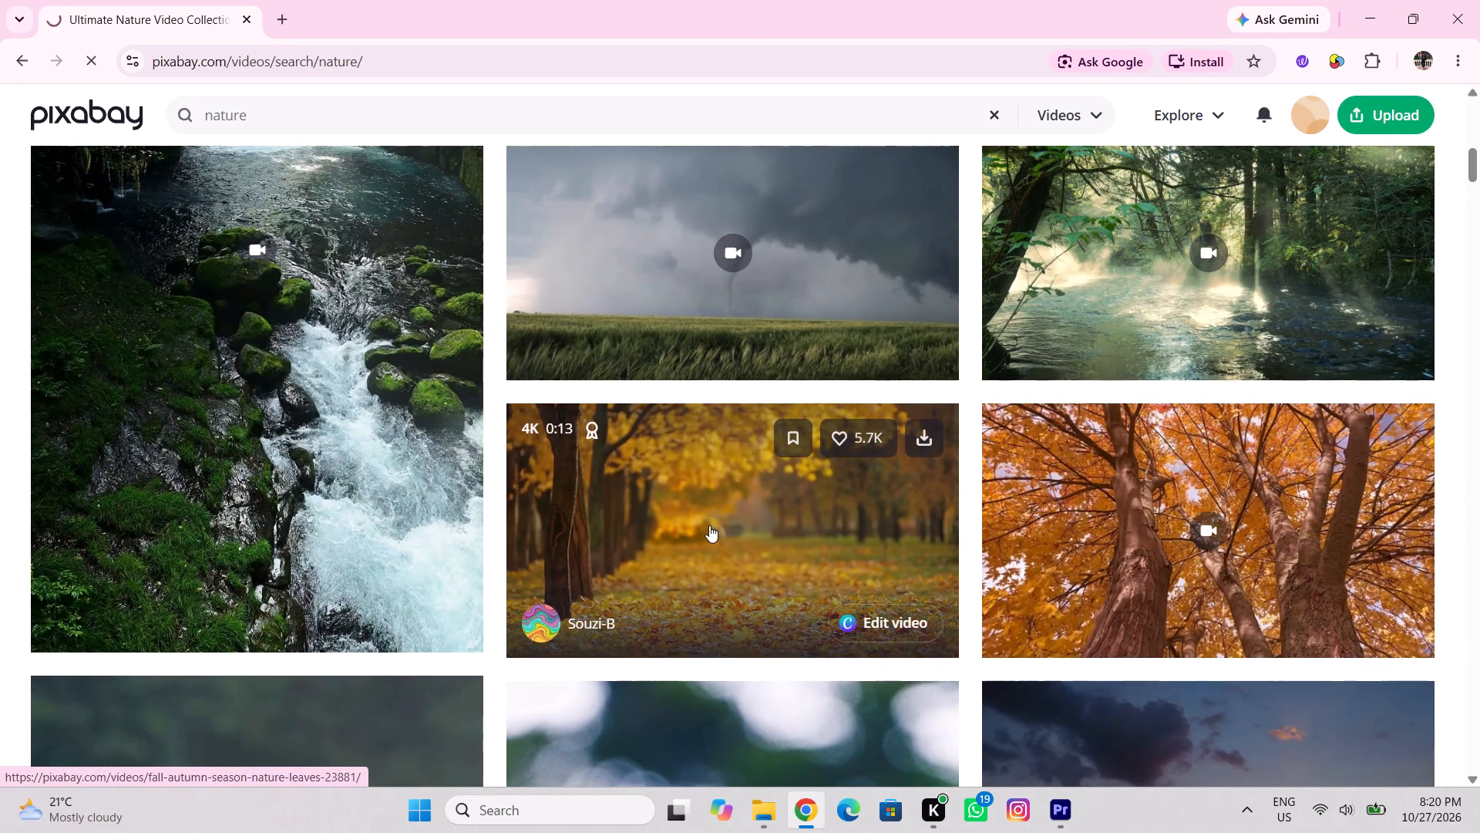
{"action": "left_click", "coordinate": [1235, 311]}
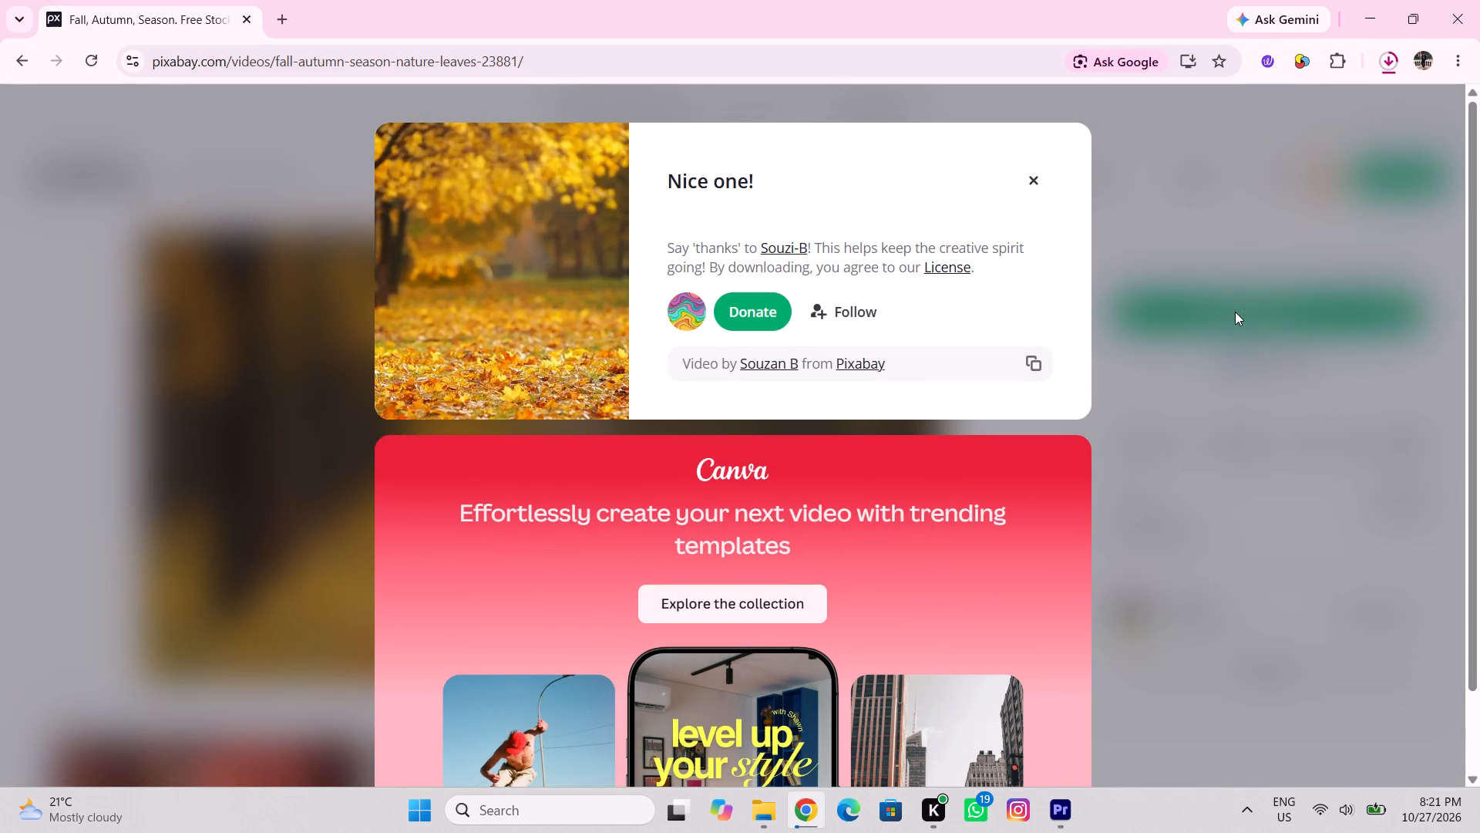
Bring the downloaded 23881-337972830.mp4 into the project bin of the todo con todo project in Premiere Pro.
{"action": "left_click", "coordinate": [1385, 51]}
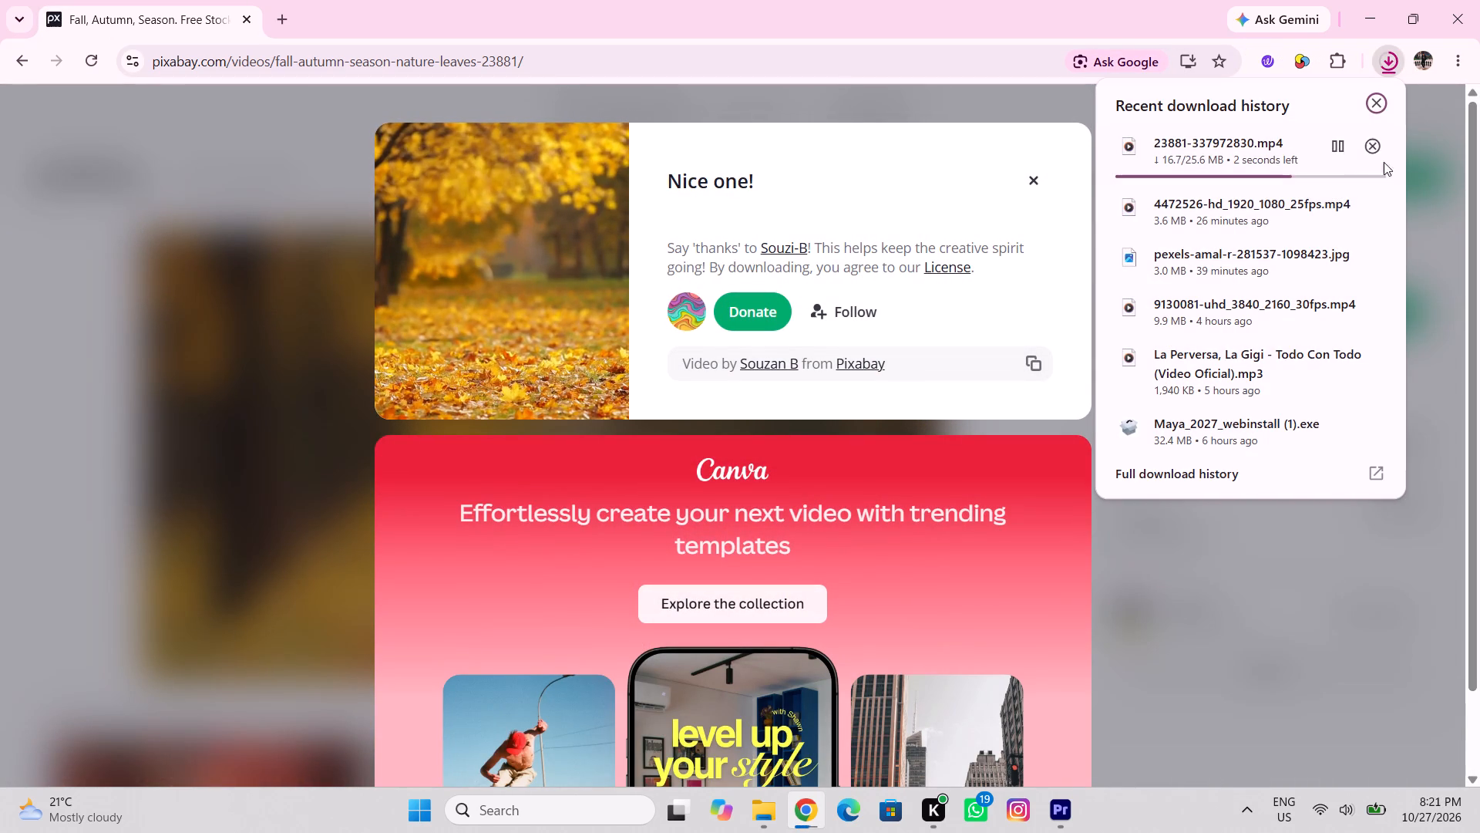
{"action": "left_click_drag", "start_coordinate": [1228, 164], "coordinate": [1086, 750]}
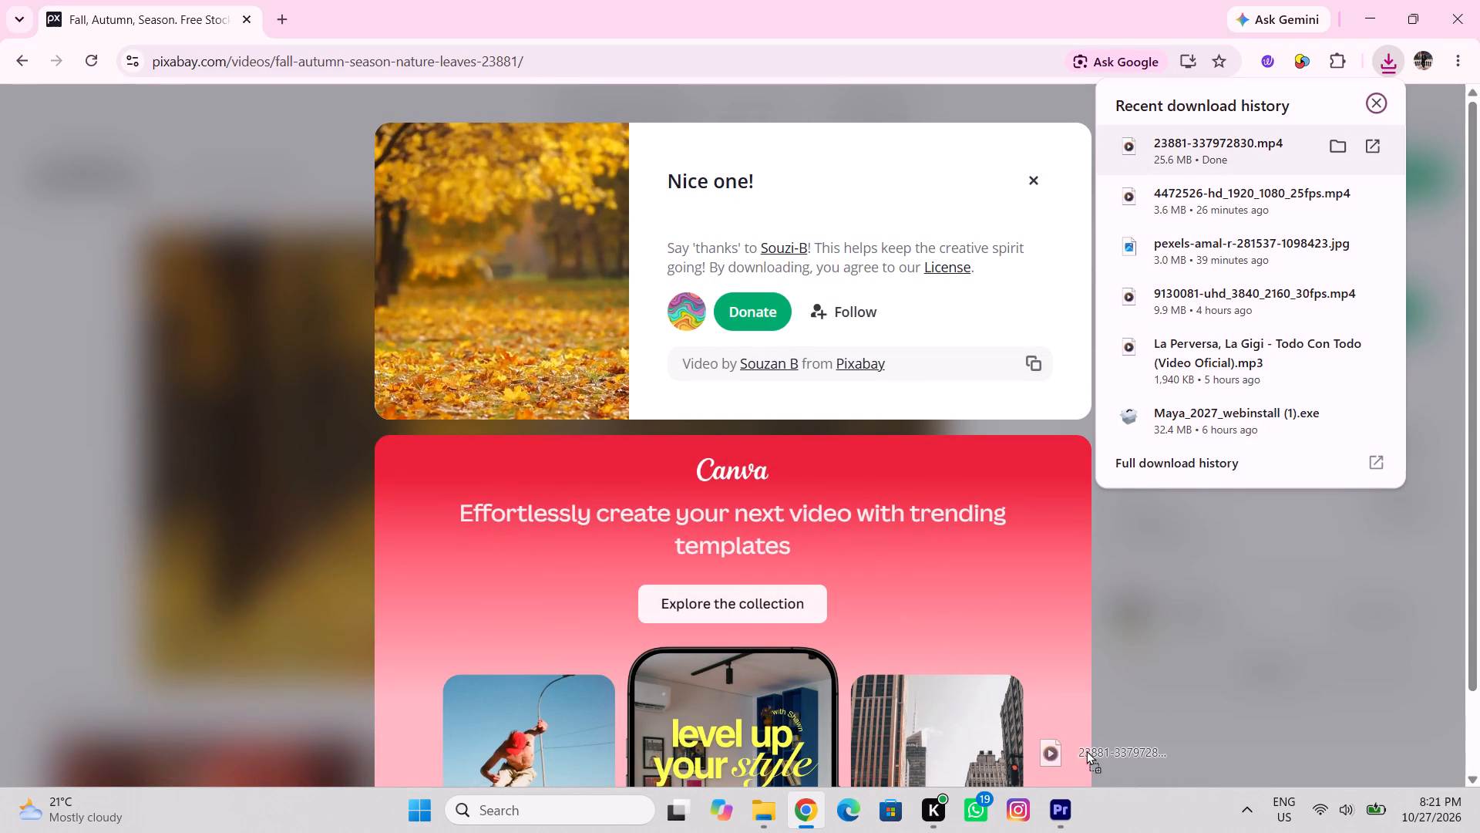
{"action": "left_click_drag", "start_coordinate": [1086, 750], "coordinate": [291, 652]}
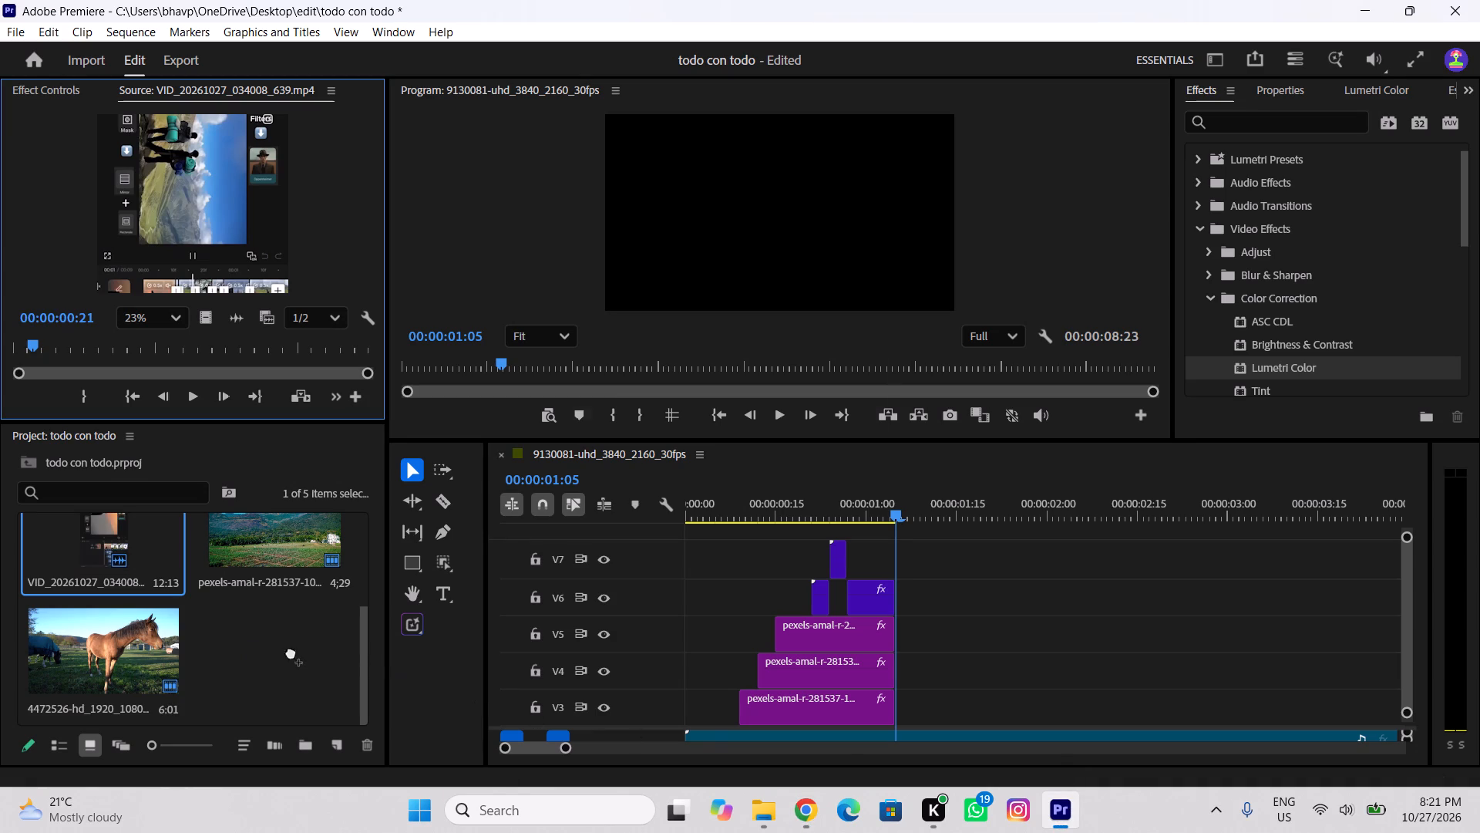
Place the autumn clip 23881-337972830.mp4 on track V7 at 00:00:01:05, directly after the horse transition clips.
{"action": "left_click_drag", "start_coordinate": [299, 649], "coordinate": [618, 546]}
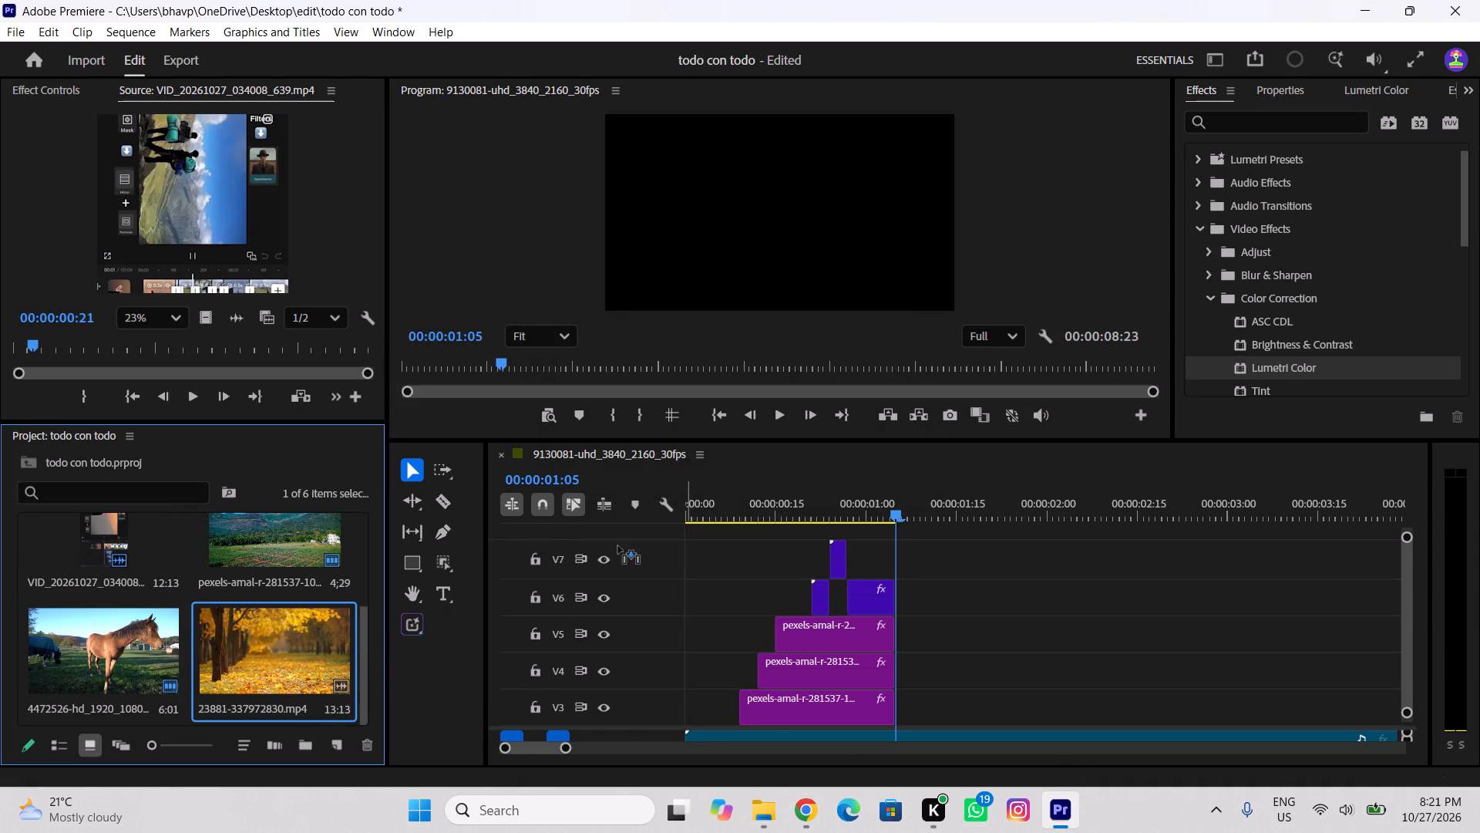
{"action": "left_click_drag", "start_coordinate": [618, 546], "coordinate": [903, 548]}
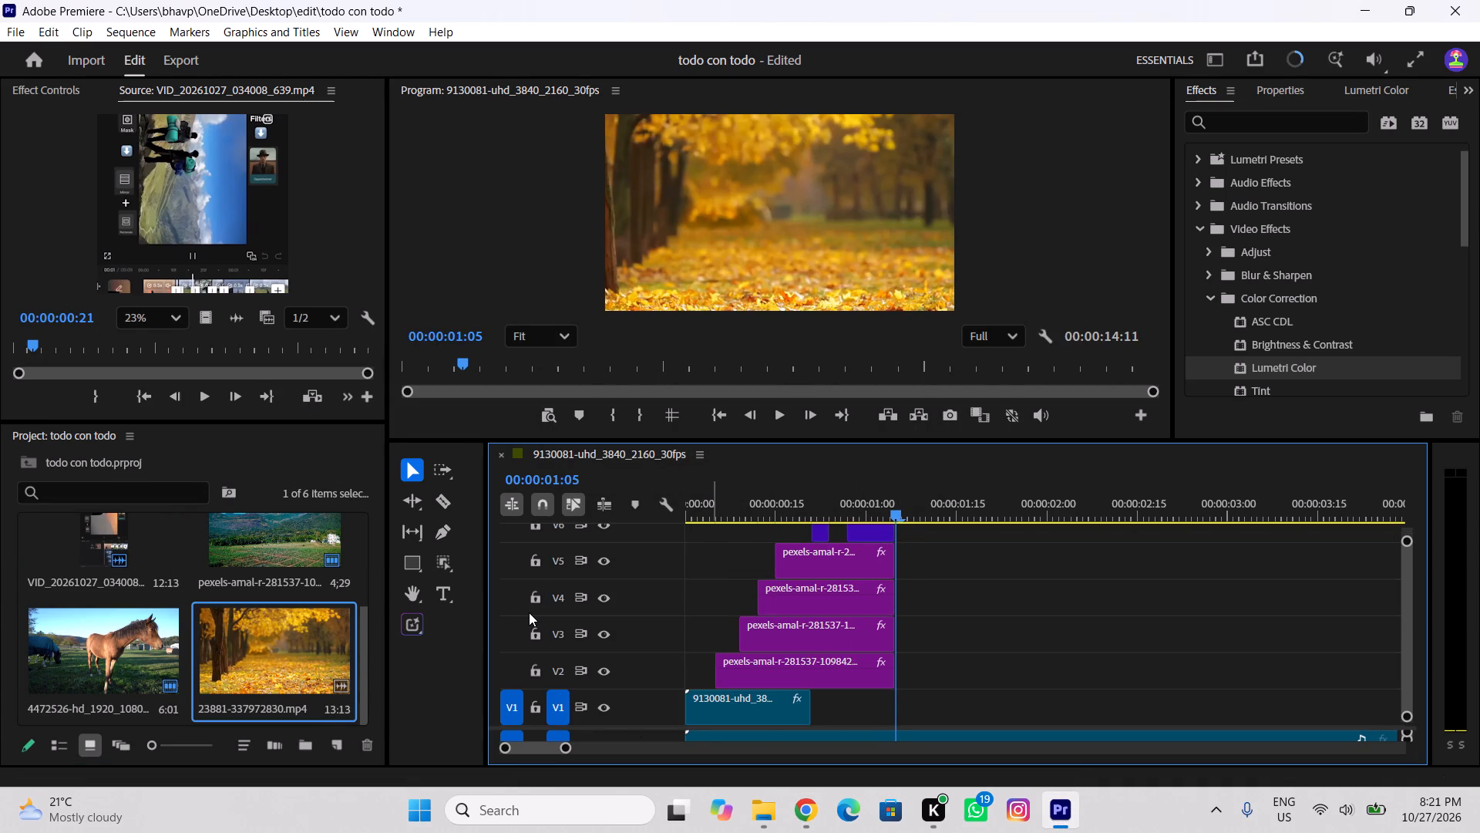
{"action": "scroll", "coordinate": [848, 598], "scroll_direction": "up", "scroll_amount": 7, "text": "ctrl"}
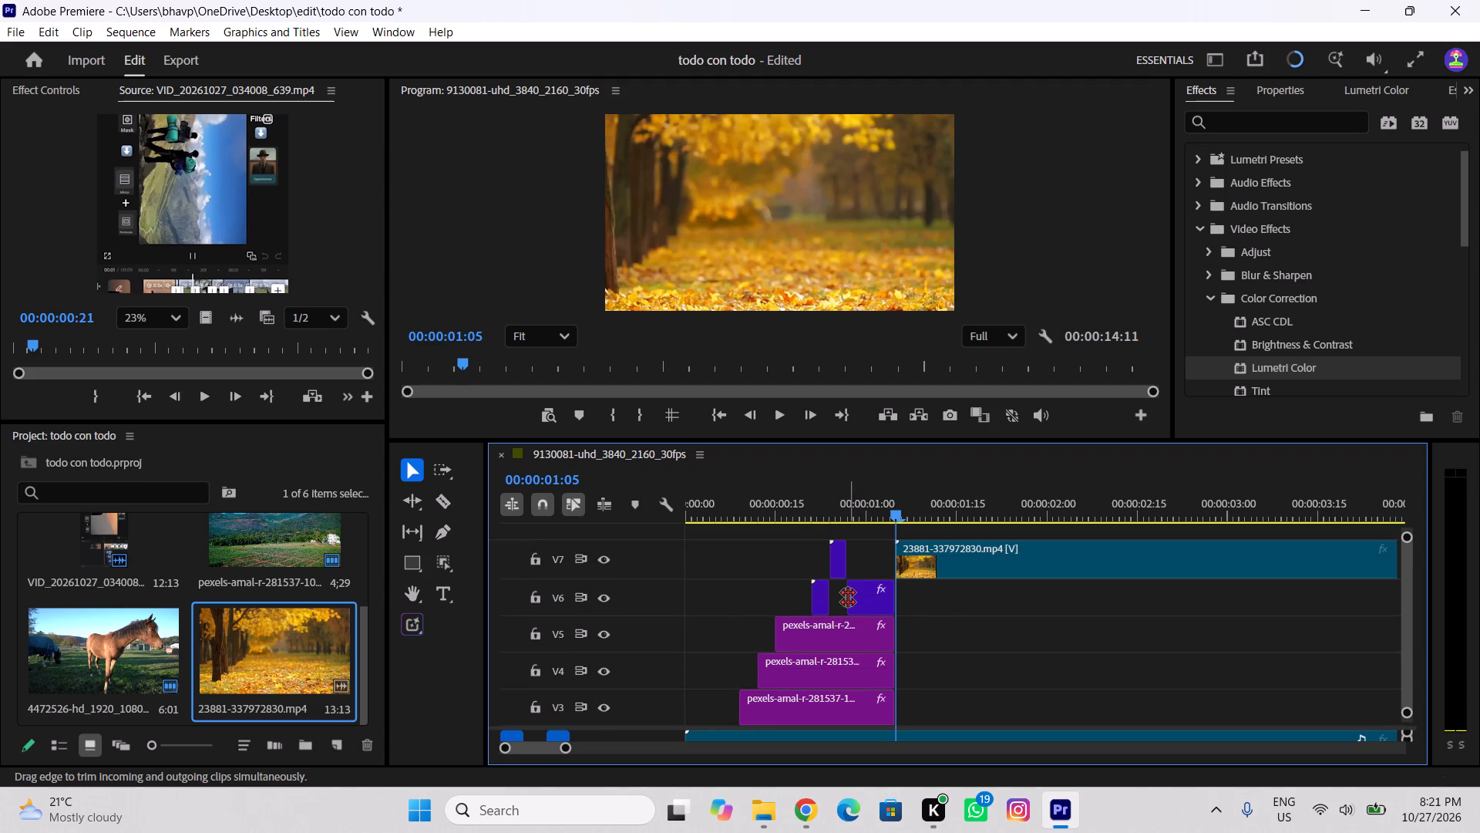
Play the sequence from the start through the horse transition into the new autumn clip to check the cut.
{"action": "left_click_drag", "start_coordinate": [791, 518], "coordinate": [674, 523]}
{"action": "key", "text": "space"}
{"action": "key", "text": "space"}
{"action": "key", "text": "space"}
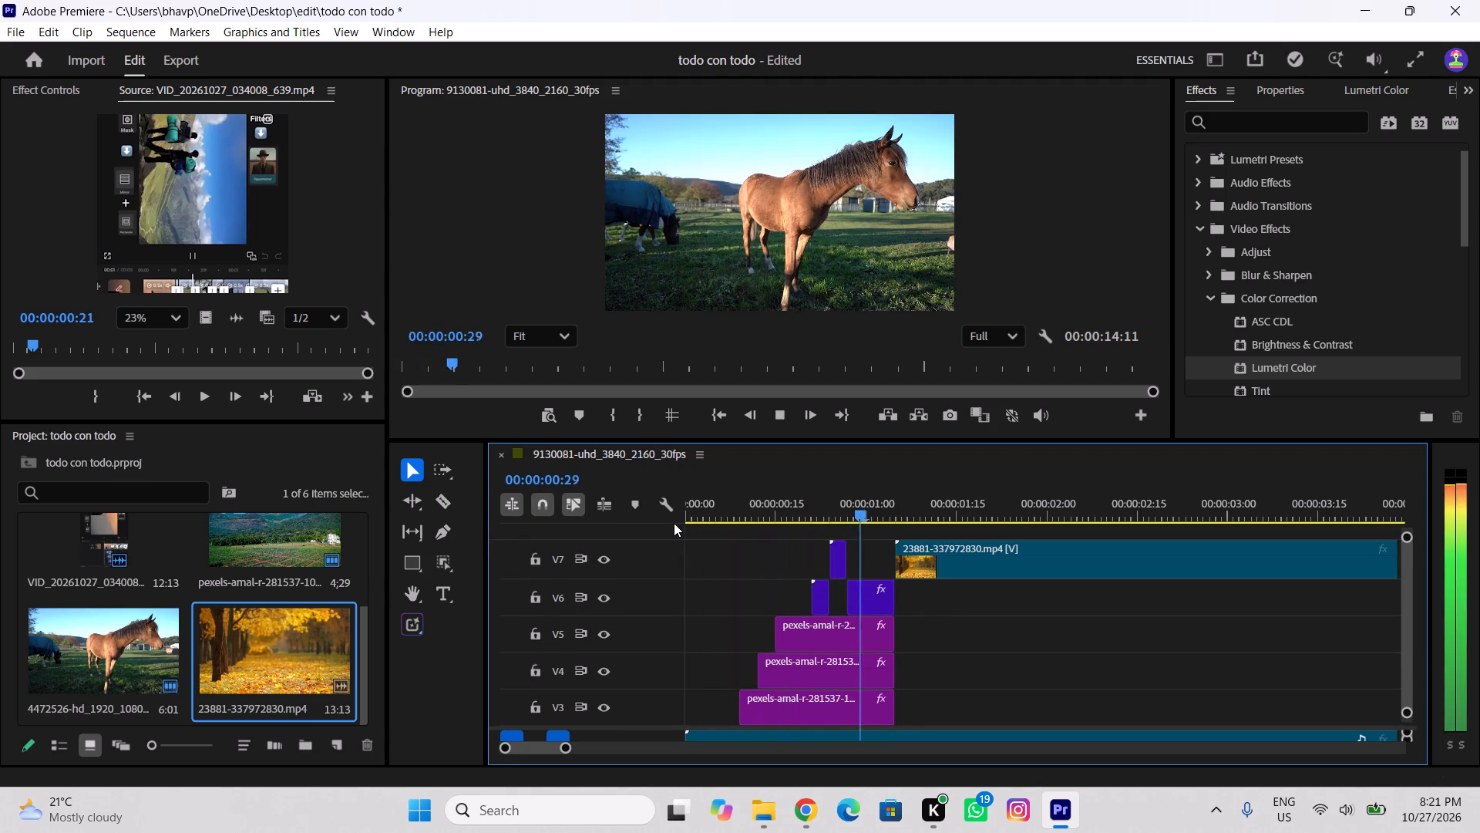
{"action": "key", "text": "space"}
{"action": "key", "text": "space"}
{"action": "key", "text": "space"}
{"action": "key", "text": "space"}
{"action": "key", "text": "space"}
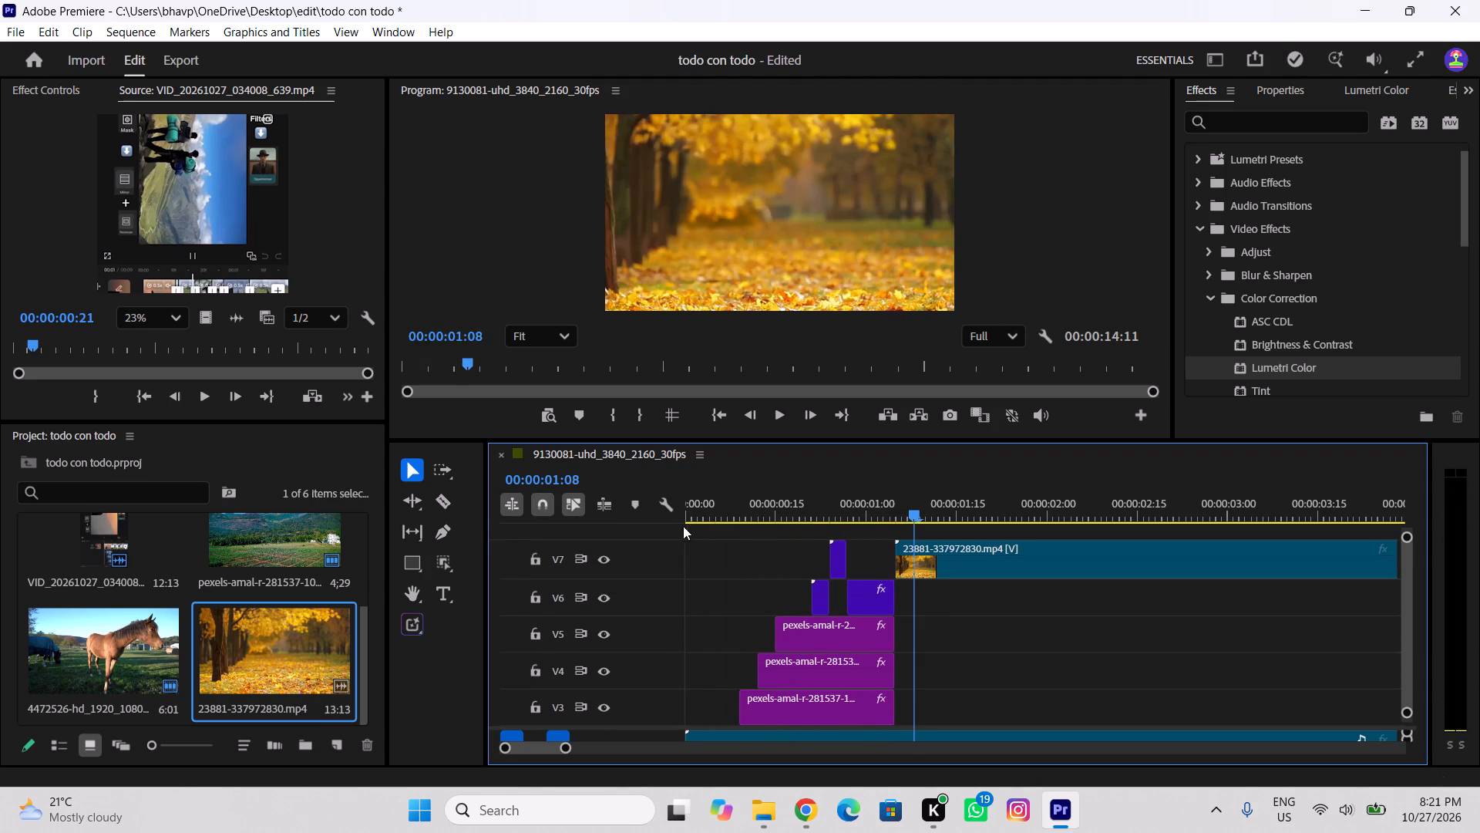
{"action": "left_click", "coordinate": [925, 545]}
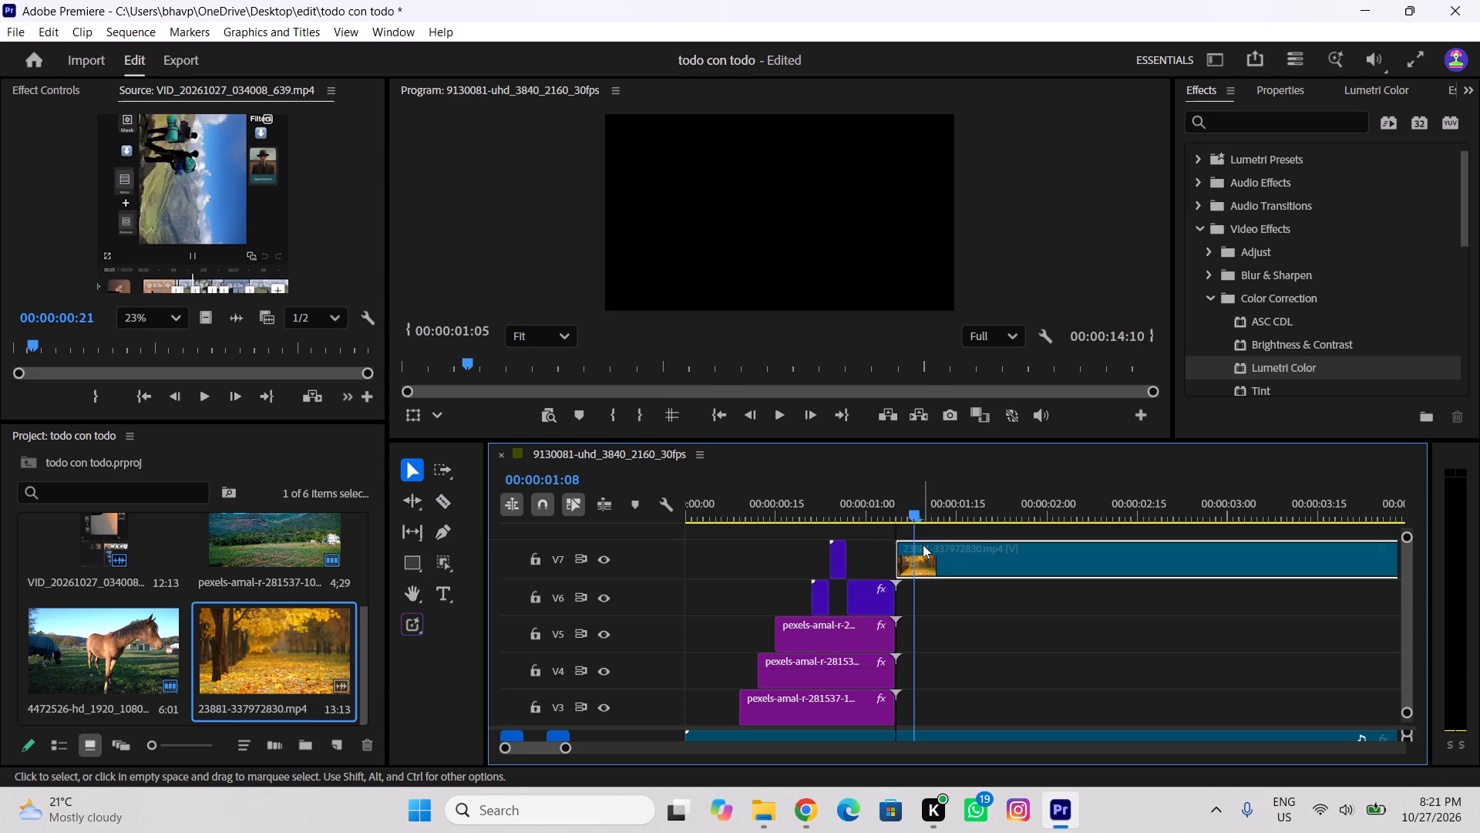
Play and scrub the reference video from about 00:00:00:21 to 00:00:01:28 to study the transition following the horse part.
{"action": "left_click", "coordinate": [35, 232]}
{"action": "key", "text": "space"}
{"action": "key", "text": "space"}
{"action": "key", "text": "space"}
{"action": "key", "text": "space"}
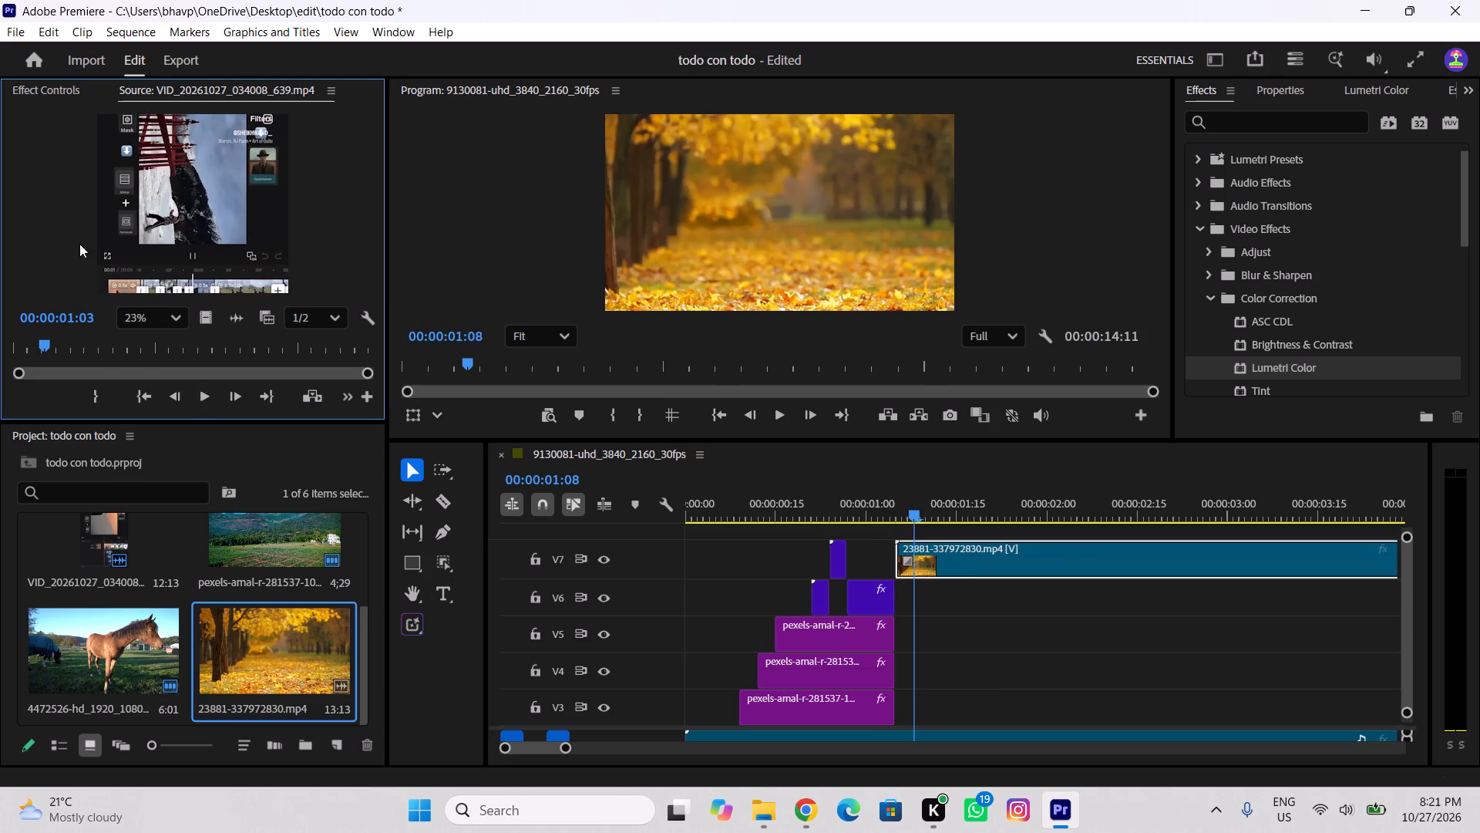
{"action": "left_click_drag", "start_coordinate": [47, 347], "coordinate": [39, 351]}
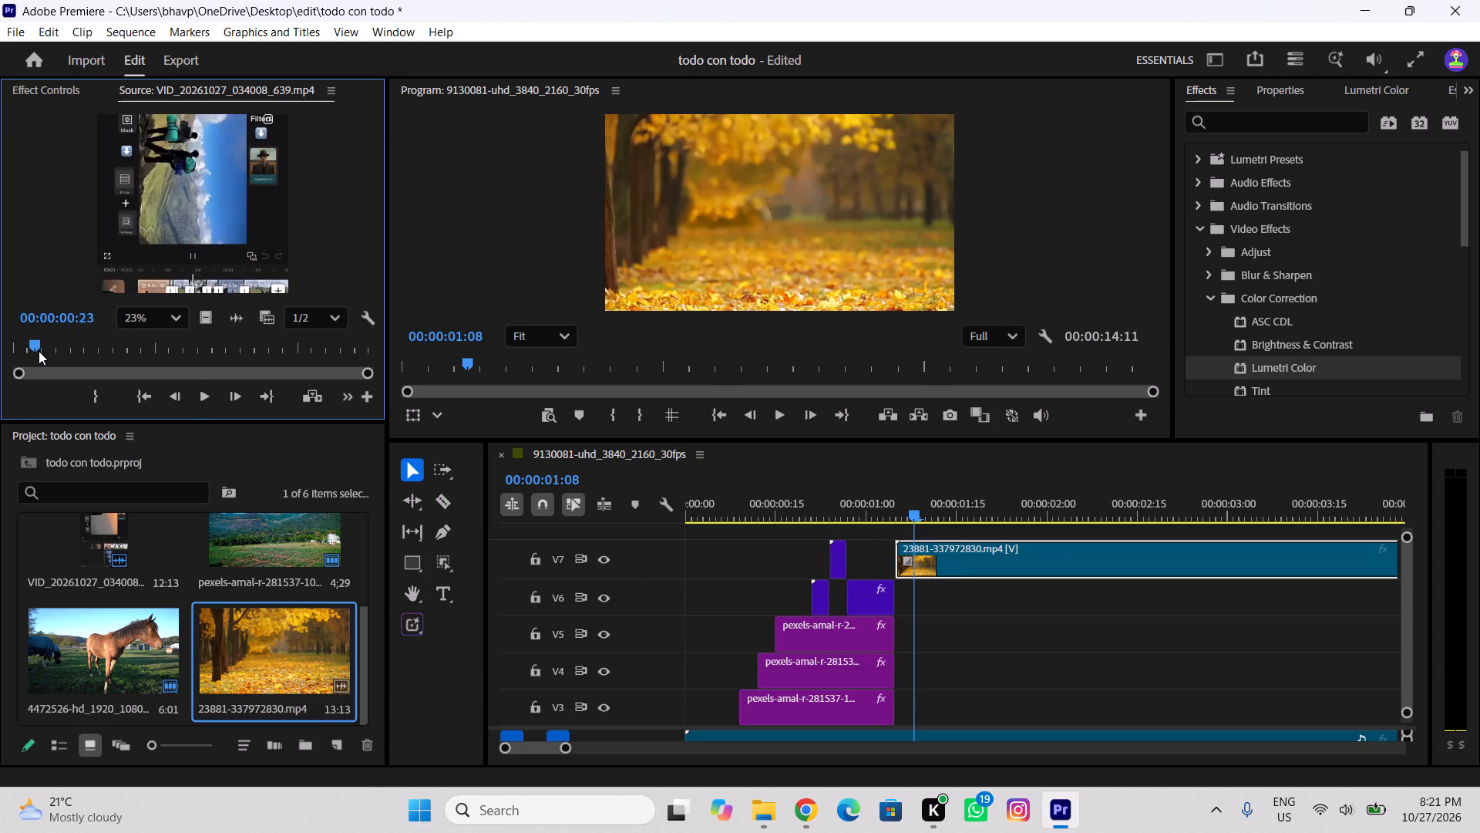
{"action": "left_click_drag", "start_coordinate": [39, 351], "coordinate": [65, 362]}
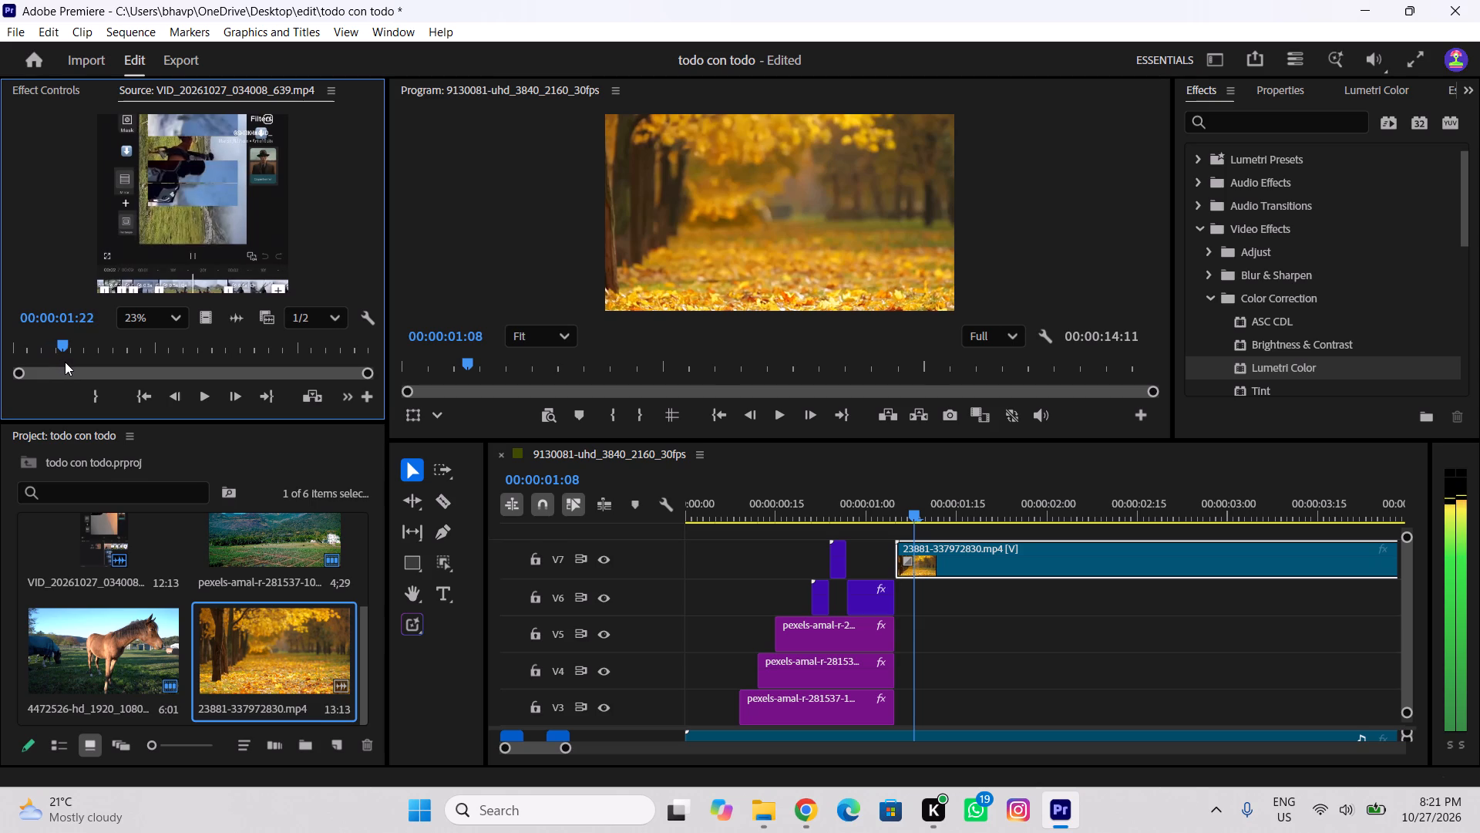
{"action": "left_click_drag", "start_coordinate": [65, 362], "coordinate": [71, 365]}
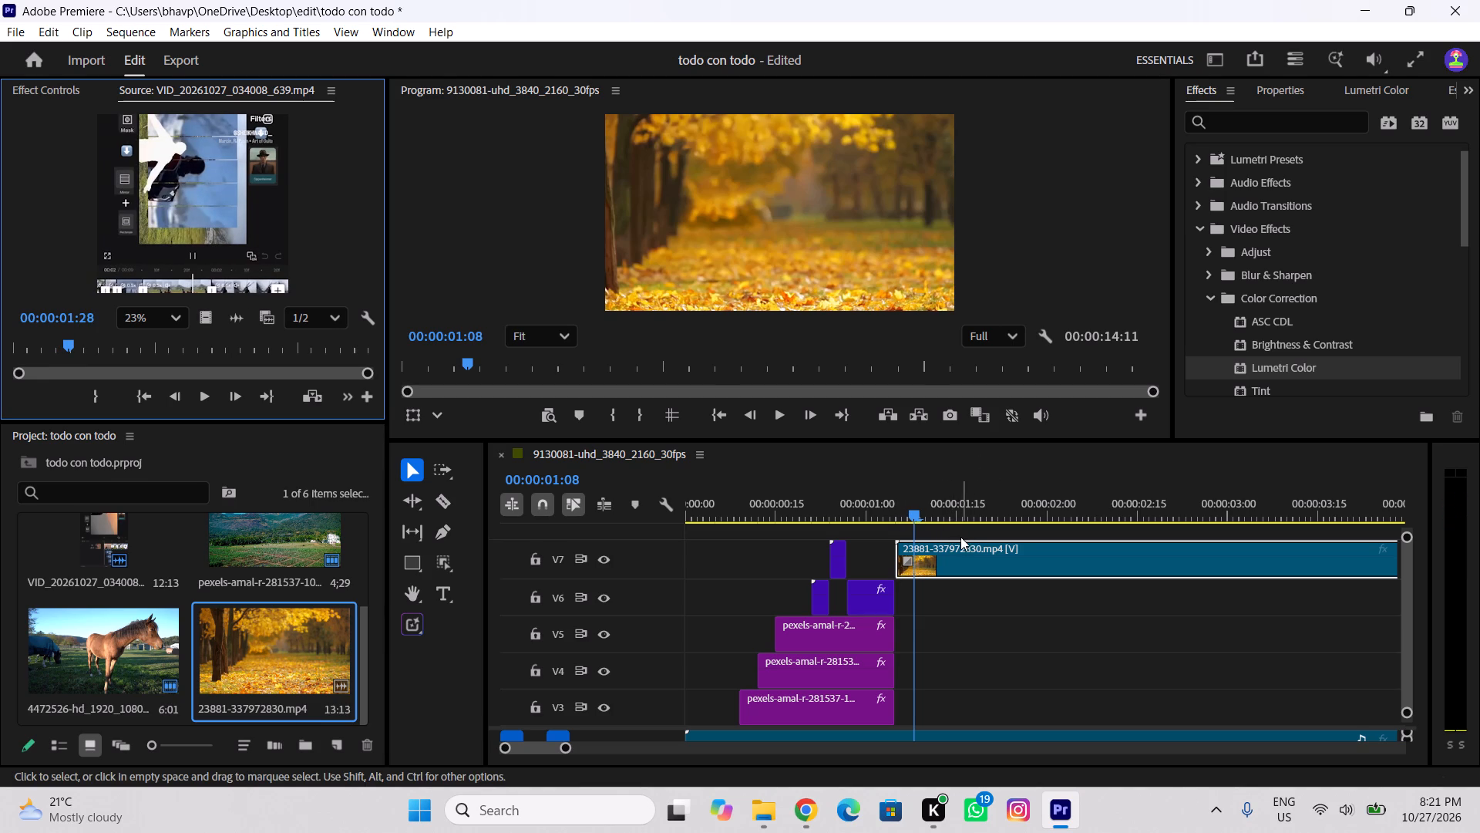
Play the music around the start of the autumn clip to find the beat and split the clip at 00:00:01:17.
{"action": "left_click_drag", "start_coordinate": [912, 518], "coordinate": [887, 516]}
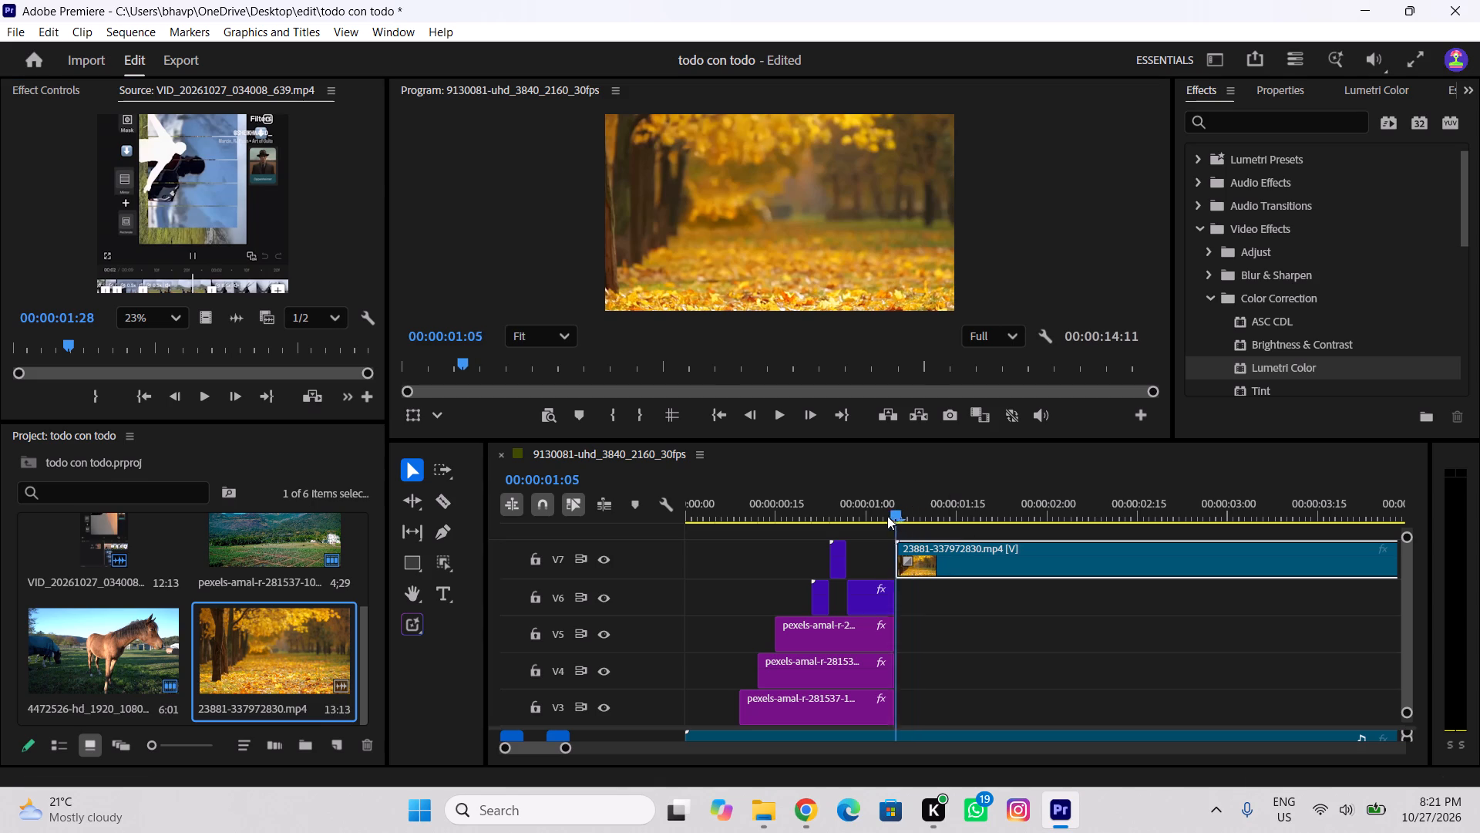
{"action": "left_click_drag", "start_coordinate": [887, 516], "coordinate": [883, 516]}
{"action": "key", "text": "space"}
{"action": "key", "text": "space"}
{"action": "key", "text": "space"}
{"action": "key", "text": "space"}
{"action": "key", "text": "space"}
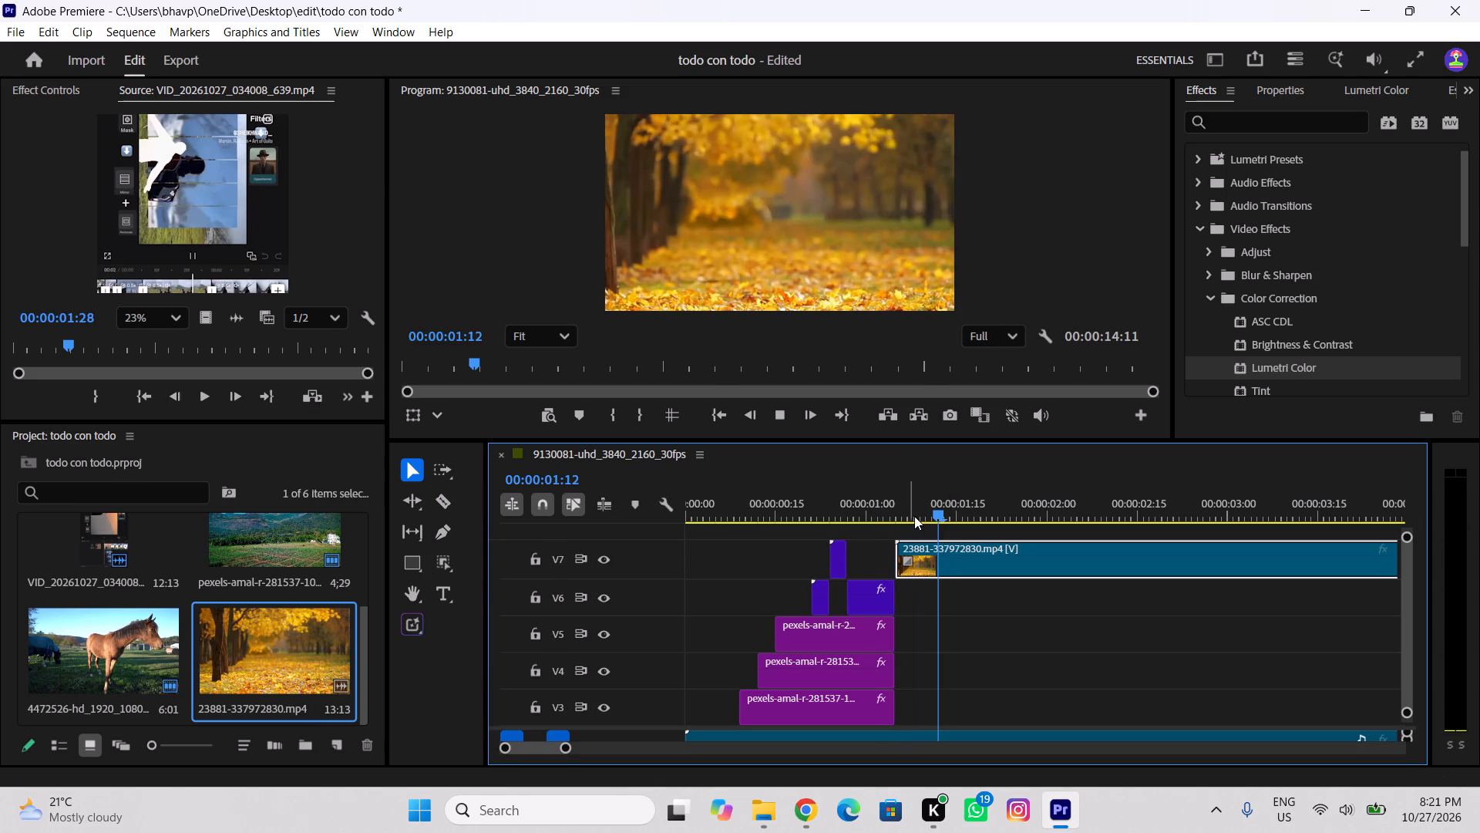
{"action": "key", "text": "space"}
{"action": "left_click_drag", "start_coordinate": [987, 514], "coordinate": [969, 515]}
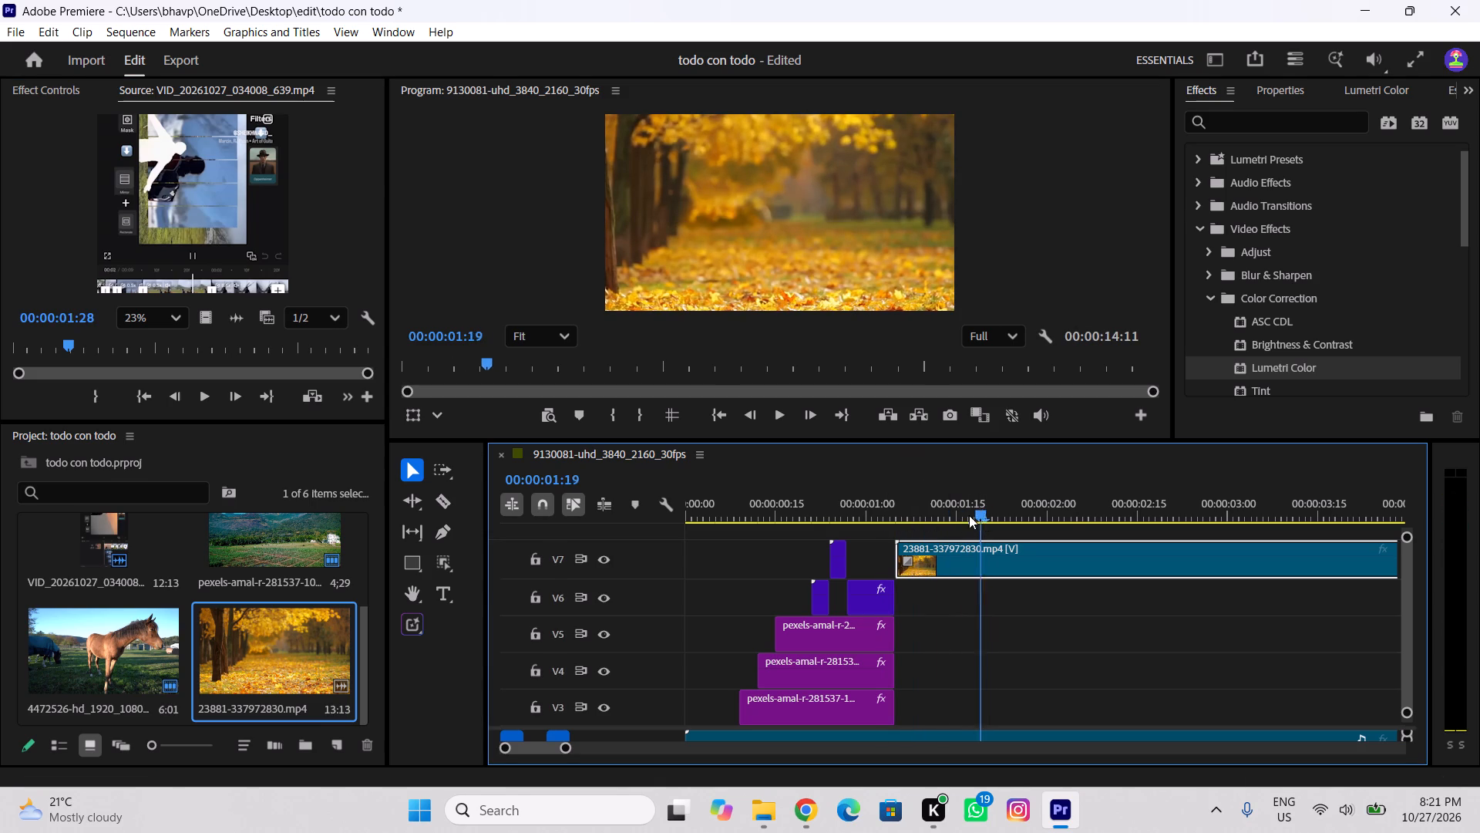
{"action": "left_click_drag", "start_coordinate": [969, 515], "coordinate": [771, 540]}
{"action": "key", "text": "space"}
{"action": "key", "text": "space"}
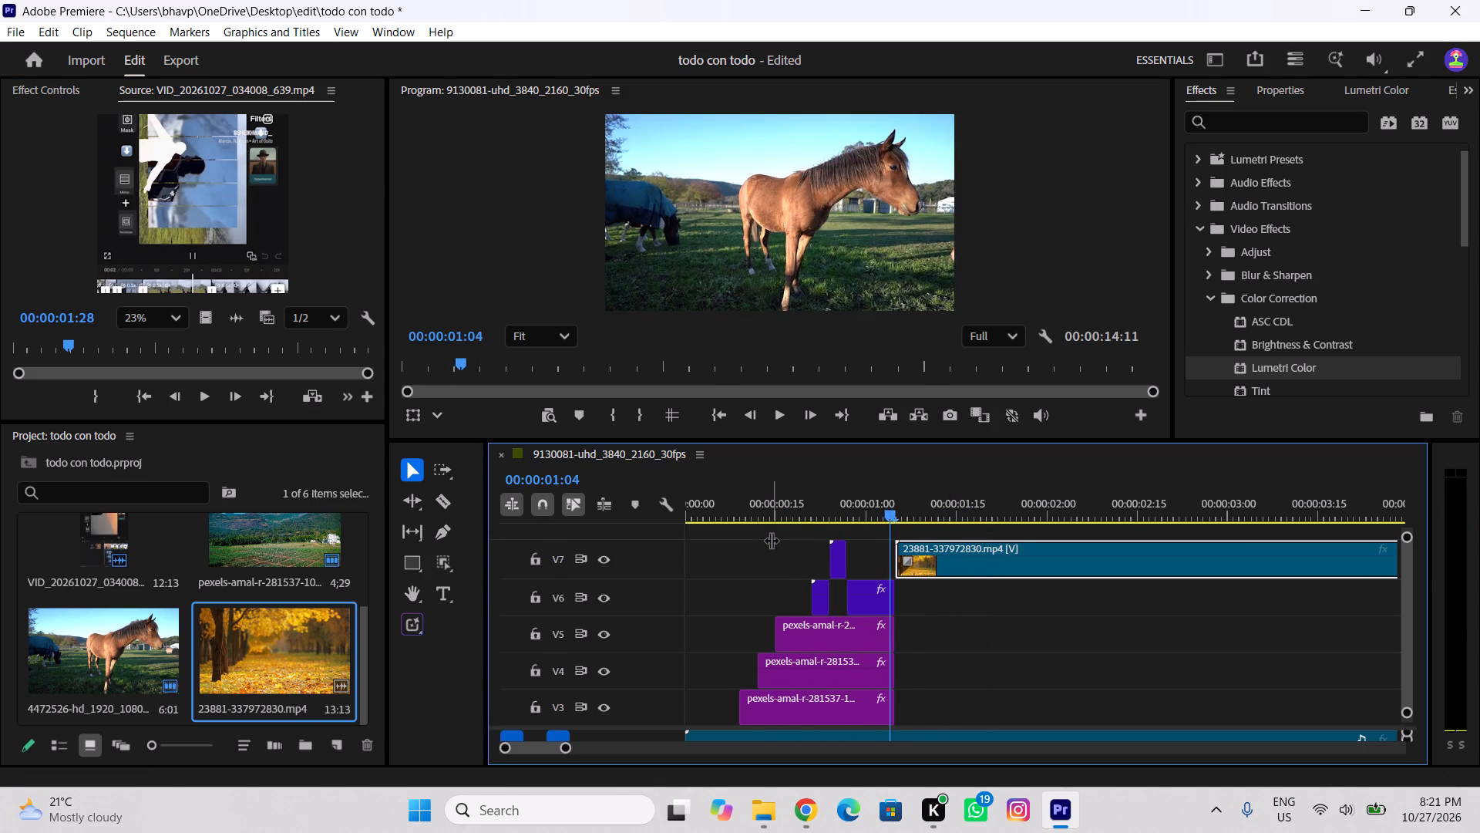
{"action": "key", "text": "space"}
{"action": "key", "text": "space"}
{"action": "key", "text": "space"}
{"action": "key", "text": "space"}
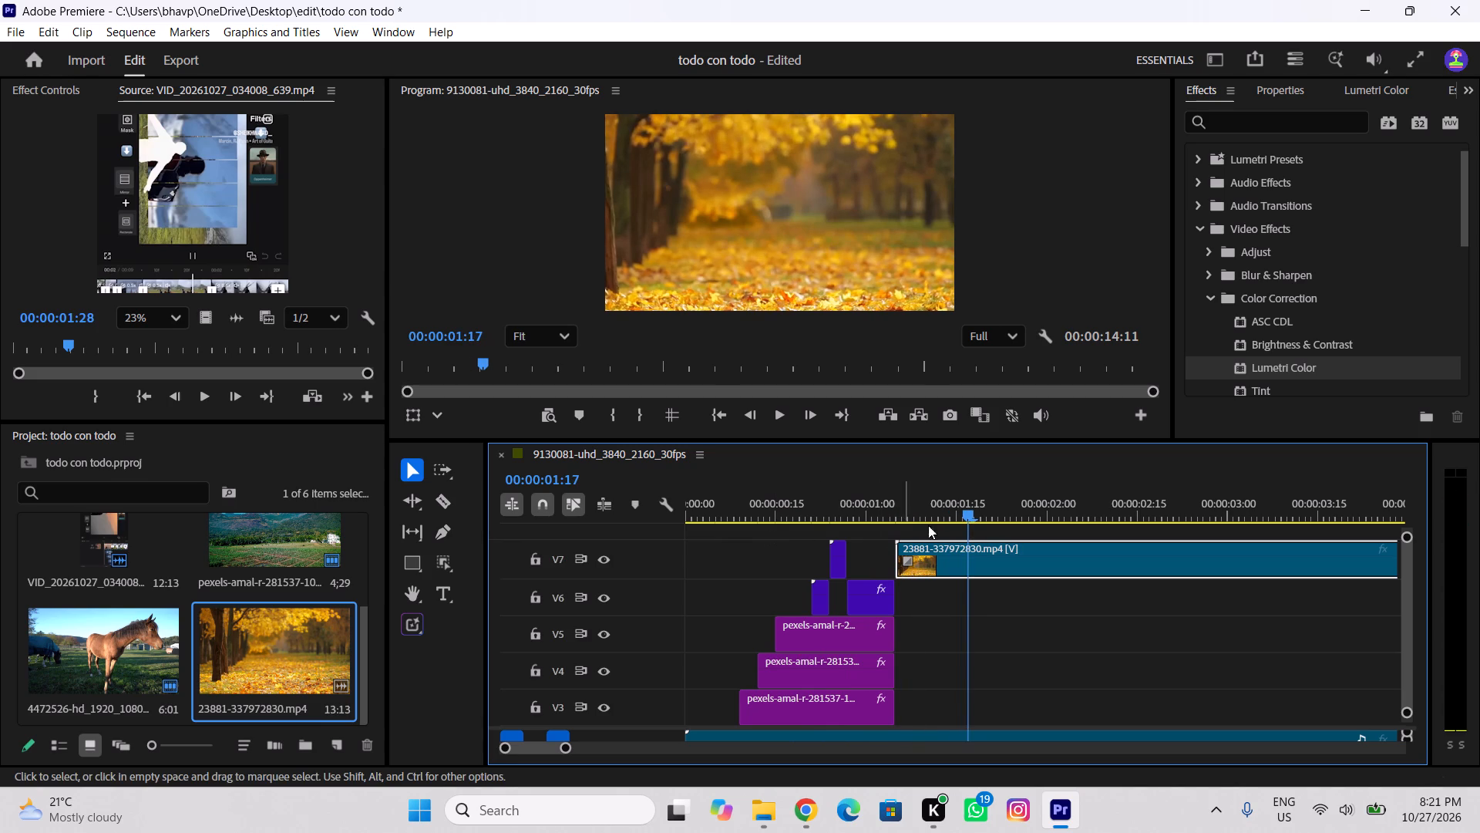
{"action": "key", "text": "c"}
{"action": "left_click", "coordinate": [967, 562]}
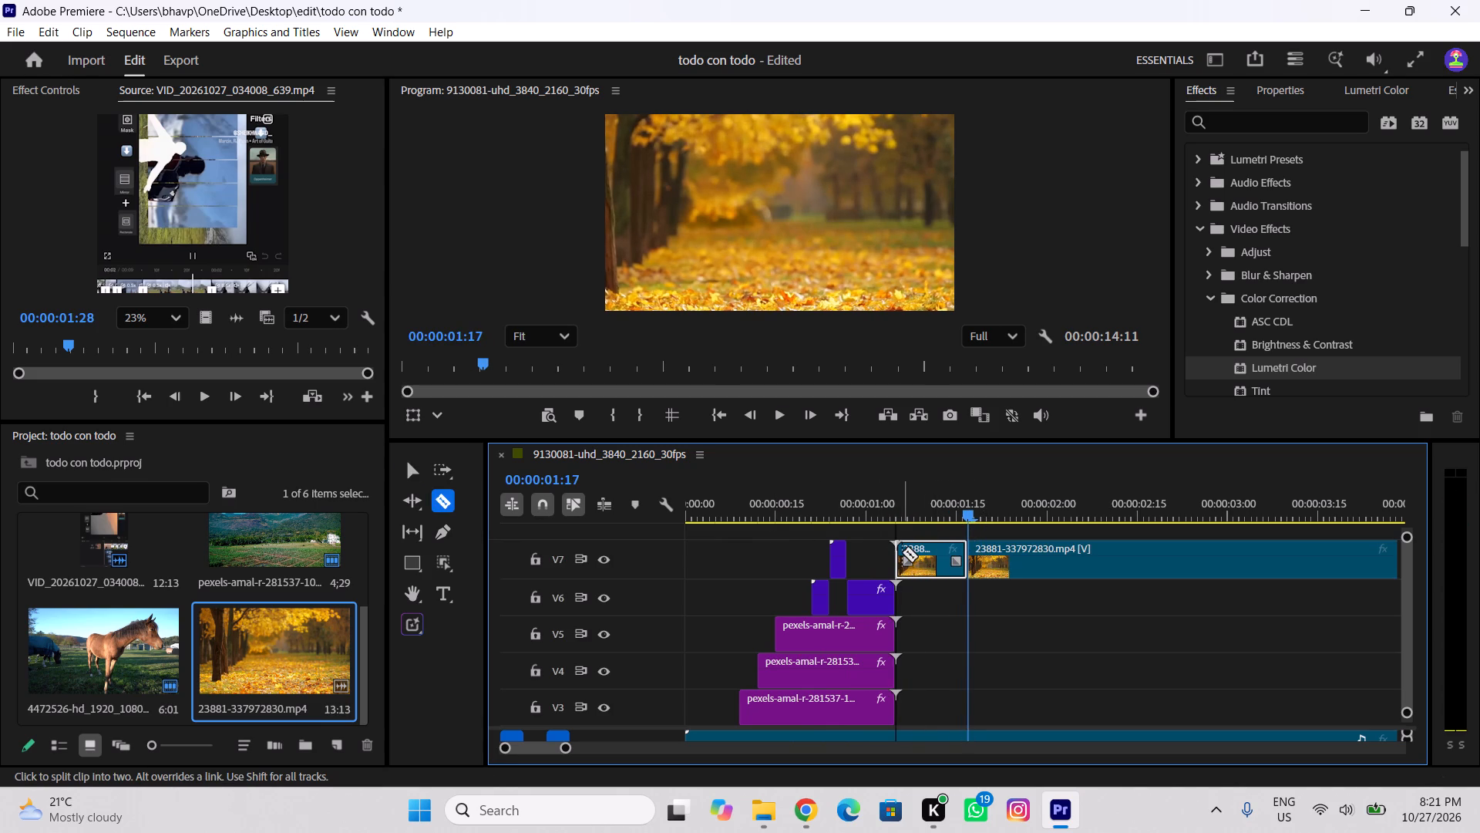
Replay the short first piece of the autumn clip on V7 to find an earlier beat and split it at 00:00:01:09.
{"action": "left_click_drag", "start_coordinate": [906, 512], "coordinate": [883, 516]}
{"action": "key", "text": "space"}
{"action": "key", "text": "space"}
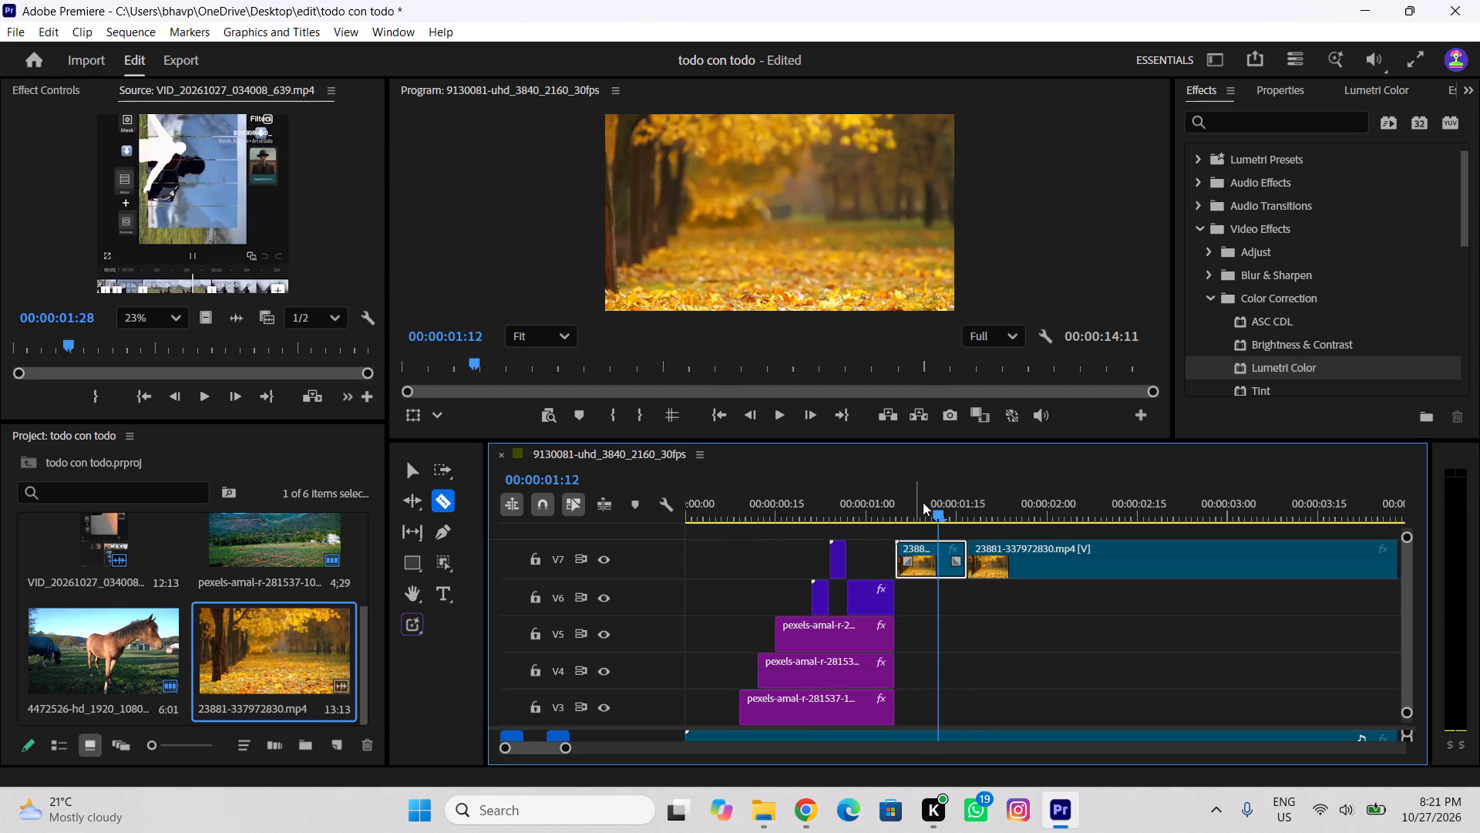
{"action": "key", "text": "space"}
{"action": "key", "text": "space"}
{"action": "left_click_drag", "start_coordinate": [961, 506], "coordinate": [949, 508]}
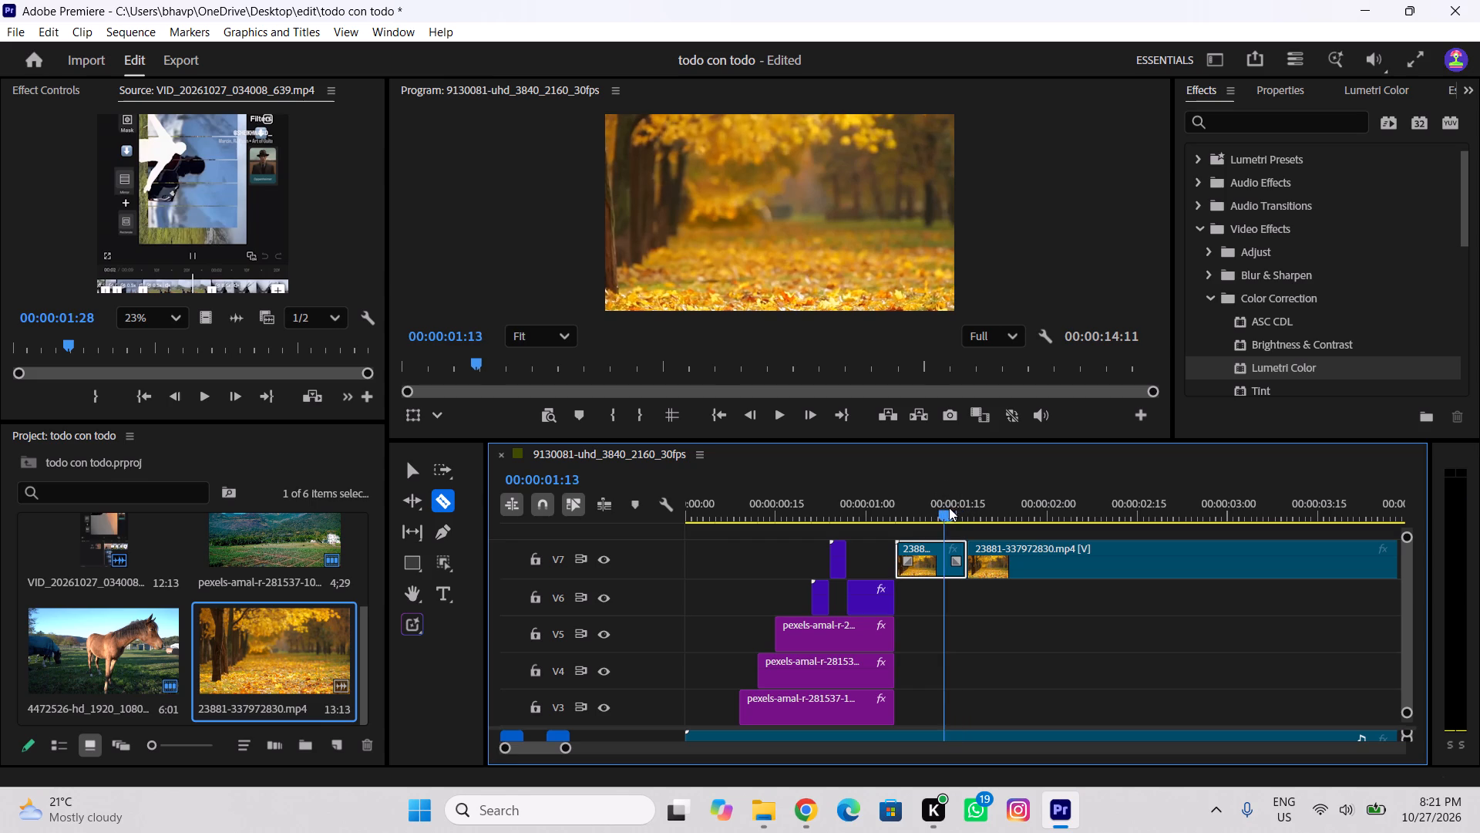
{"action": "left_click_drag", "start_coordinate": [949, 508], "coordinate": [927, 514]}
{"action": "key", "text": "space"}
{"action": "key", "text": "space"}
{"action": "left_click_drag", "start_coordinate": [940, 521], "coordinate": [934, 521]}
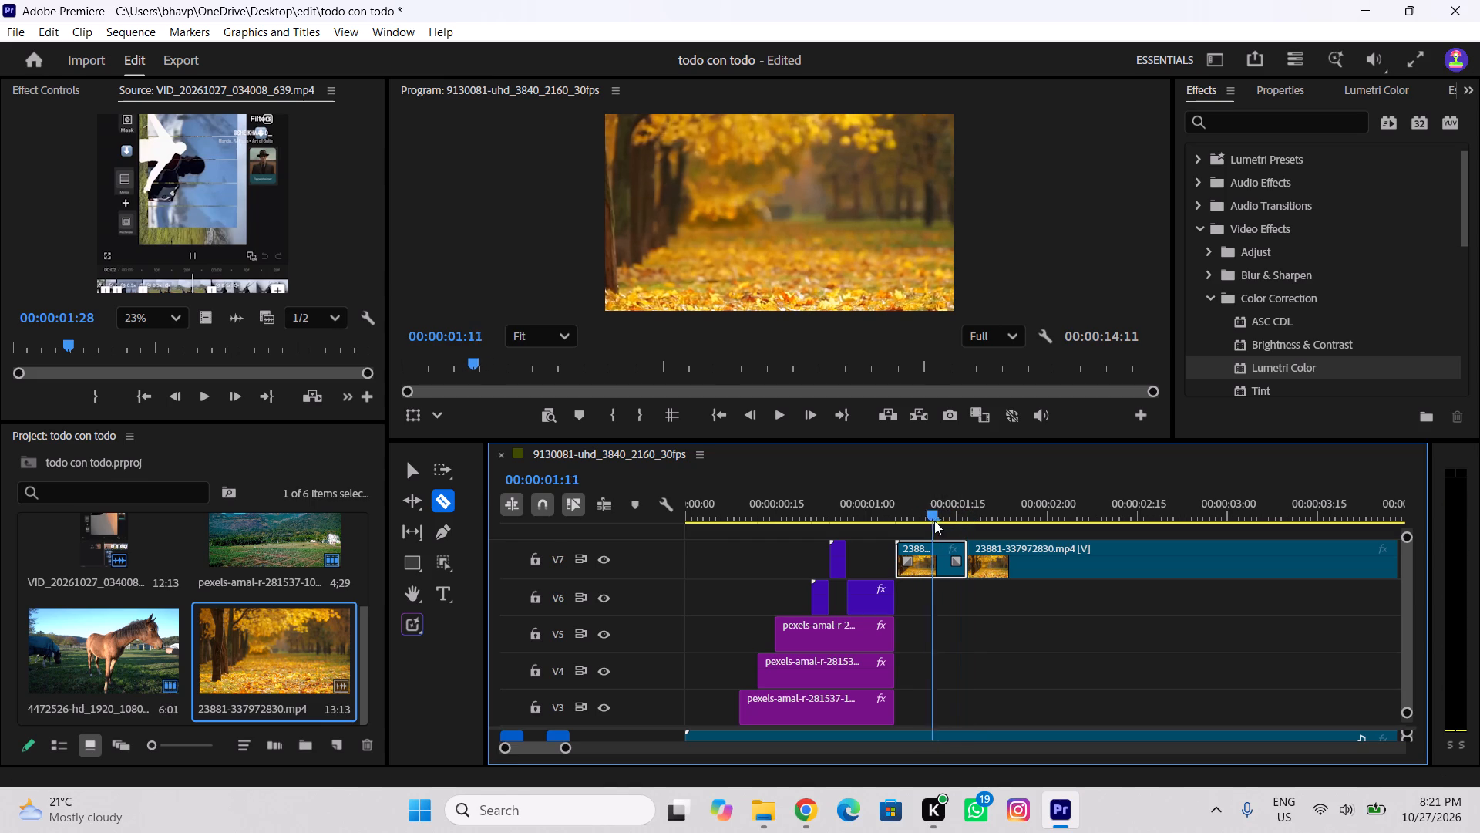
{"action": "left_click_drag", "start_coordinate": [934, 521], "coordinate": [918, 521]}
{"action": "left_click_drag", "start_coordinate": [919, 513], "coordinate": [926, 517]}
{"action": "key", "text": "c"}
{"action": "left_click", "coordinate": [922, 554]}
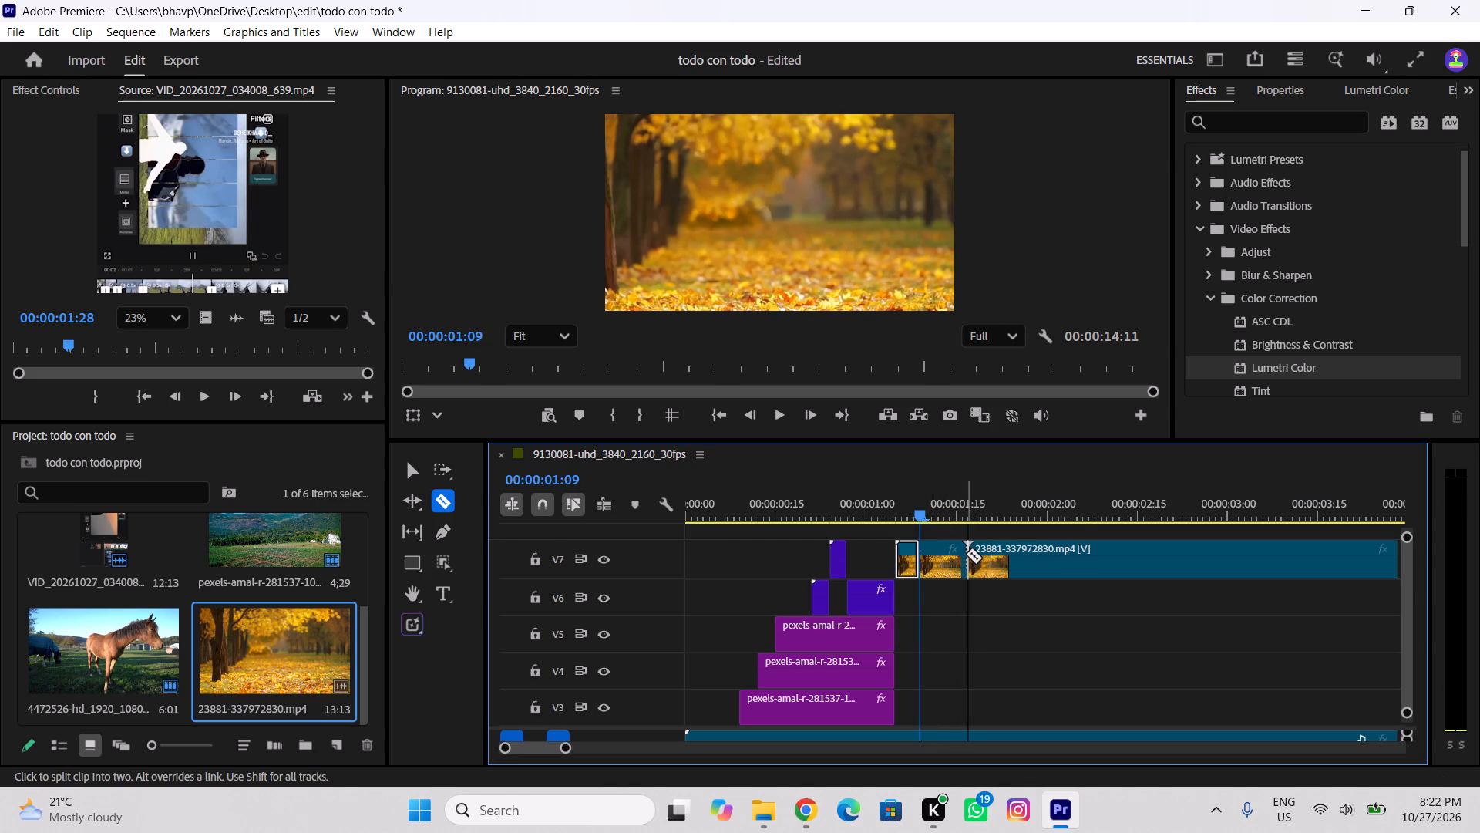
Delete the two autumn clip pieces after 00:00:01:09 on V7, keeping only the short first piece.
{"action": "key", "text": "v"}
{"action": "left_click_drag", "start_coordinate": [992, 612], "coordinate": [958, 548]}
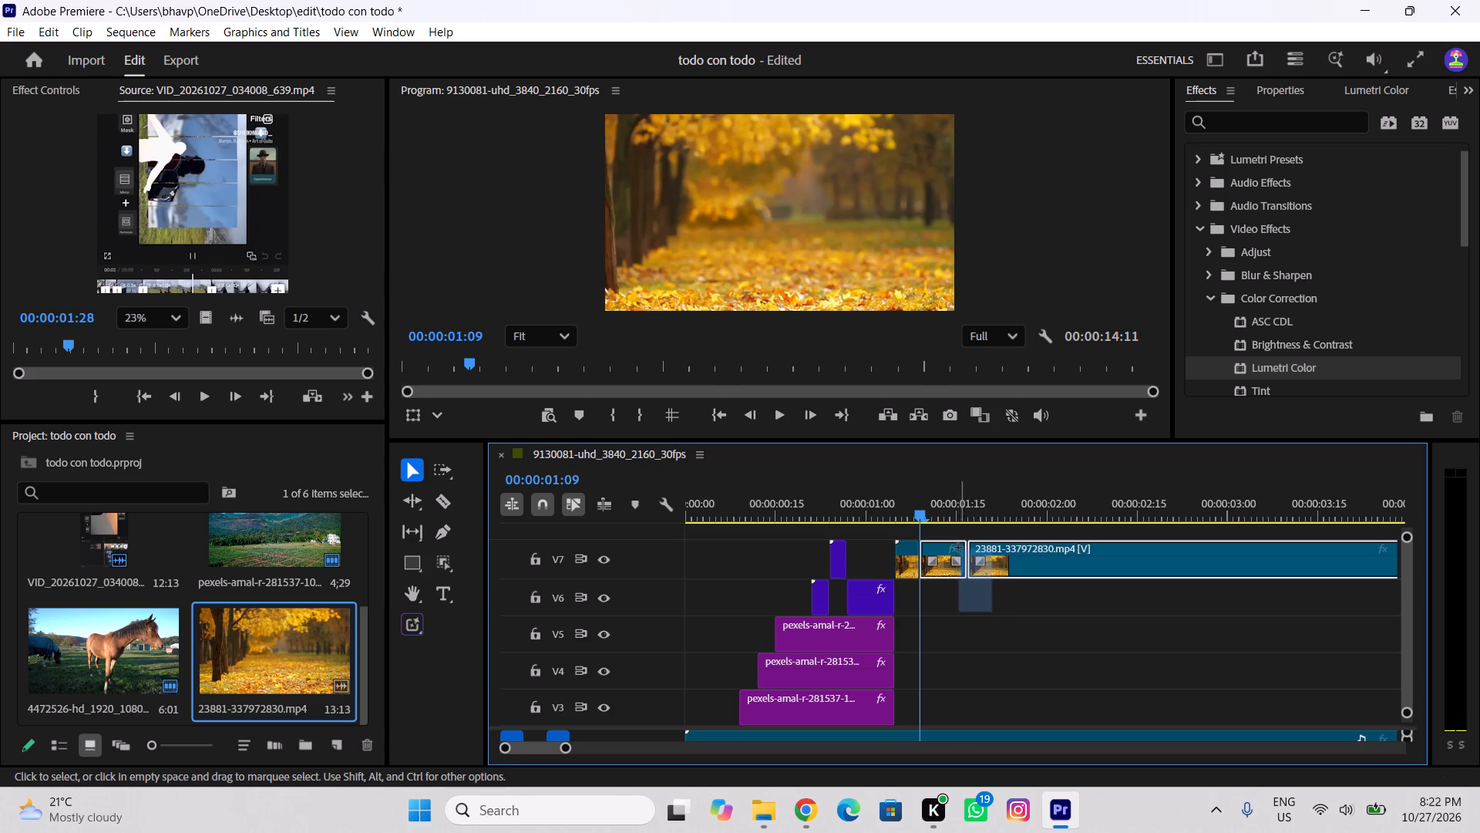
{"action": "left_click_drag", "start_coordinate": [958, 548], "coordinate": [957, 547]}
{"action": "key", "text": "Delete"}
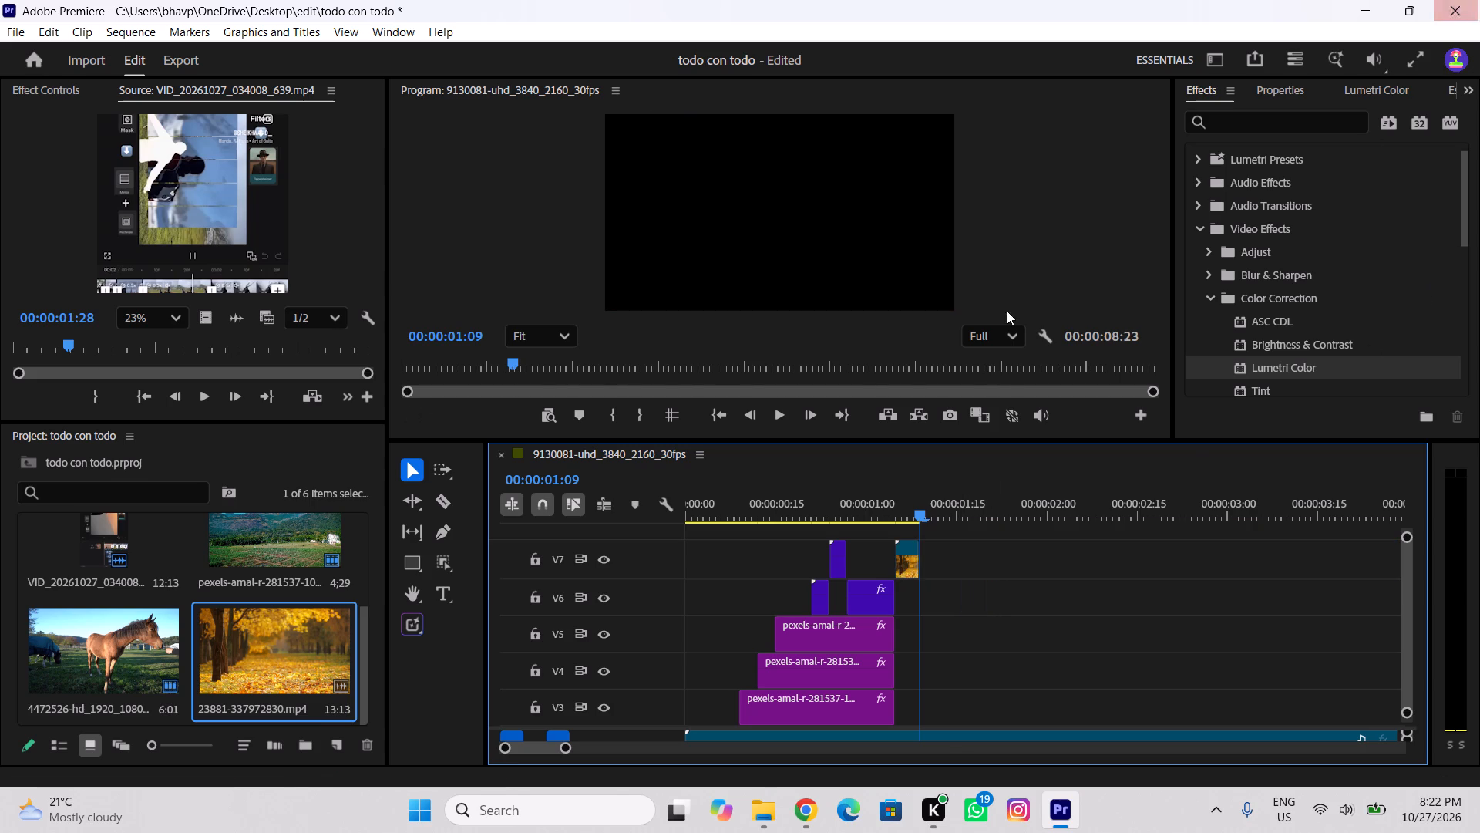
Play the sequence from the start and extend the remaining autumn piece on V7 to end at 00:00:01:10.
{"action": "left_click", "coordinate": [905, 550]}
{"action": "left_click", "coordinate": [906, 513]}
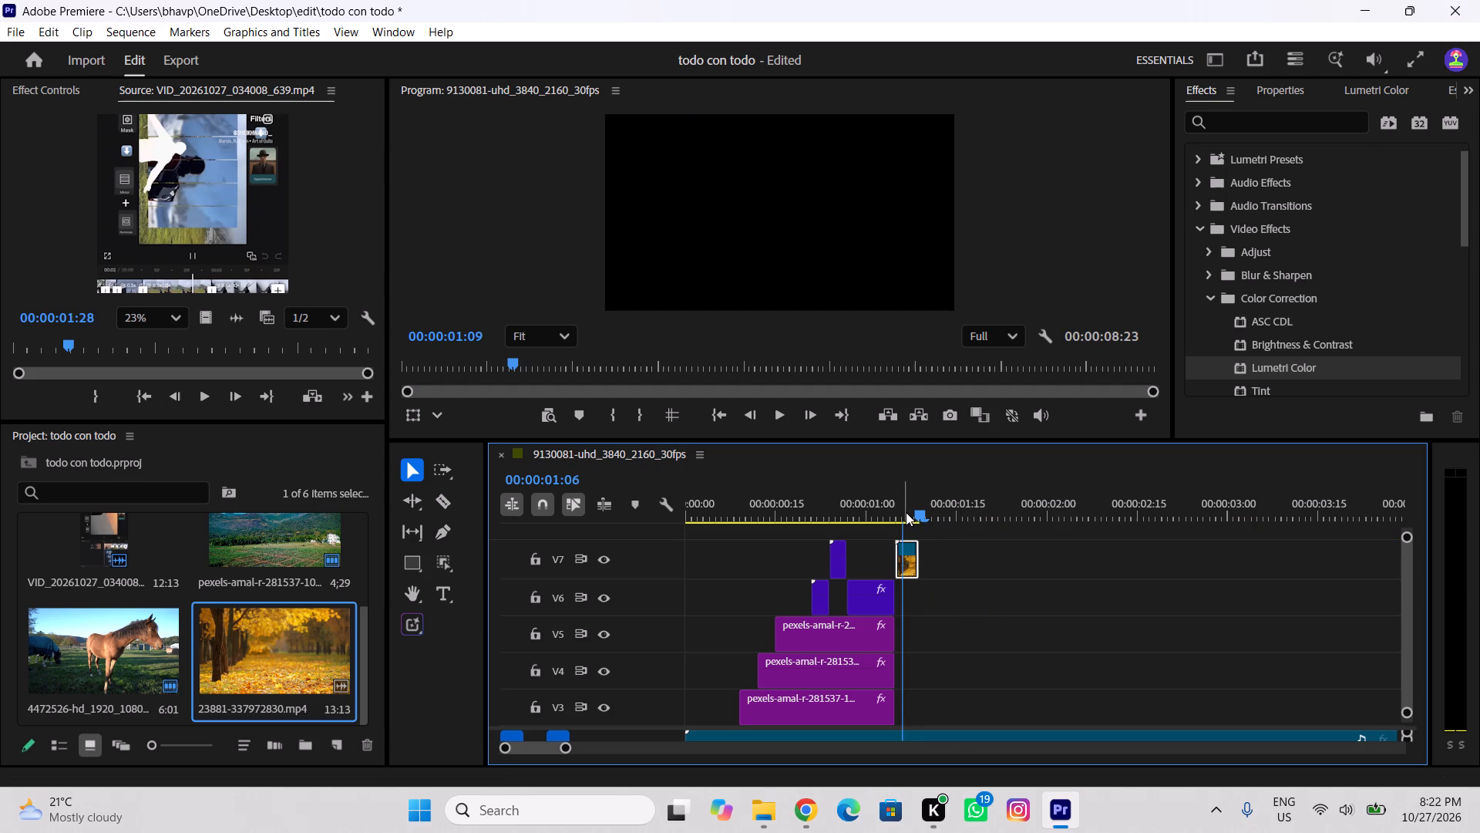
{"action": "left_click_drag", "start_coordinate": [906, 506], "coordinate": [646, 539]}
{"action": "key", "text": "space"}
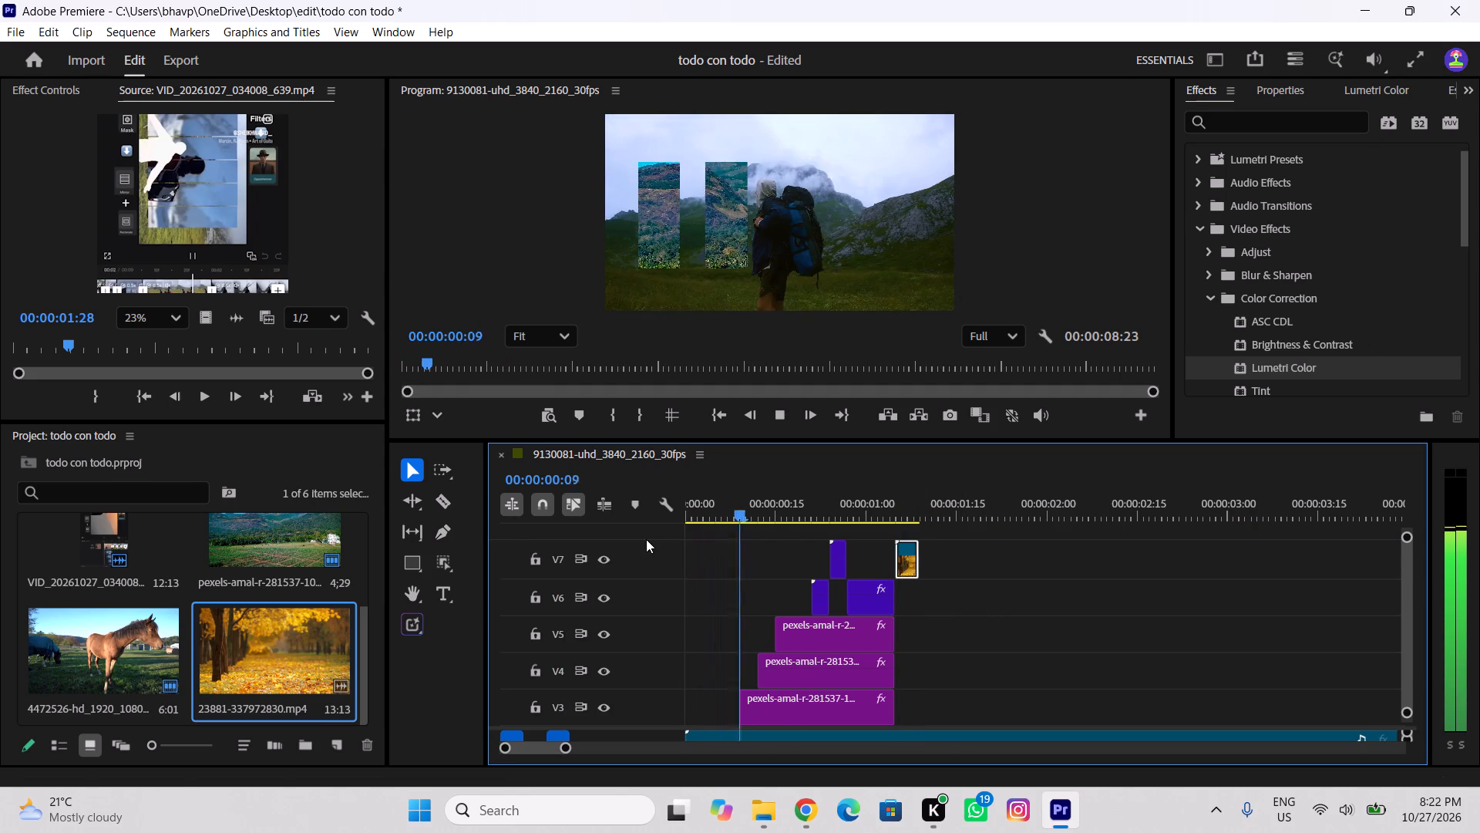
{"action": "key", "text": "space"}
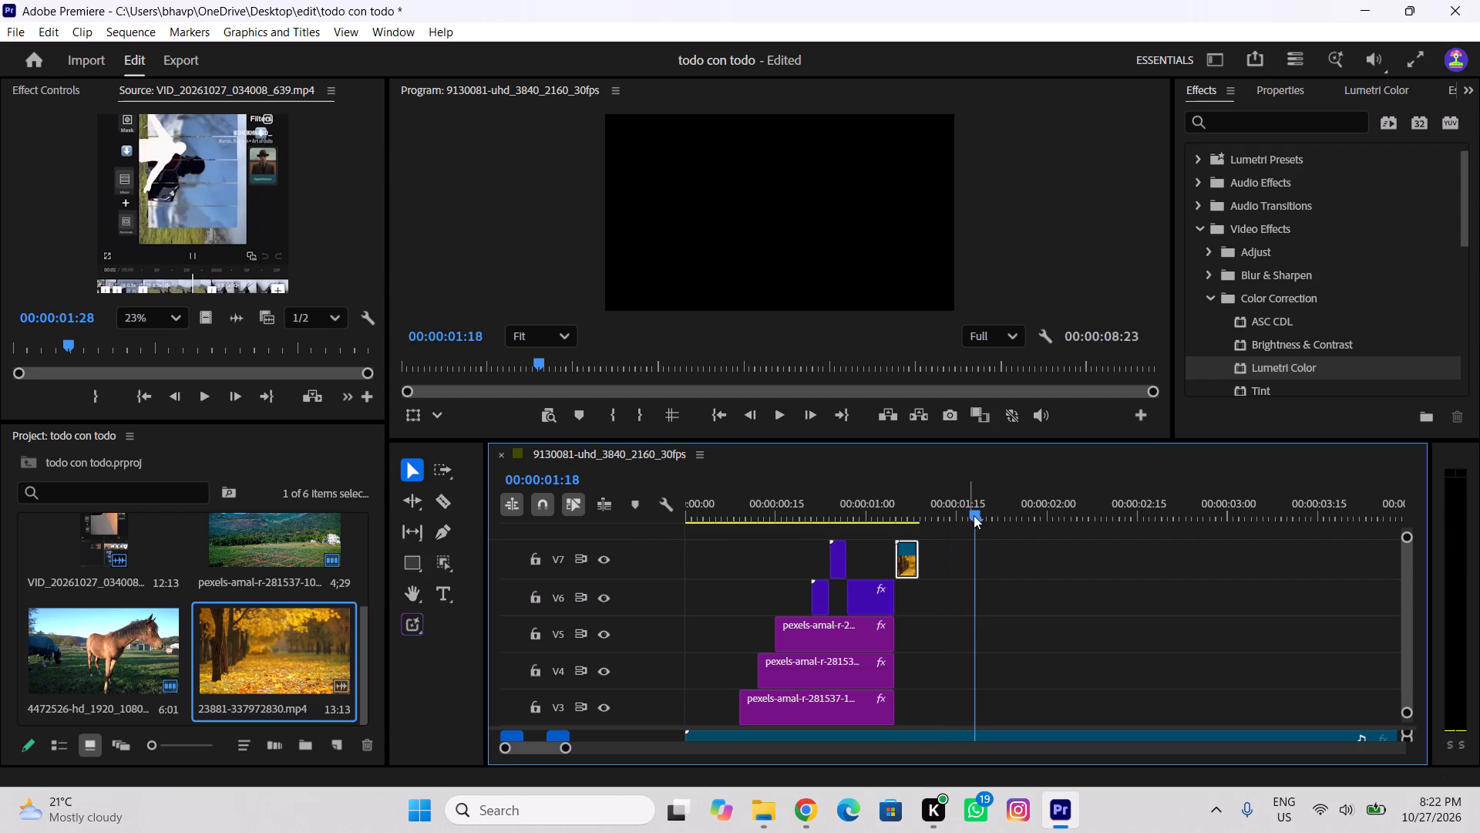
{"action": "left_click", "coordinate": [917, 560]}
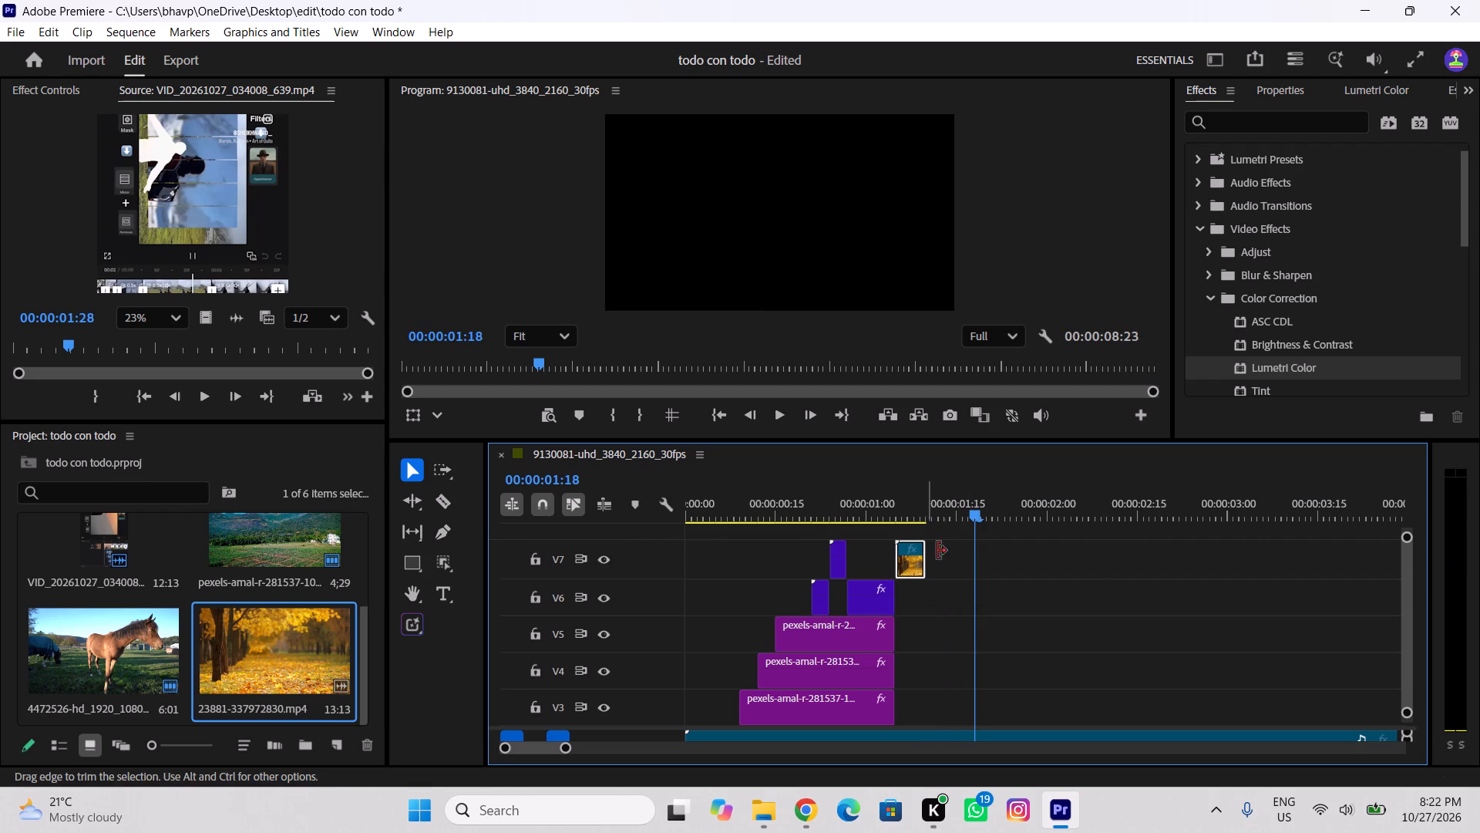
{"action": "left_click_drag", "start_coordinate": [963, 516], "coordinate": [926, 519]}
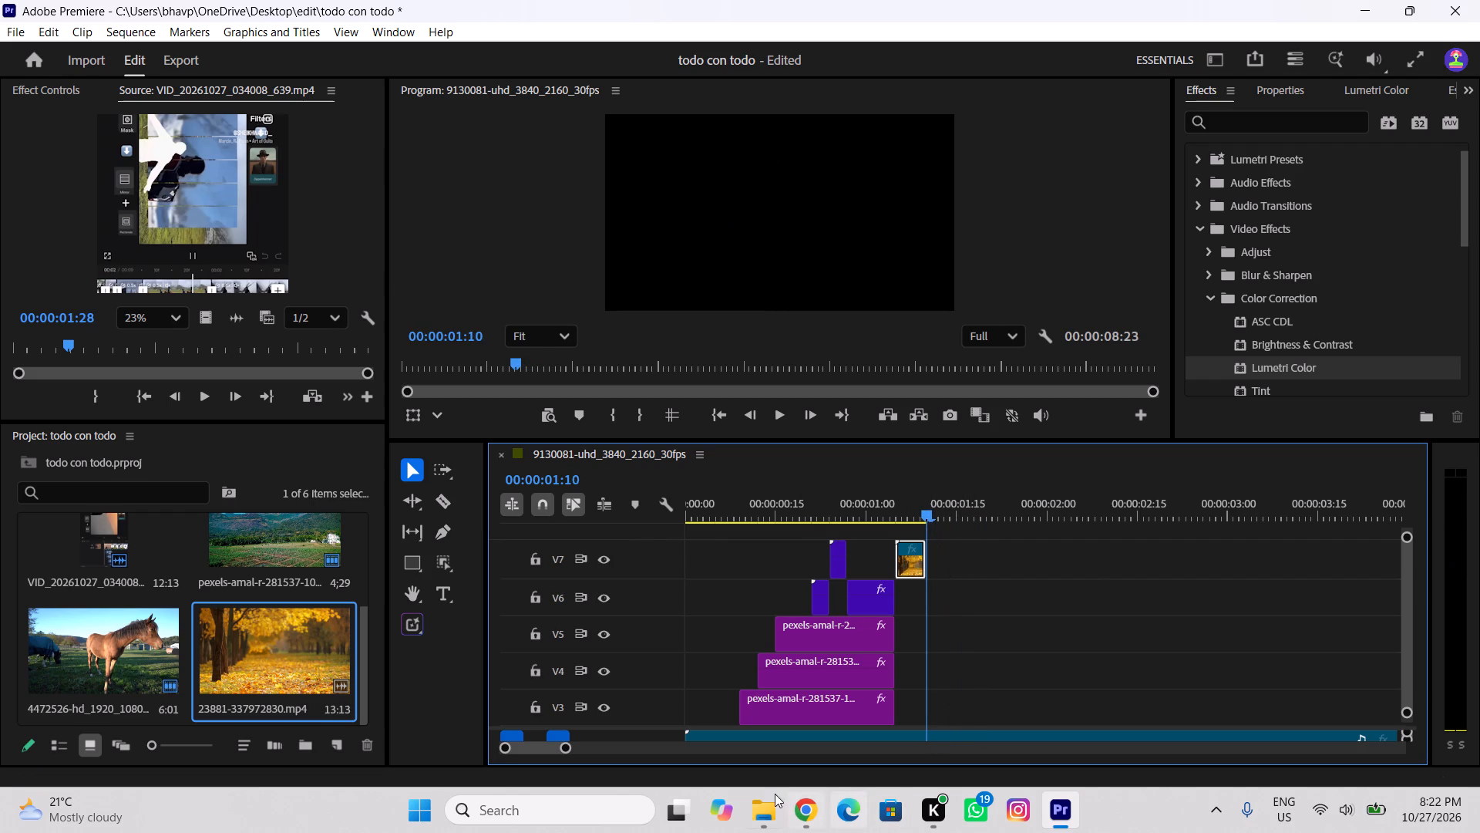
Switch to Chrome and download the related Pixabay video of yellow leaves over a rushing stream.
{"action": "left_click", "coordinate": [795, 813]}
{"action": "left_click", "coordinate": [311, 474]}
{"action": "scroll", "coordinate": [311, 477], "scroll_direction": "down", "scroll_amount": 6}
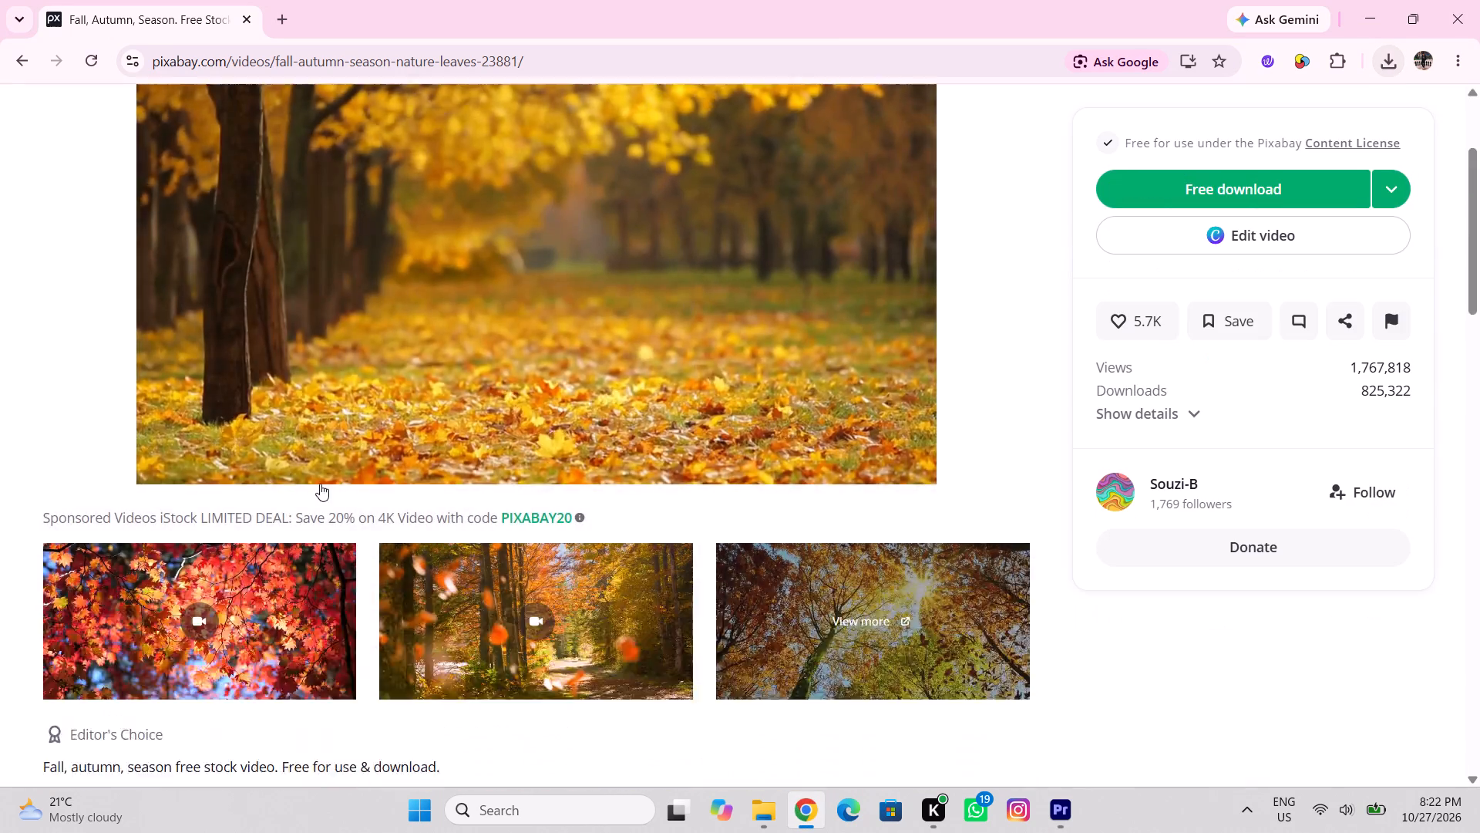
{"action": "scroll", "coordinate": [320, 483], "scroll_direction": "down", "scroll_amount": 9}
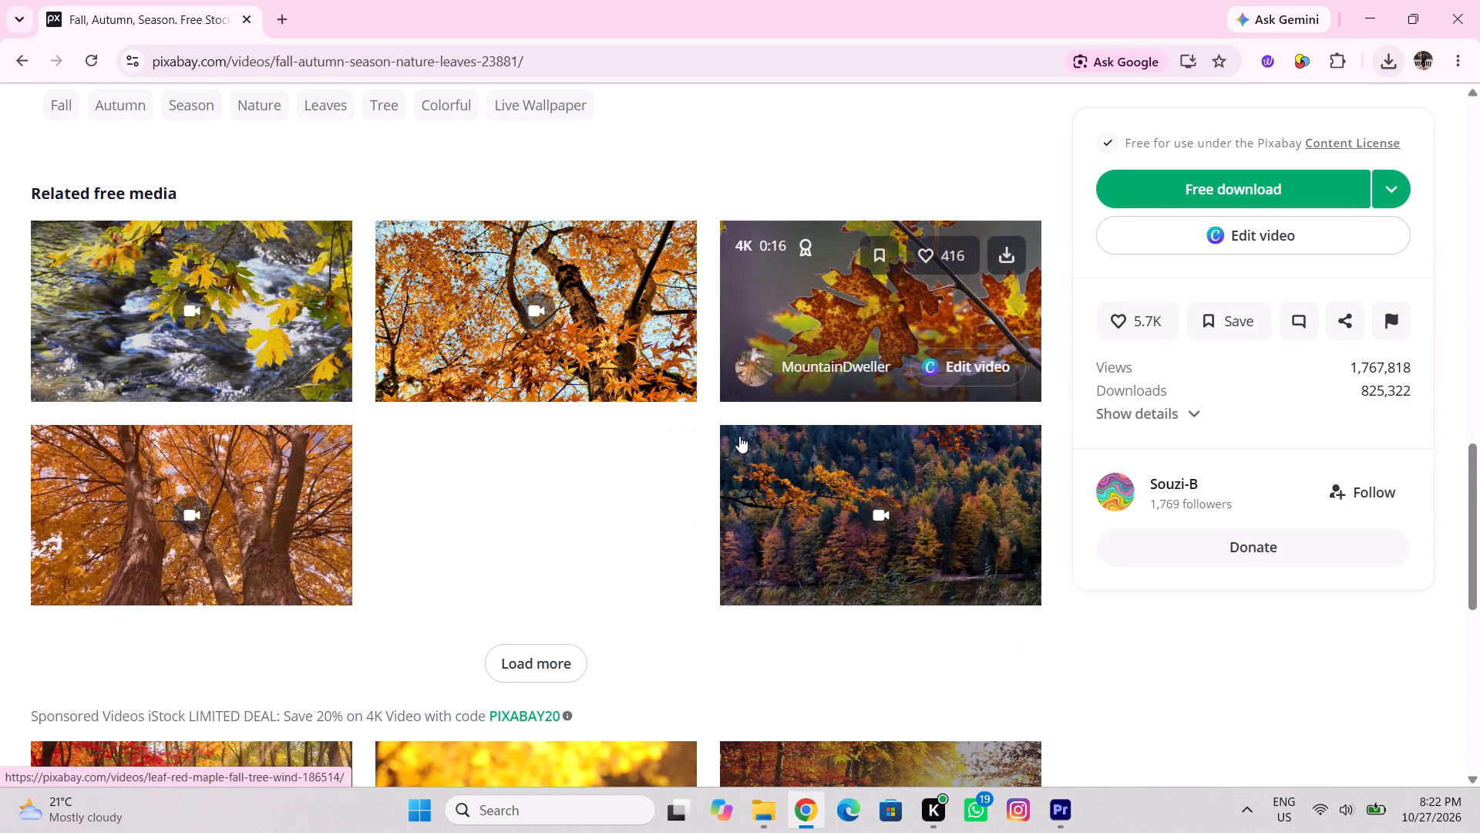
{"action": "left_click", "coordinate": [321, 253]}
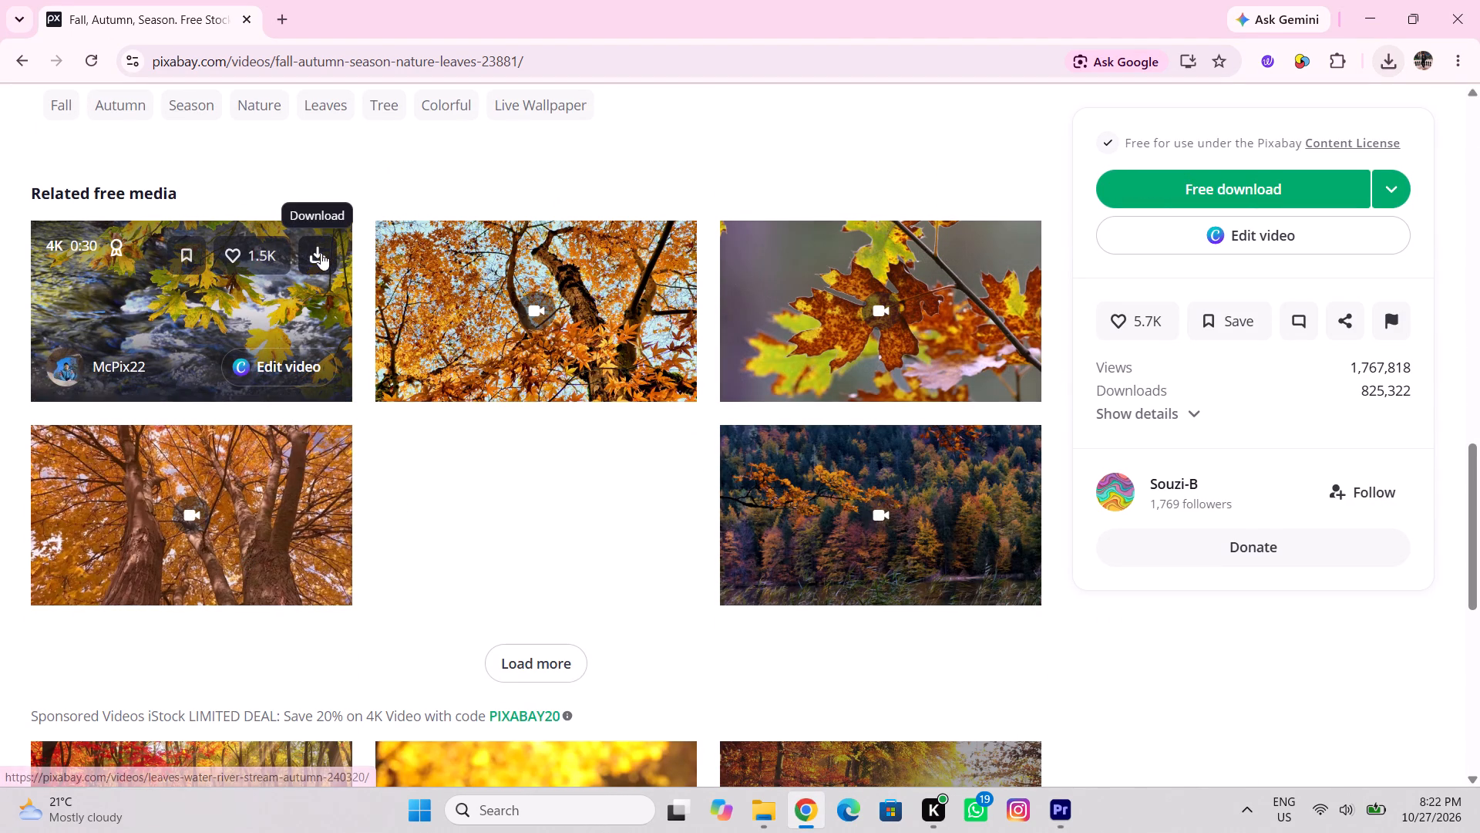
{"action": "scroll", "coordinate": [890, 471], "scroll_direction": "down", "scroll_amount": 4}
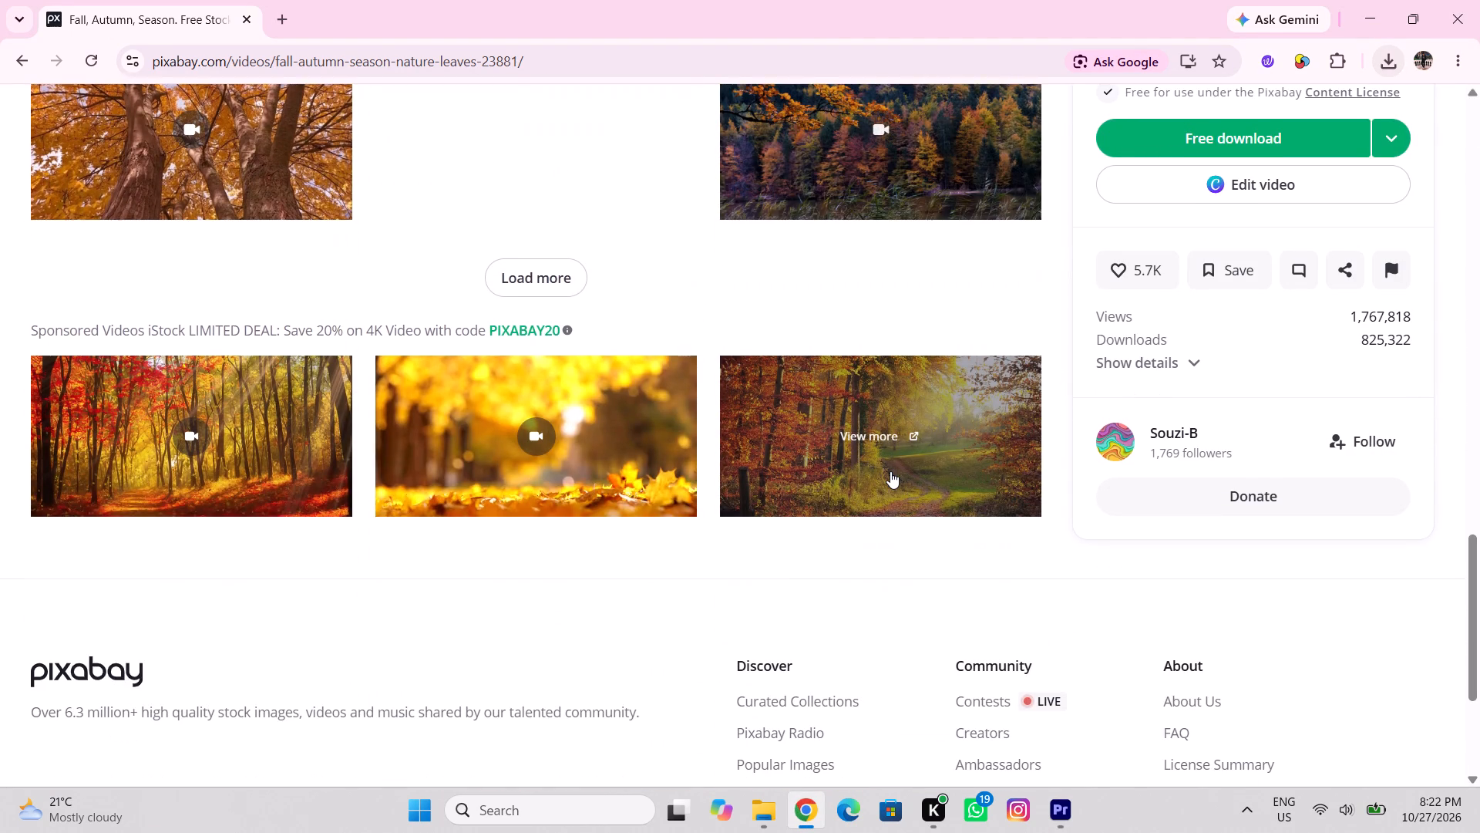
{"action": "scroll", "coordinate": [715, 497], "scroll_direction": "up", "scroll_amount": 5}
{"action": "left_click", "coordinate": [1358, 382]}
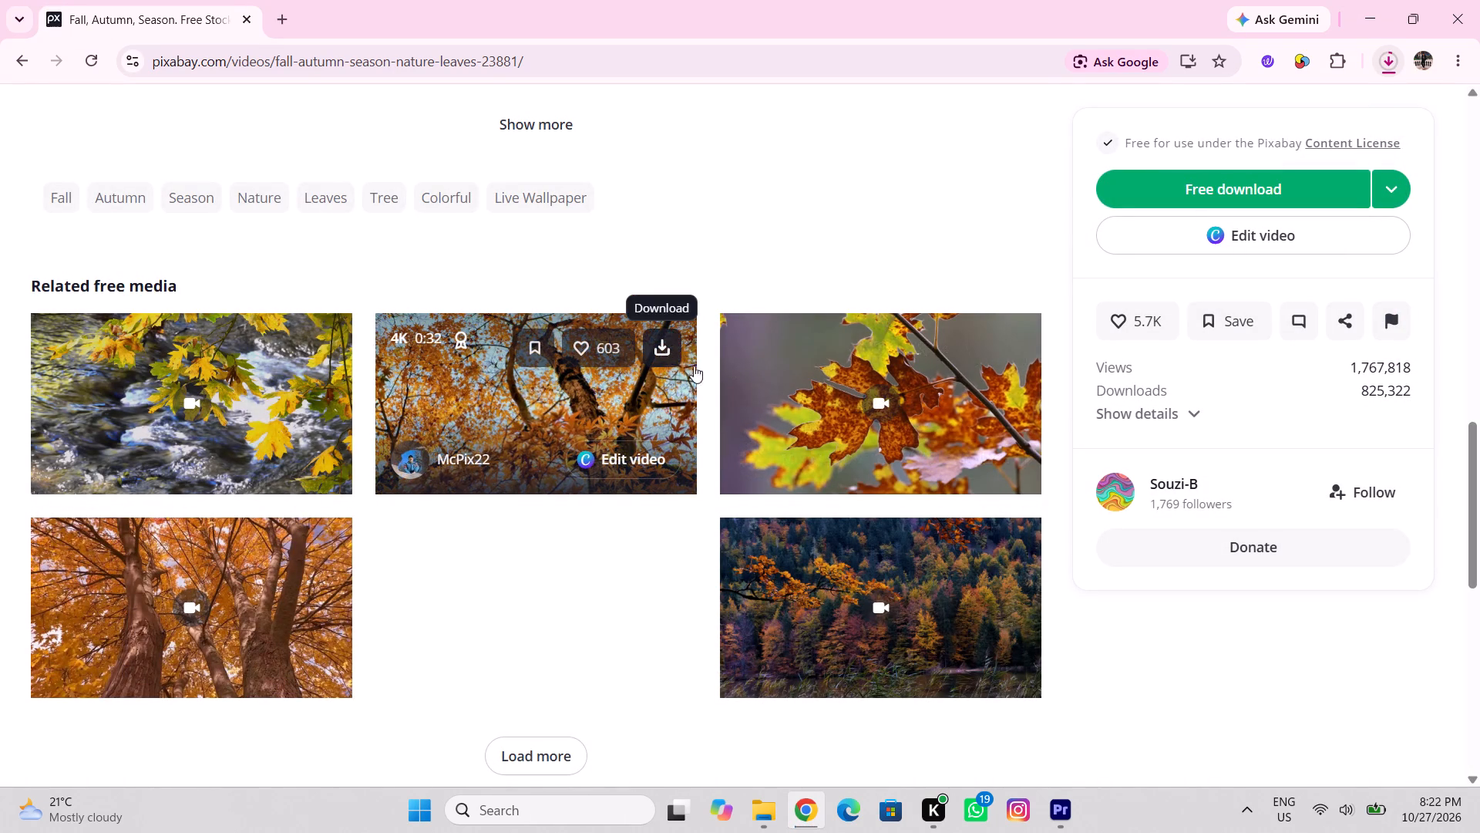
Open the related Pixabay video of the orange-leaved maple tree and download it for free.
{"action": "scroll", "coordinate": [711, 410], "scroll_direction": "up", "scroll_amount": 14}
{"action": "scroll", "coordinate": [718, 414], "scroll_direction": "down", "scroll_amount": 12}
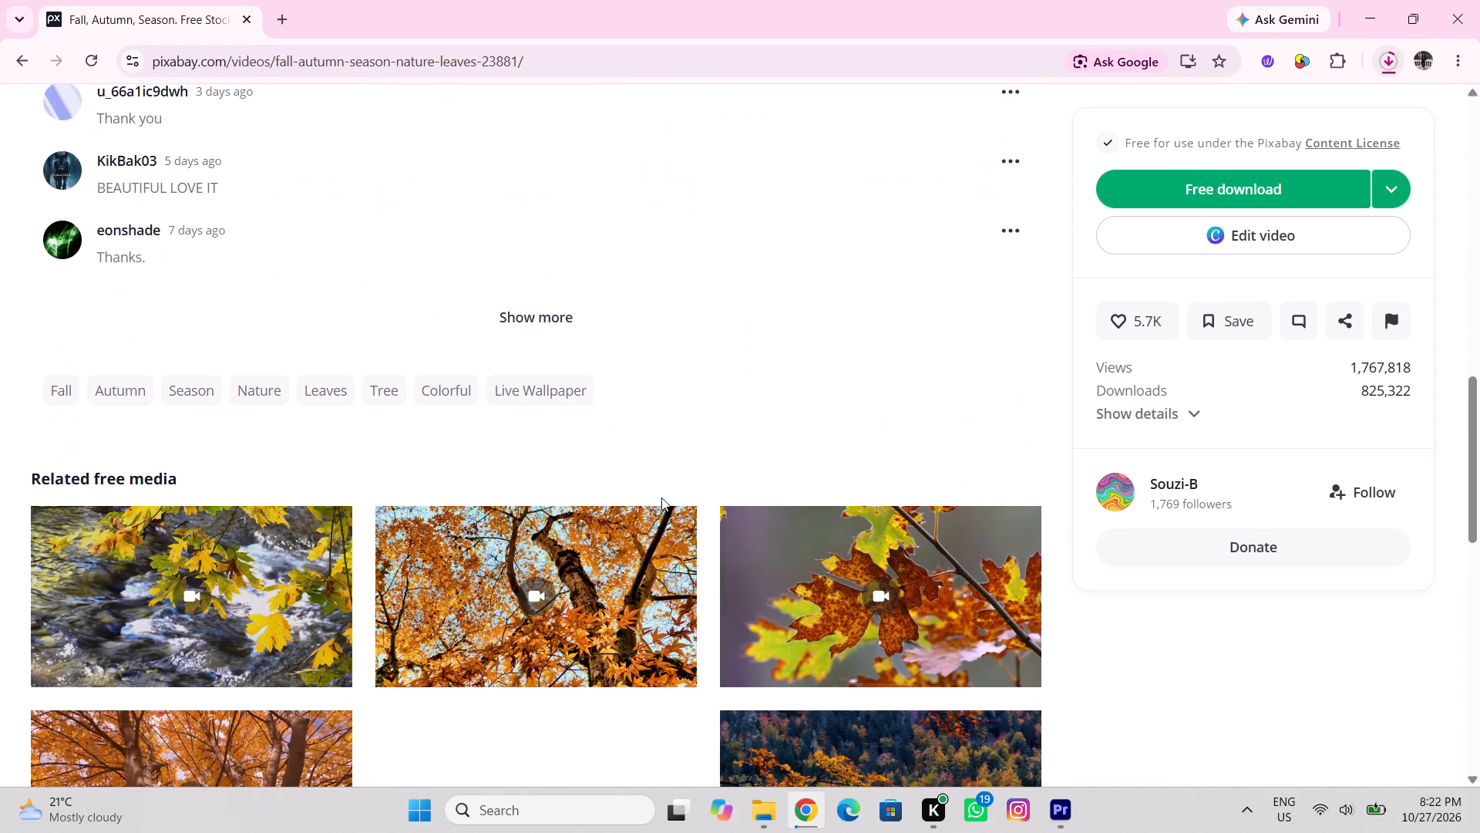
{"action": "left_click", "coordinate": [665, 535]}
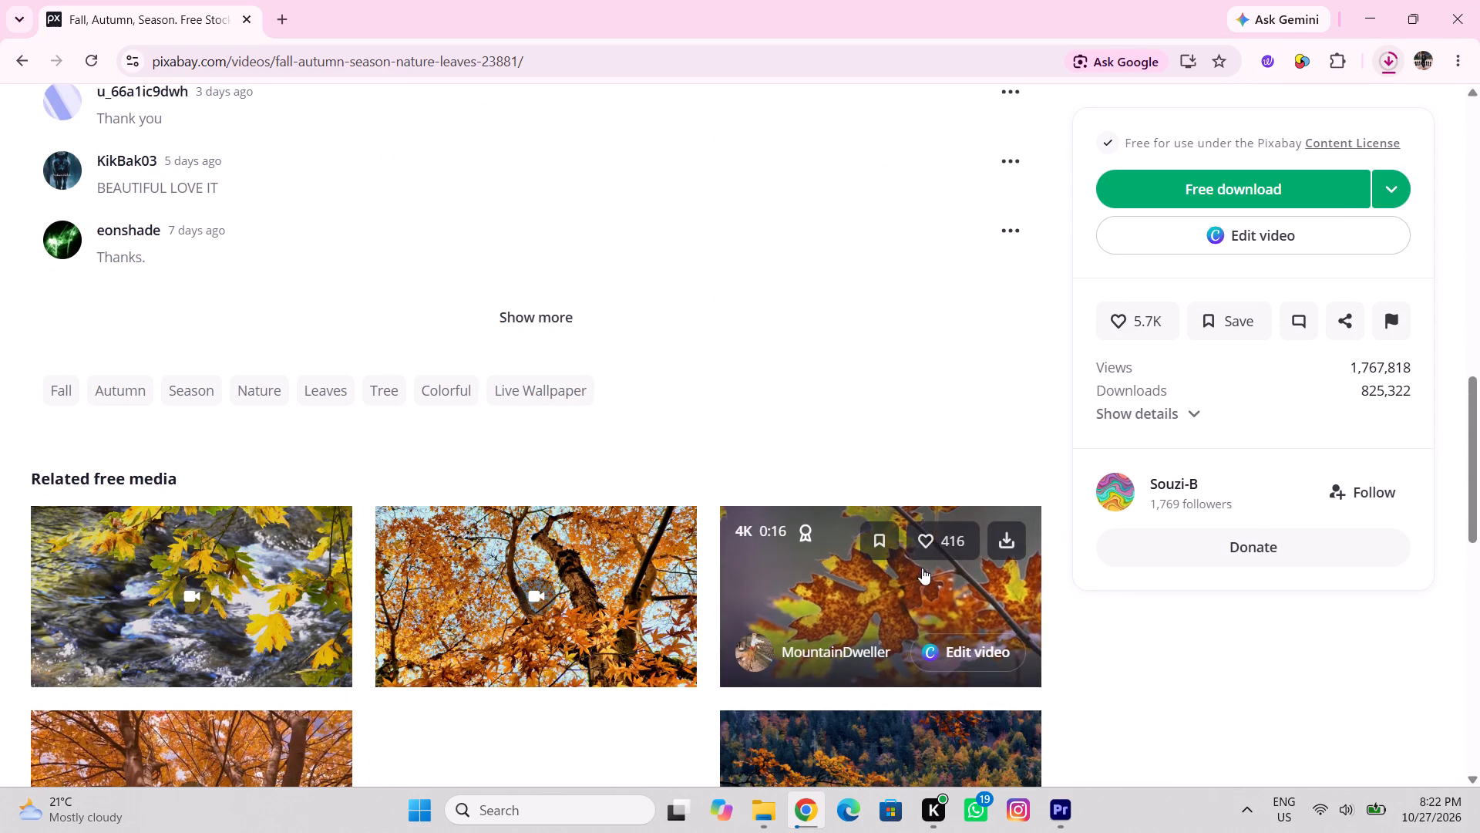
{"action": "key", "text": "space"}
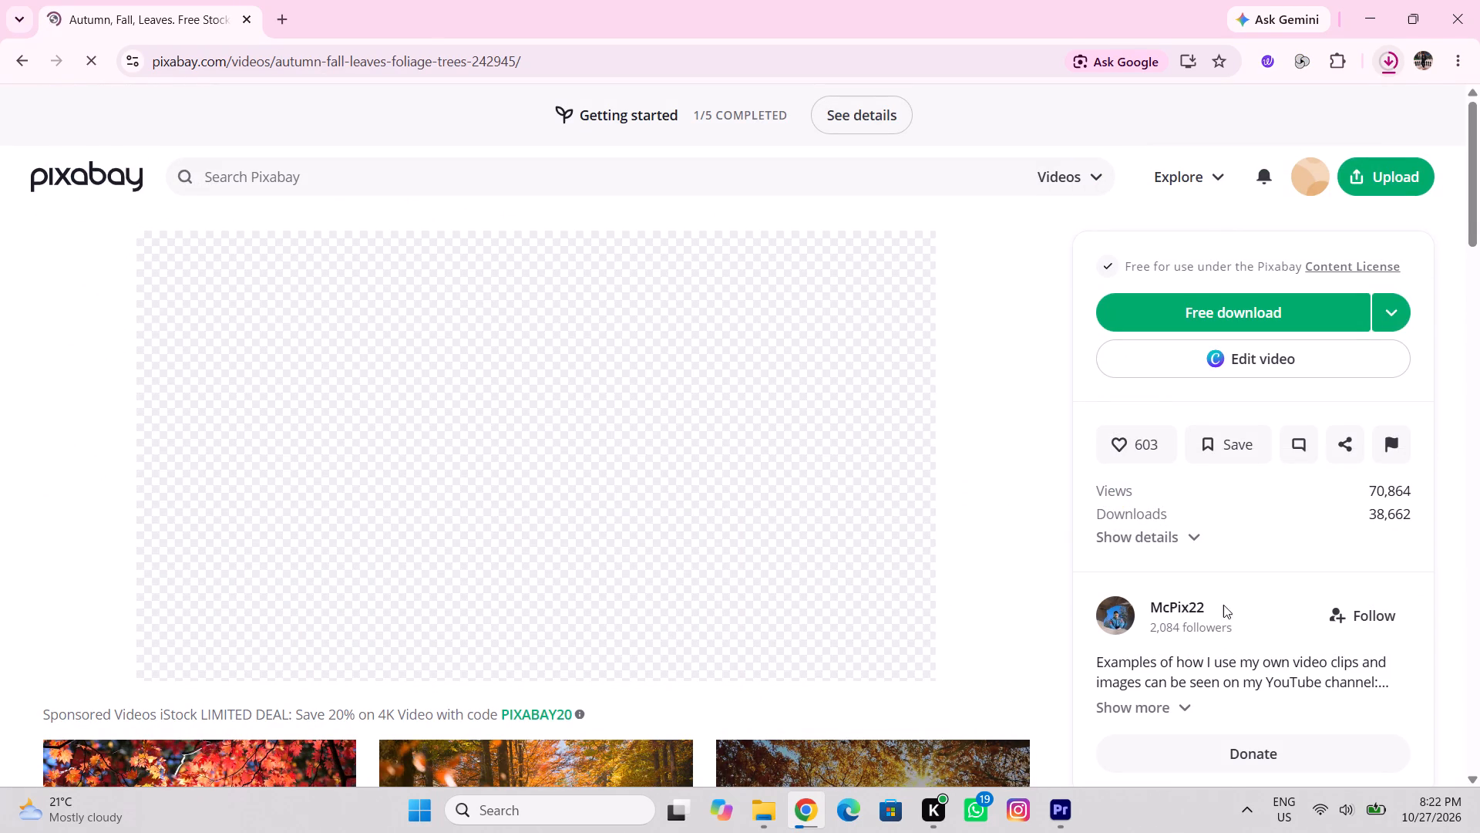
{"action": "left_click", "coordinate": [1276, 308]}
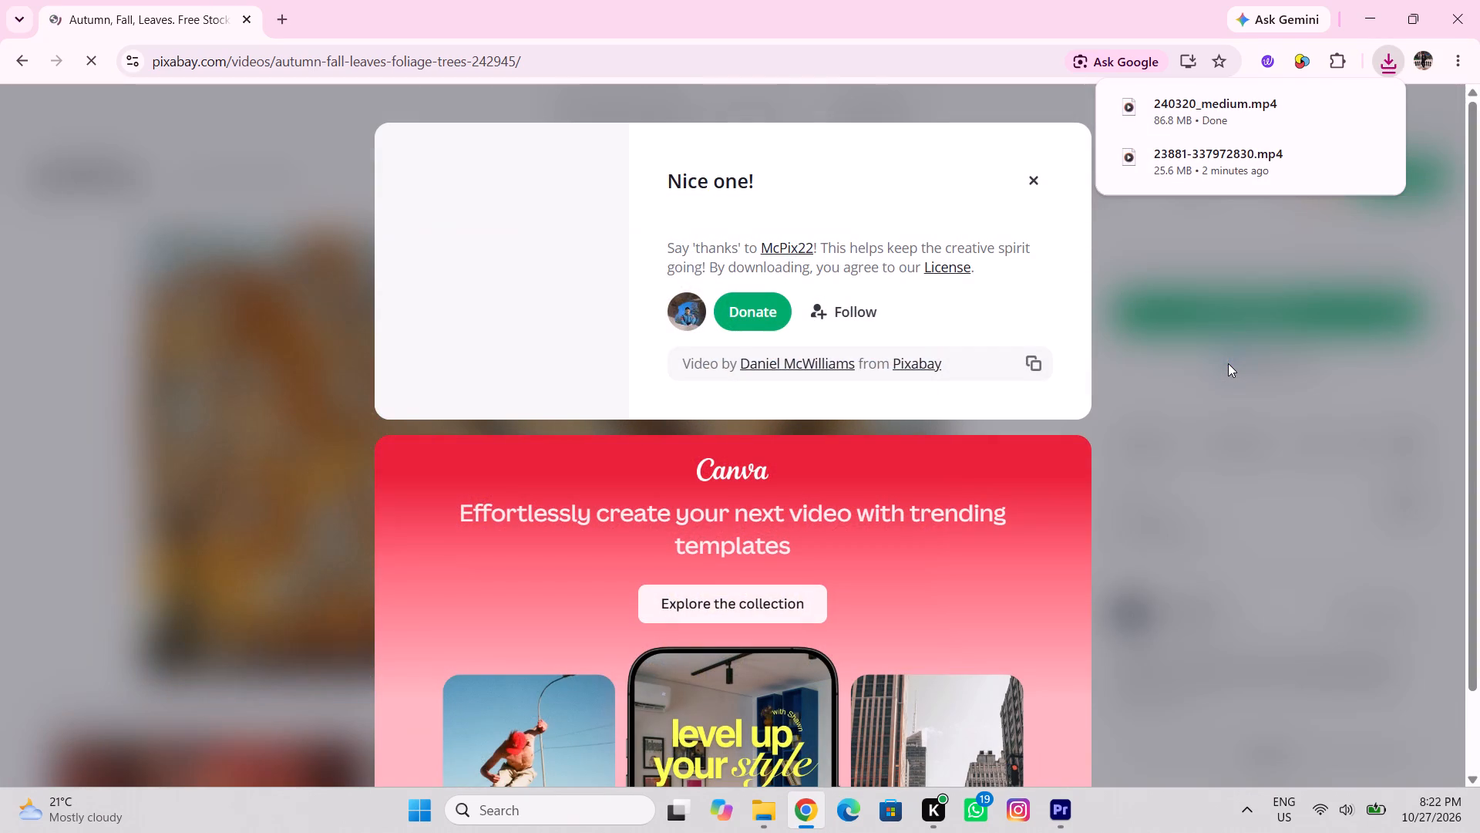
{"action": "left_click", "coordinate": [1358, 312]}
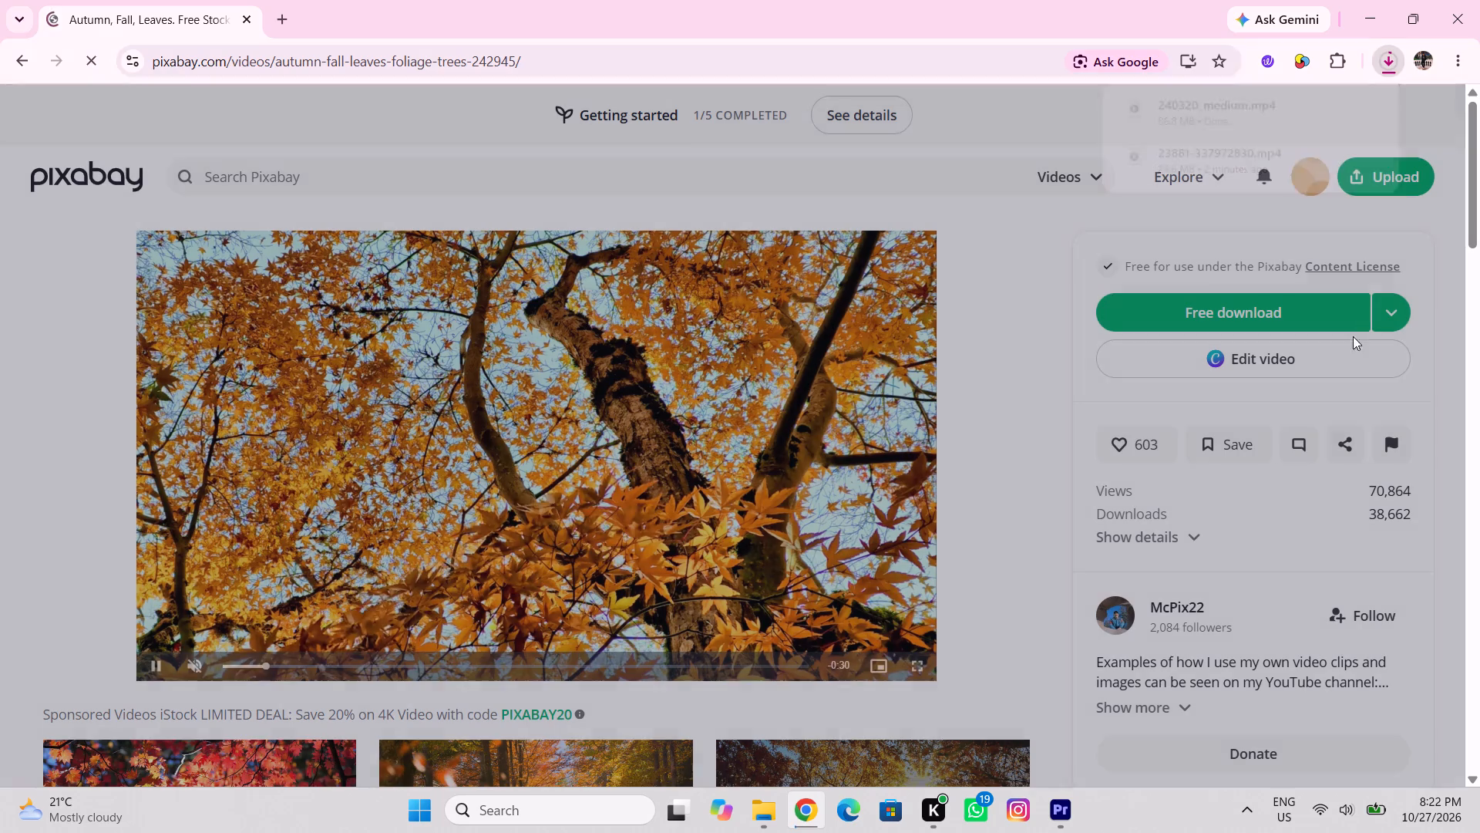
Switch to Premiere Pro and import 240320_medium from the Downloads folder into the project.
{"action": "left_click", "coordinate": [1063, 807]}
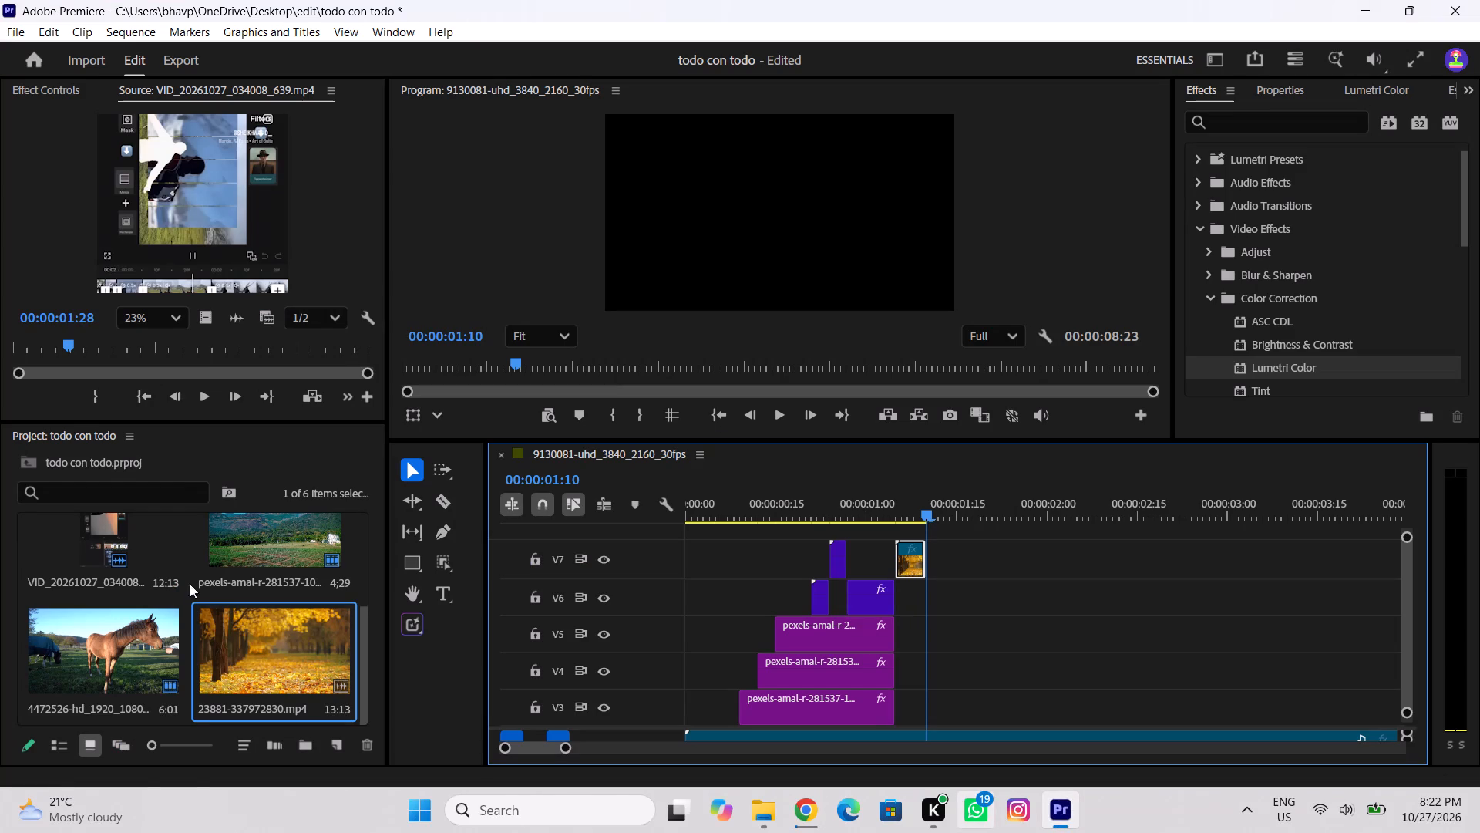
{"action": "scroll", "coordinate": [200, 634], "scroll_direction": "down", "scroll_amount": 3}
{"action": "double_click", "coordinate": [186, 717]}
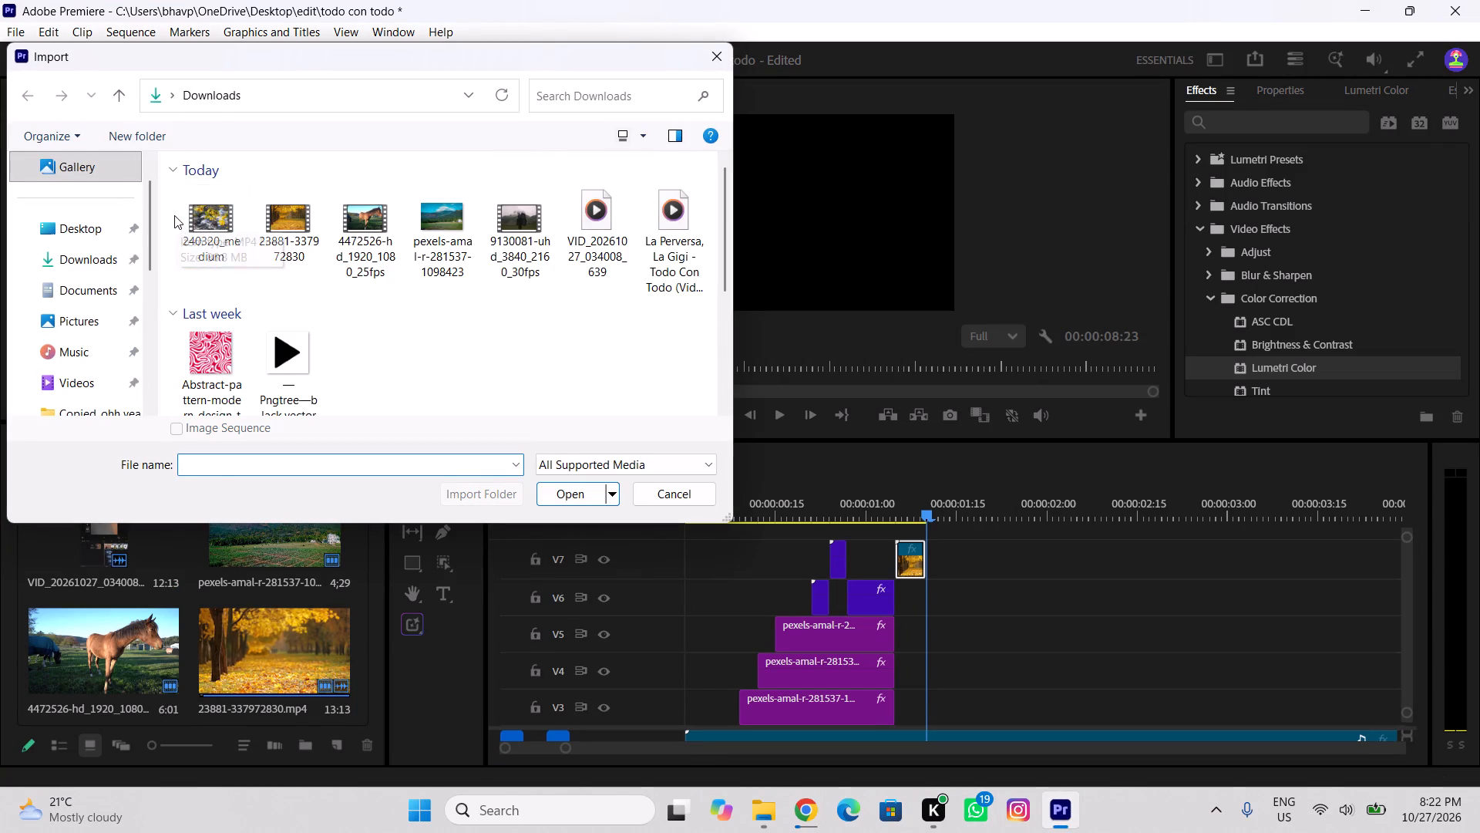
{"action": "left_click_drag", "start_coordinate": [174, 214], "coordinate": [270, 233]}
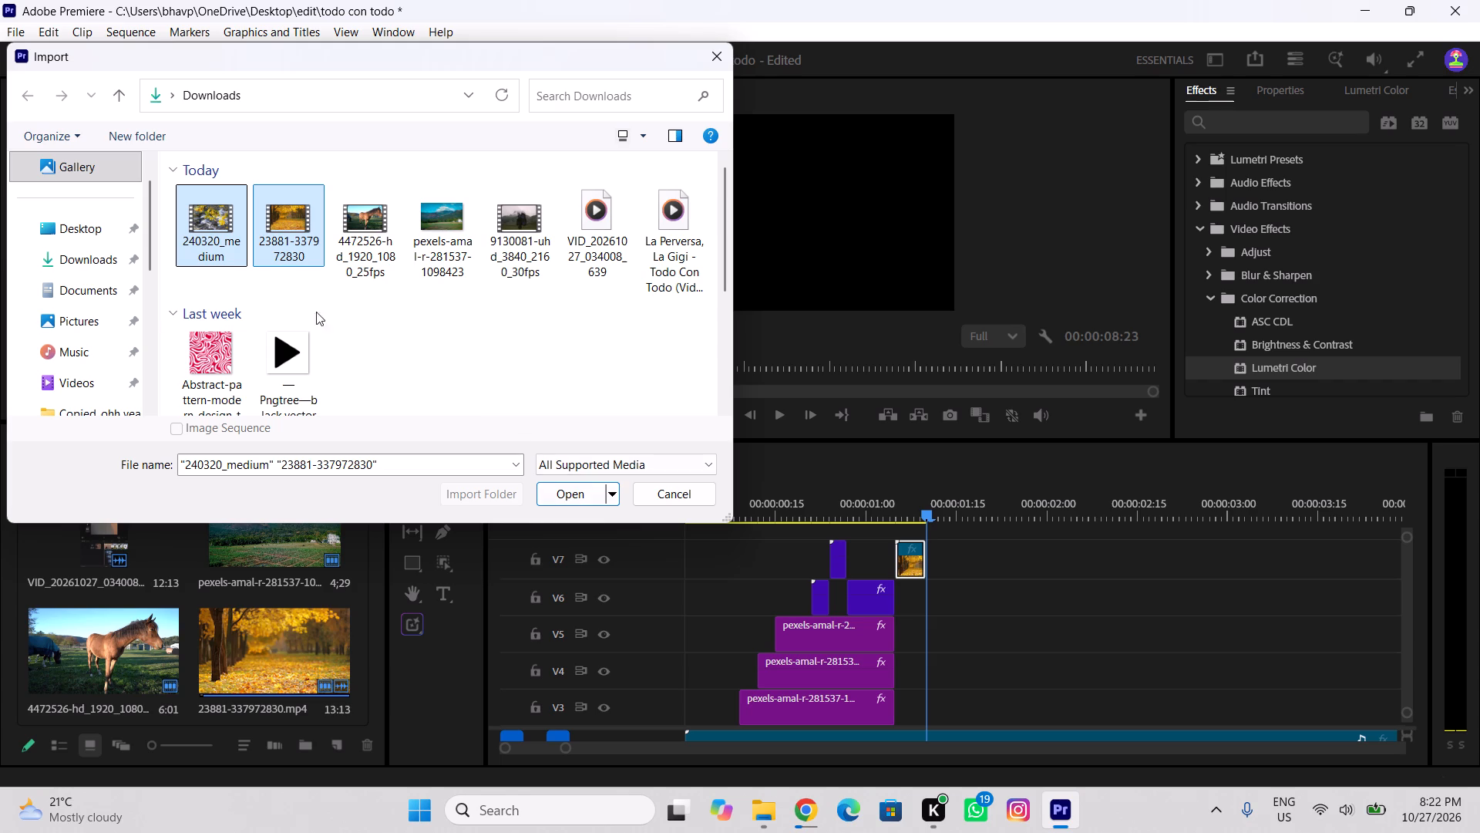
{"action": "left_click", "coordinate": [232, 263]}
{"action": "left_click", "coordinate": [532, 506]}
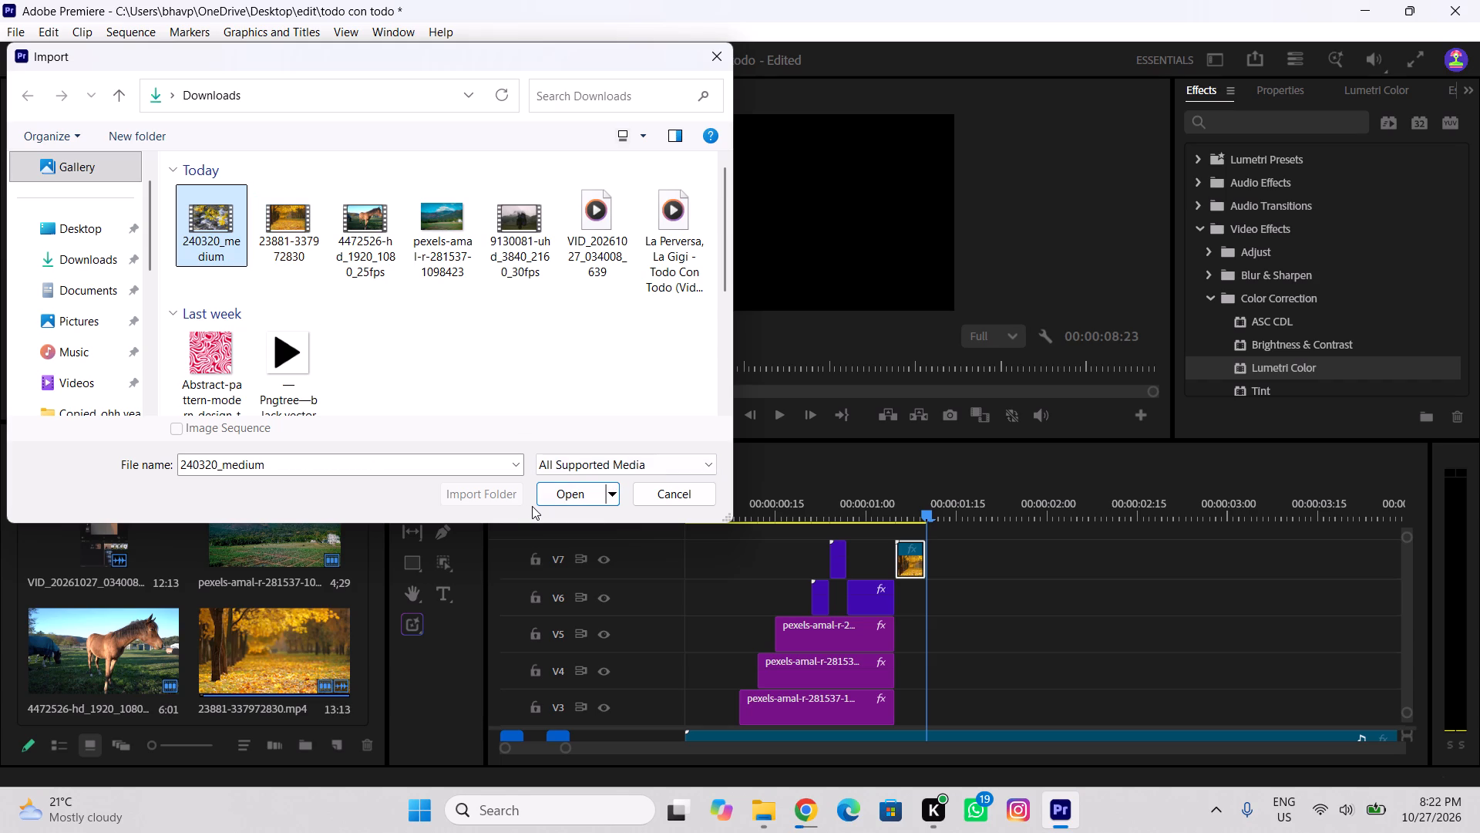
{"action": "left_click", "coordinate": [565, 501]}
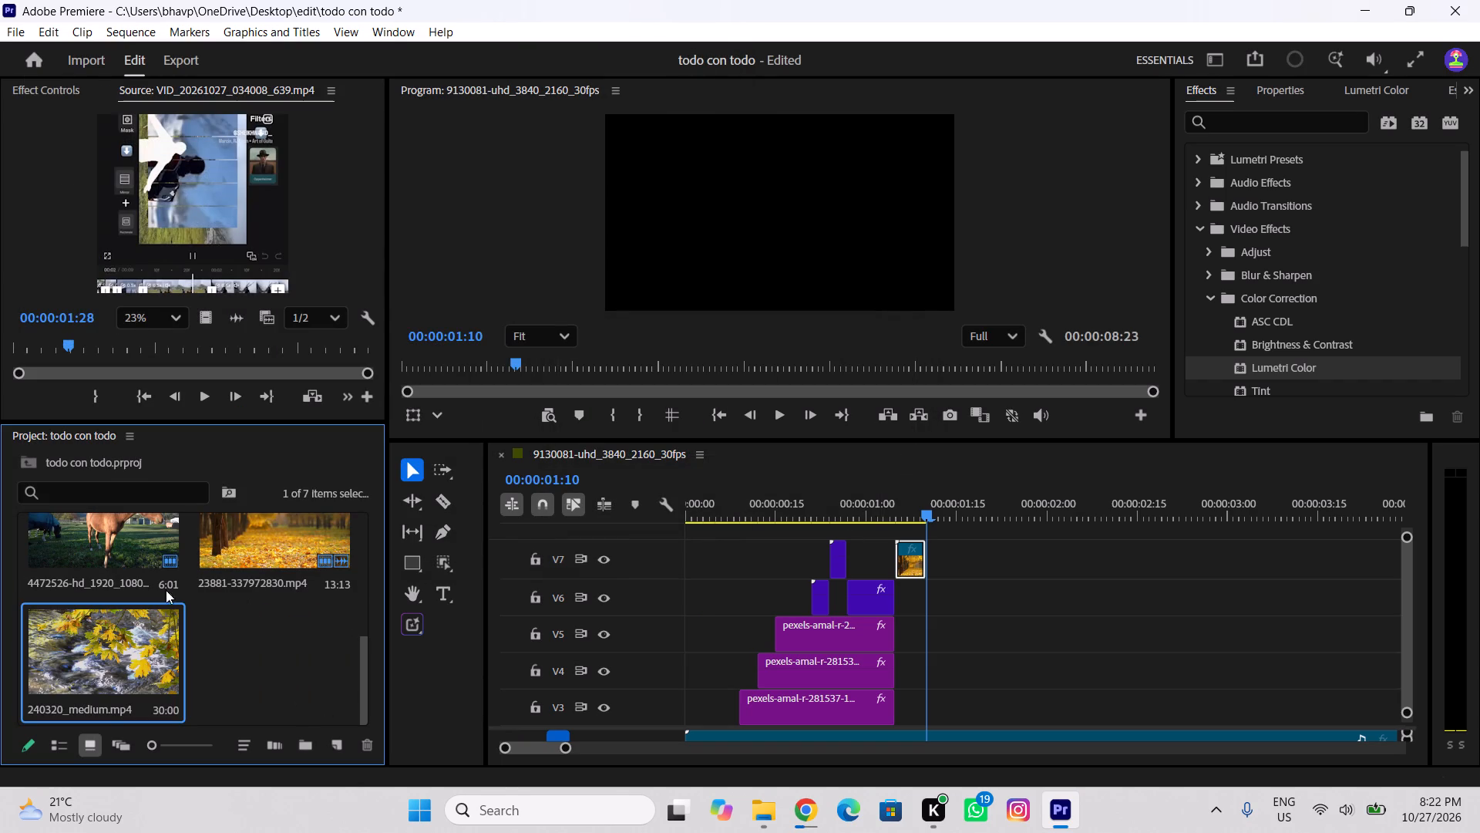
Place 240320_medium.mp4 on a new track V8, starting at 00:00:01:10 where the autumn piece ends.
{"action": "left_click_drag", "start_coordinate": [138, 639], "coordinate": [941, 524]}
{"action": "left_click_drag", "start_coordinate": [941, 524], "coordinate": [922, 529]}
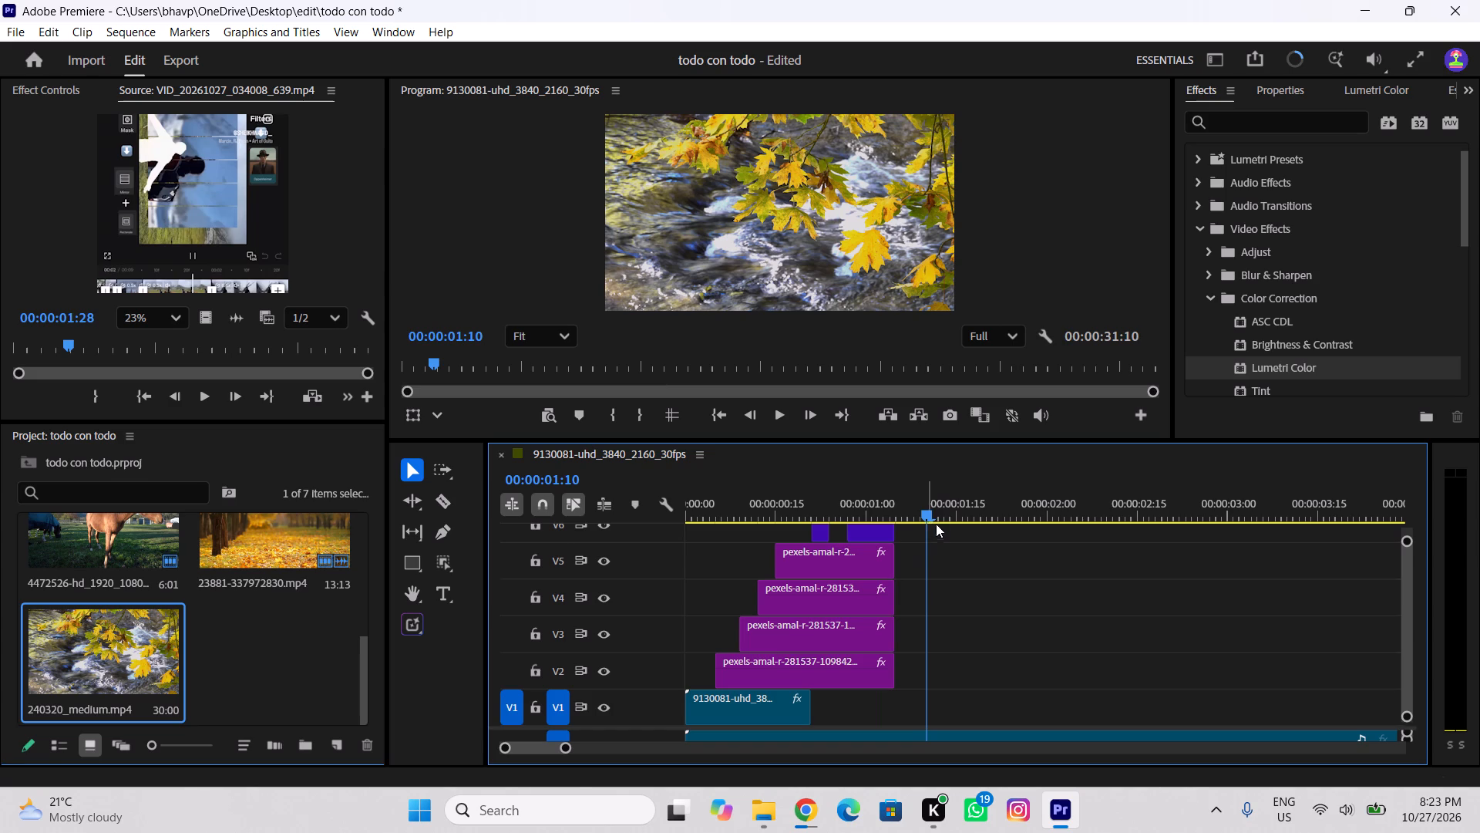
{"action": "scroll", "coordinate": [733, 565], "scroll_direction": "up", "scroll_amount": 5, "text": "ctrl"}
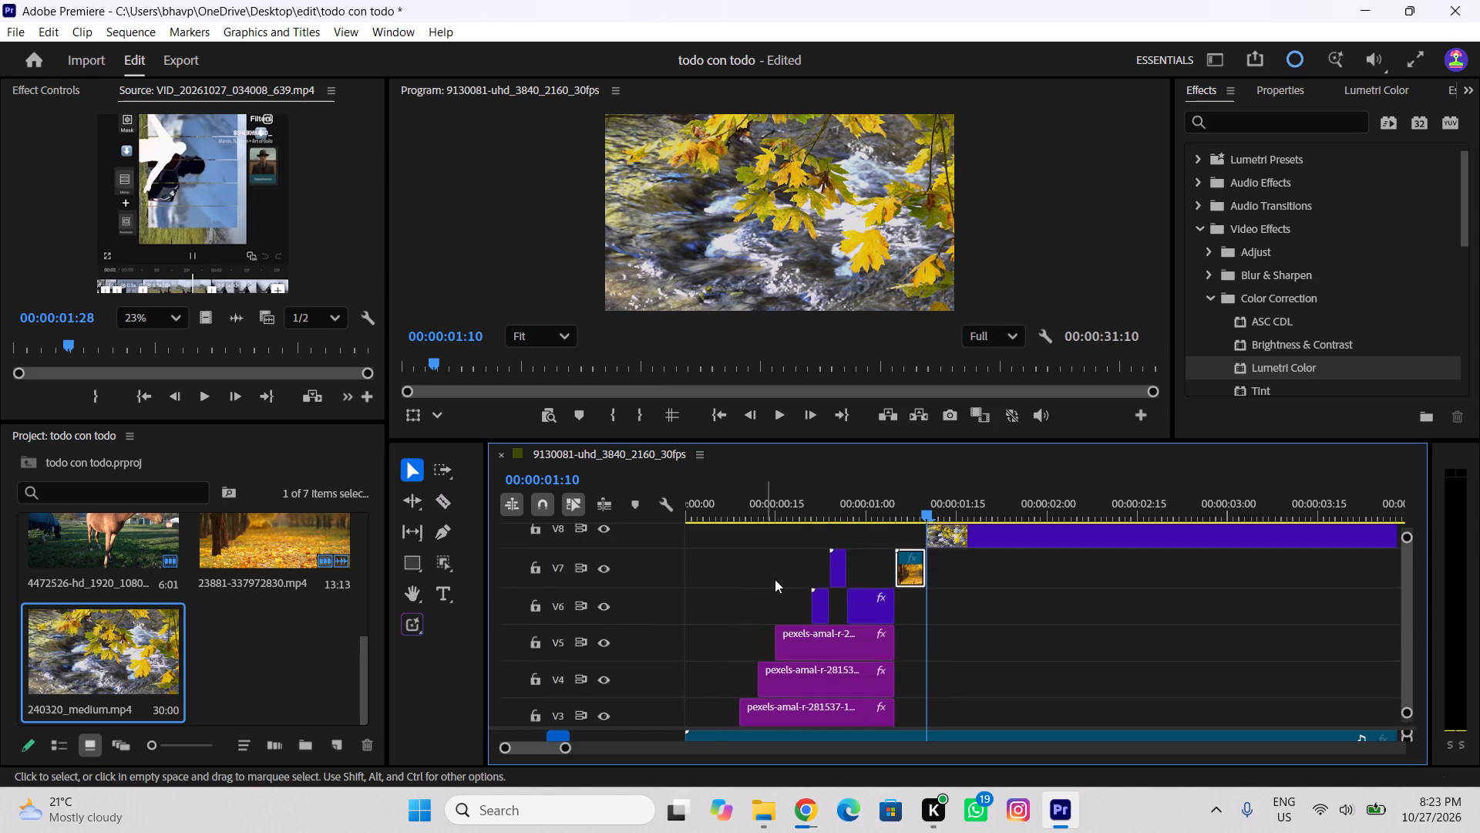
{"action": "scroll", "coordinate": [775, 579], "scroll_direction": "up", "scroll_amount": 5, "text": "ctrl"}
Play the music around the start of the stream clip to find the beat and split the clip at 00:00:01:15.
{"action": "left_click_drag", "start_coordinate": [957, 523], "coordinate": [941, 524]}
{"action": "left_click_drag", "start_coordinate": [943, 518], "coordinate": [933, 518]}
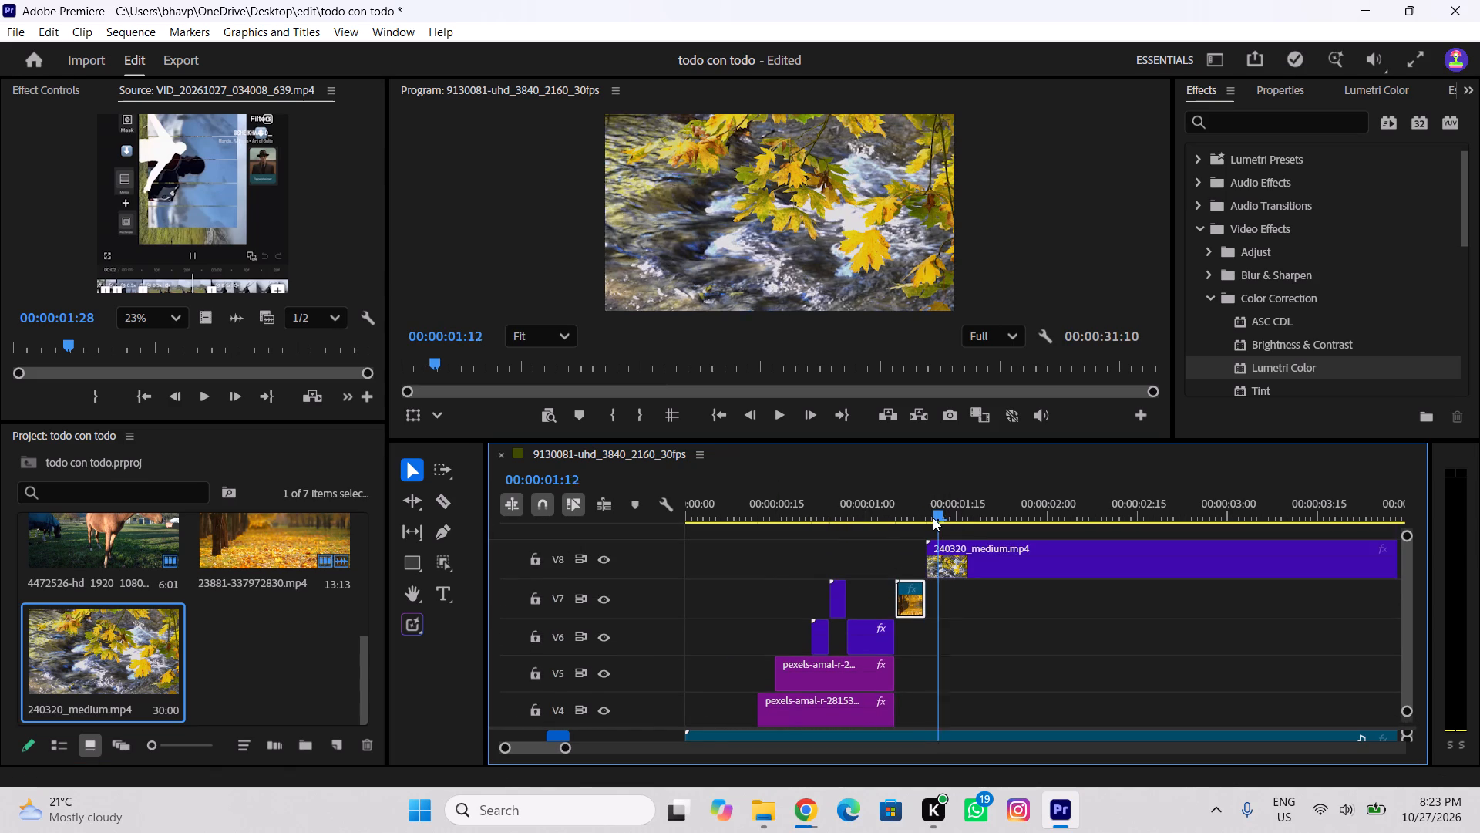
{"action": "left_click_drag", "start_coordinate": [933, 518], "coordinate": [893, 528]}
{"action": "key", "text": "space"}
{"action": "key", "text": "space"}
{"action": "key", "text": "space"}
{"action": "key", "text": "space"}
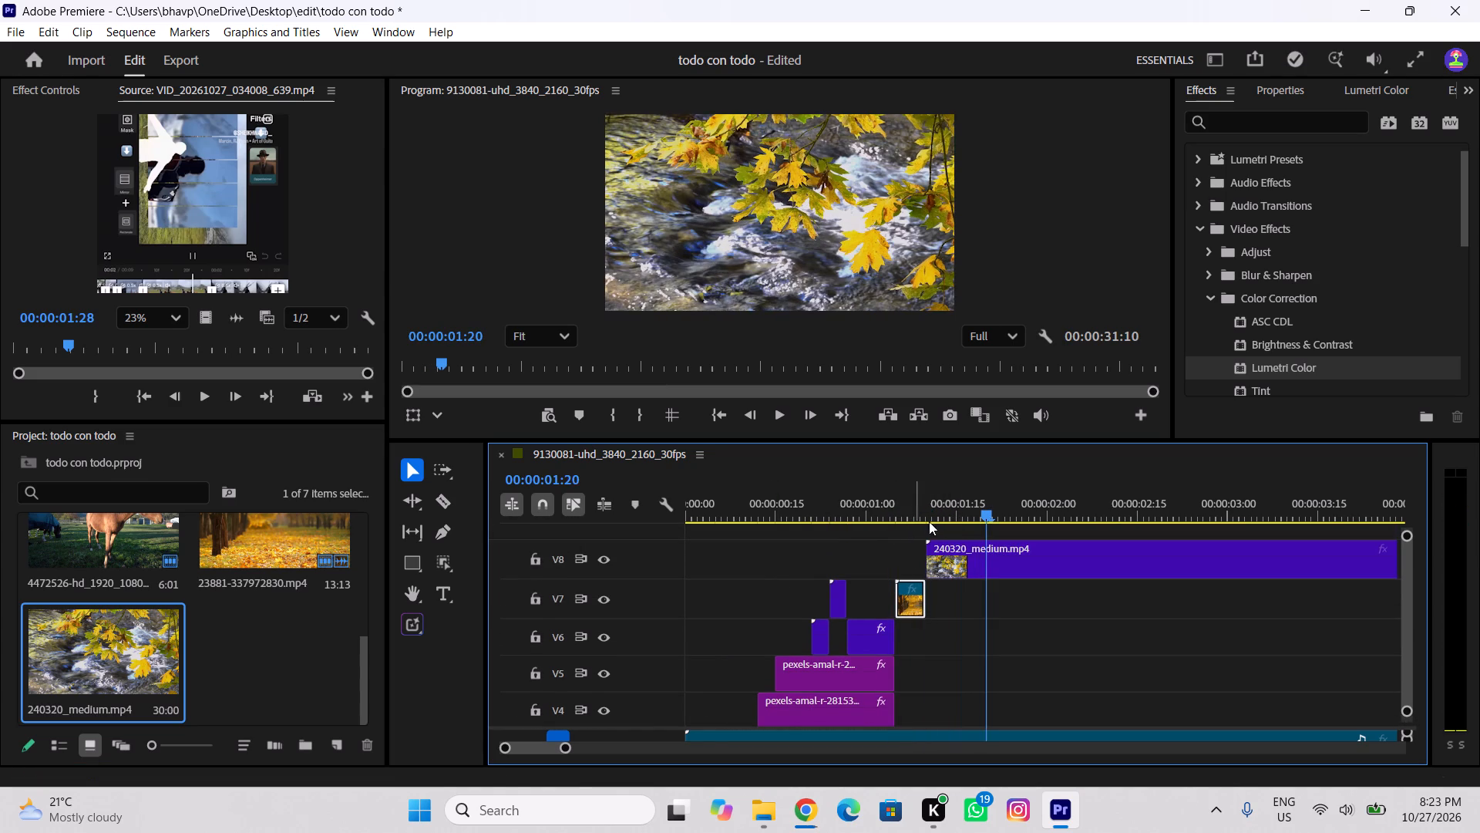
{"action": "left_click_drag", "start_coordinate": [964, 512], "coordinate": [923, 528]}
{"action": "key", "text": "space"}
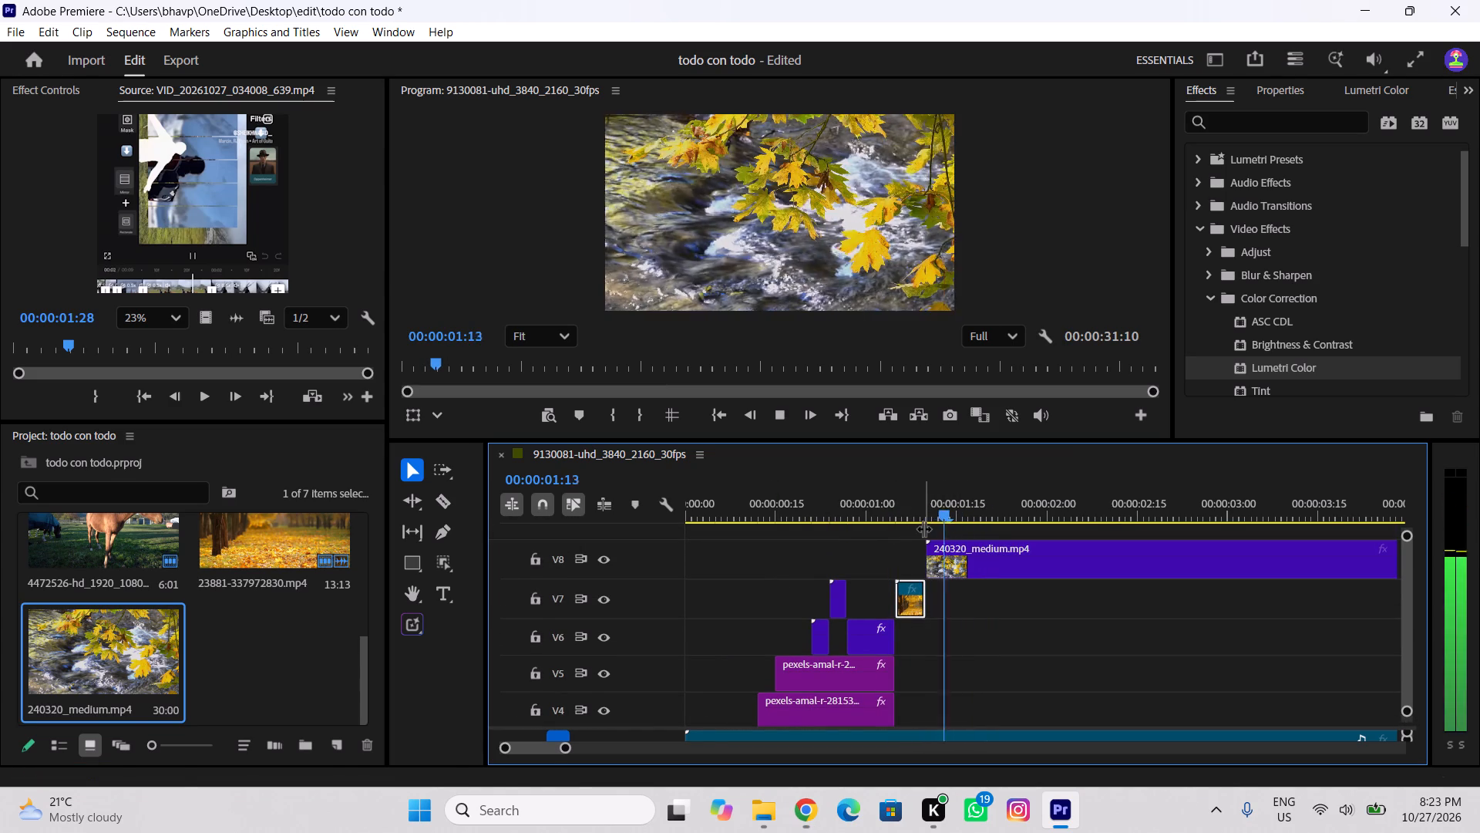
{"action": "key", "text": "space"}
{"action": "left_click_drag", "start_coordinate": [970, 518], "coordinate": [960, 521]}
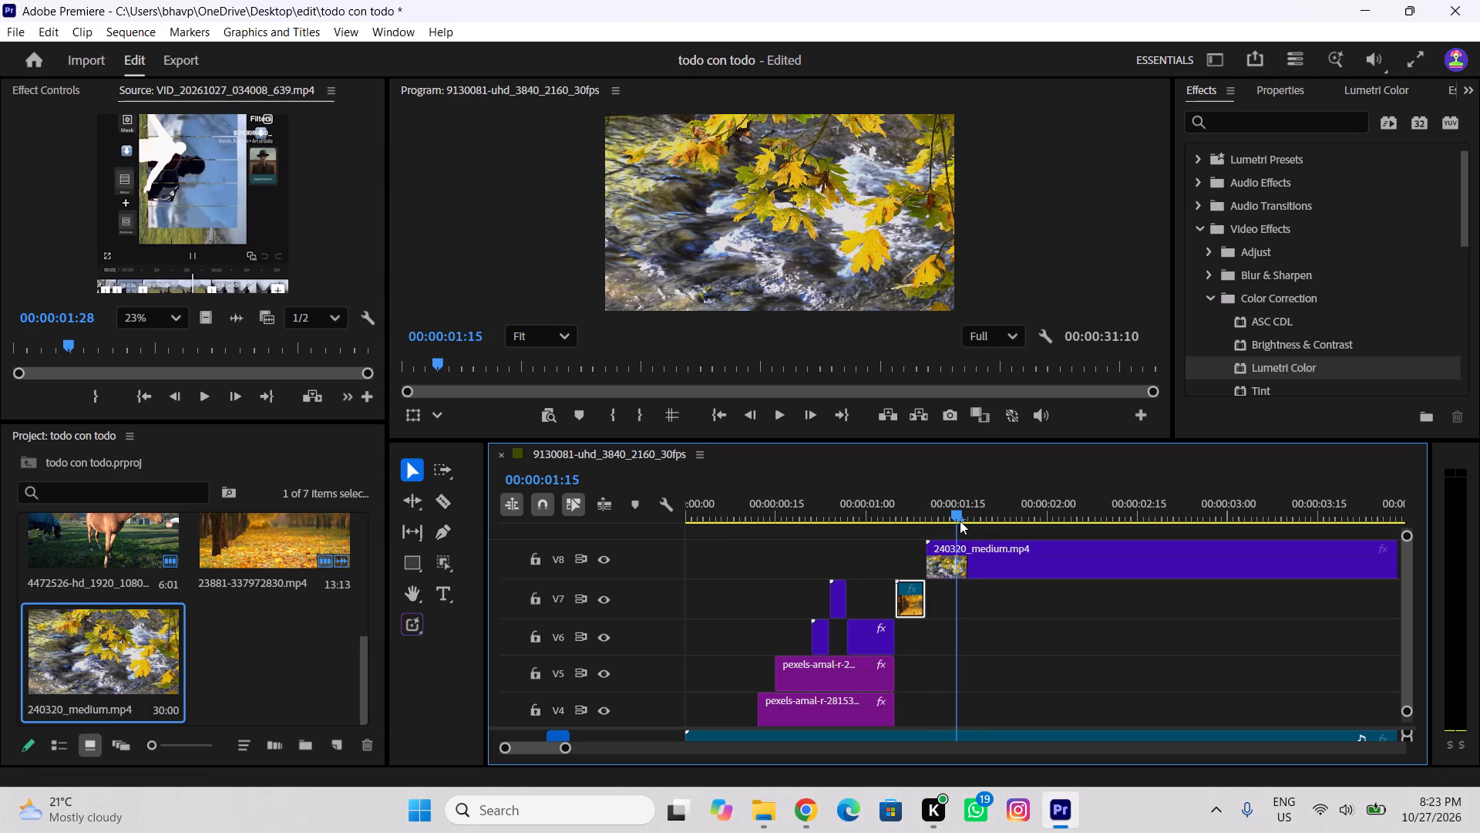
{"action": "key", "text": "c"}
{"action": "left_click", "coordinate": [960, 556]}
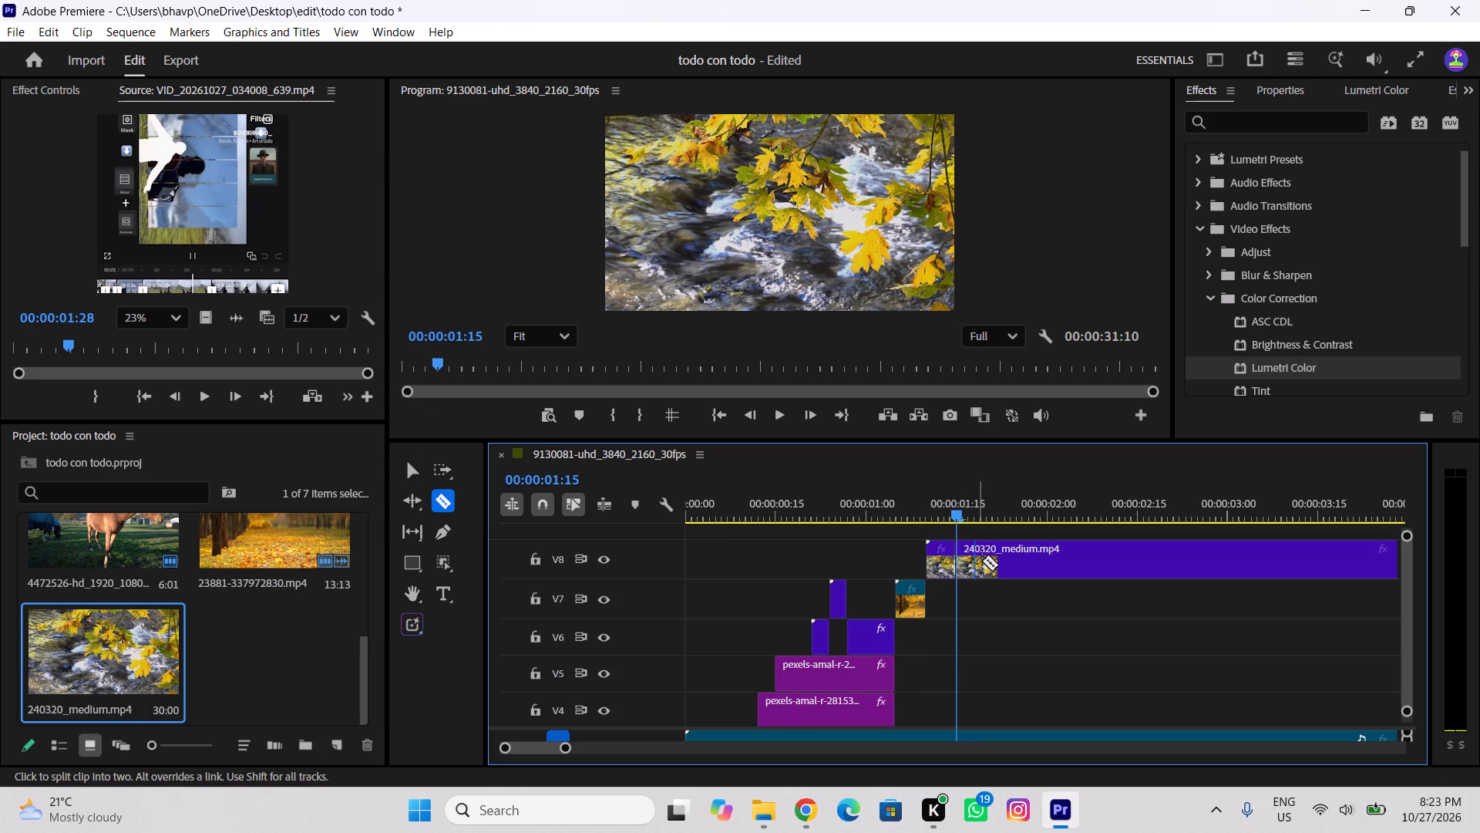
Delete the part of the stream clip after 00:00:01:15 on V8.
{"action": "key", "text": "v"}
{"action": "left_click", "coordinate": [1022, 558]}
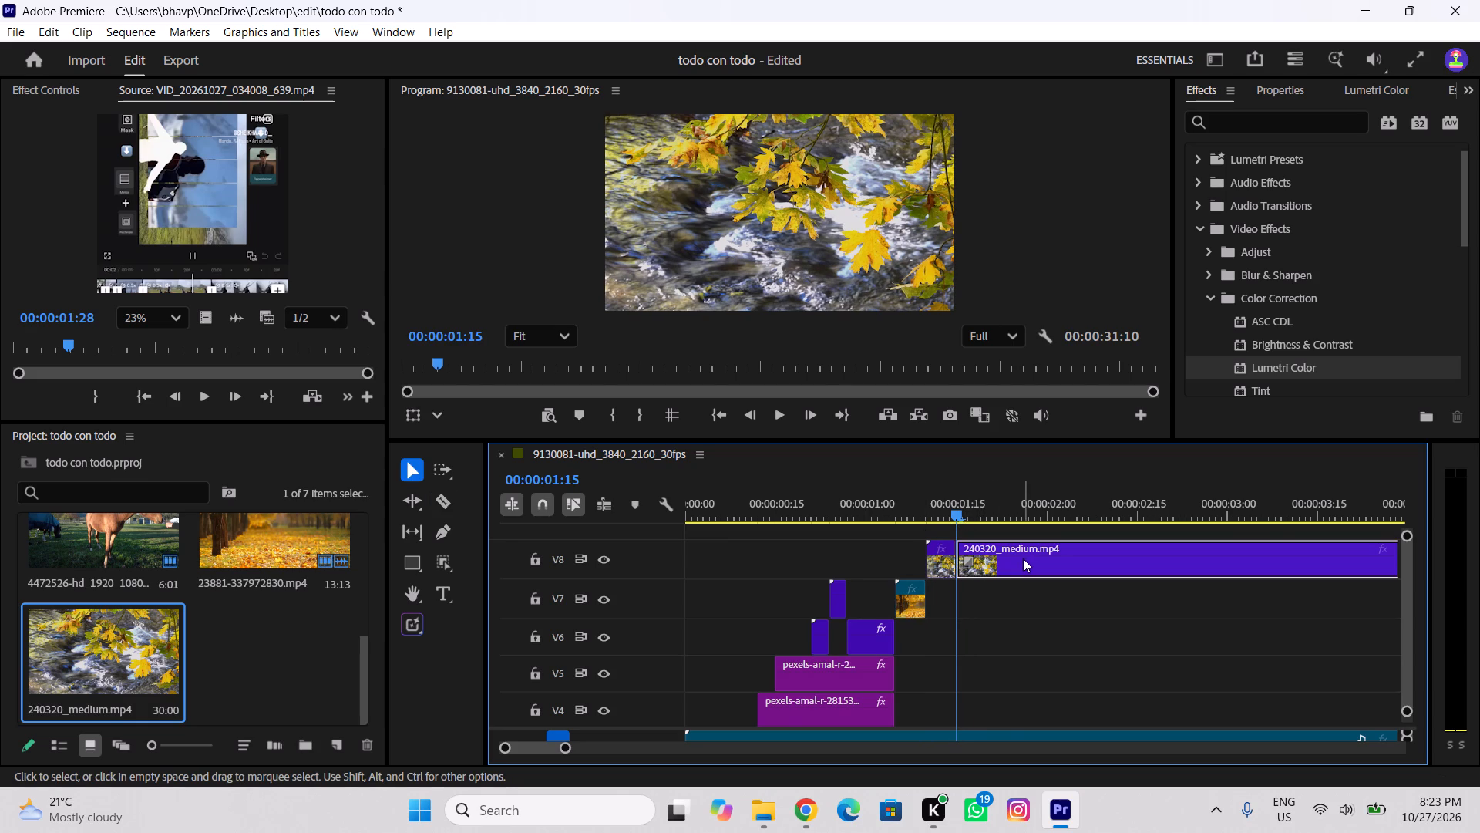
{"action": "key", "text": "Delete"}
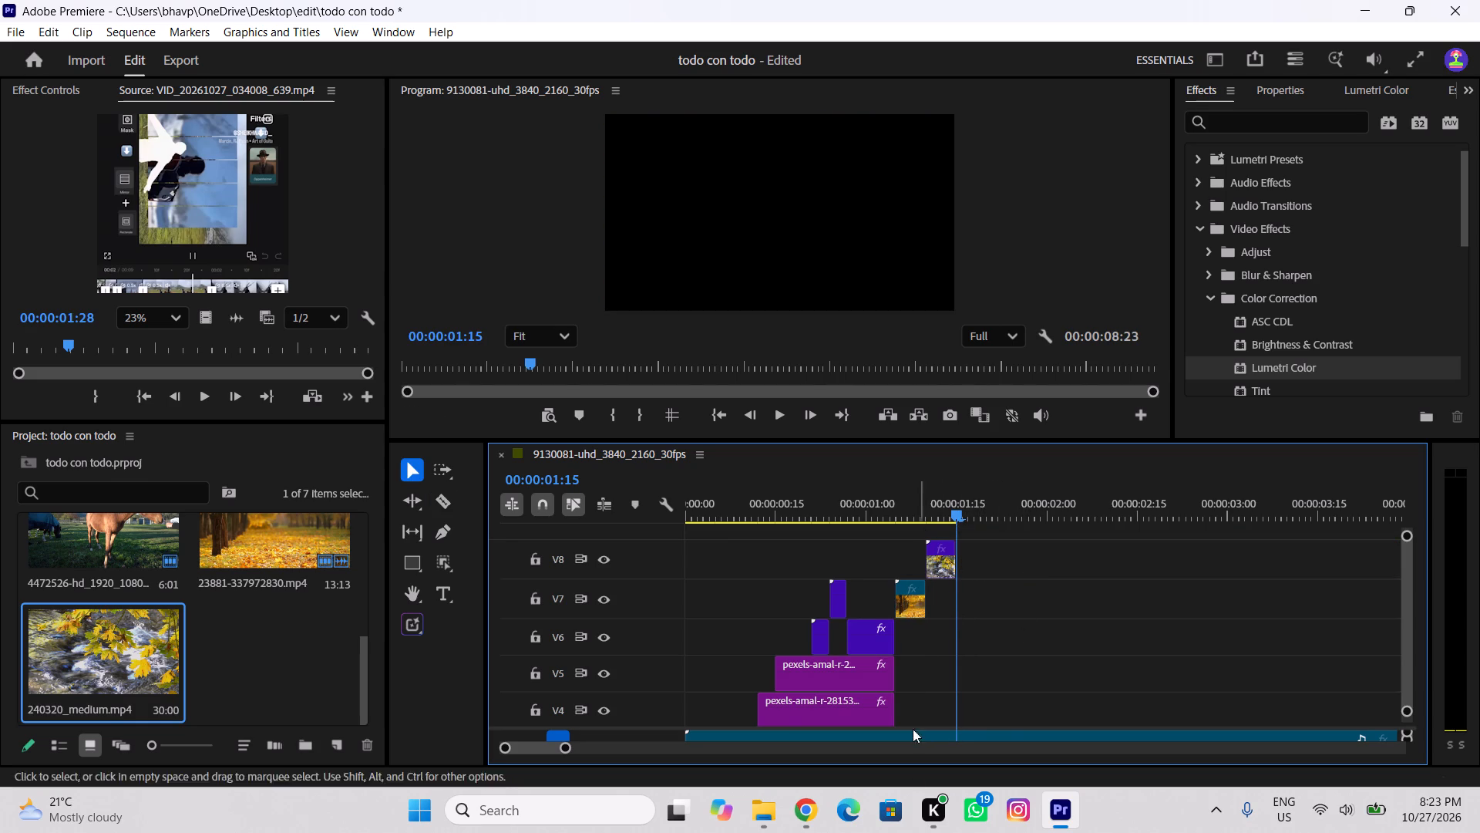
Switch to Chrome, look through the related Pixabay videos and open the downloaded 242945.mp4.
{"action": "left_click", "coordinate": [813, 818]}
{"action": "scroll", "coordinate": [753, 676], "scroll_direction": "down", "scroll_amount": 3}
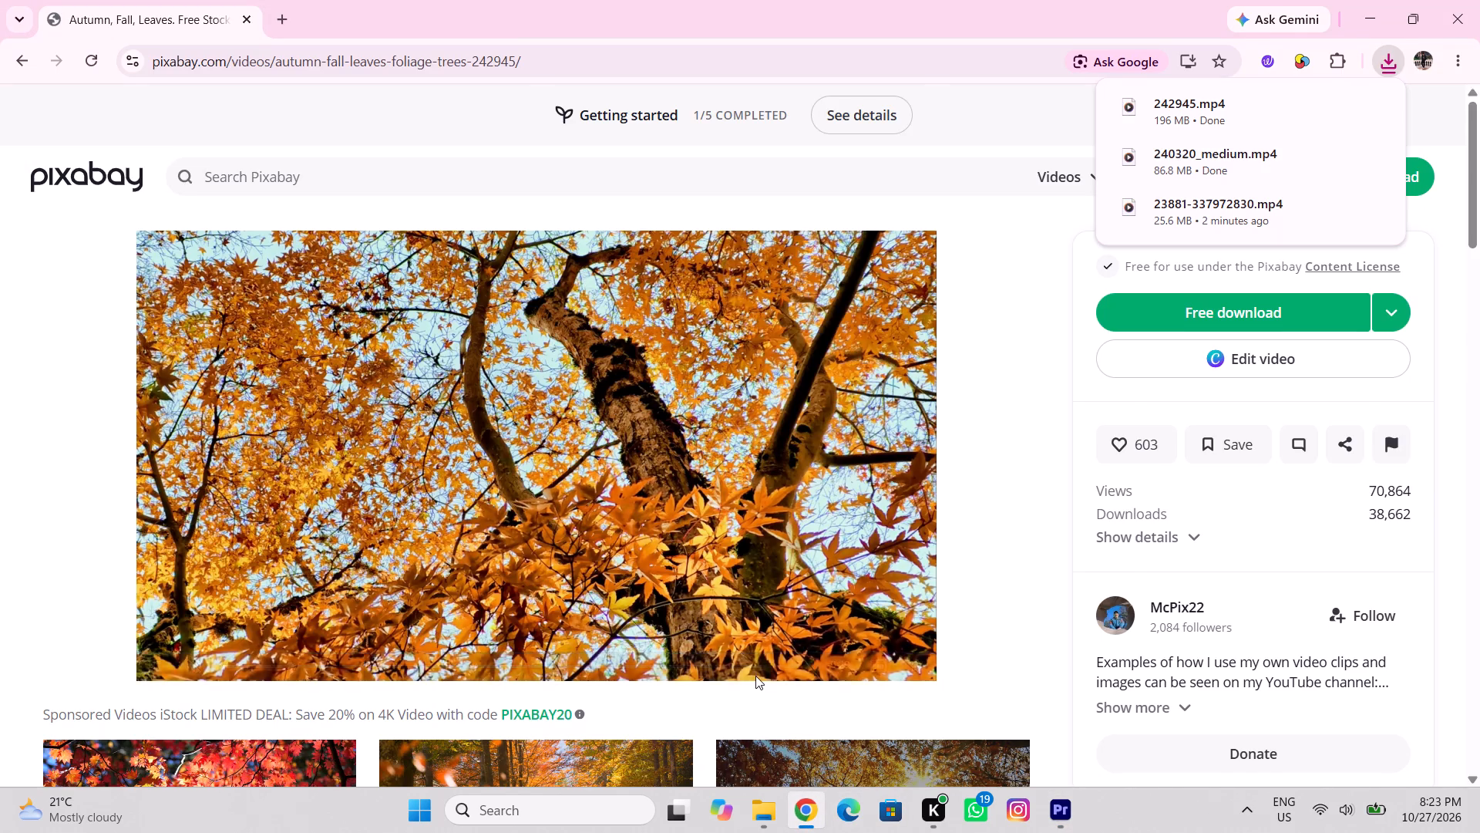
{"action": "scroll", "coordinate": [756, 676], "scroll_direction": "down", "scroll_amount": 14}
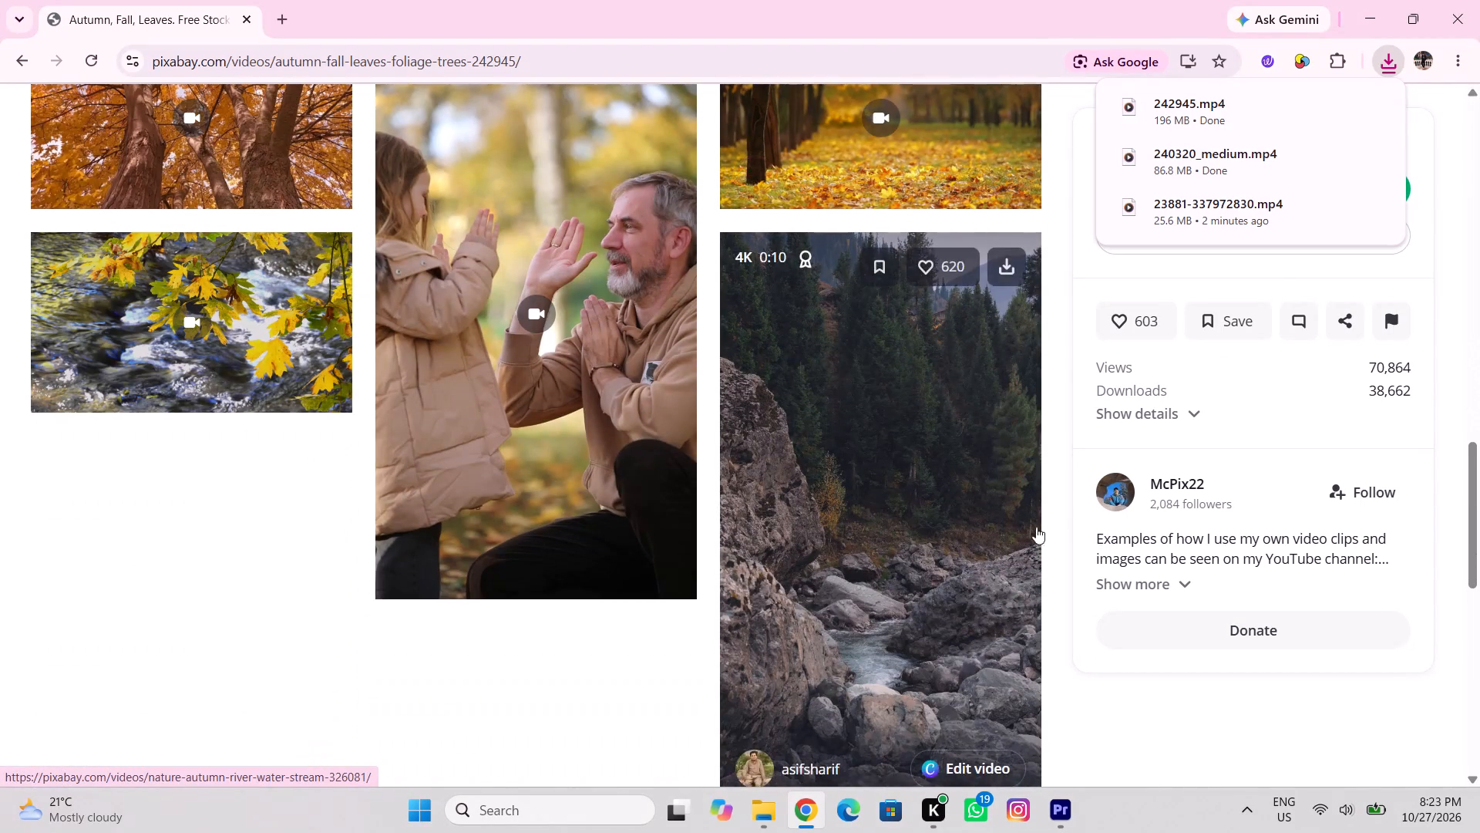
{"action": "double_click", "coordinate": [1198, 119]}
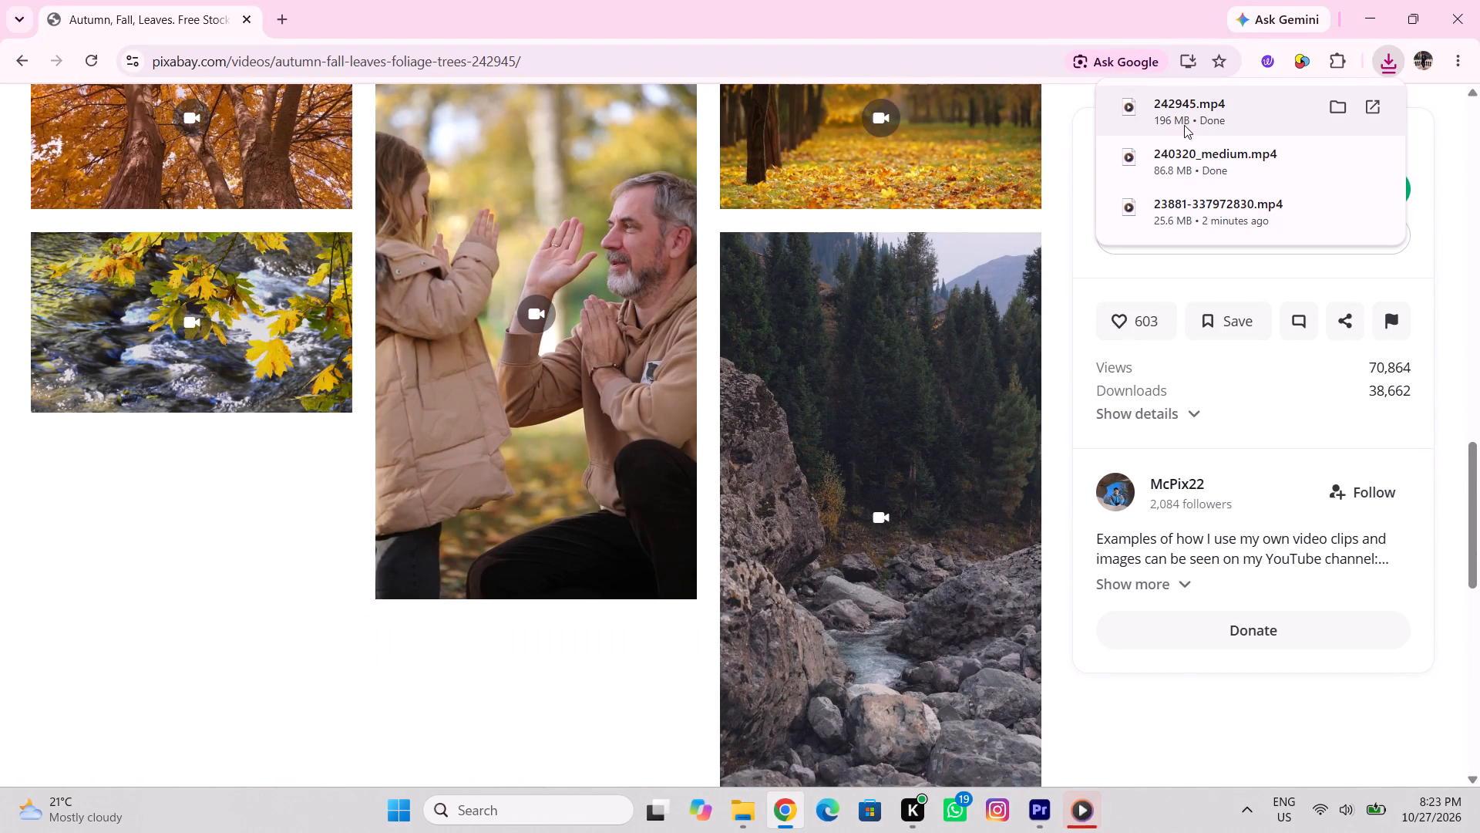
Preview the downloaded autumn leaves clip 242945.mp4 in Media Player and close the player.
{"action": "left_click", "coordinate": [1078, 822]}
{"action": "left_click", "coordinate": [1479, 0]}
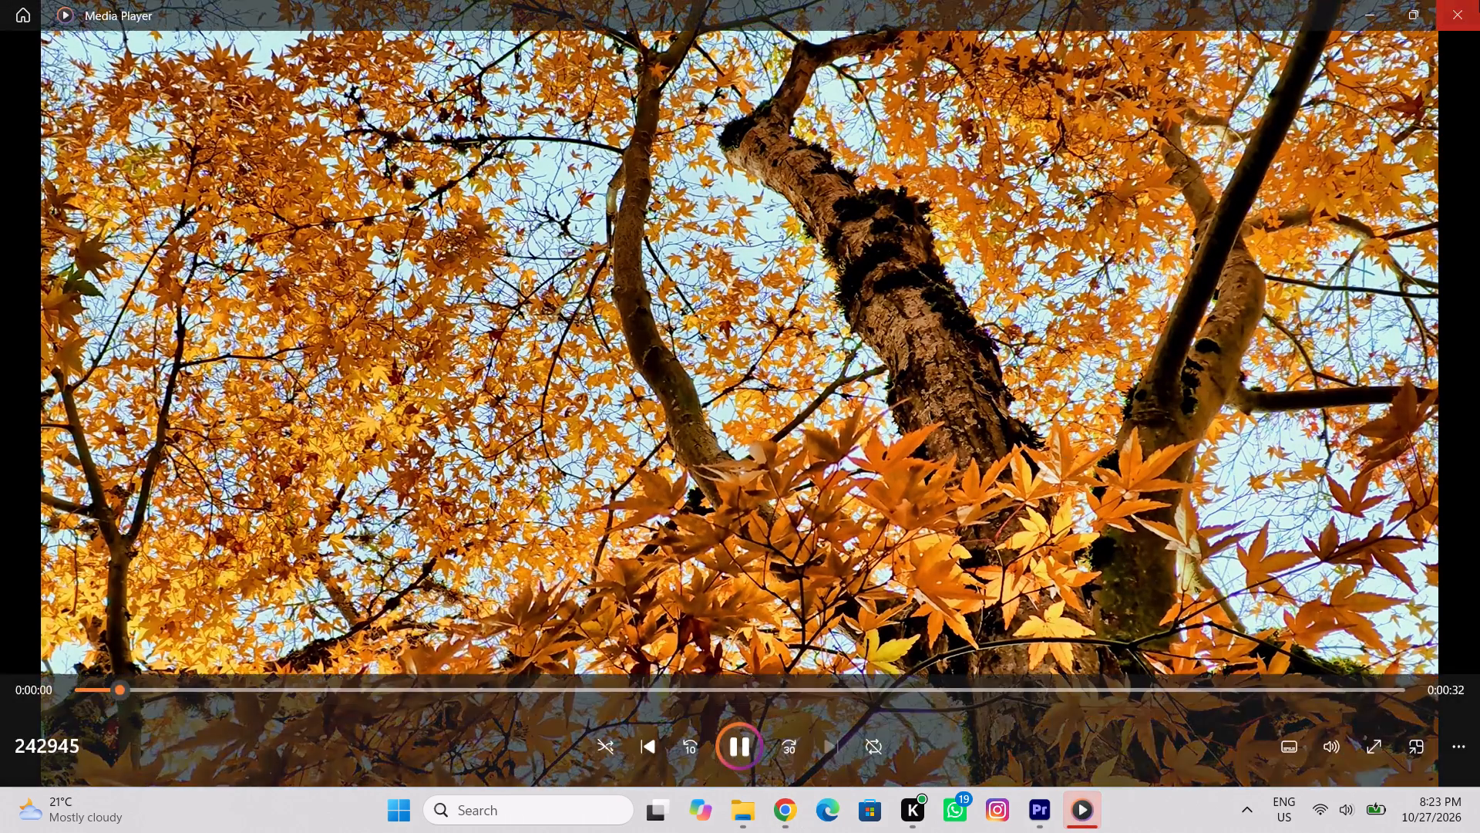
Download the related Pixabay video of orange autumn trees with thick trunks.
{"action": "scroll", "coordinate": [489, 303], "scroll_direction": "up", "scroll_amount": 6}
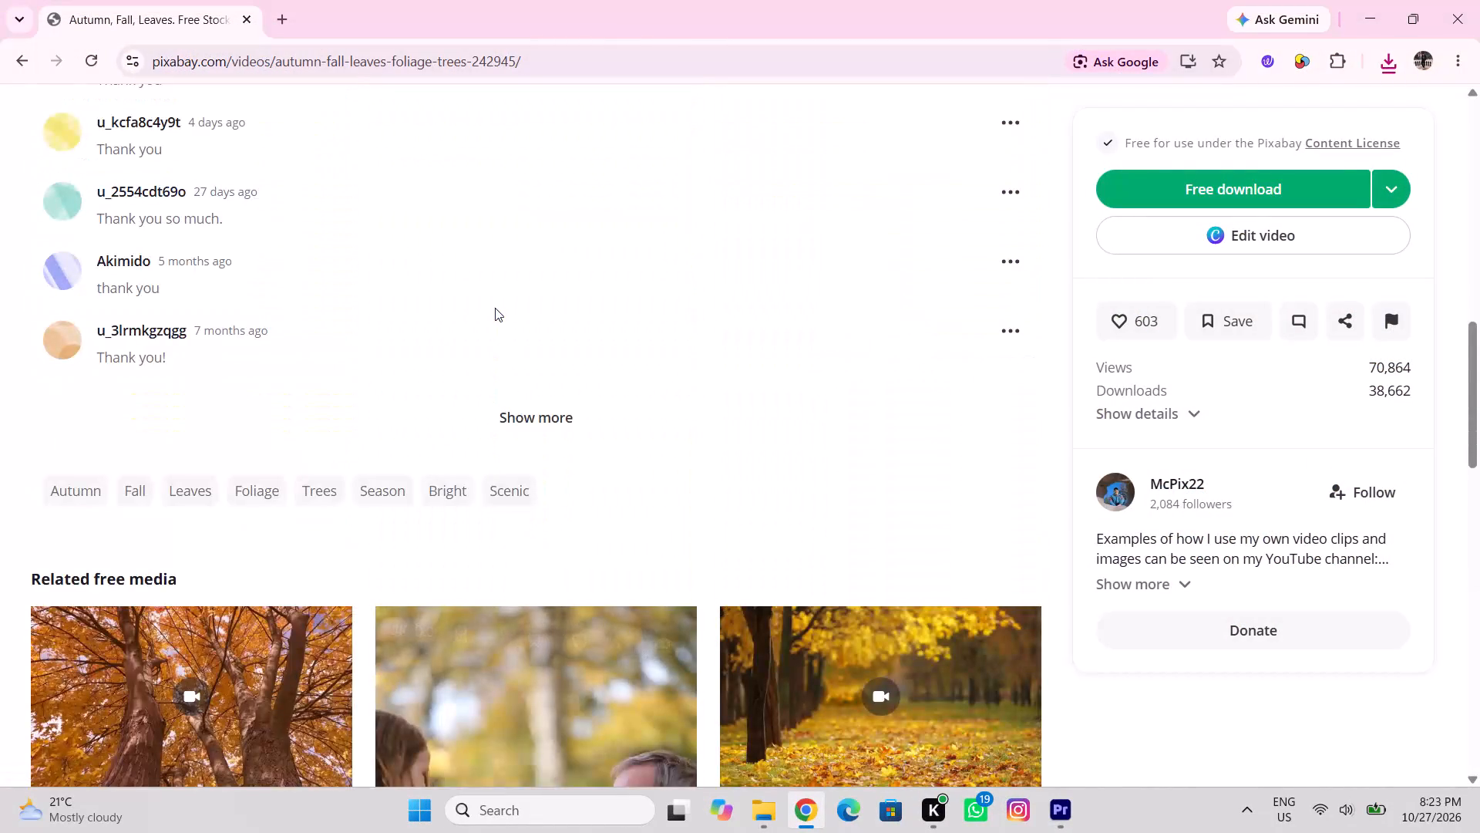
{"action": "scroll", "coordinate": [497, 314], "scroll_direction": "down", "scroll_amount": 3}
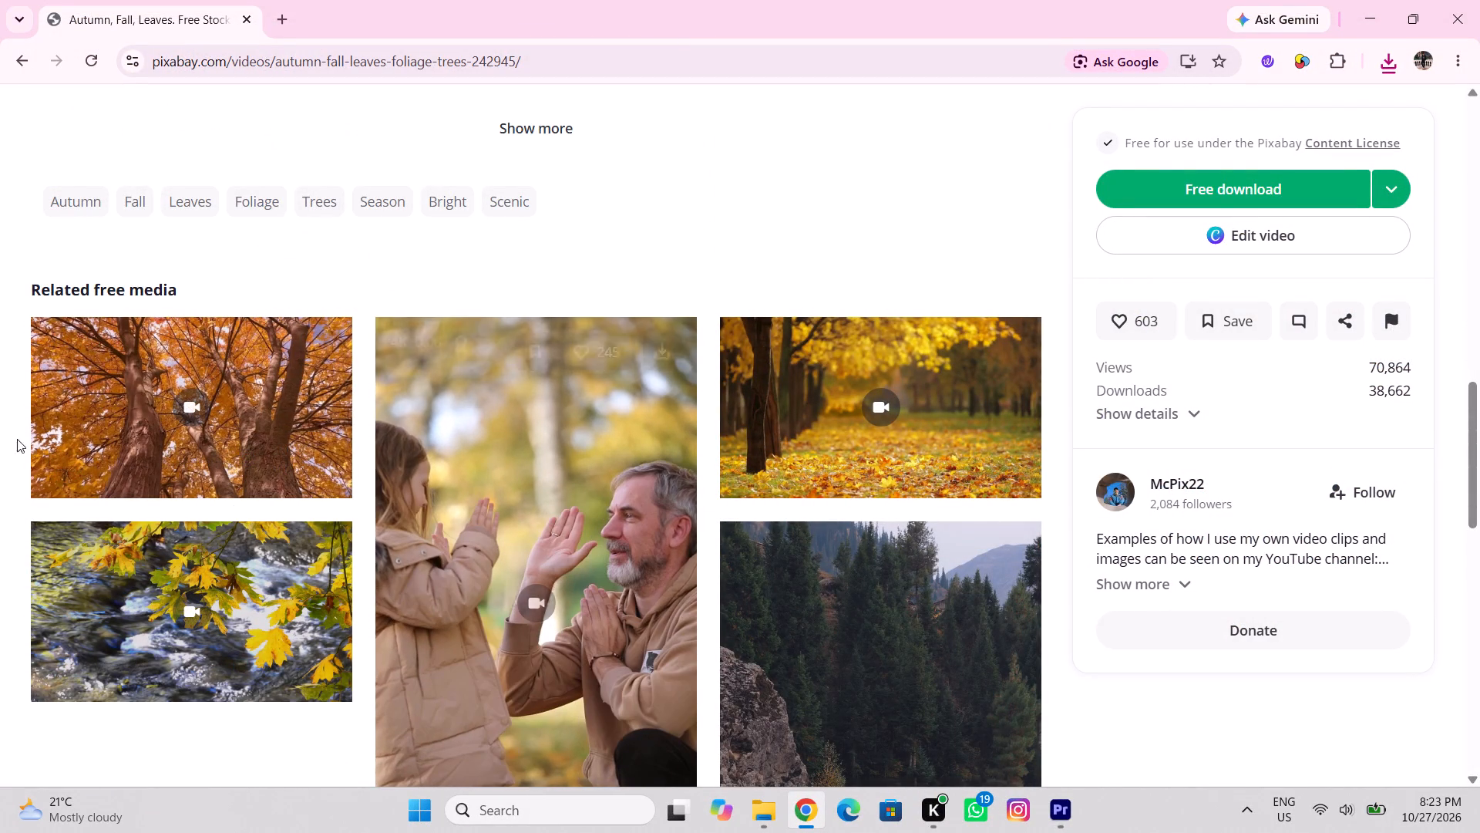
{"action": "left_click", "coordinate": [308, 347]}
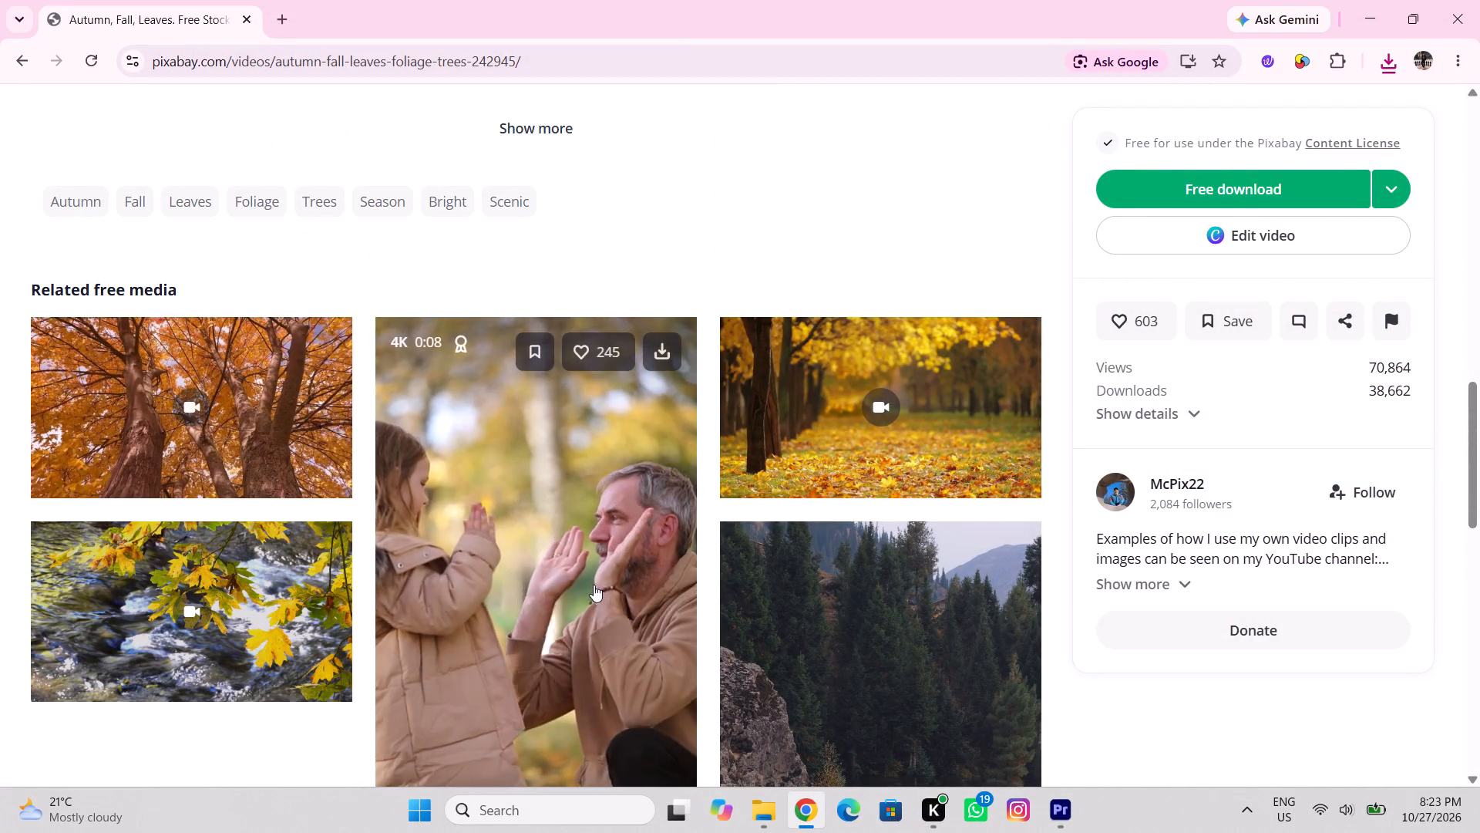
{"action": "left_click", "coordinate": [1060, 804]}
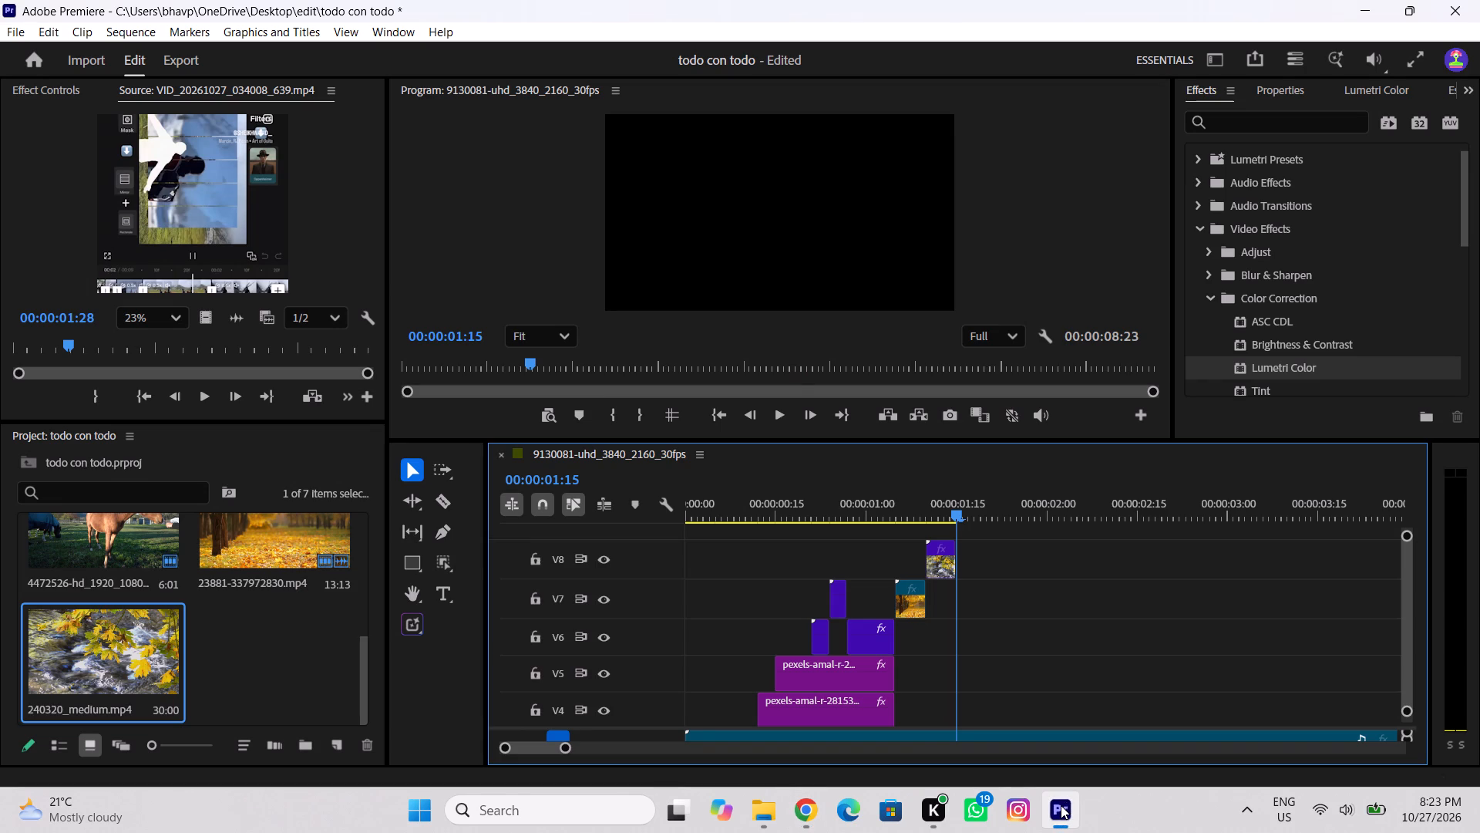
{"action": "left_click", "coordinate": [802, 811]}
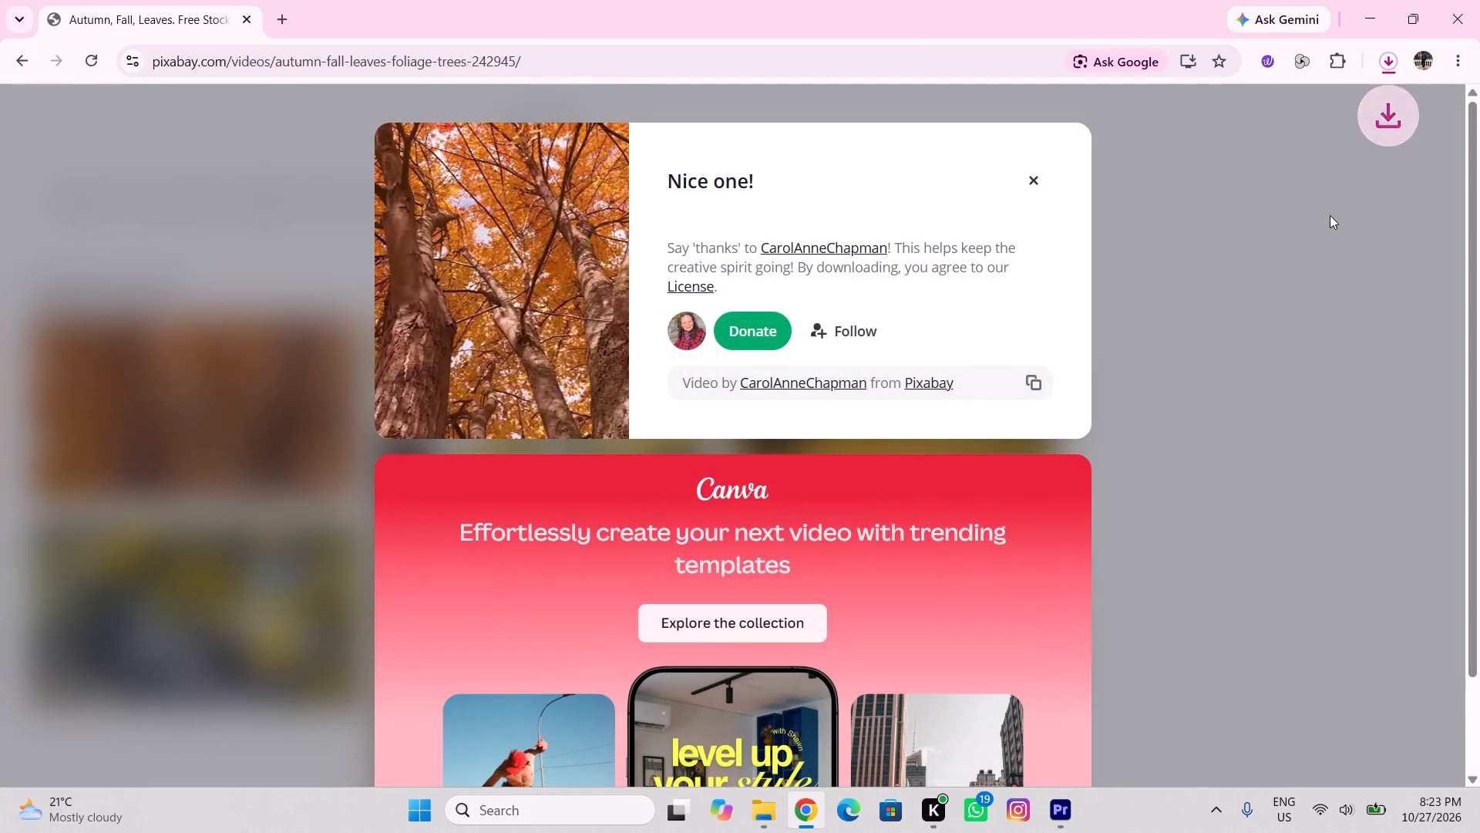
{"action": "left_click_drag", "start_coordinate": [1306, 119], "coordinate": [1147, 486]}
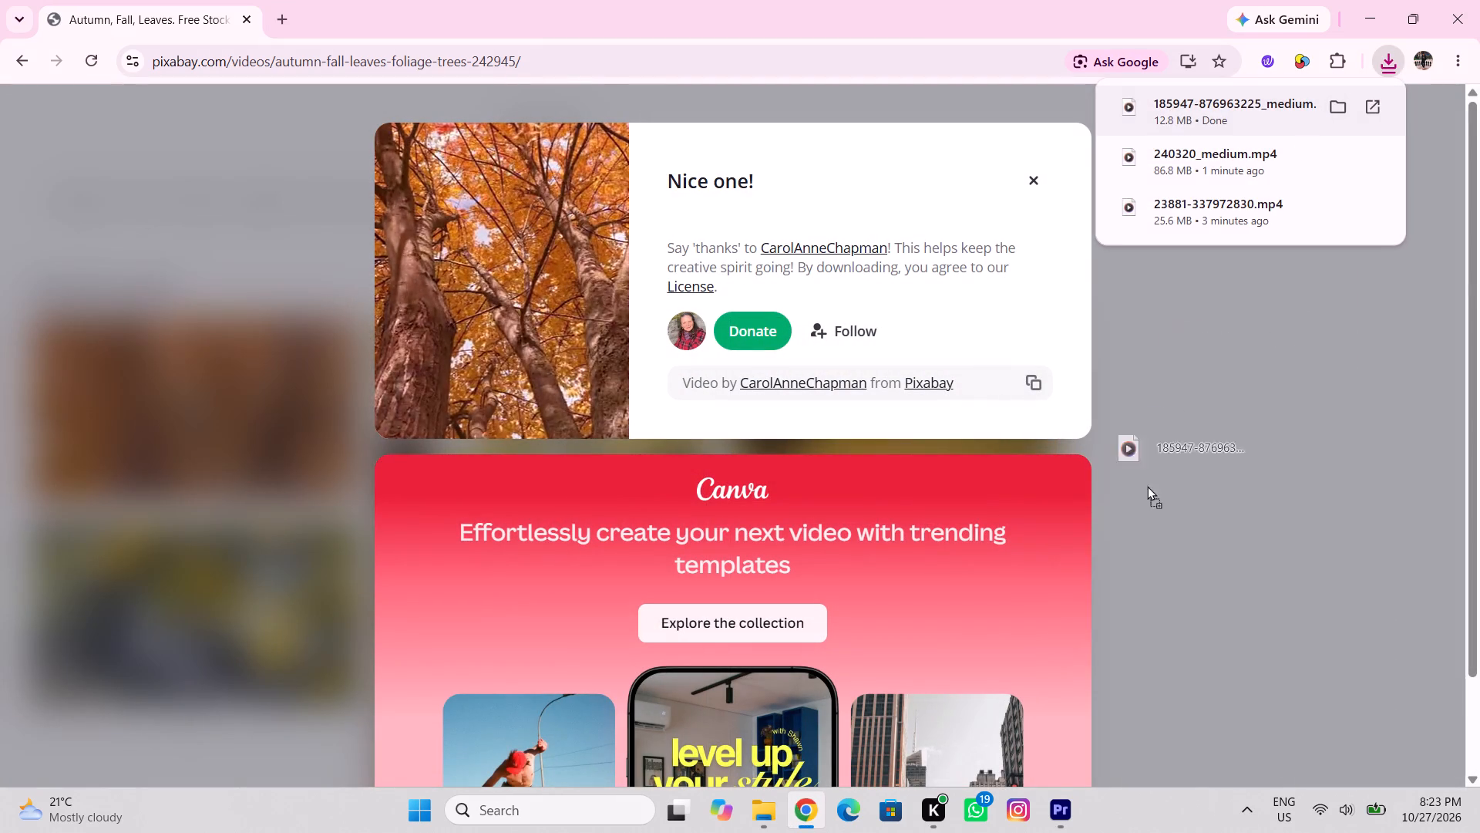
{"action": "left_click_drag", "start_coordinate": [1147, 486], "coordinate": [188, 666]}
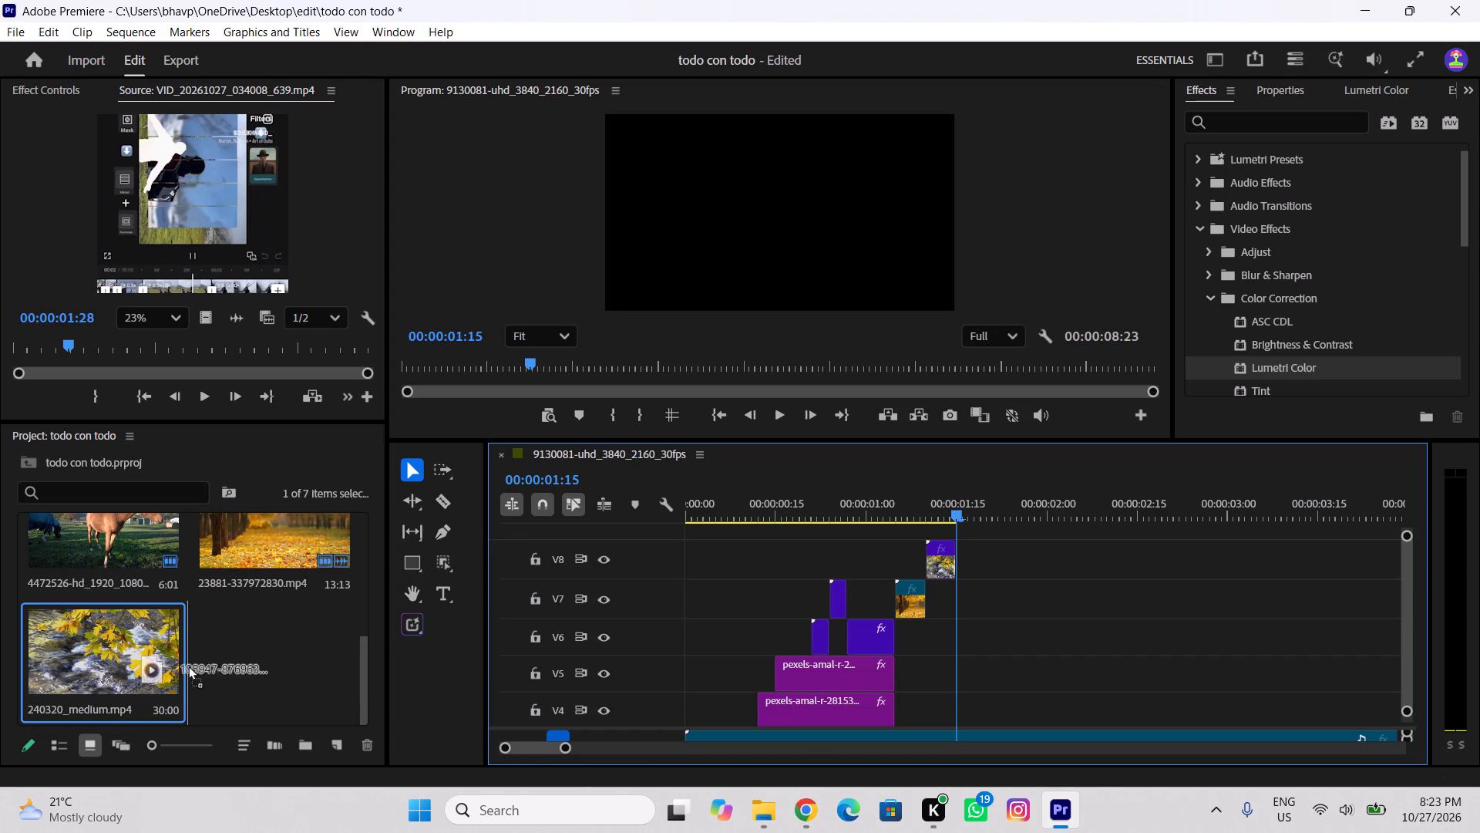
{"action": "left_click_drag", "start_coordinate": [188, 666], "coordinate": [247, 664]}
{"action": "left_click_drag", "start_coordinate": [250, 658], "coordinate": [842, 575]}
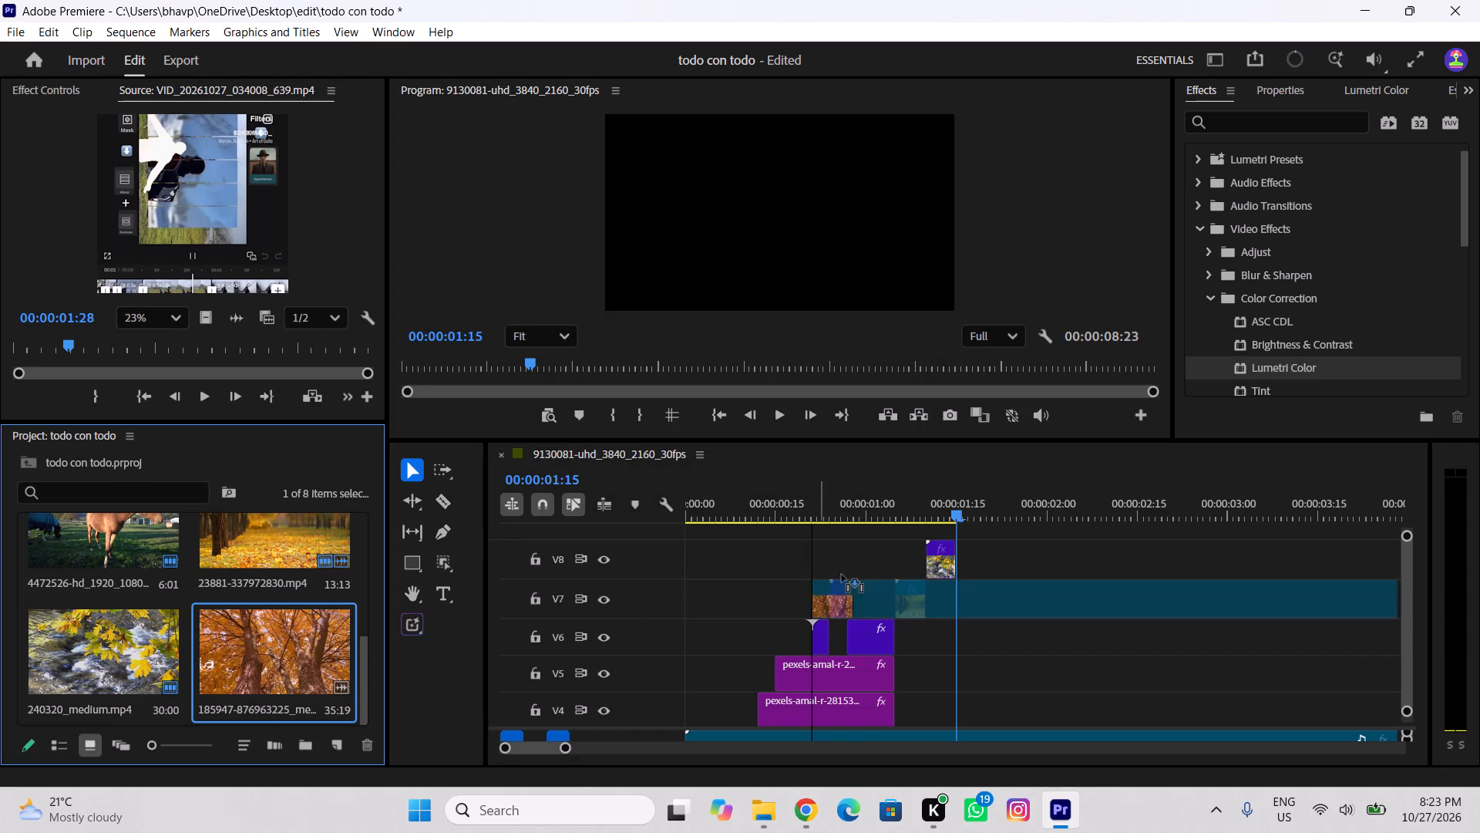
{"action": "left_click_drag", "start_coordinate": [842, 575], "coordinate": [967, 528]}
{"action": "scroll", "coordinate": [929, 538], "scroll_direction": "up", "scroll_amount": 6, "text": "ctrl"}
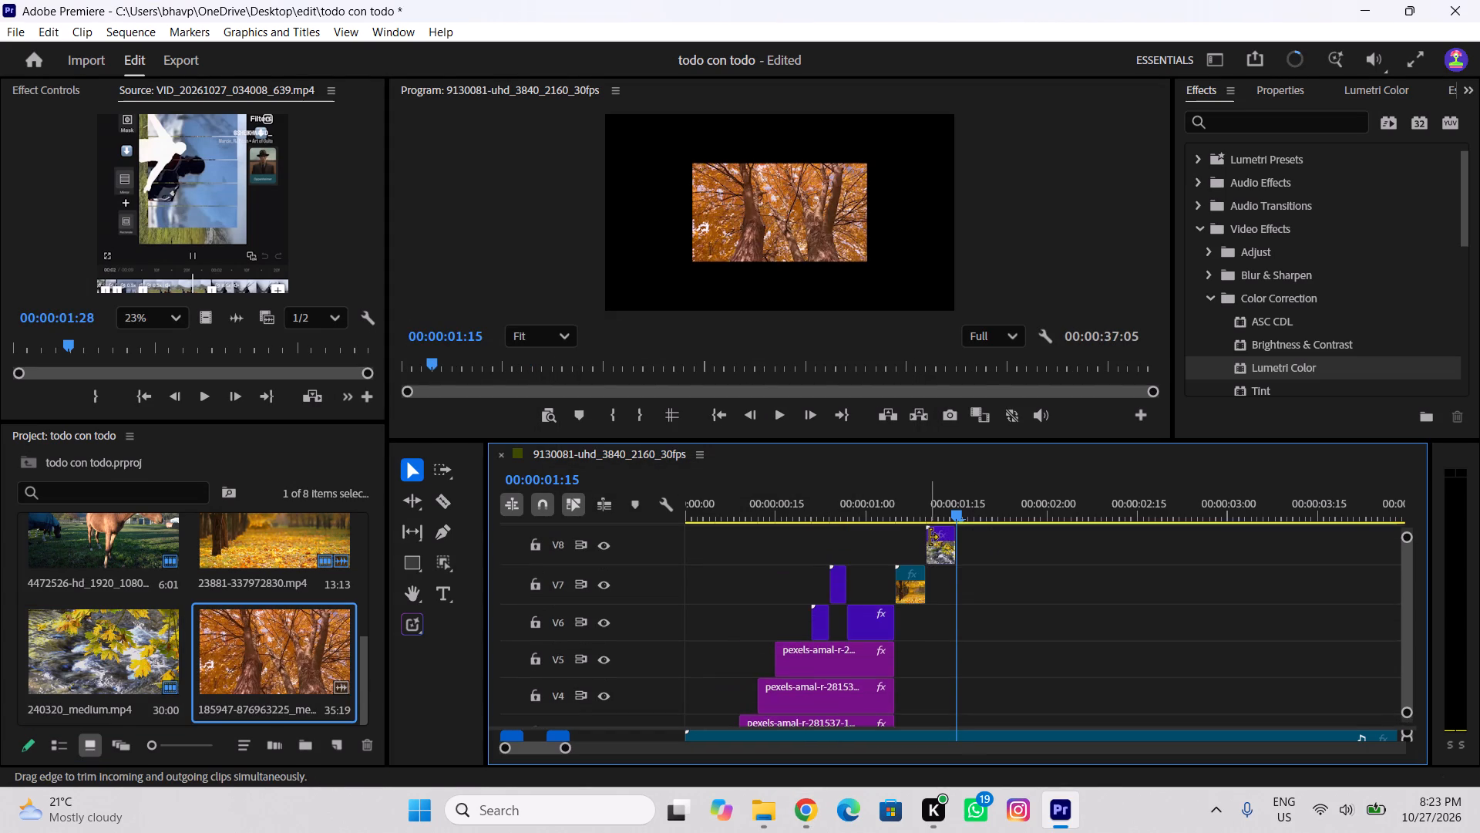
{"action": "scroll", "coordinate": [932, 538], "scroll_direction": "up", "scroll_amount": 6, "text": "ctrl"}
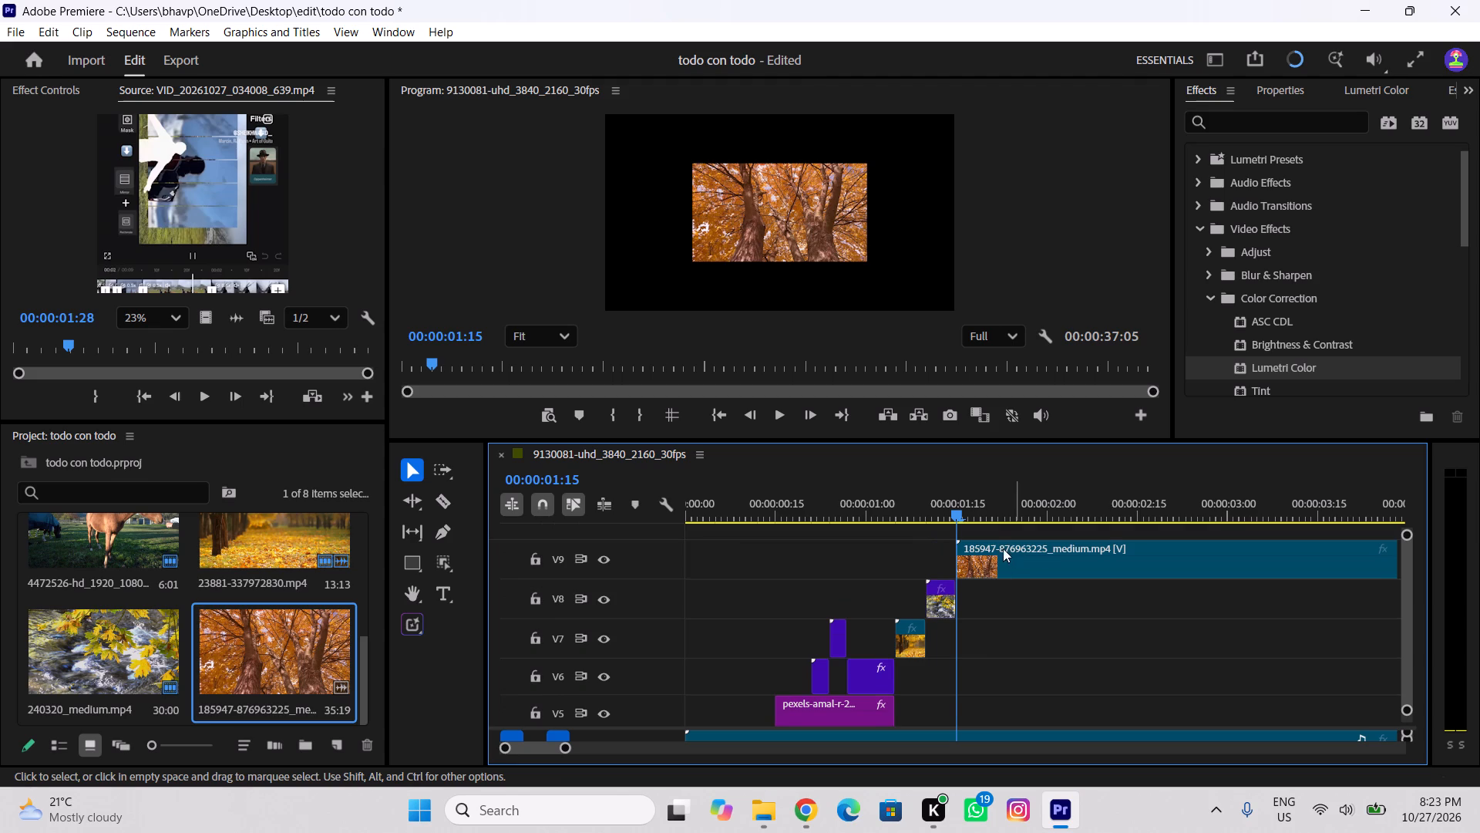
Cut the autumn trees clip on V9 at 00:00:01:19 and delete the part after the cut.
{"action": "left_click_drag", "start_coordinate": [957, 518], "coordinate": [974, 518]}
{"action": "left_click_drag", "start_coordinate": [954, 512], "coordinate": [957, 512]}
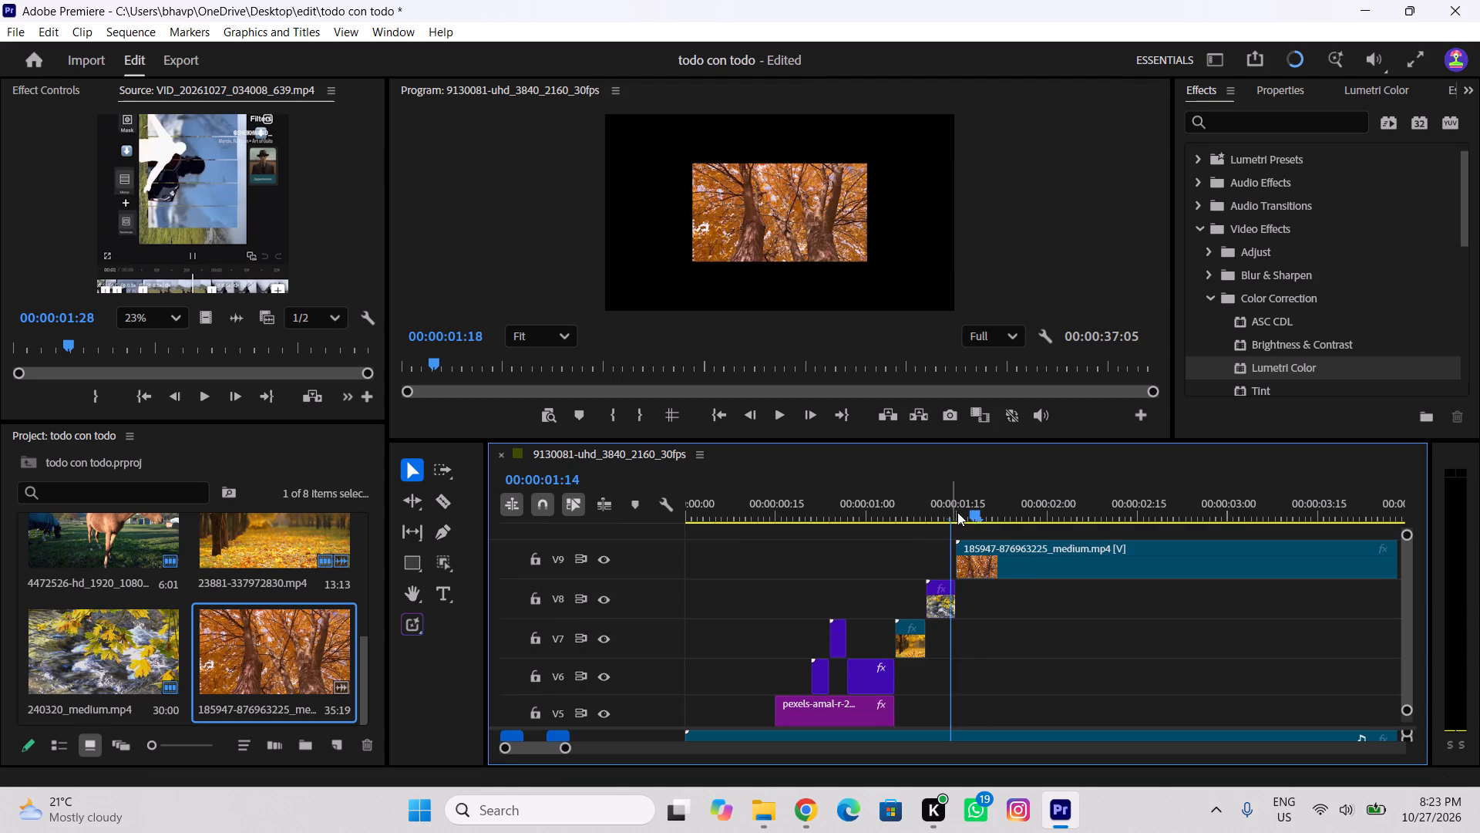
{"action": "left_click_drag", "start_coordinate": [957, 512], "coordinate": [985, 514]}
{"action": "key", "text": "c"}
{"action": "left_click", "coordinate": [981, 553]}
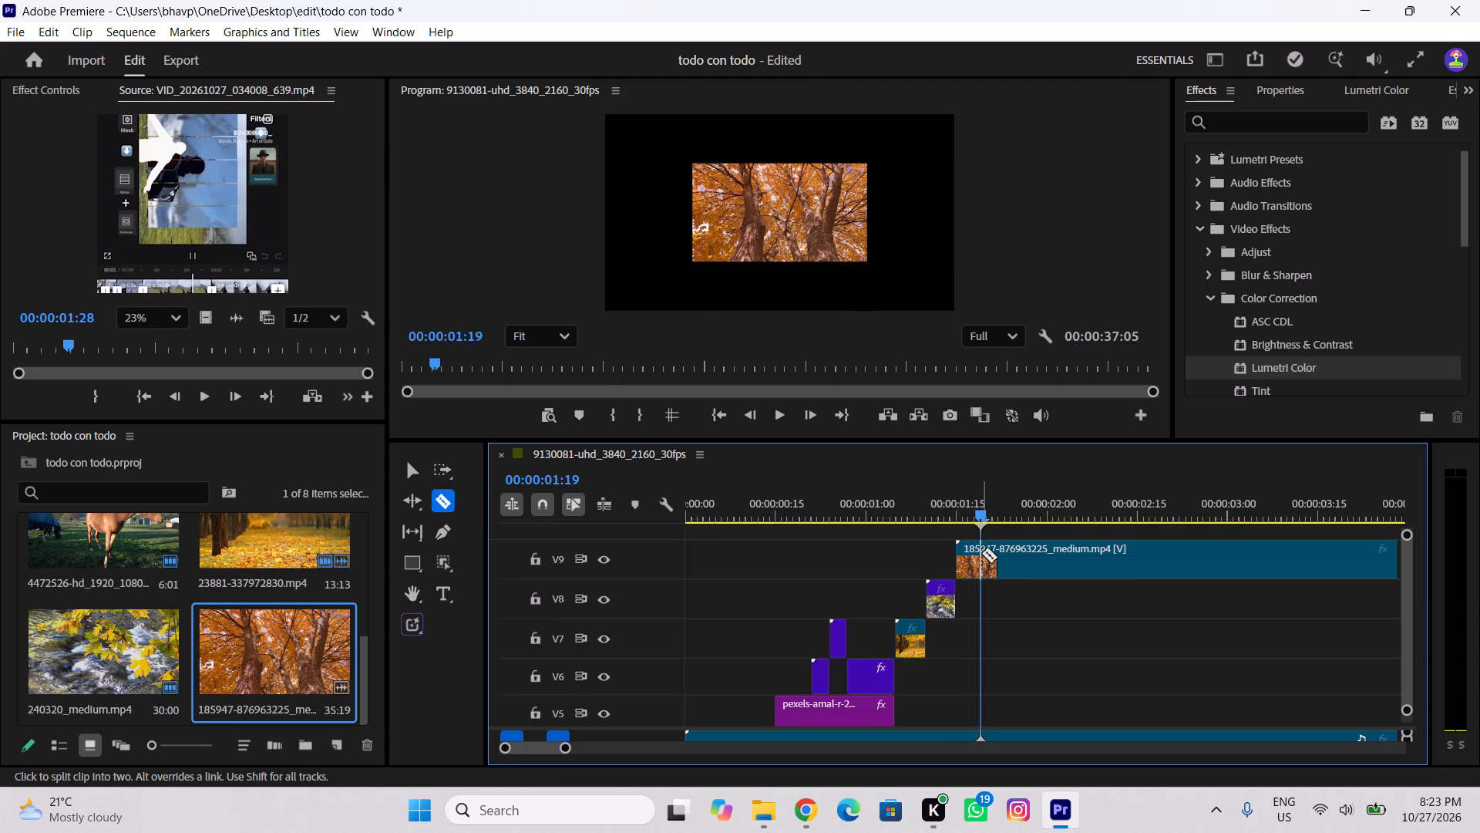
{"action": "key", "text": "v"}
{"action": "left_click", "coordinate": [1088, 563]}
{"action": "key", "text": "Delete"}
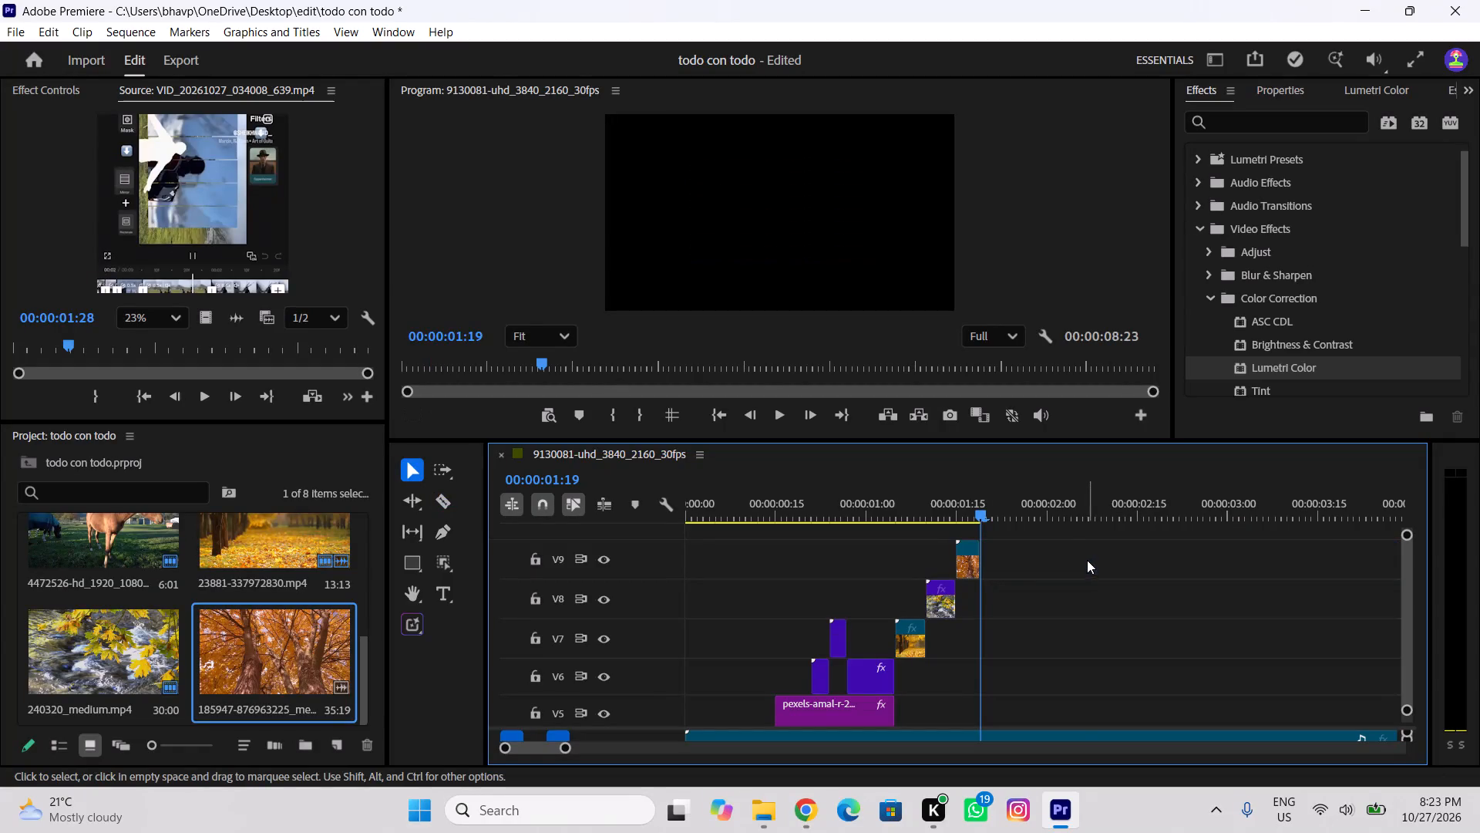
Play the sequence from the start to review the timing of the autumn clips against the music.
{"action": "left_click_drag", "start_coordinate": [1013, 511], "coordinate": [497, 537]}
{"action": "key", "text": "space"}
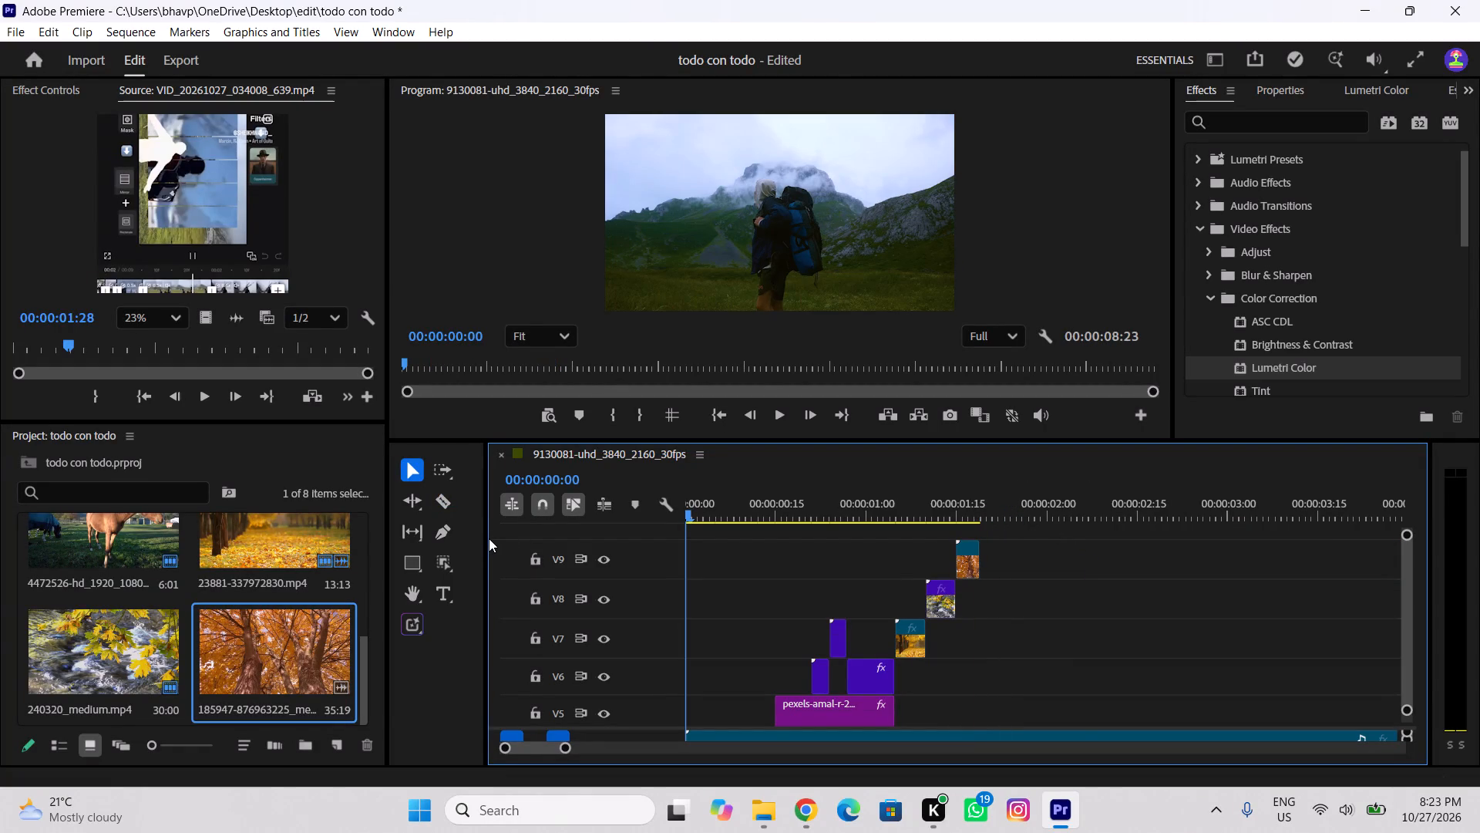
{"action": "key", "text": "space"}
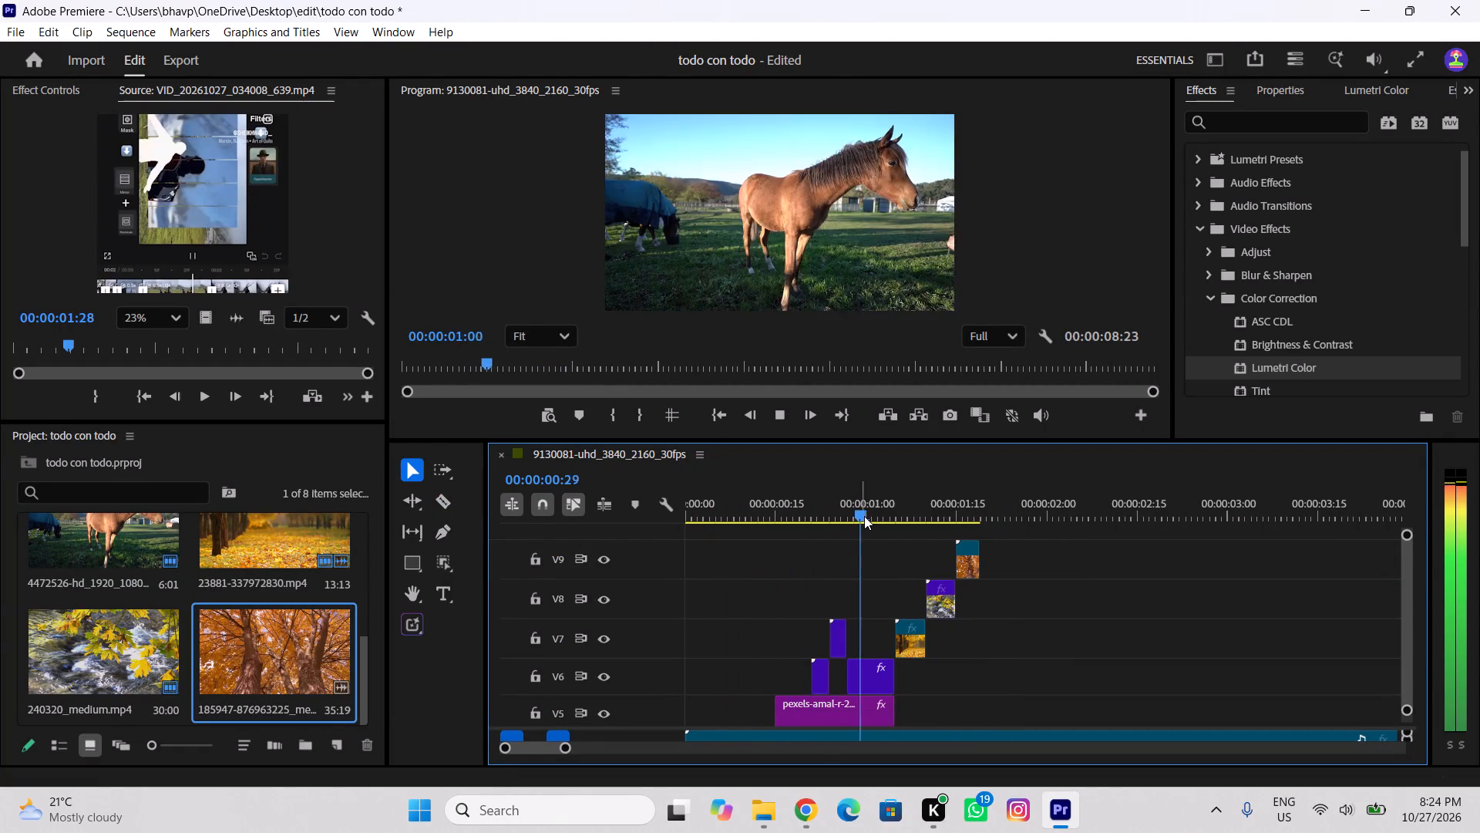
{"action": "key", "text": "space"}
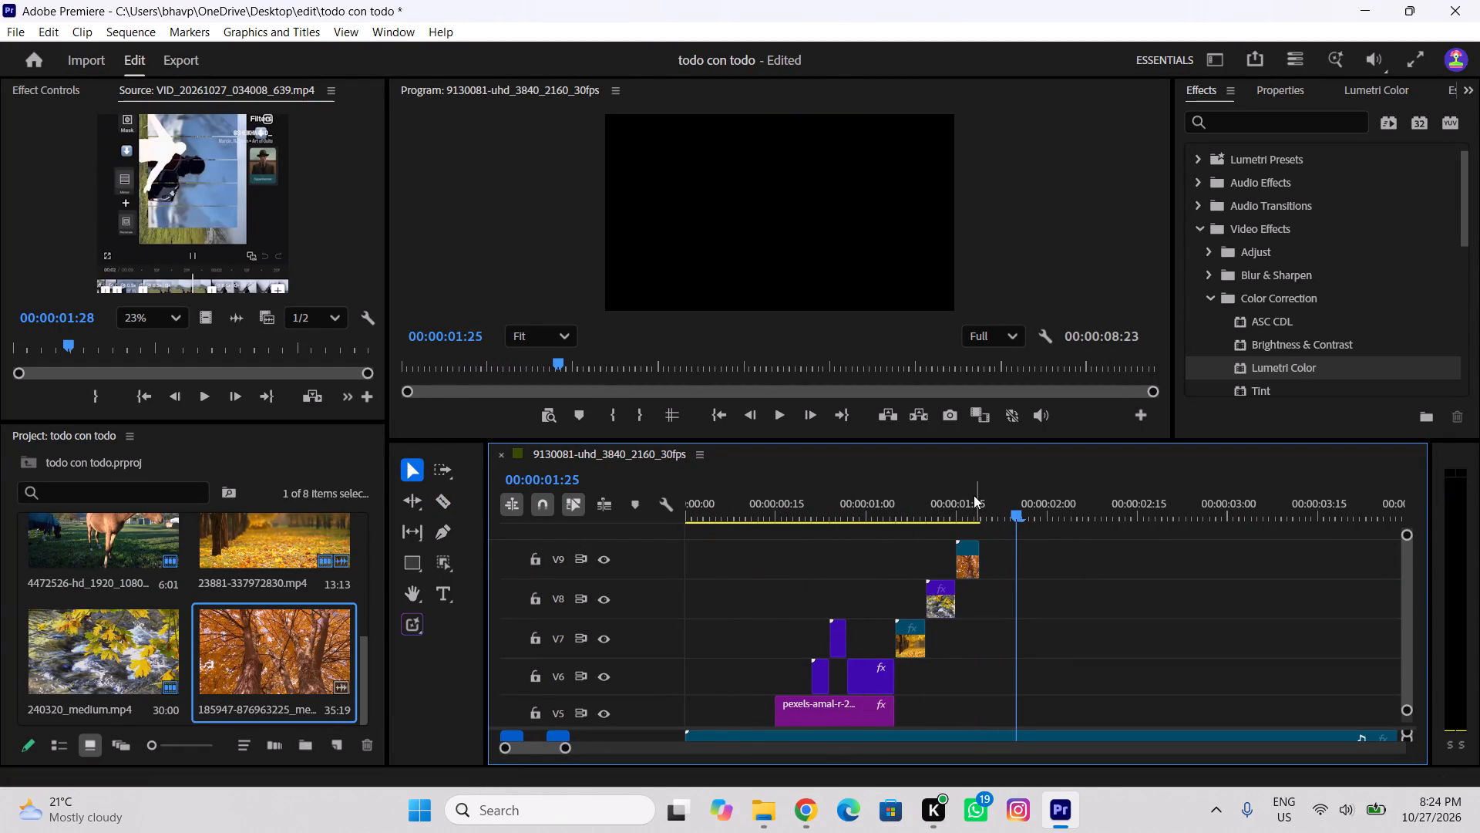
Scale the autumn trees clip on V9 to 206 so that it fills the frame.
{"action": "left_click", "coordinate": [974, 495]}
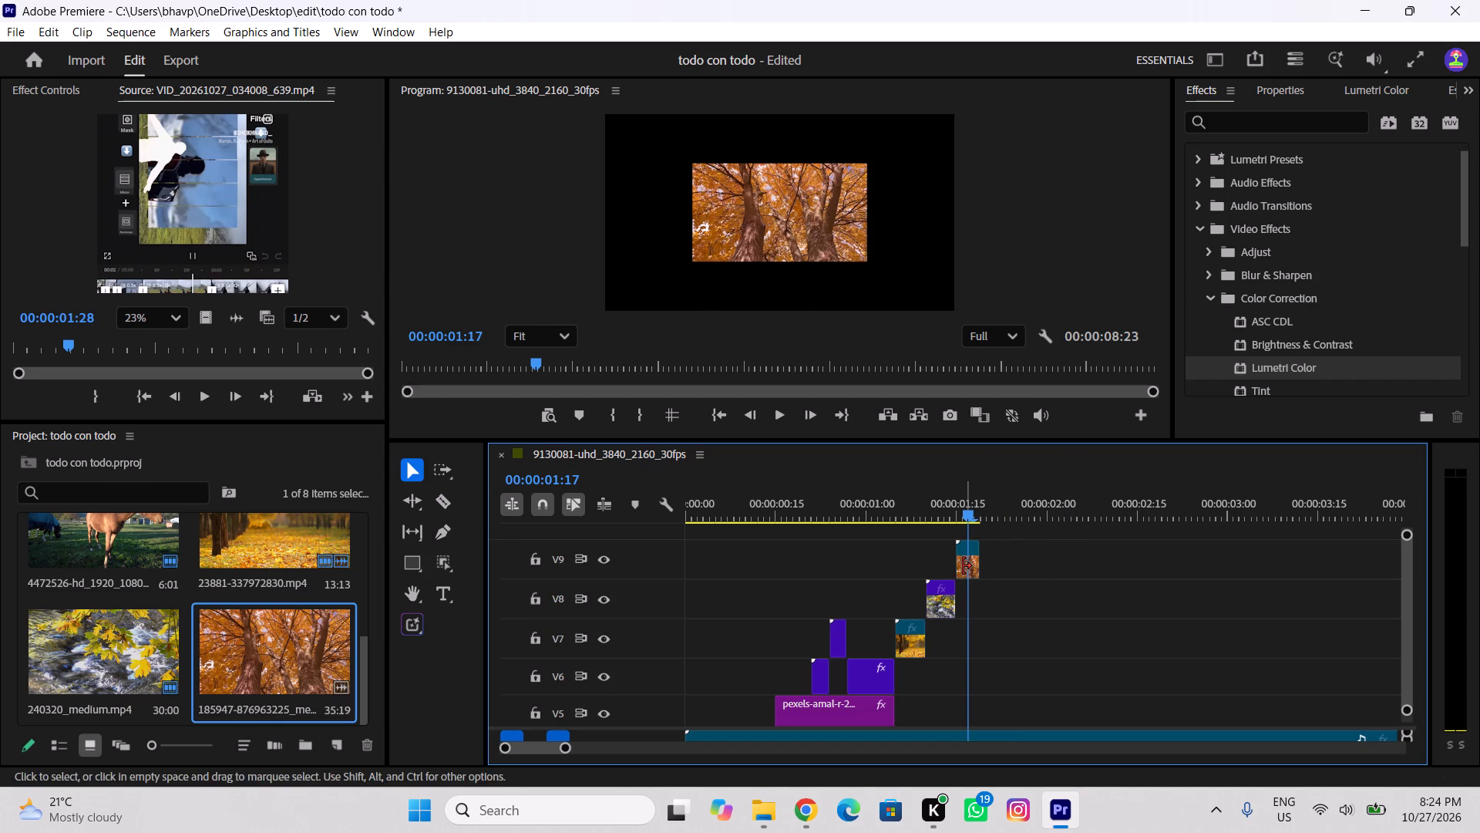
{"action": "left_click", "coordinate": [963, 566]}
{"action": "left_click", "coordinate": [972, 563]}
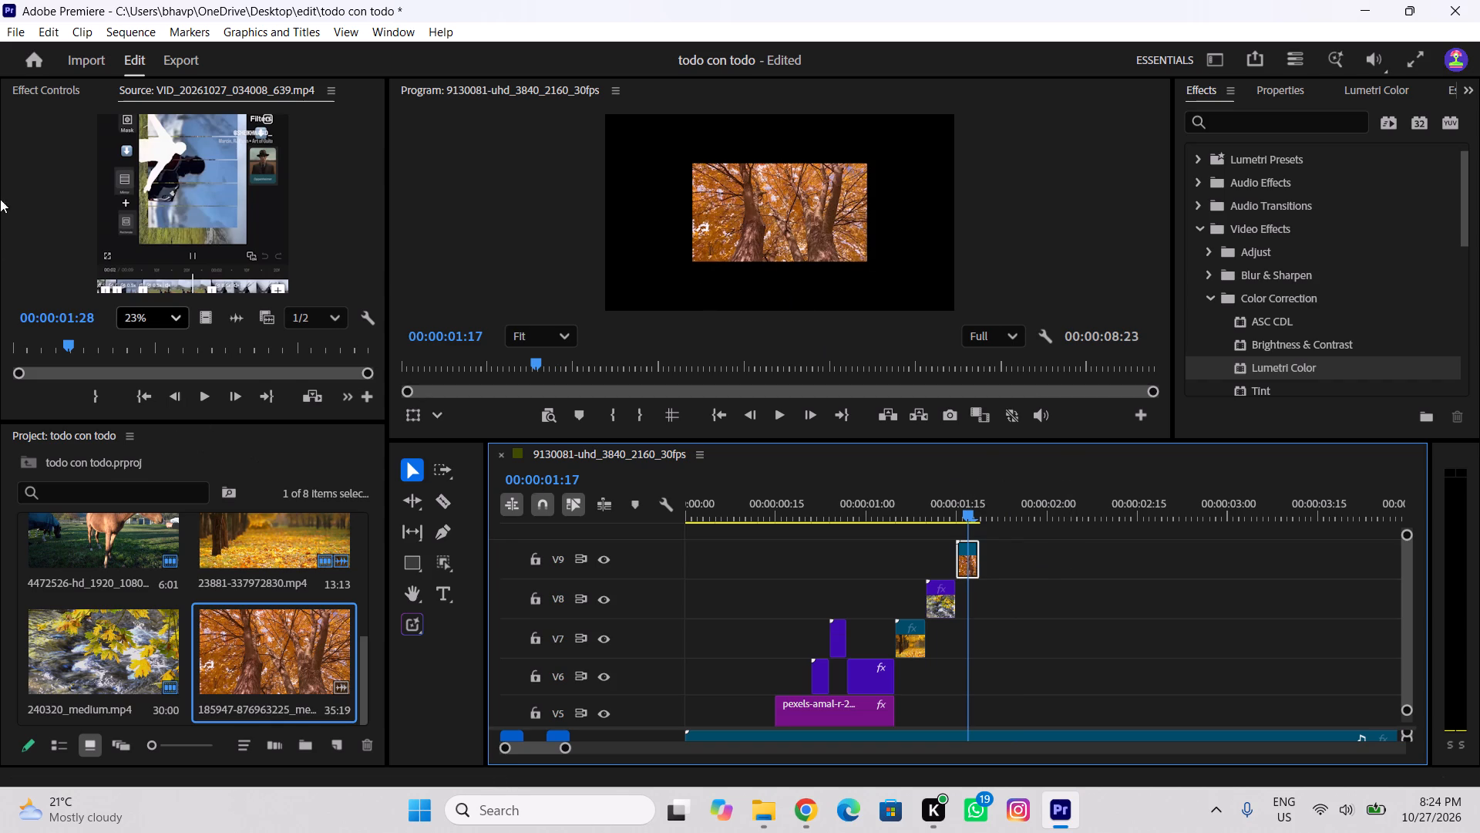
{"action": "left_click", "coordinate": [21, 90]}
{"action": "left_click_drag", "start_coordinate": [157, 228], "coordinate": [180, 236]}
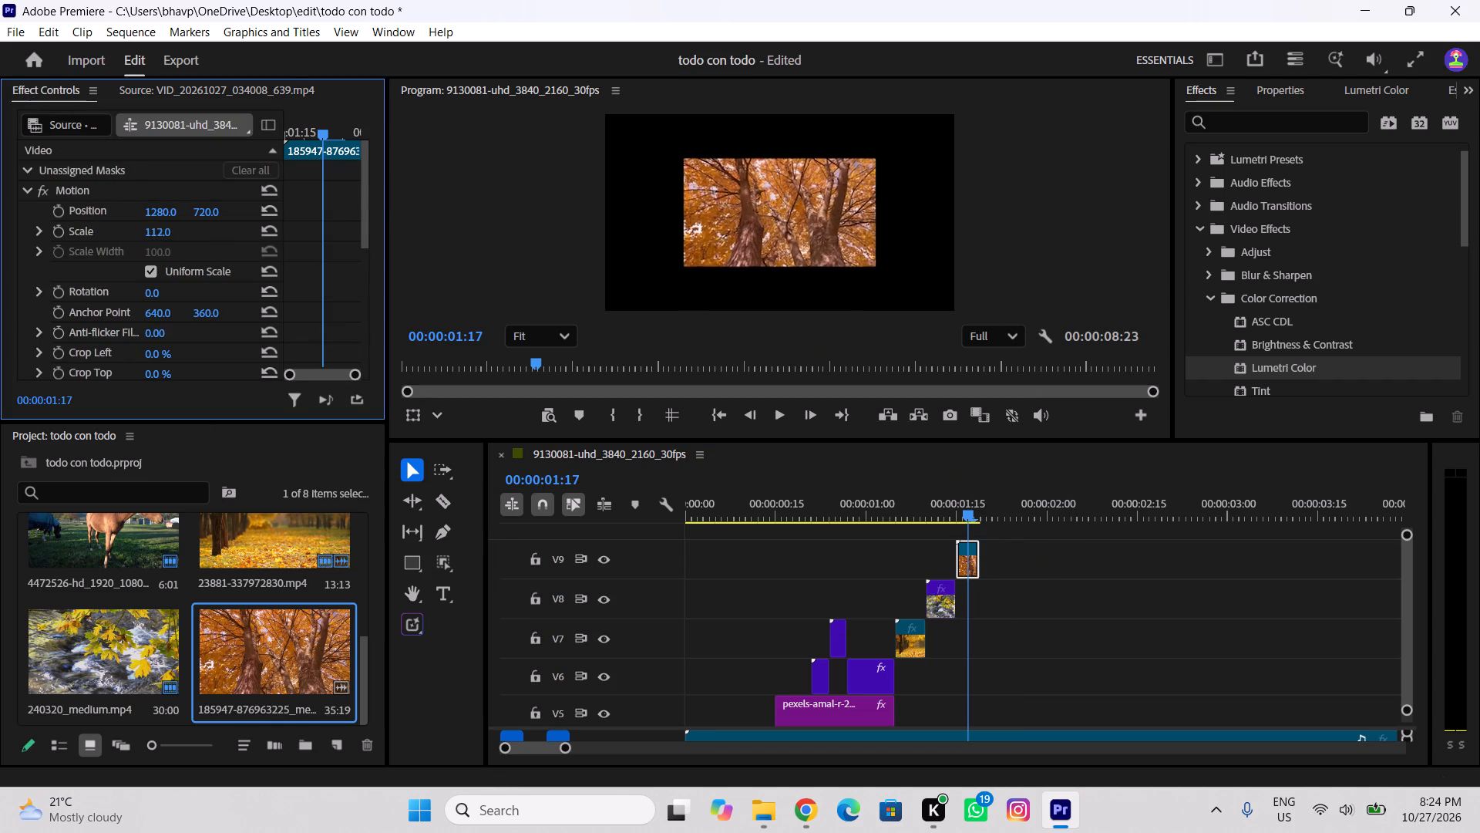
{"action": "left_click_drag", "start_coordinate": [180, 236], "coordinate": [280, 278]}
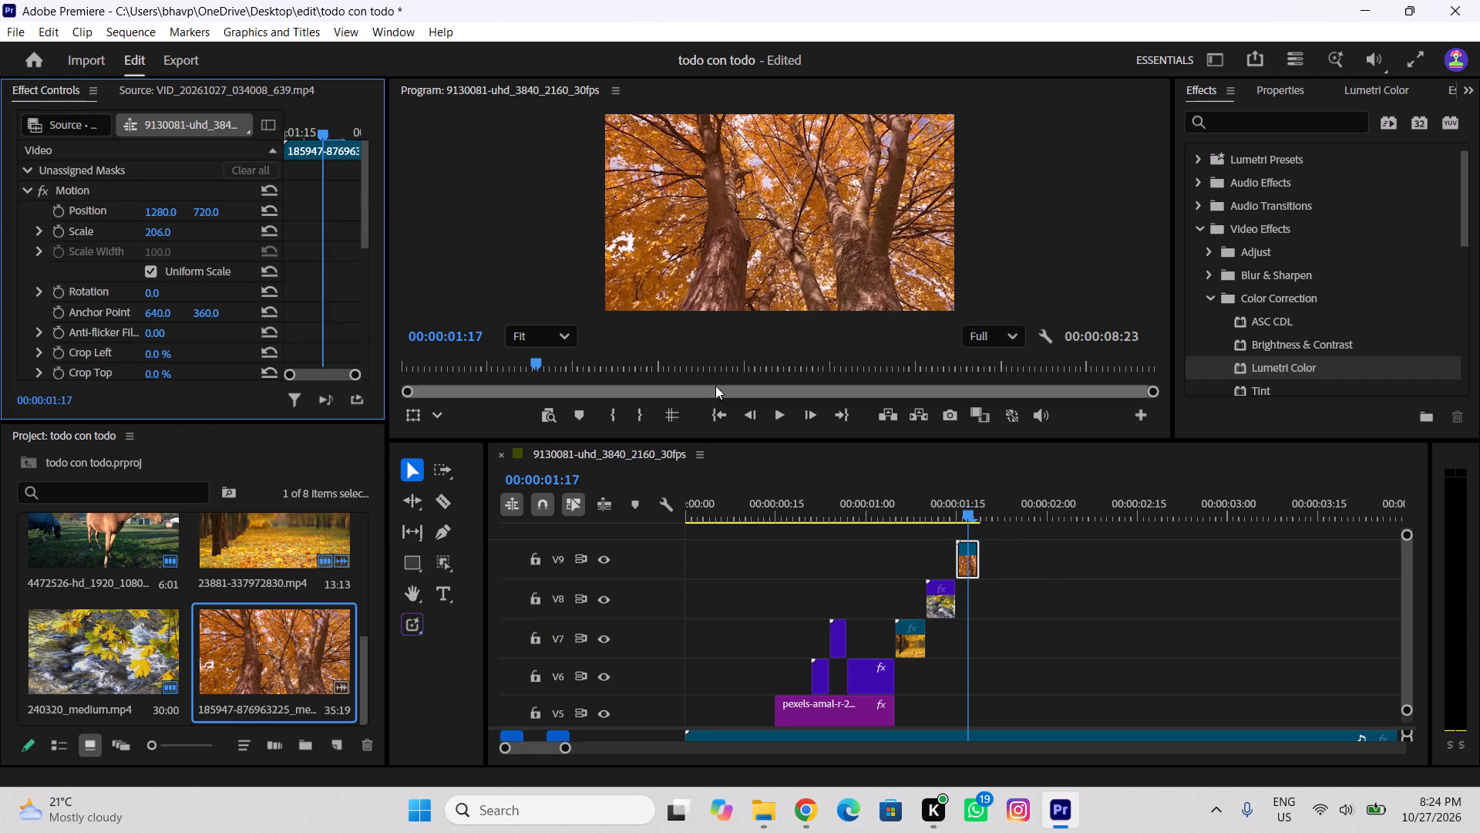
Play back the sequence from the start and again from 00:00:01:00 to check the autumn cuts against the beat.
{"action": "left_click_drag", "start_coordinate": [958, 498], "coordinate": [724, 545]}
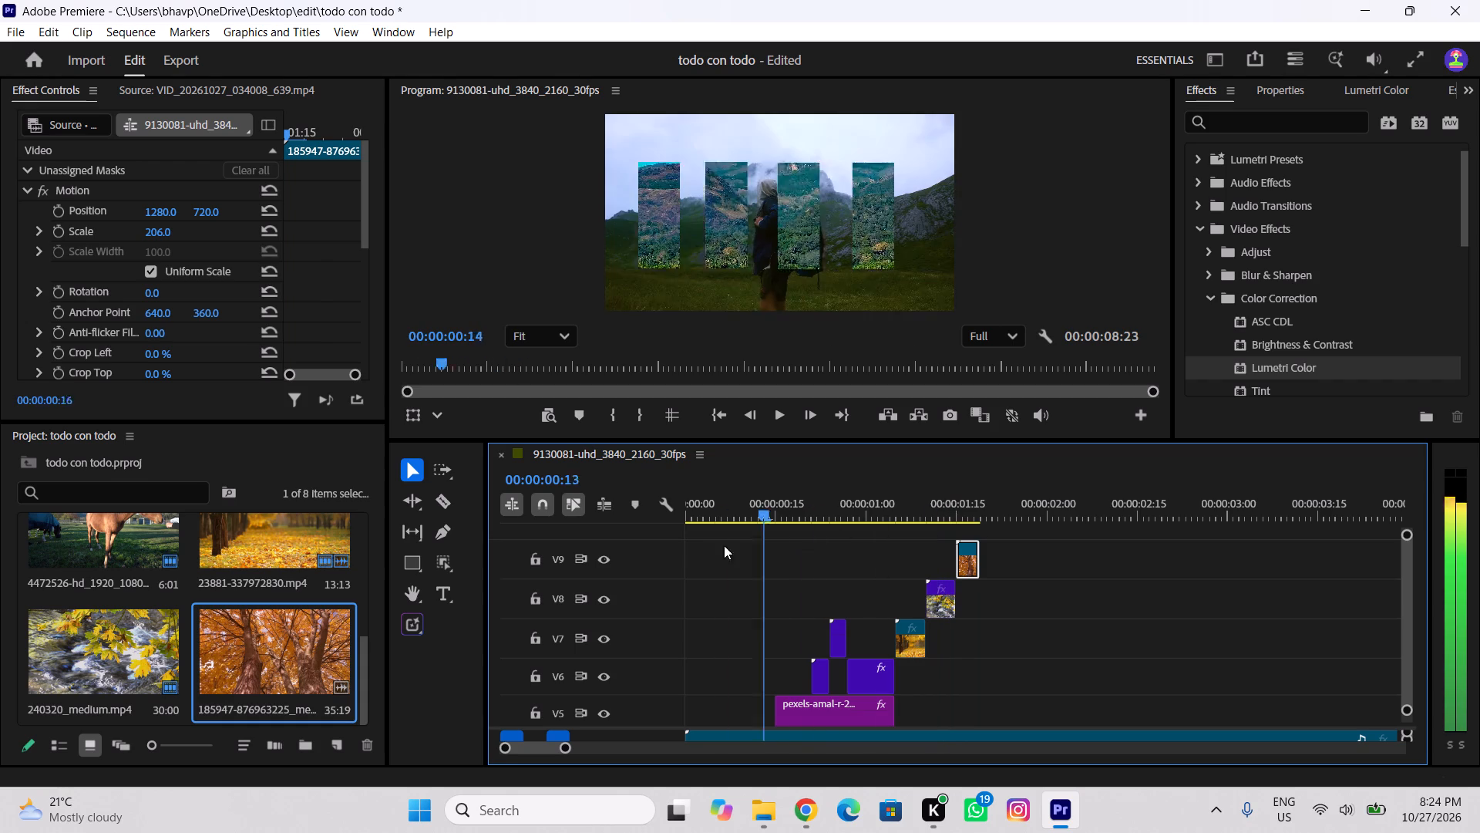
{"action": "left_click_drag", "start_coordinate": [724, 545], "coordinate": [636, 559]}
{"action": "key", "text": "space"}
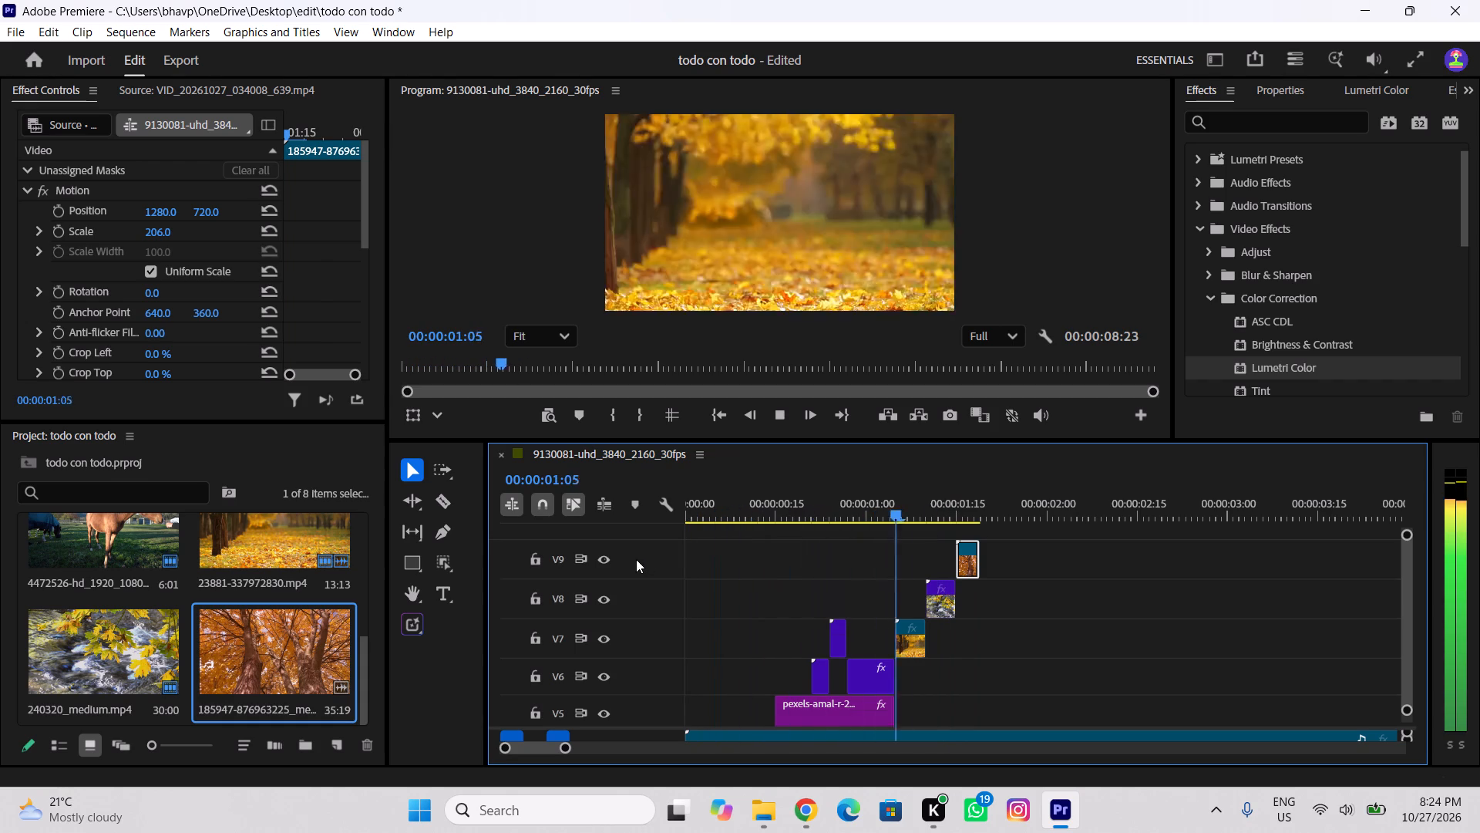
{"action": "key", "text": "space"}
{"action": "key", "text": "space"}
{"action": "key", "text": "space"}
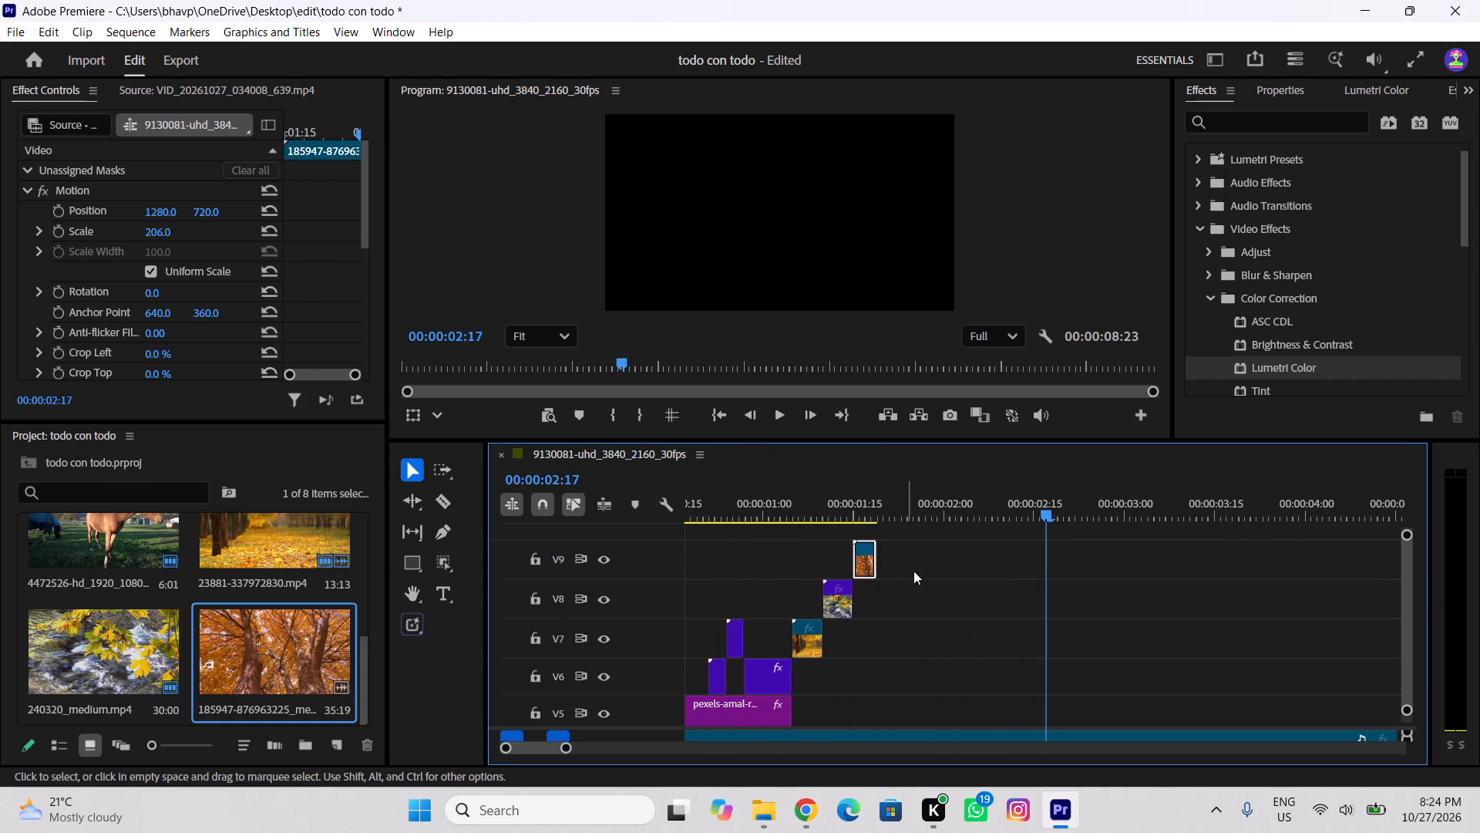
{"action": "left_click_drag", "start_coordinate": [912, 518], "coordinate": [768, 554]}
{"action": "key", "text": "space"}
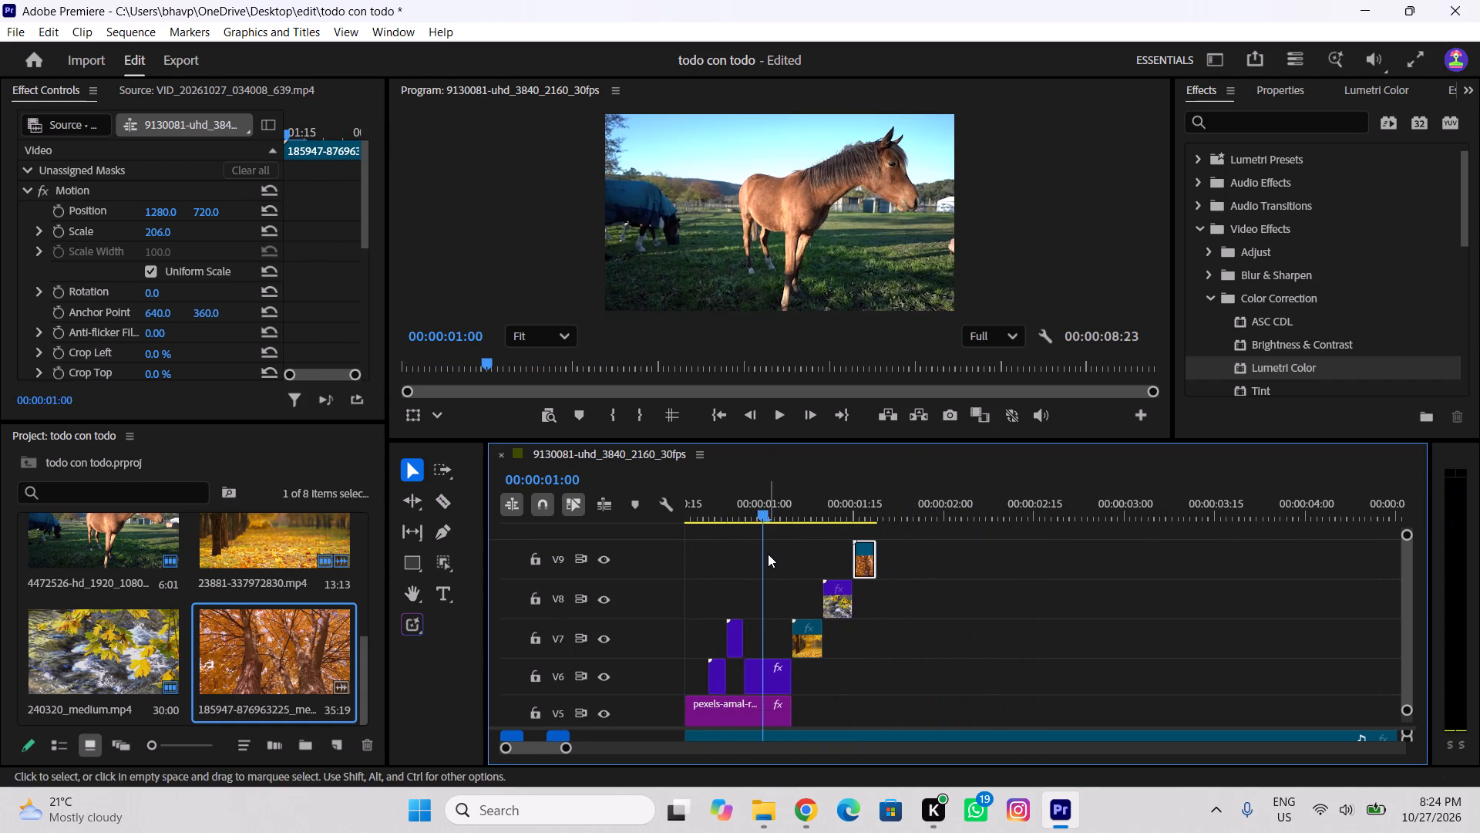
{"action": "key", "text": "space"}
{"action": "key", "text": "space"}
{"action": "key", "text": "space"}
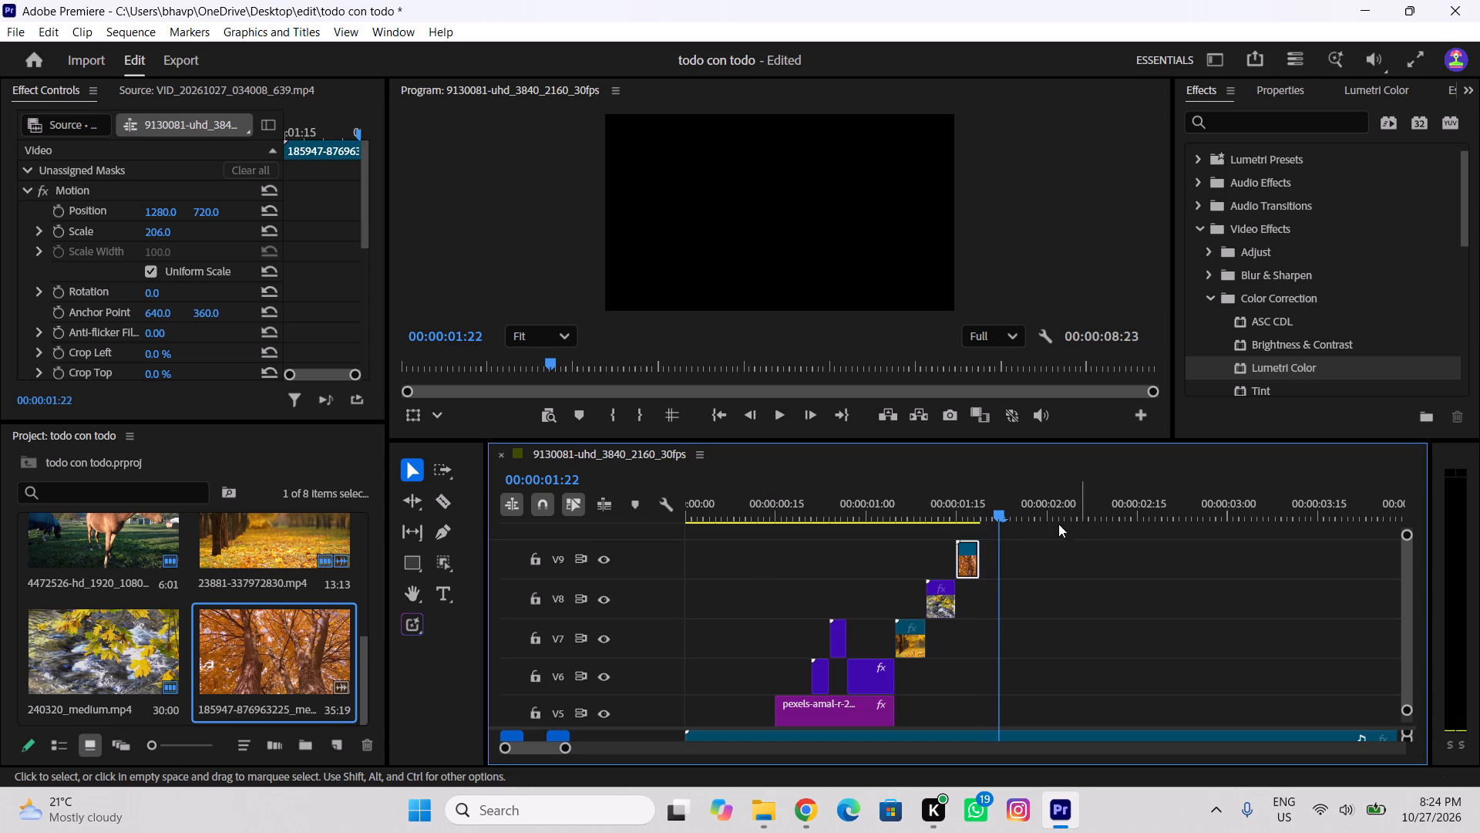
{"action": "left_click_drag", "start_coordinate": [1004, 518], "coordinate": [986, 534]}
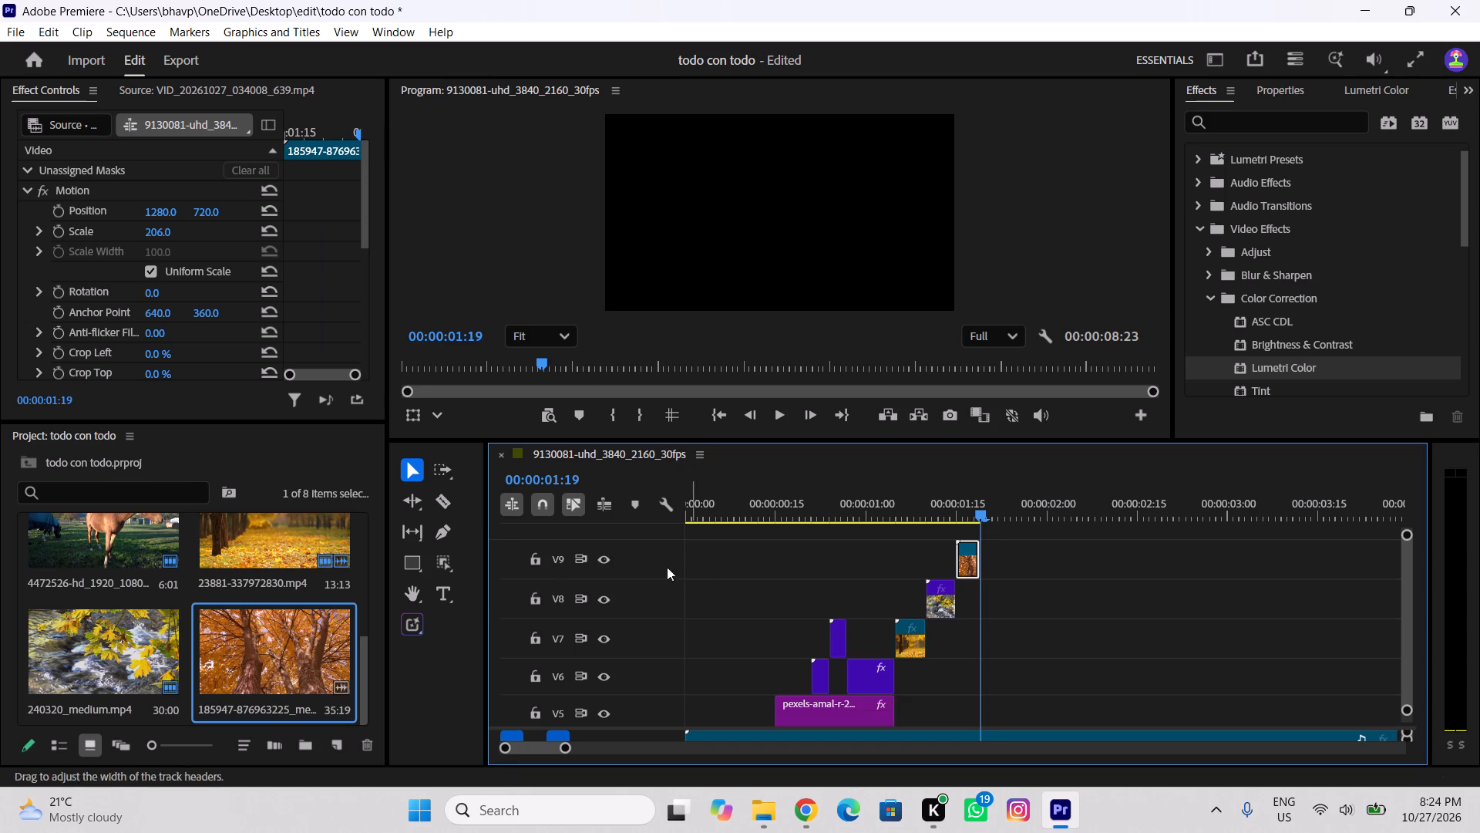
Save the project as "todo con todo" in the edit folder on the Desktop, replacing the existing file.
{"action": "left_click", "coordinate": [6, 38]}
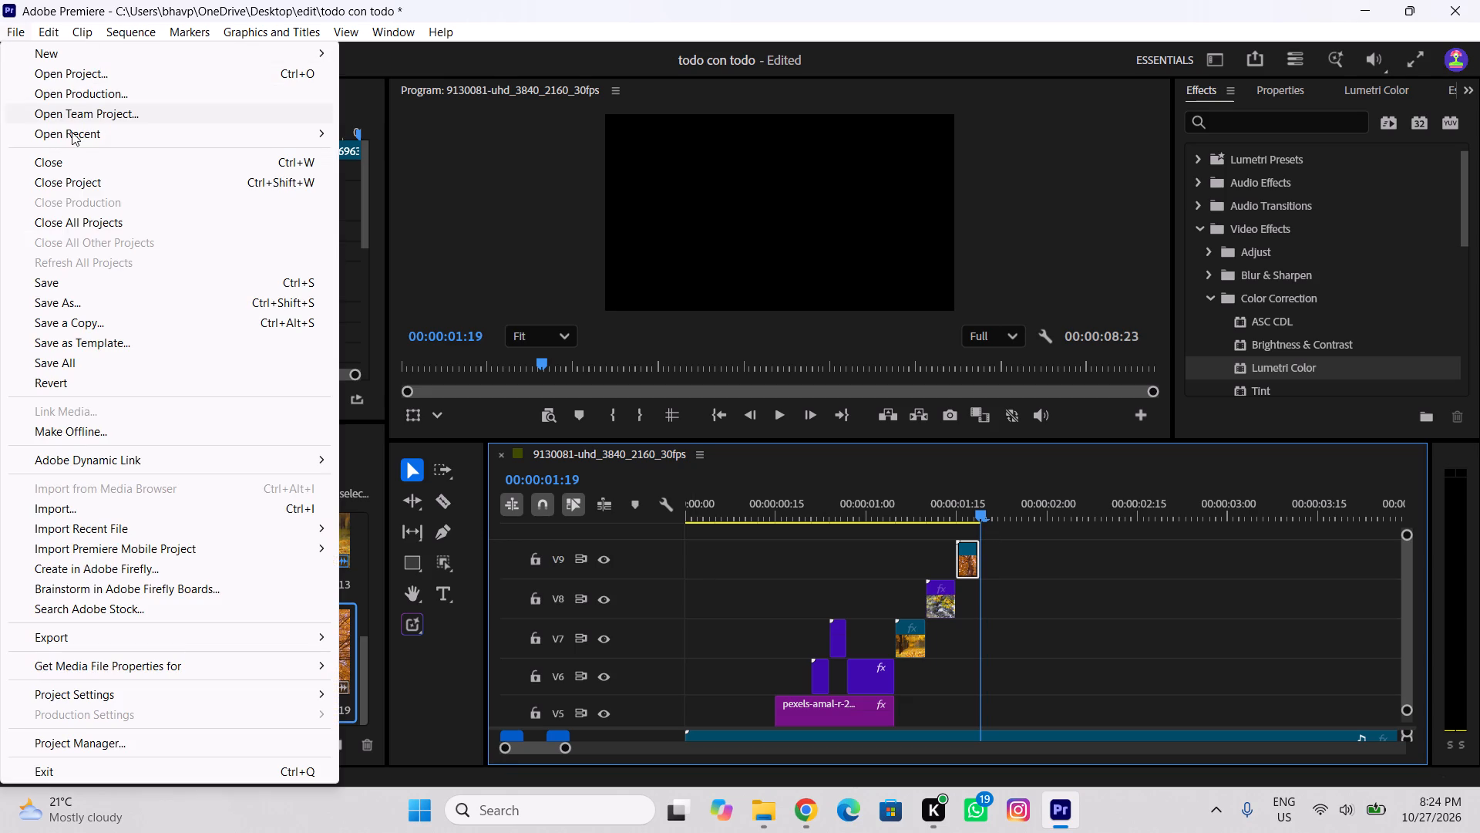
{"action": "left_click", "coordinate": [99, 302]}
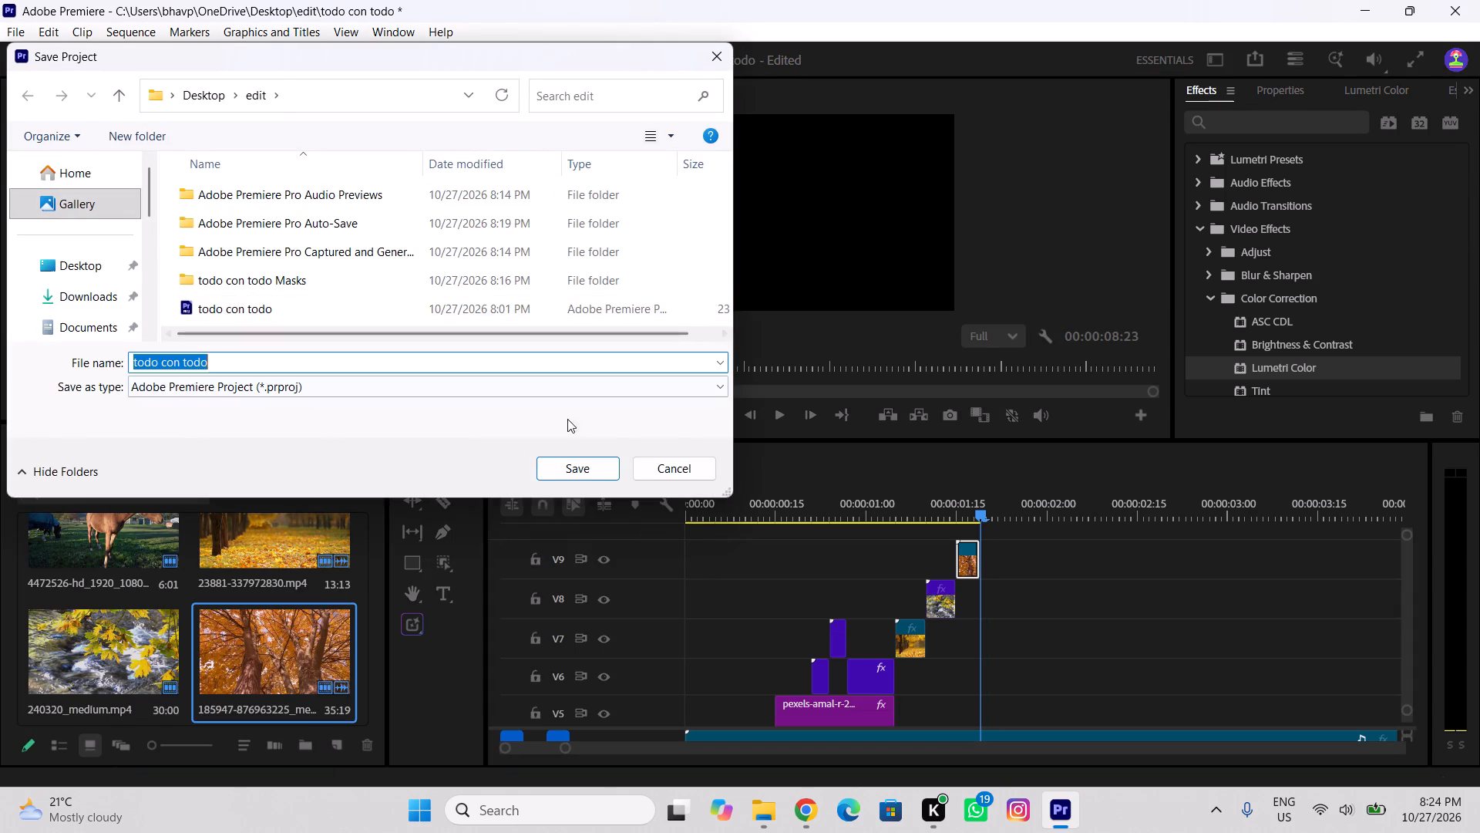
{"action": "left_click", "coordinate": [574, 468]}
{"action": "left_click", "coordinate": [469, 356]}
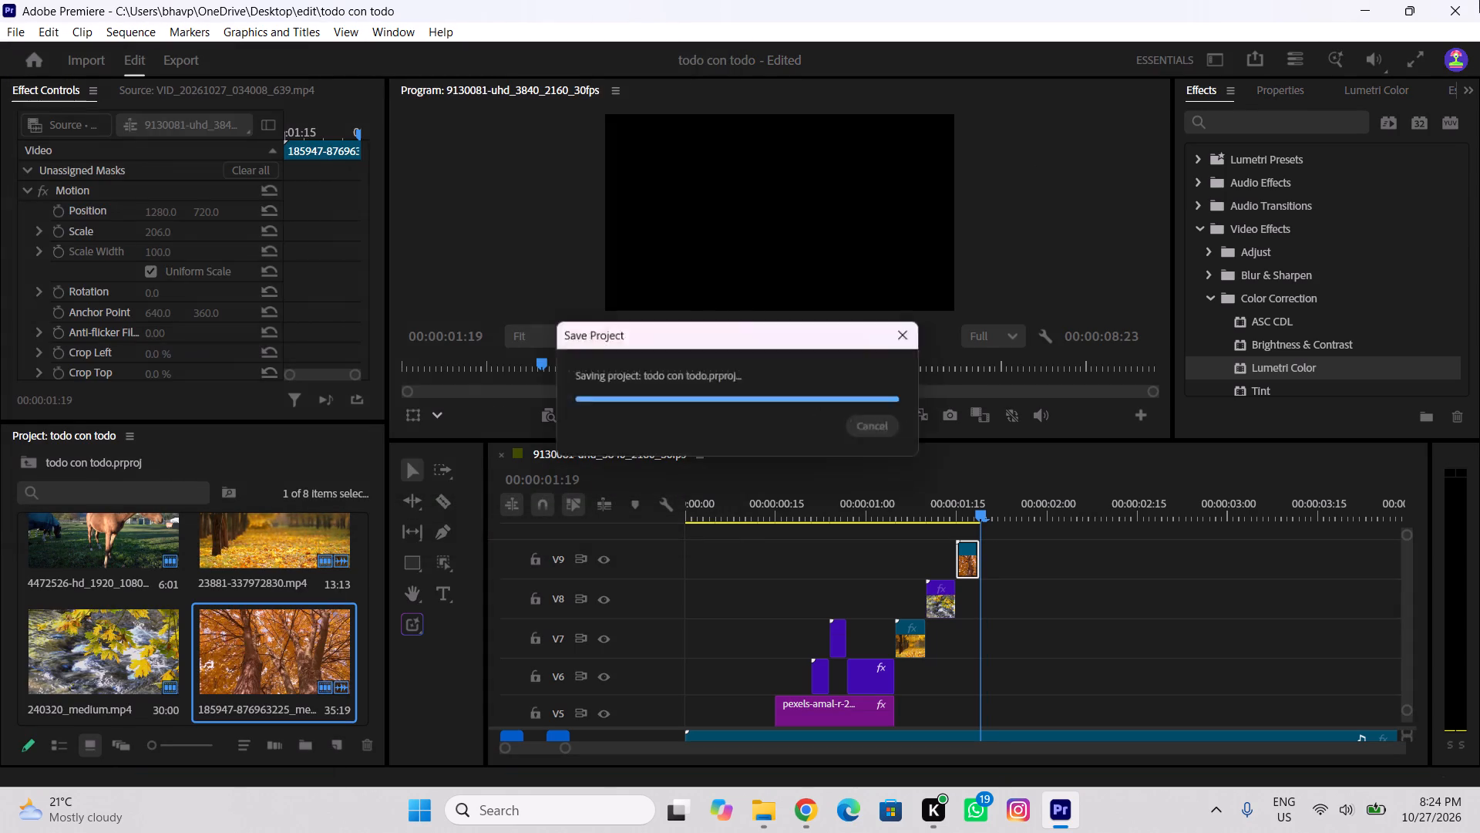
Close Premiere Pro.
{"action": "left_click", "coordinate": [1479, 0]}
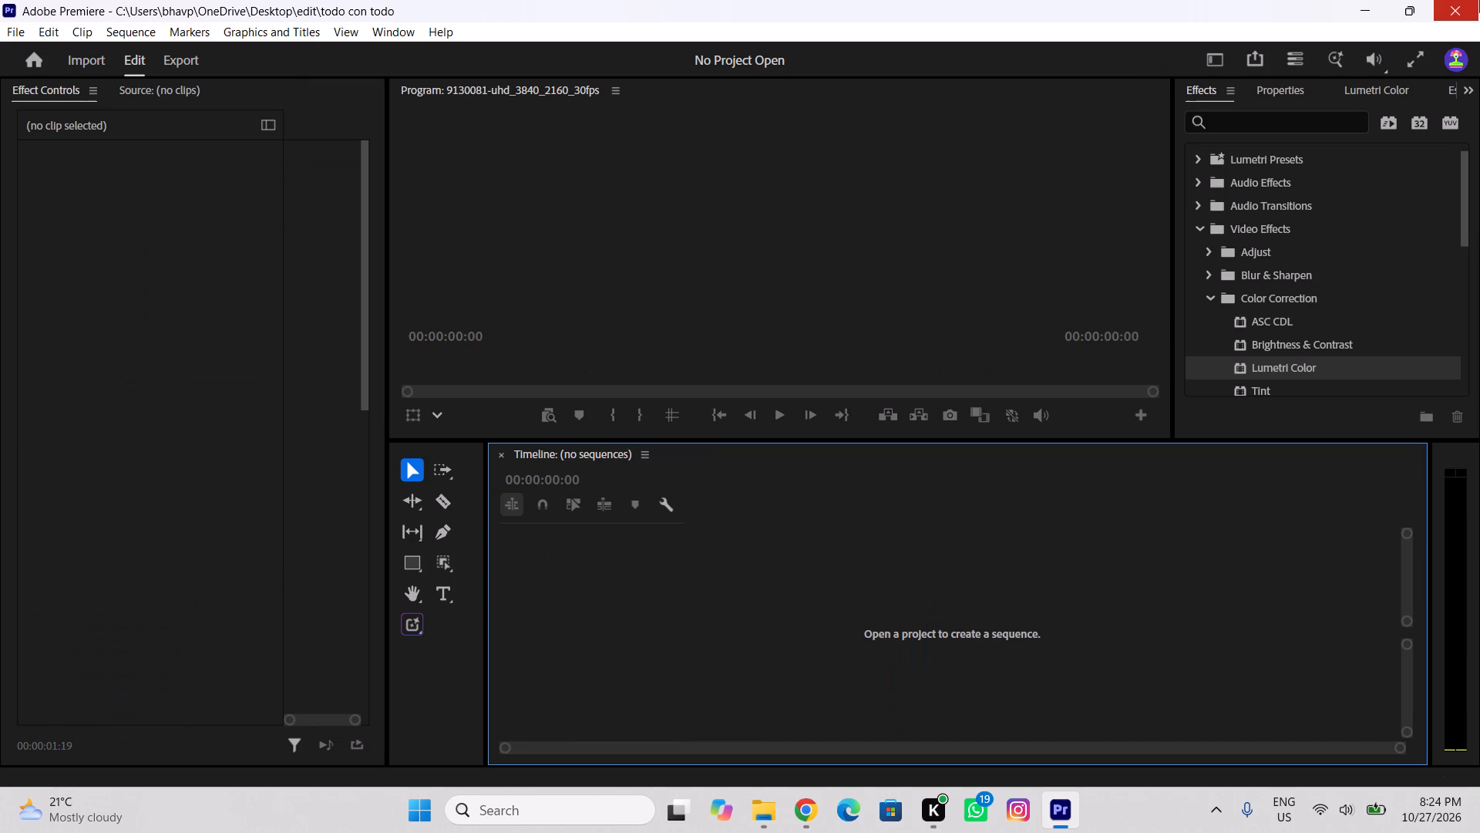